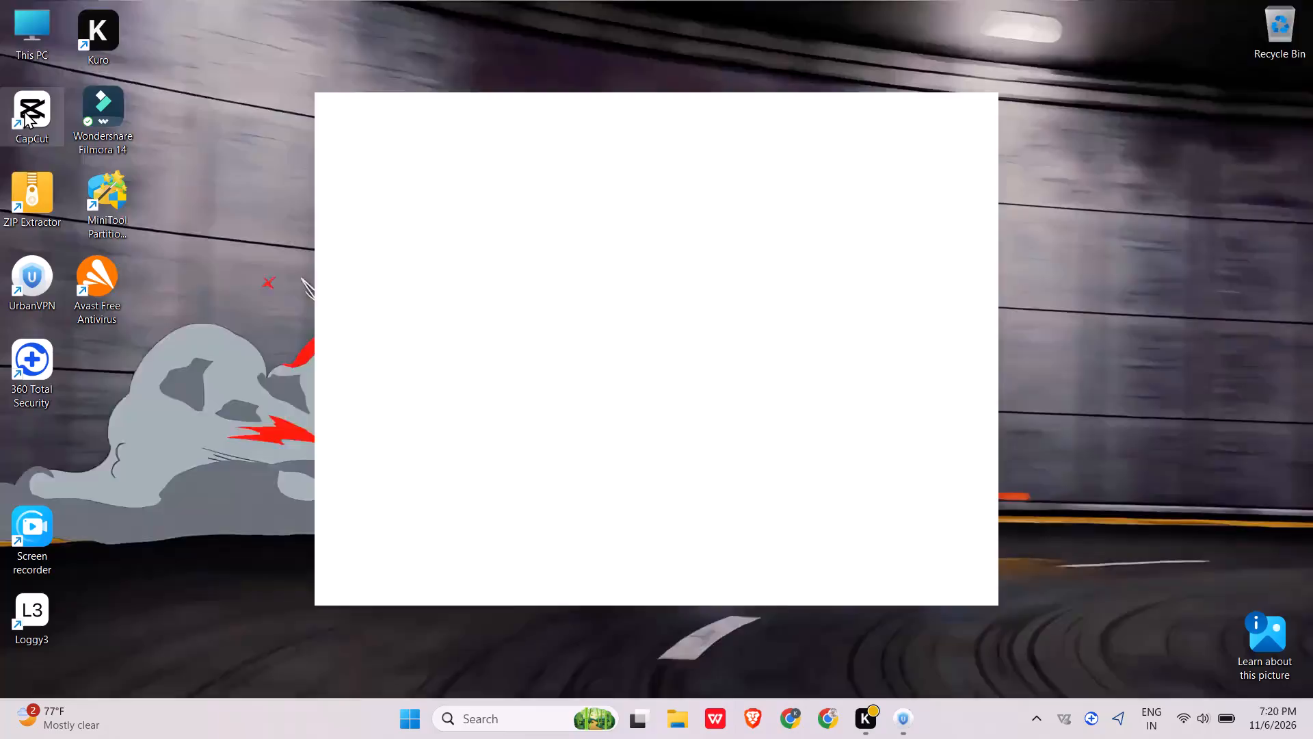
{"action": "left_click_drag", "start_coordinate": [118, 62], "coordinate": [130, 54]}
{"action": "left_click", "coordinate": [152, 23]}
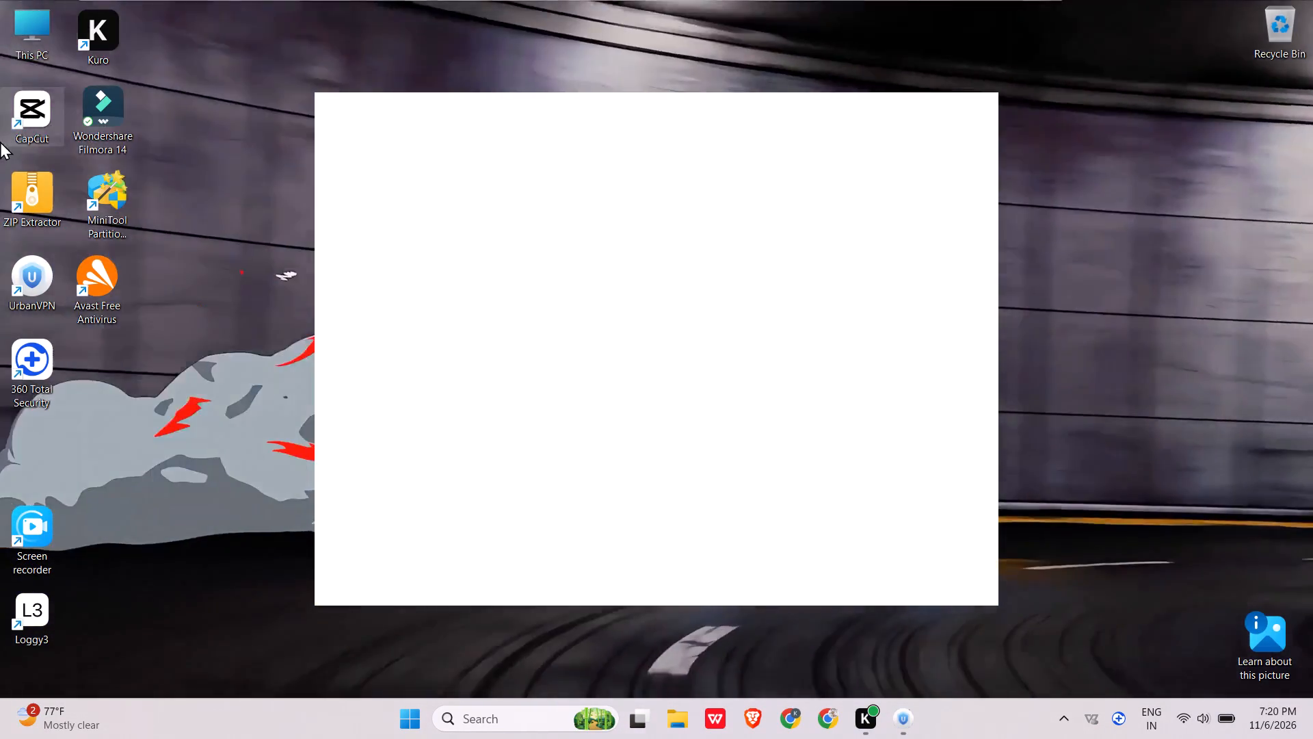
Launch the CapCut video editor from the desktop.
{"action": "left_click", "coordinate": [18, 107]}
{"action": "left_click", "coordinate": [18, 111]}
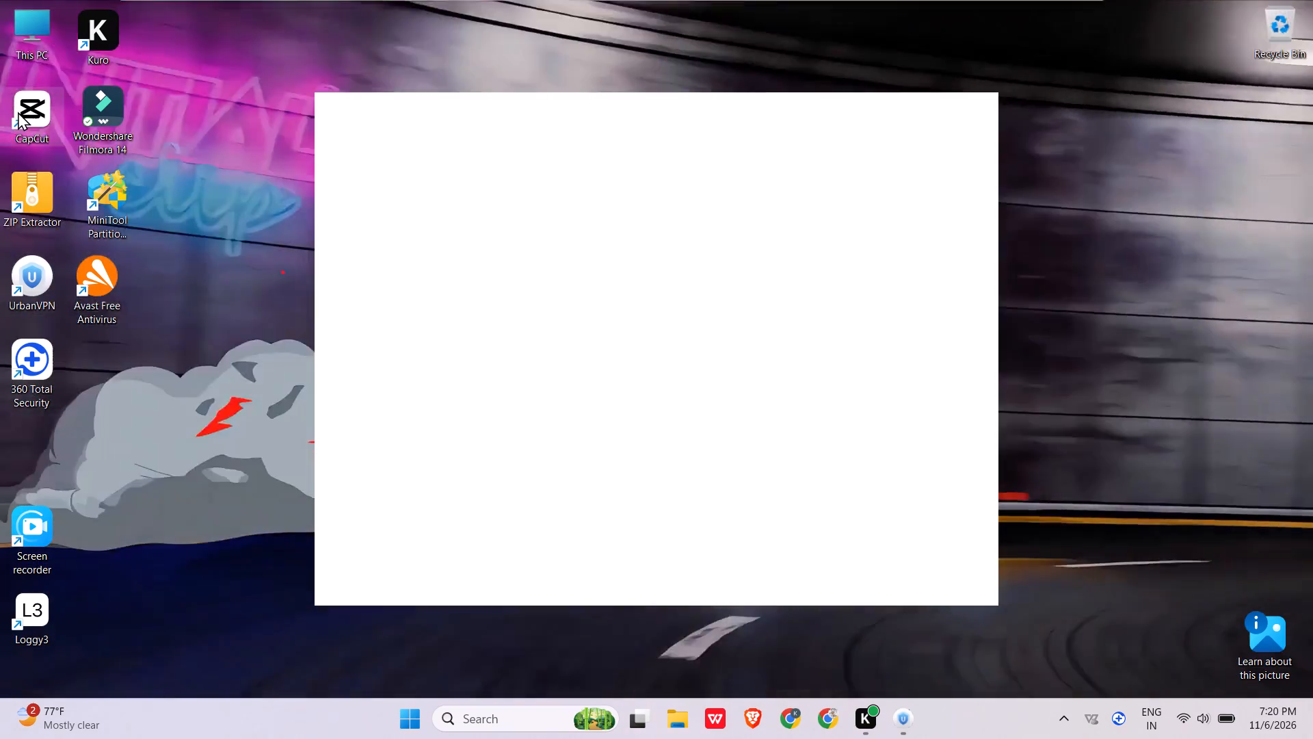
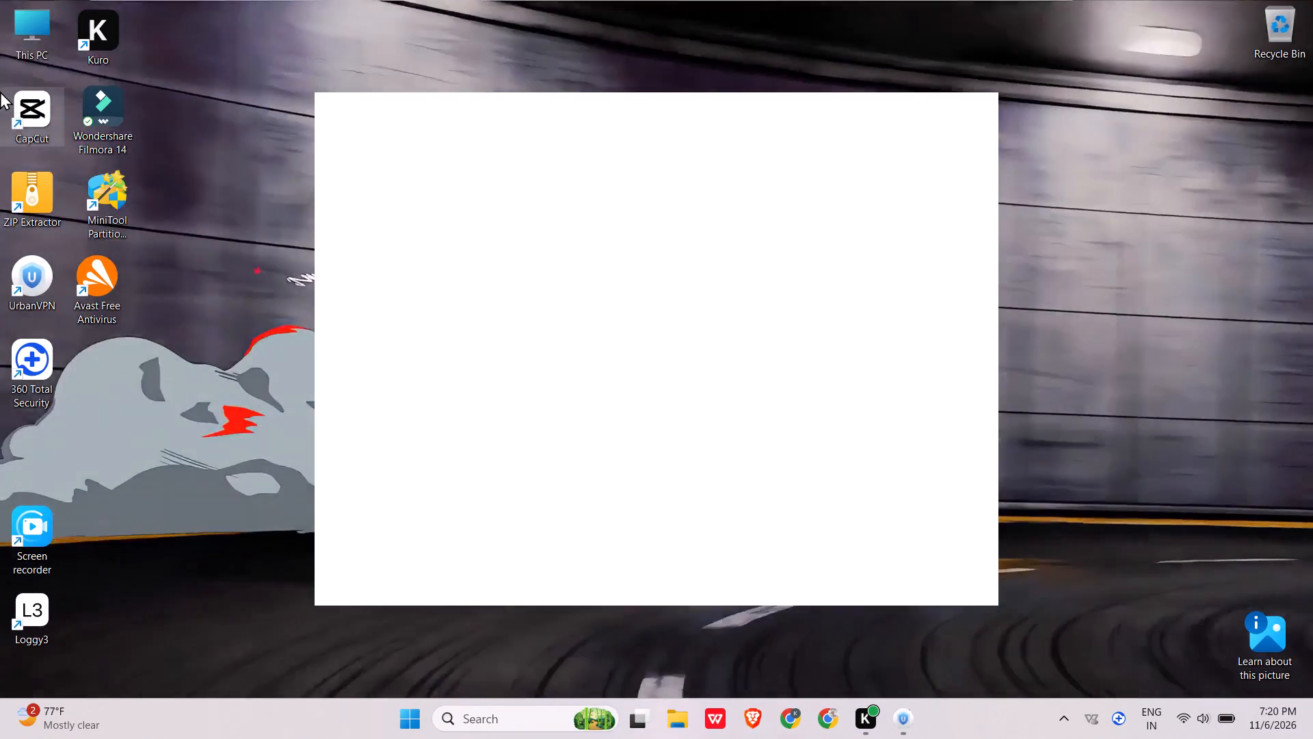
Launch the CapCut video editor again from its desktop shortcut.
{"action": "triple_click", "coordinate": [29, 125]}
{"action": "left_click", "coordinate": [29, 125]}
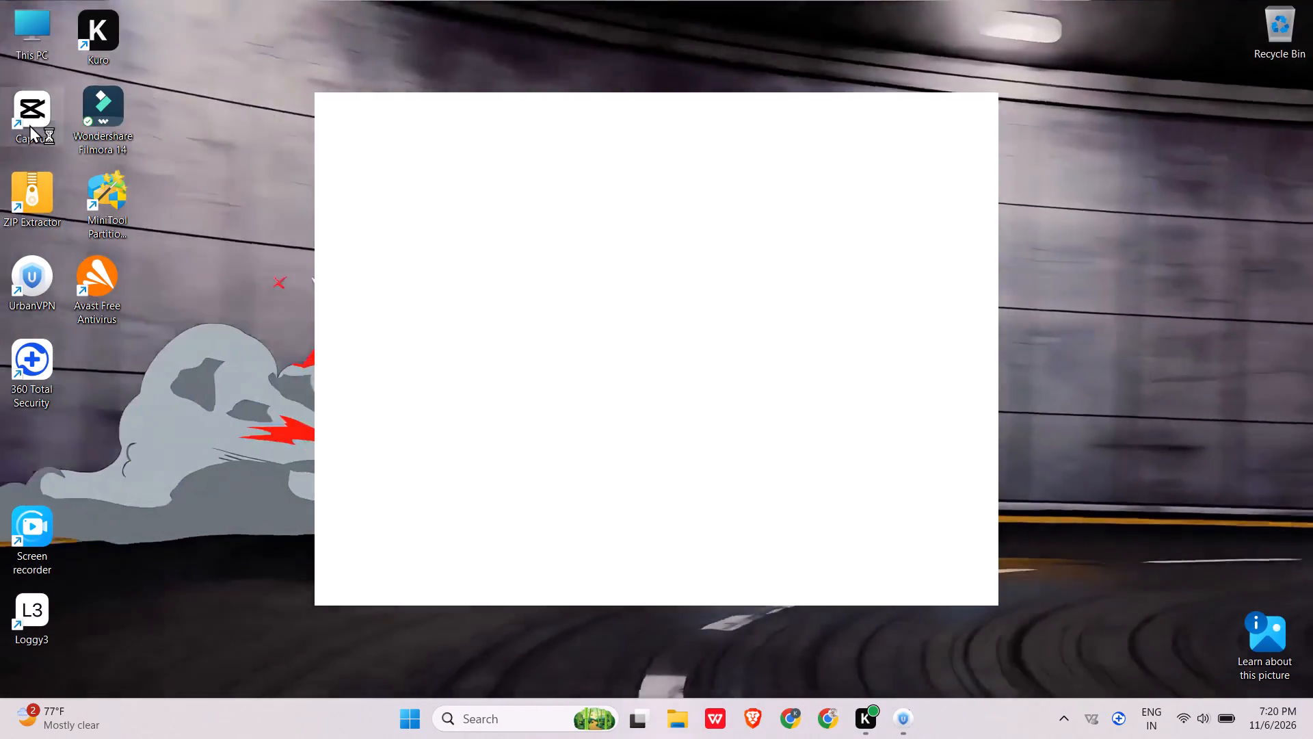
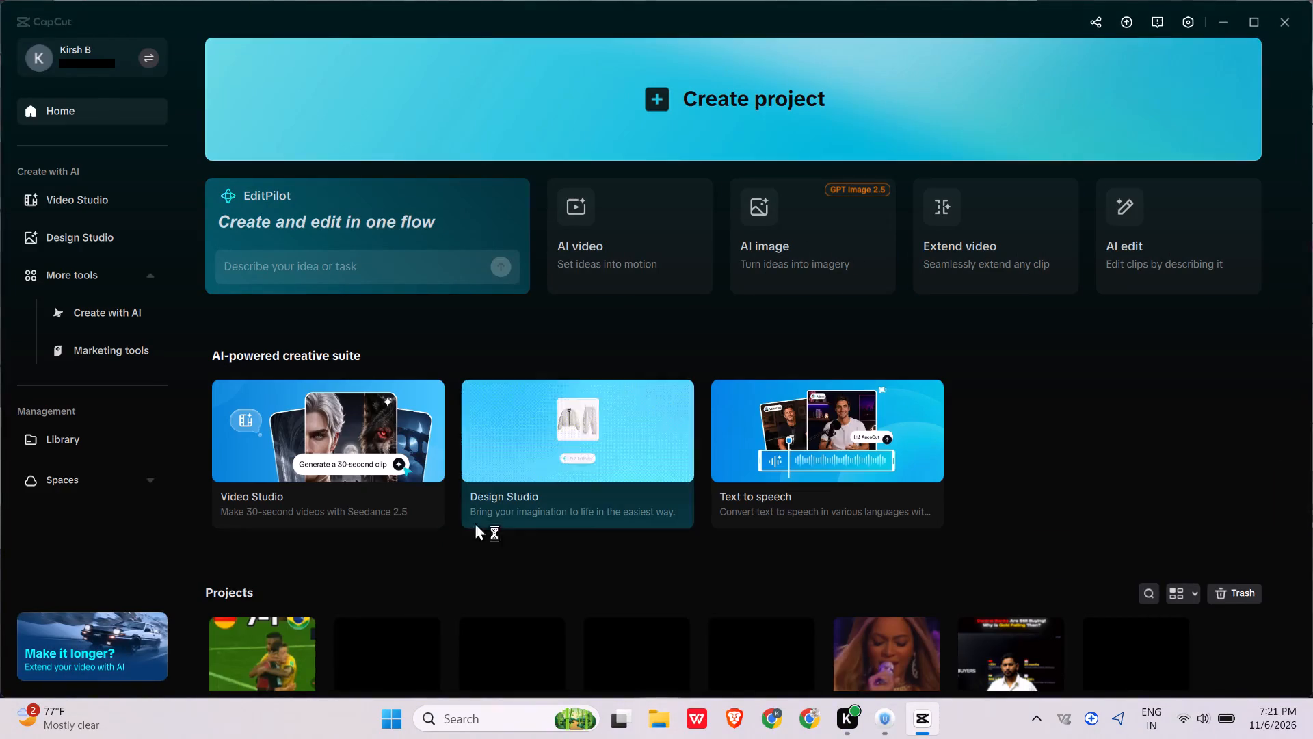
Open the first existing project, the one with the 7-1 football match thumbnail.
{"action": "left_click", "coordinate": [269, 673]}
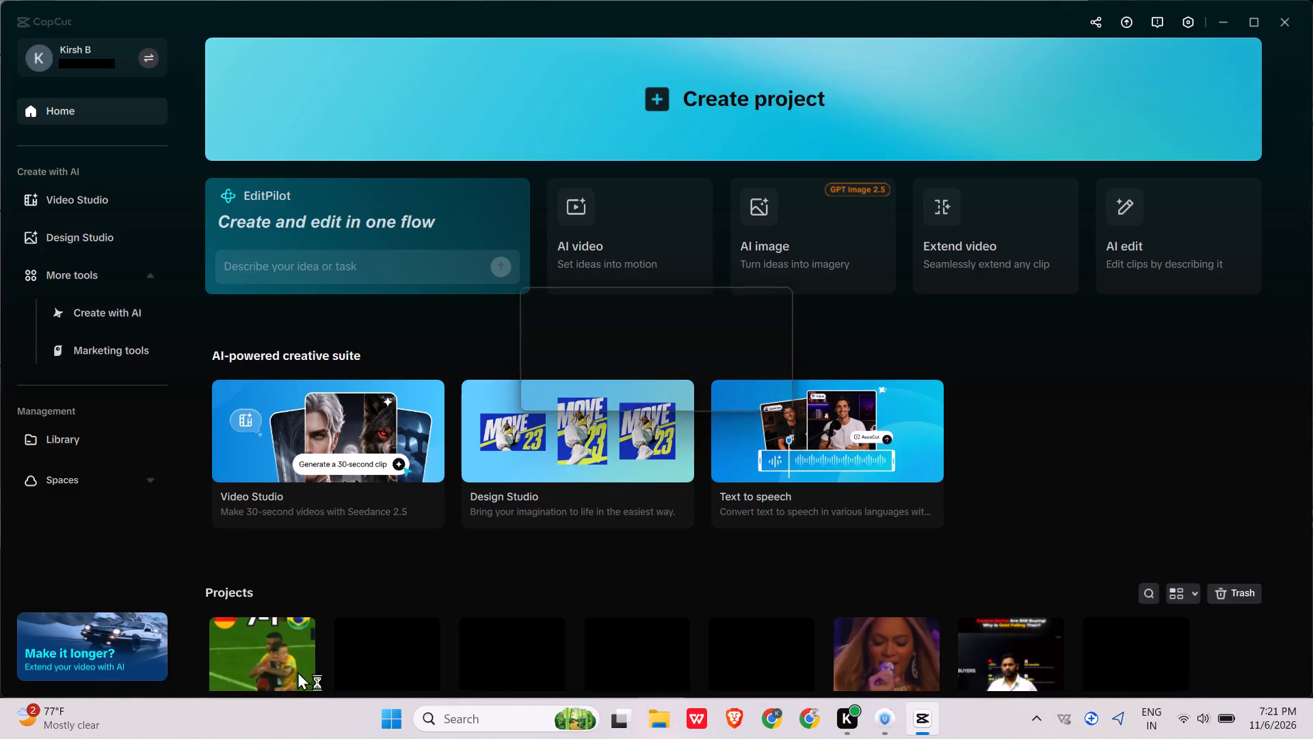
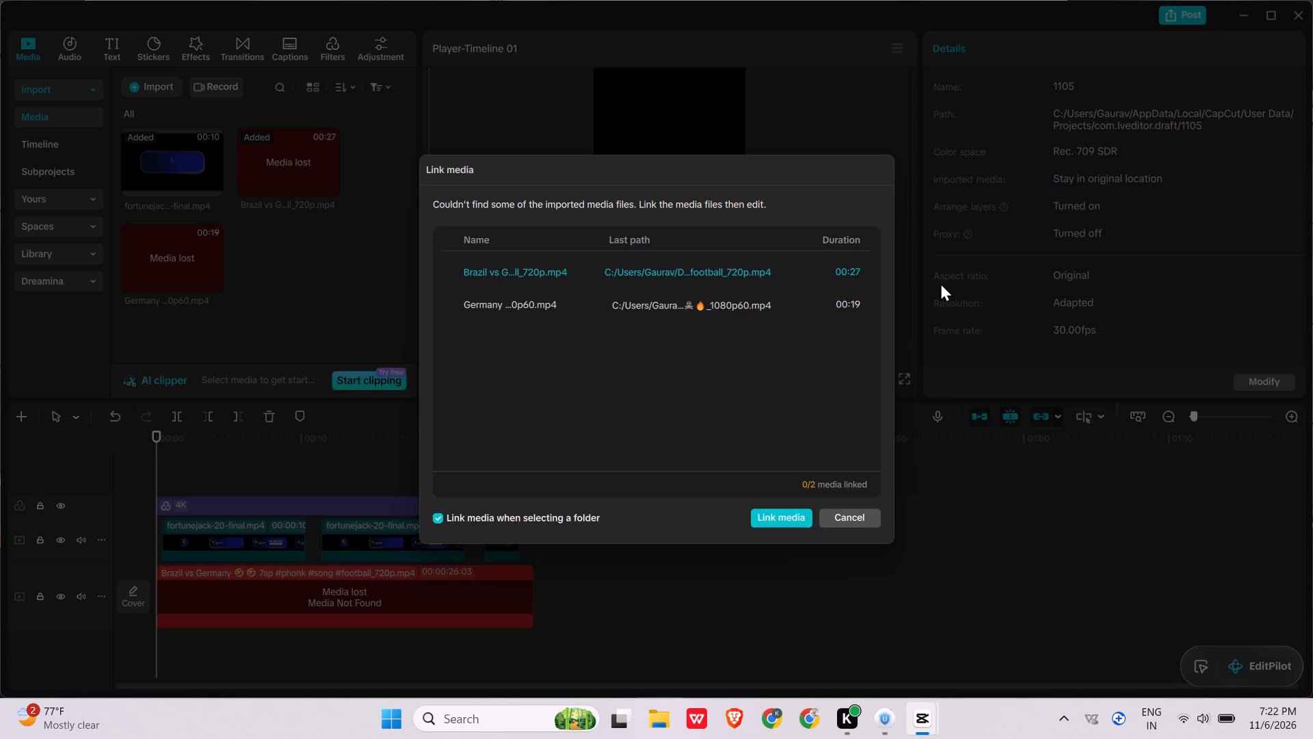
Decline relinking the missing media and delete the lost Brazil vs Germany clip from the timeline.
{"action": "left_click", "coordinate": [856, 519]}
{"action": "left_click", "coordinate": [399, 595]}
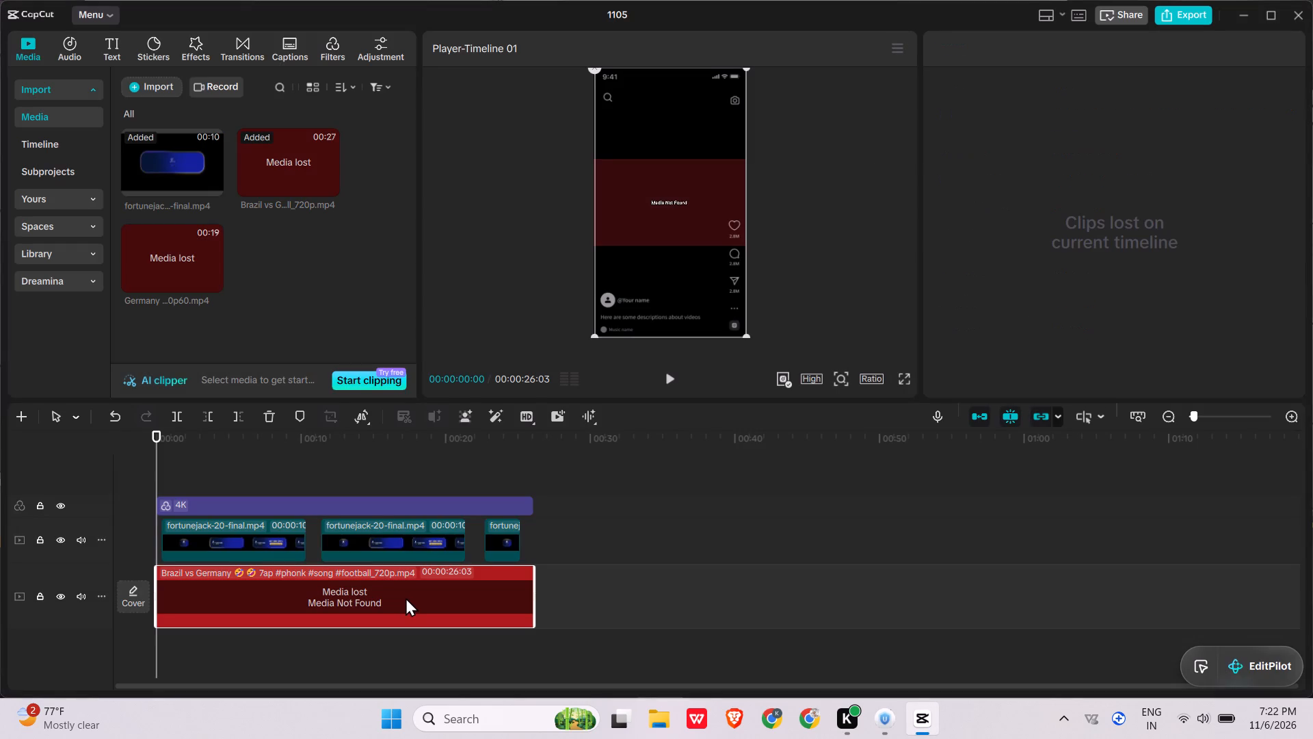
{"action": "key", "text": "BackSpace"}
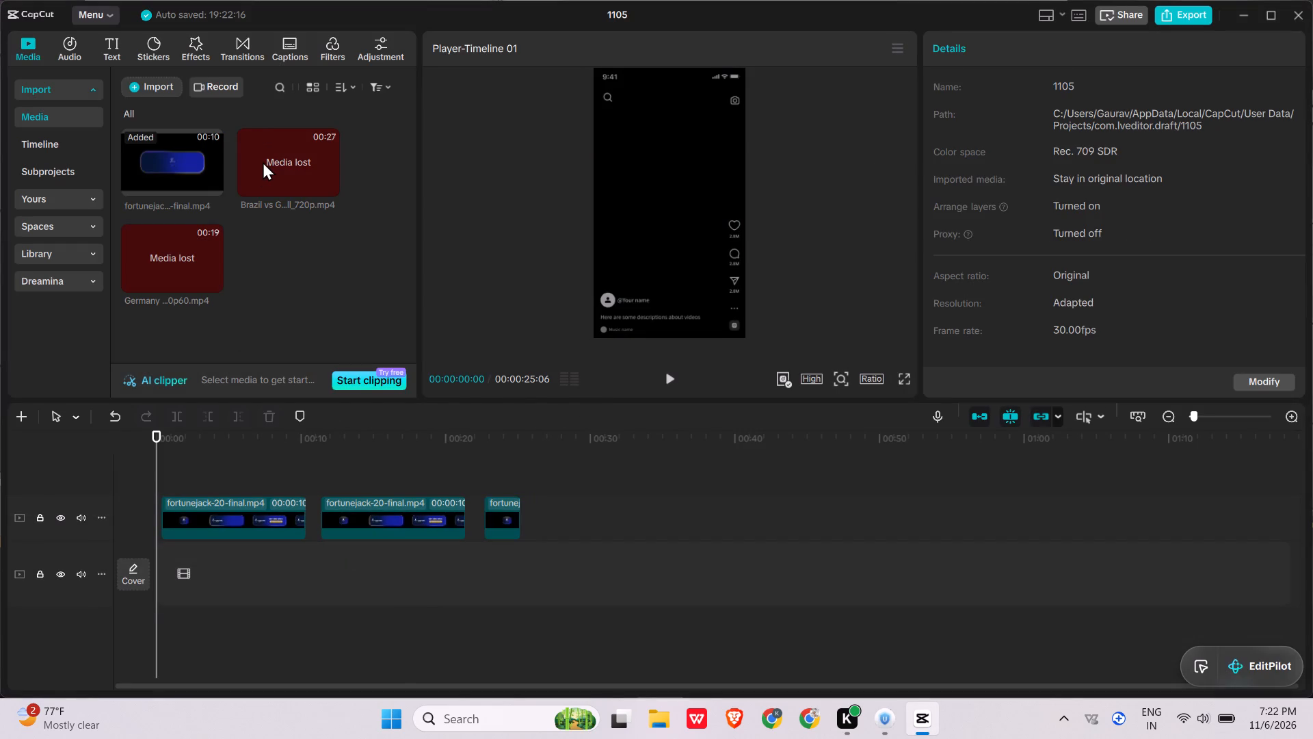
Remove the two lost media files, Brazil vs Germany and Germany, from the project's media library.
{"action": "left_click", "coordinate": [263, 161]}
{"action": "left_click", "coordinate": [278, 163]}
{"action": "right_click", "coordinate": [278, 163]}
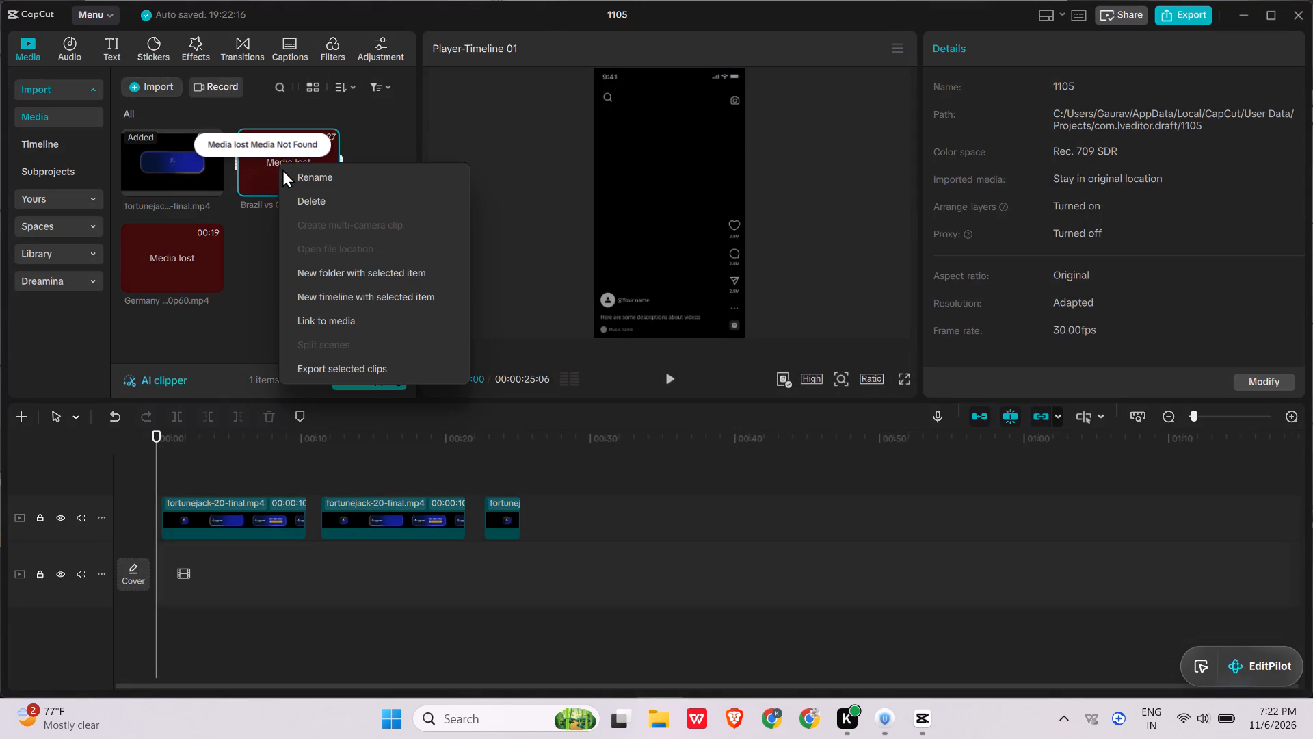
{"action": "key", "text": "Delete"}
{"action": "left_click", "coordinate": [315, 200]}
{"action": "right_click", "coordinate": [181, 247]}
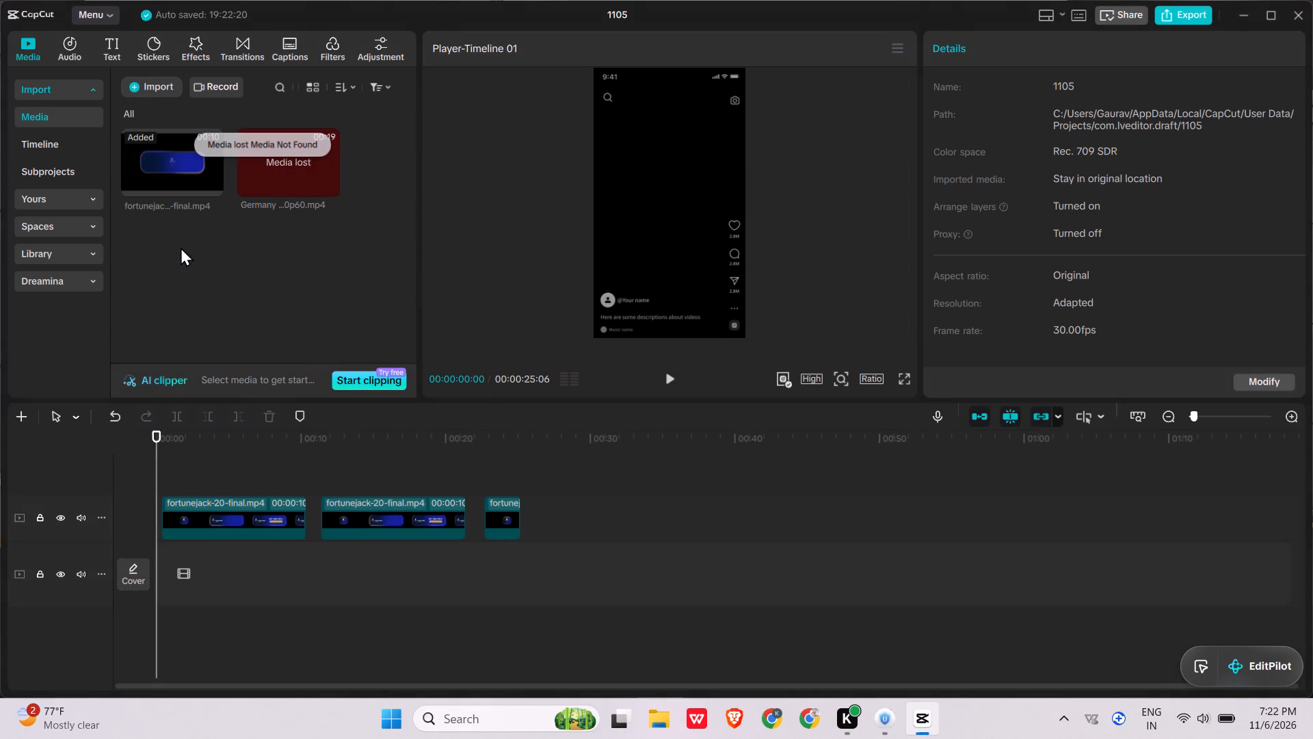
{"action": "right_click", "coordinate": [291, 167]}
{"action": "right_click", "coordinate": [317, 179]}
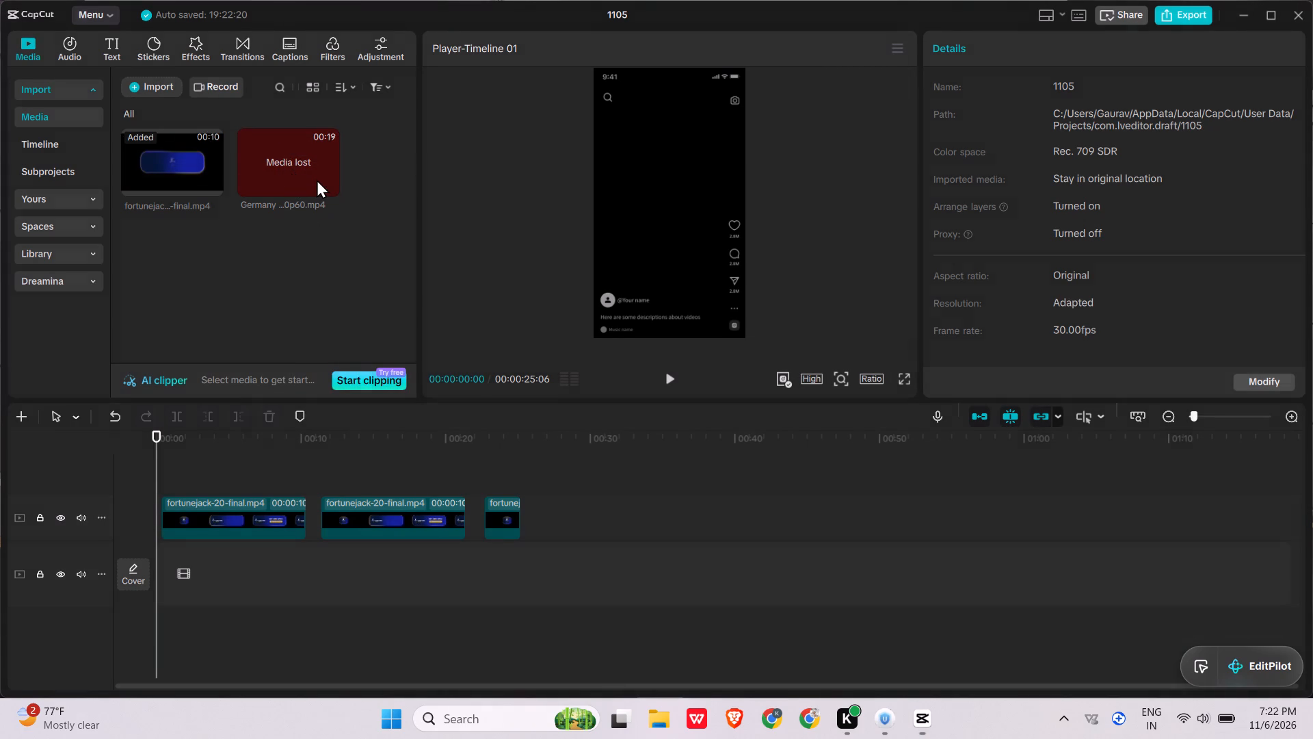
{"action": "left_click", "coordinate": [351, 216]}
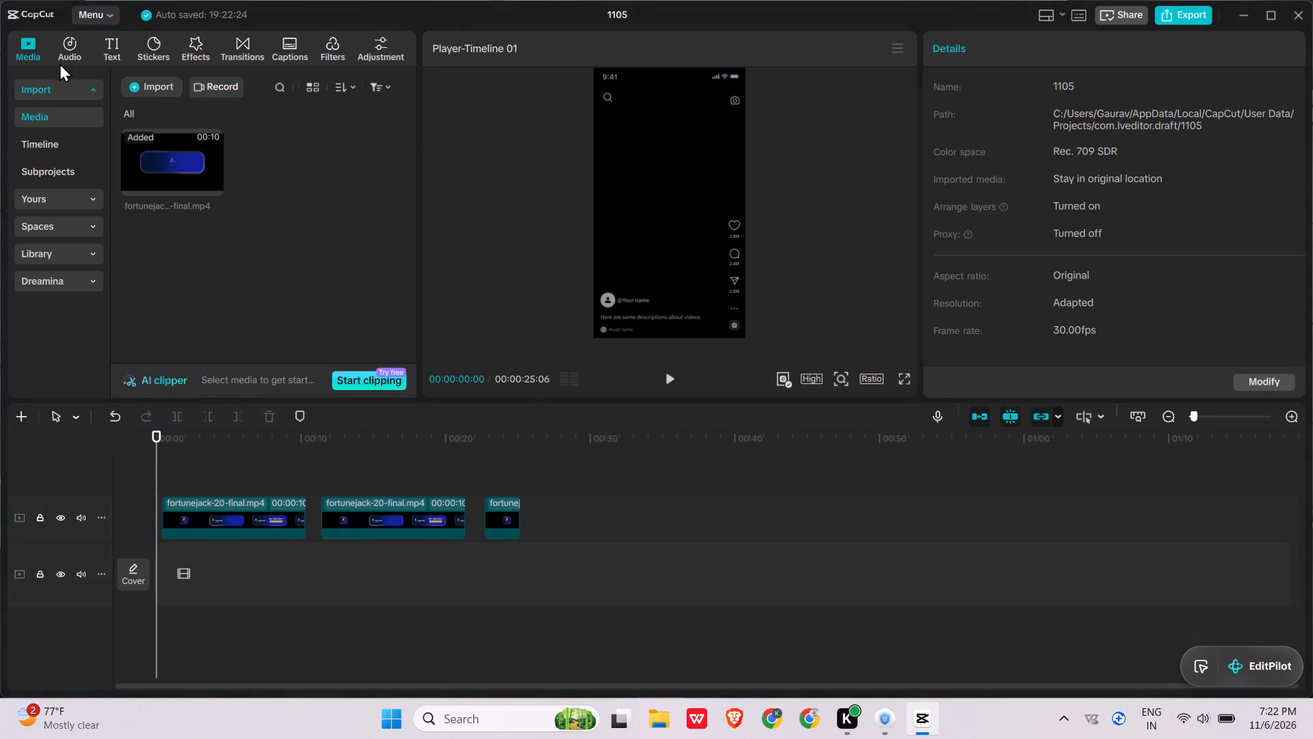
Import five videos from Downloads: This pass from Bale, Bellingham Defending, OUTRAGEOUS skill, Footballer Crashouts and the file starting 8c365ac3.
{"action": "left_click", "coordinate": [175, 89]}
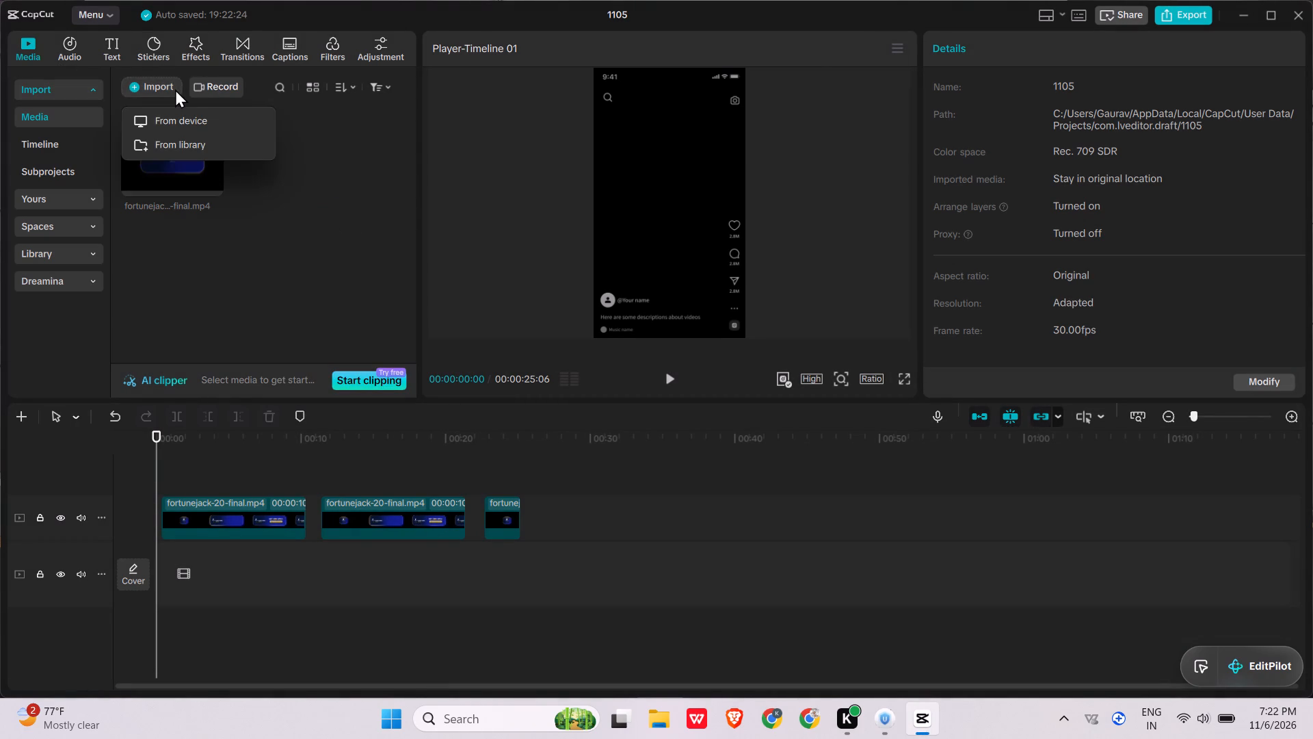
{"action": "left_click", "coordinate": [190, 113]}
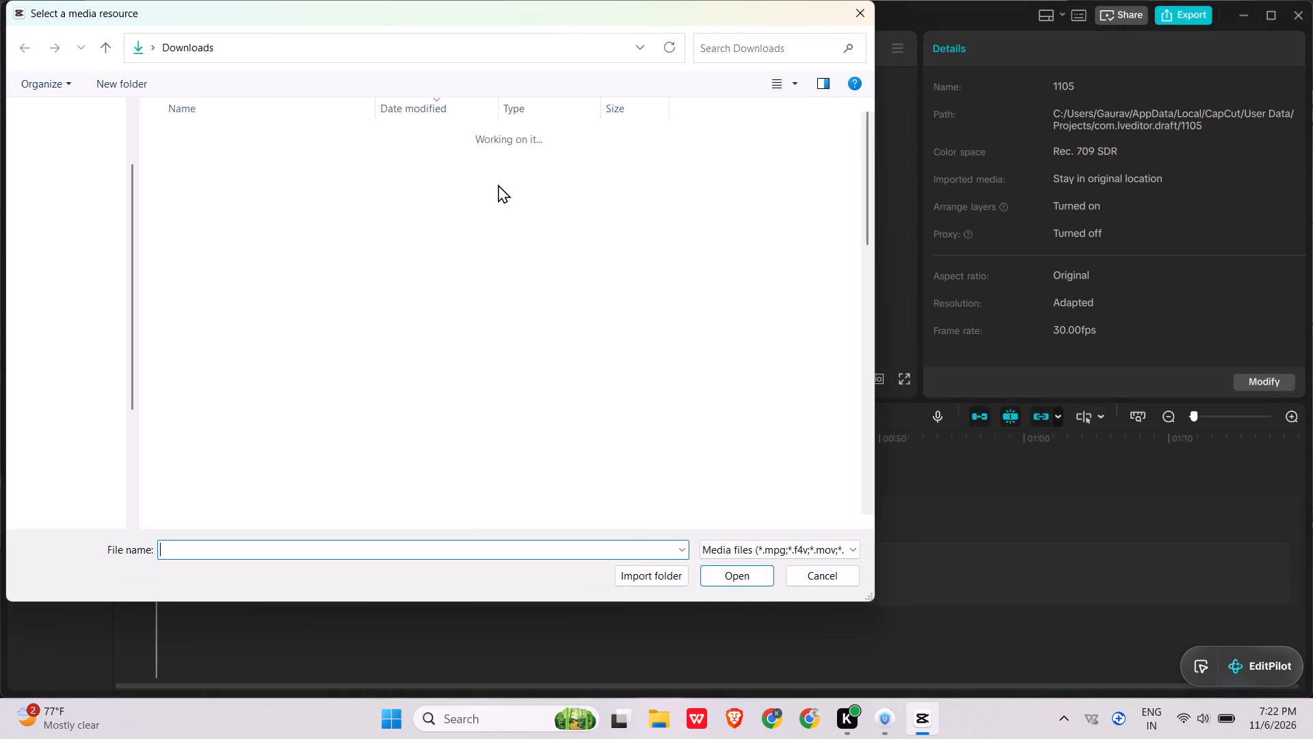
{"action": "scroll", "coordinate": [700, 198], "scroll_direction": "down", "scroll_amount": 1}
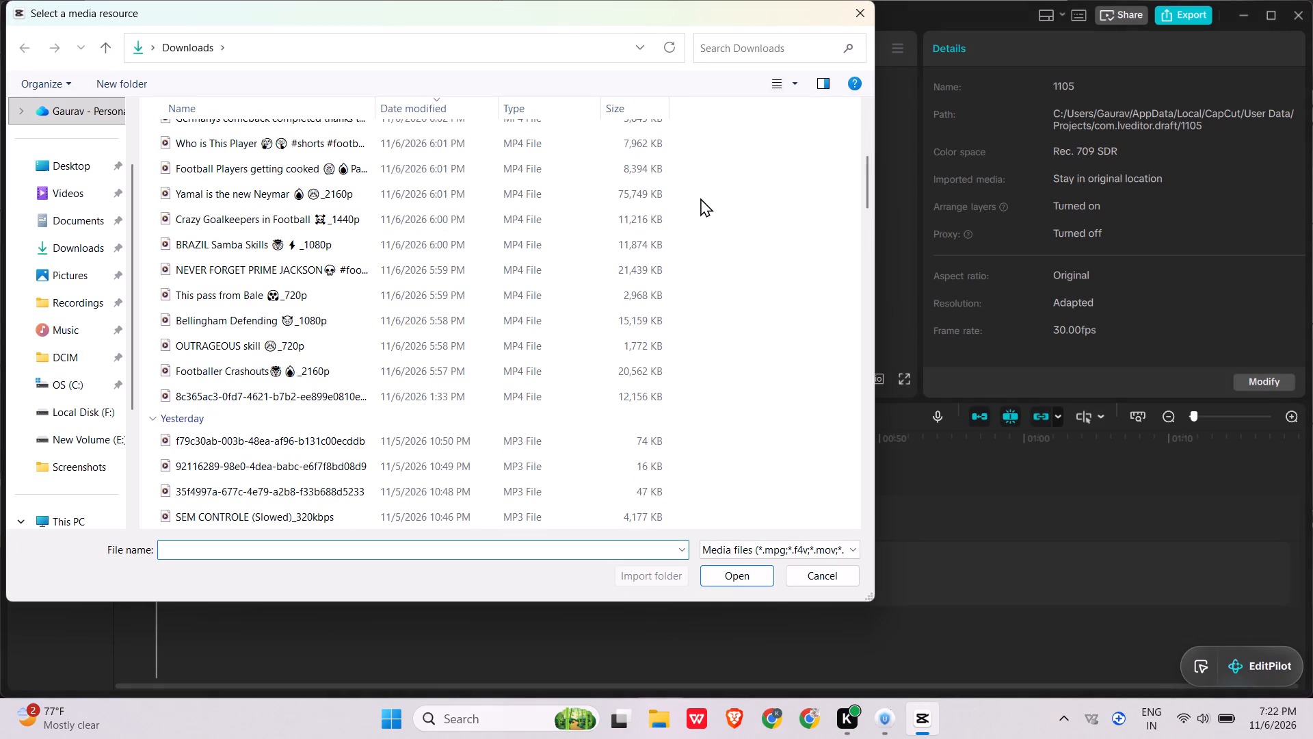
{"action": "scroll", "coordinate": [700, 198], "scroll_direction": "down", "scroll_amount": 2}
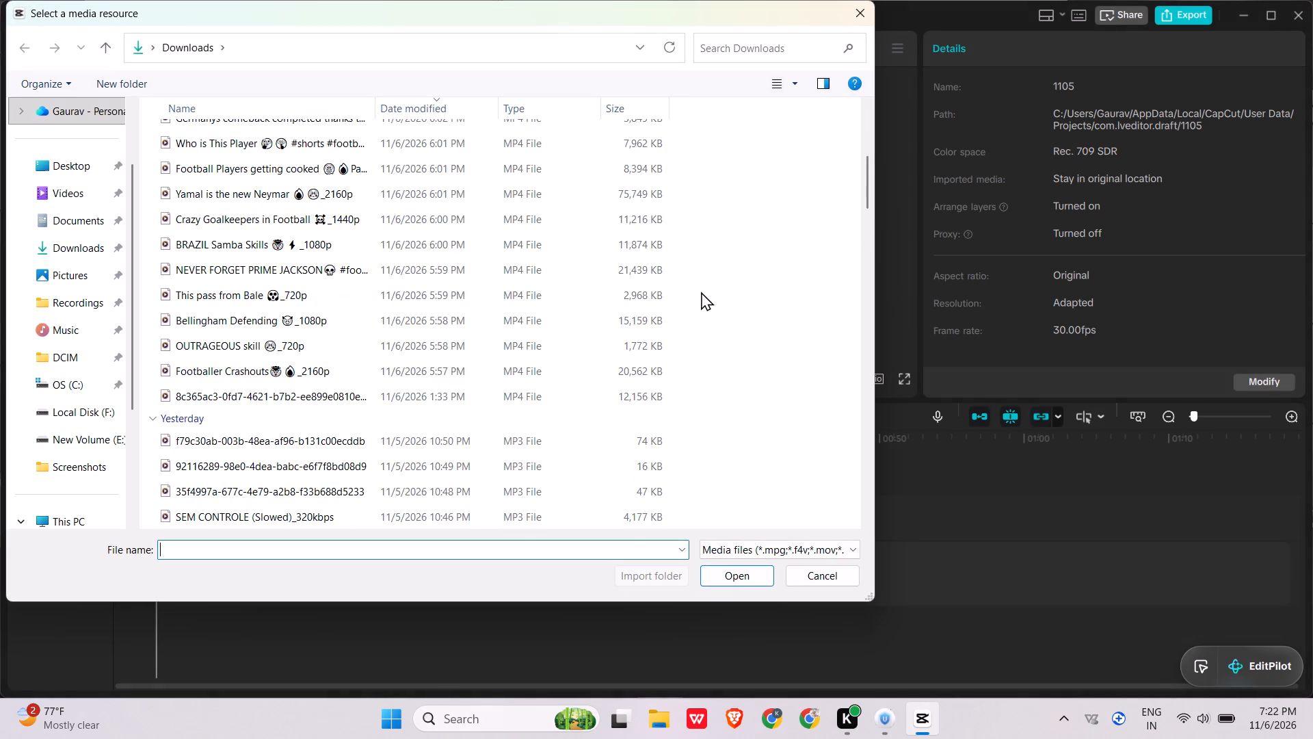
{"action": "left_click", "coordinate": [701, 289]}
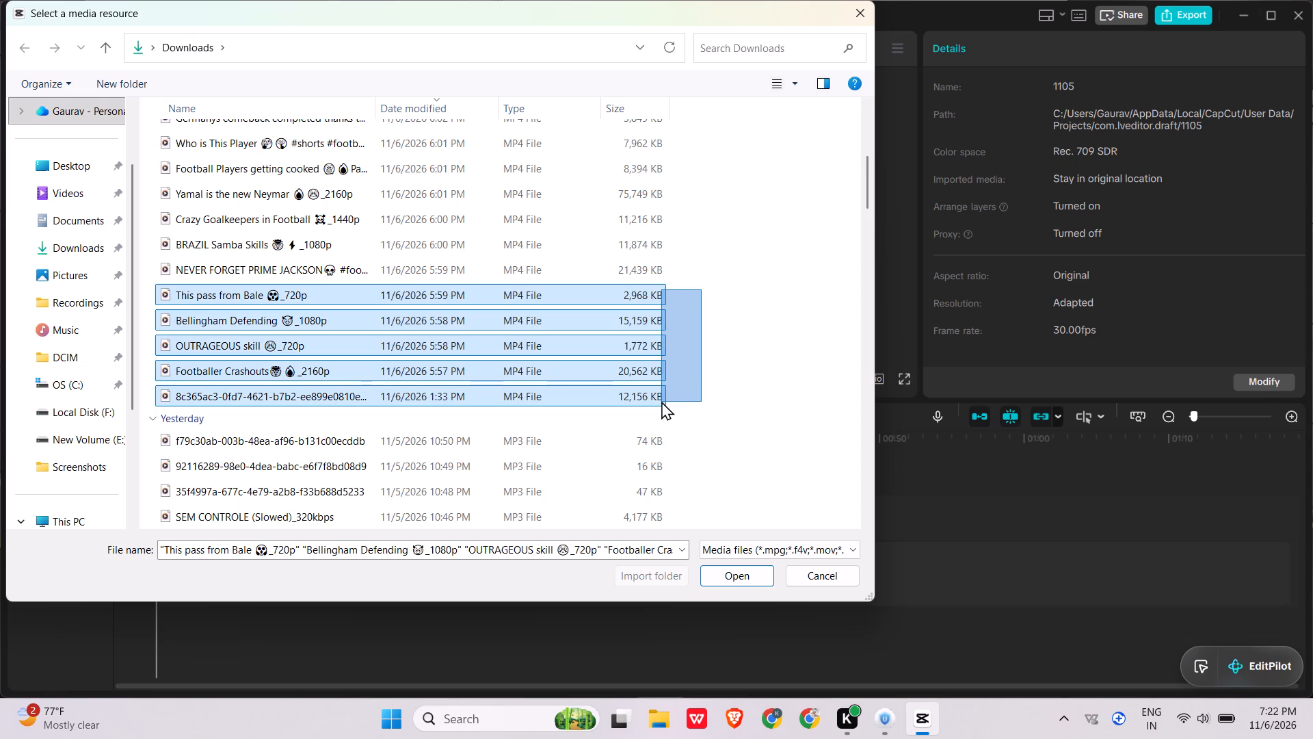
{"action": "left_click", "coordinate": [730, 574]}
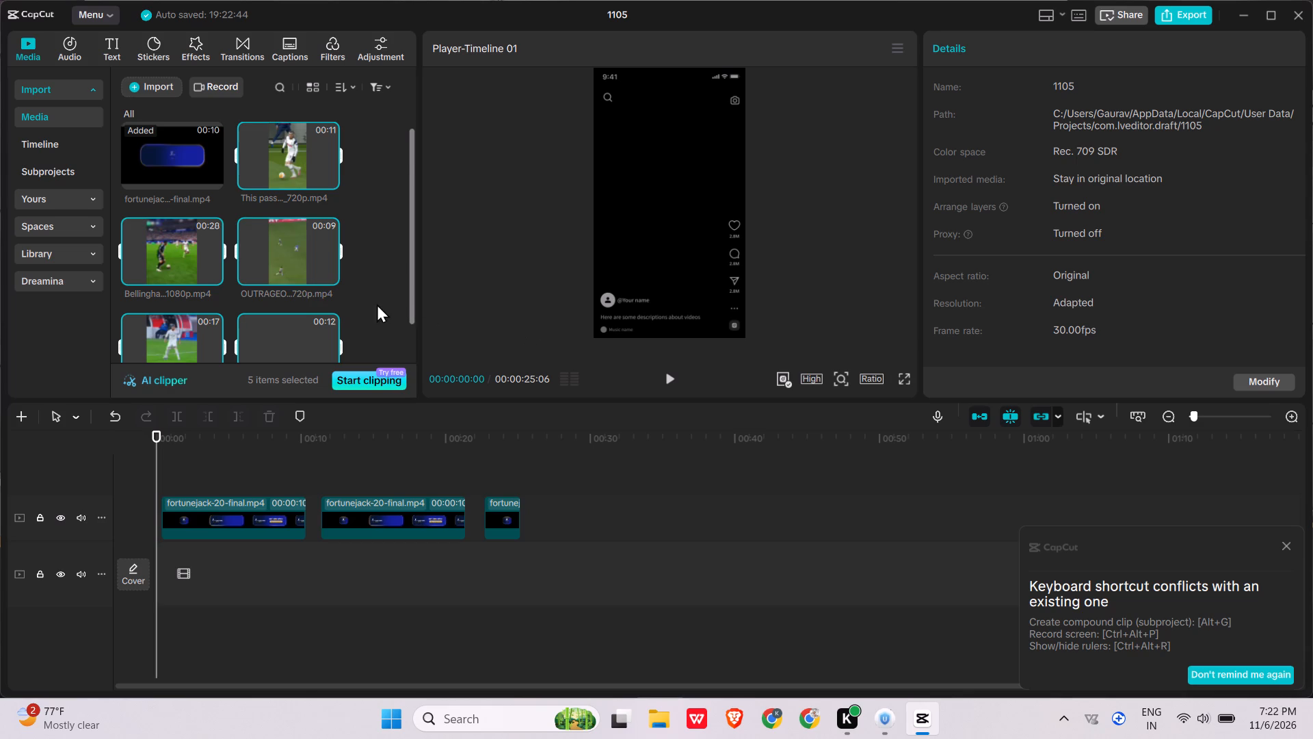
Add the five imported clips to the main video track and dismiss the keyboard shortcut conflict notice.
{"action": "scroll", "coordinate": [356, 302], "scroll_direction": "up", "scroll_amount": 1}
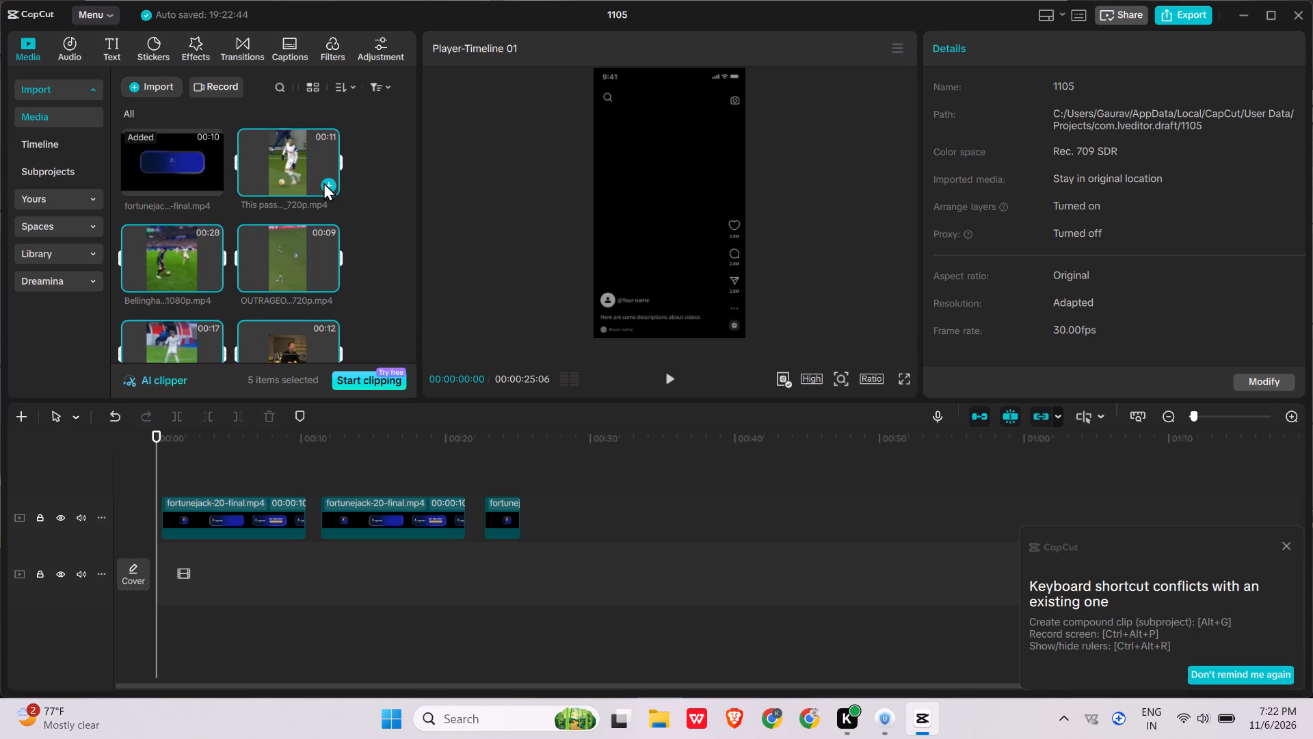
{"action": "scroll", "coordinate": [324, 183], "scroll_direction": "down", "scroll_amount": 1}
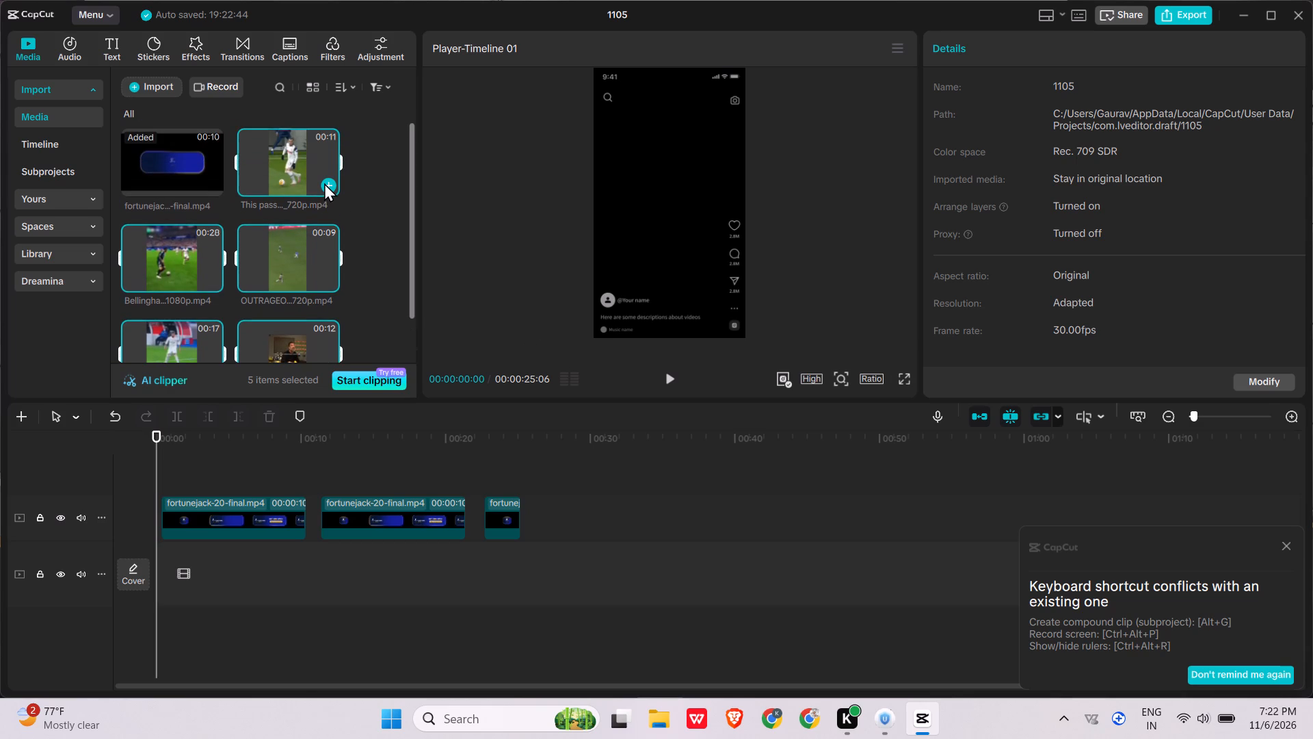
{"action": "left_click", "coordinate": [324, 183]}
{"action": "left_click", "coordinate": [1284, 541]}
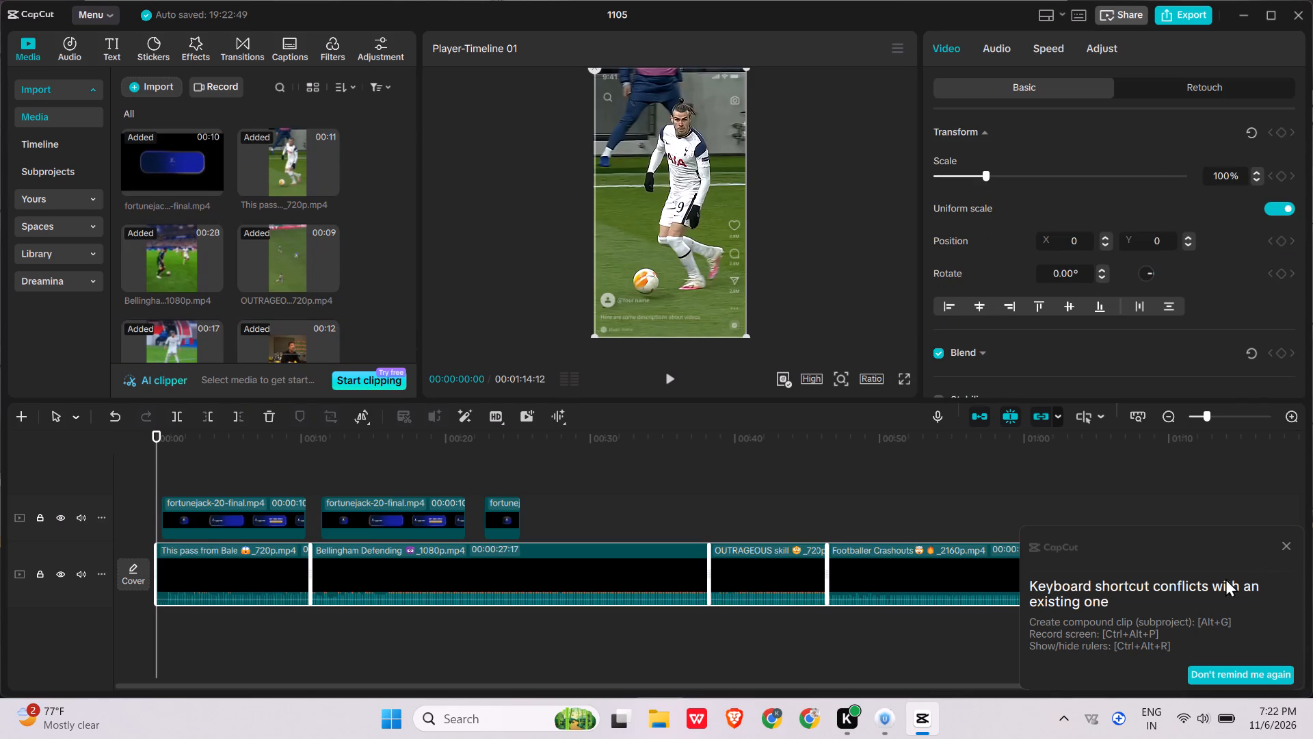
{"action": "left_click", "coordinate": [1288, 545]}
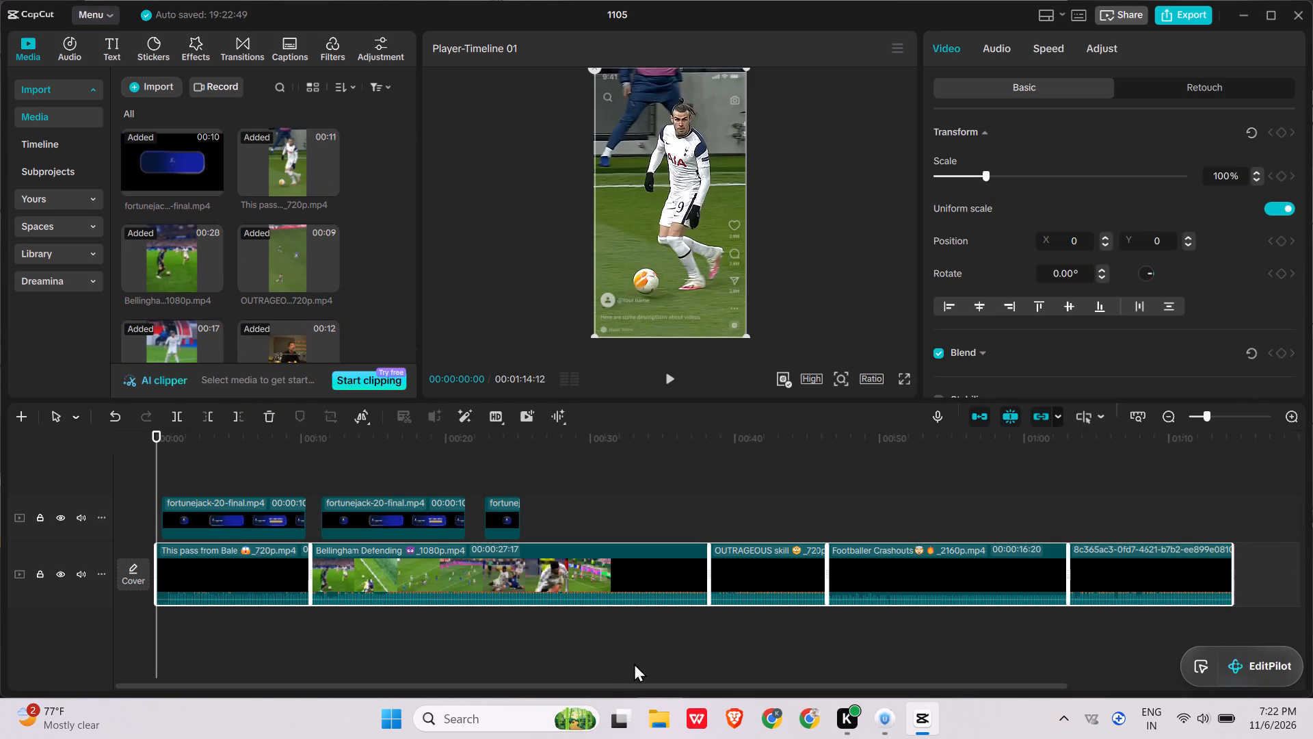
Delete the four clips after This pass from Bale from the main track.
{"action": "scroll", "coordinate": [596, 669], "scroll_direction": "down", "scroll_amount": 6, "text": "ctrl"}
{"action": "left_click_drag", "start_coordinate": [332, 629], "coordinate": [639, 565]}
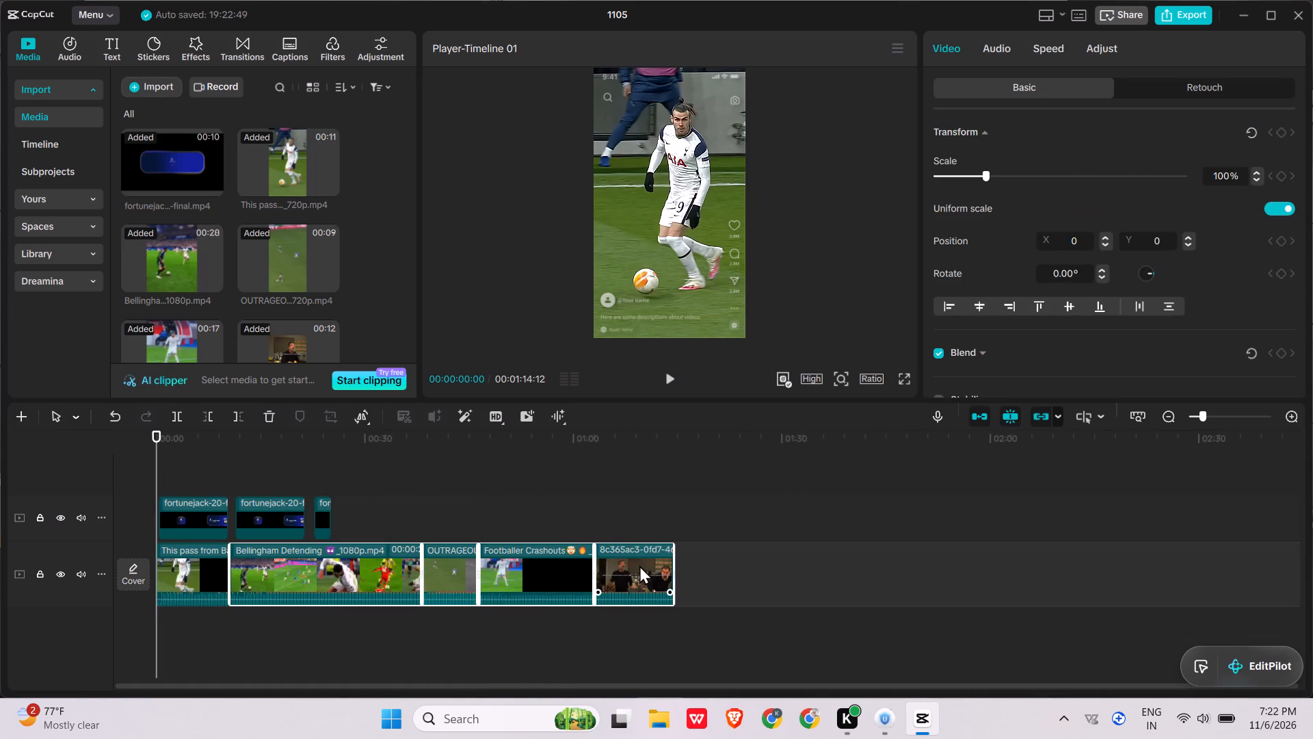
{"action": "key", "text": "BackSpace"}
Move the first fortunejack-20-final overlay clip to the very start of the timeline.
{"action": "left_click", "coordinate": [190, 522]}
{"action": "left_click_drag", "start_coordinate": [190, 521], "coordinate": [176, 521]}
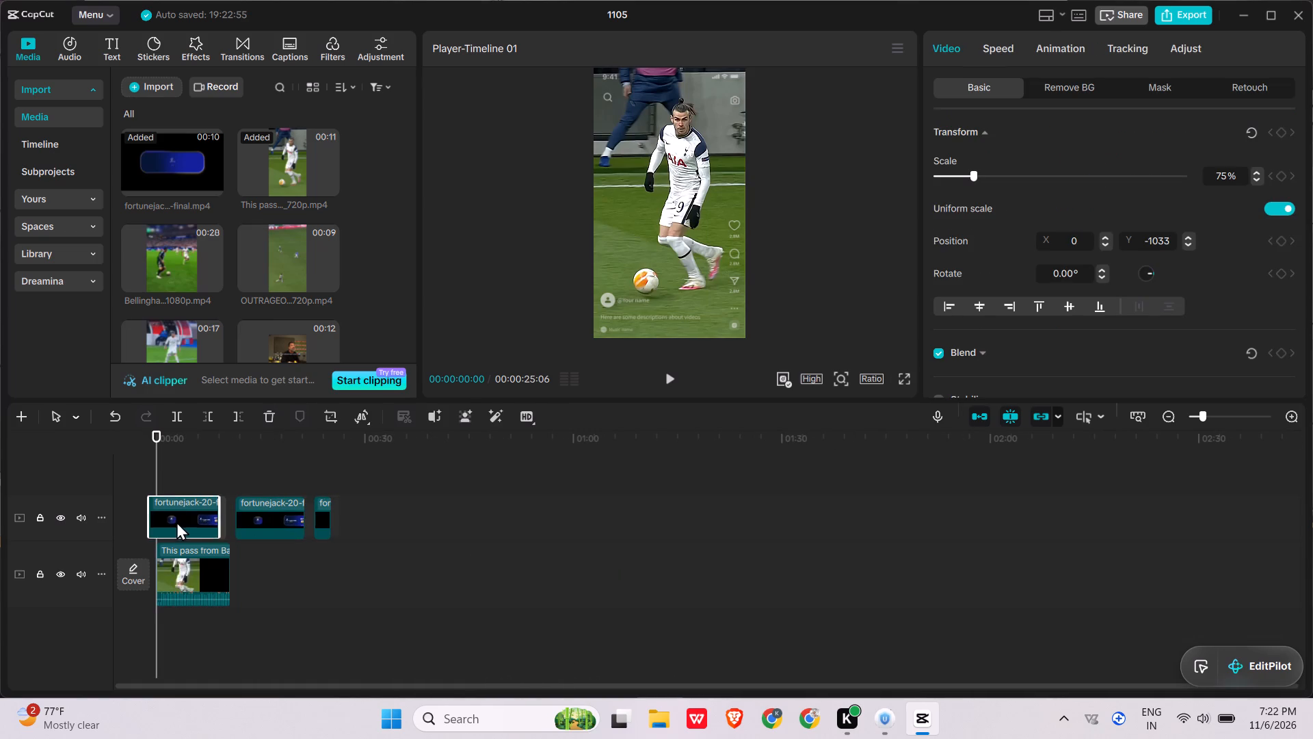
{"action": "left_click_drag", "start_coordinate": [176, 521], "coordinate": [172, 521]}
Delete the second and third fortunejack-20-final clips from the overlay track.
{"action": "left_click", "coordinate": [269, 513]}
{"action": "key", "text": "BackSpace"}
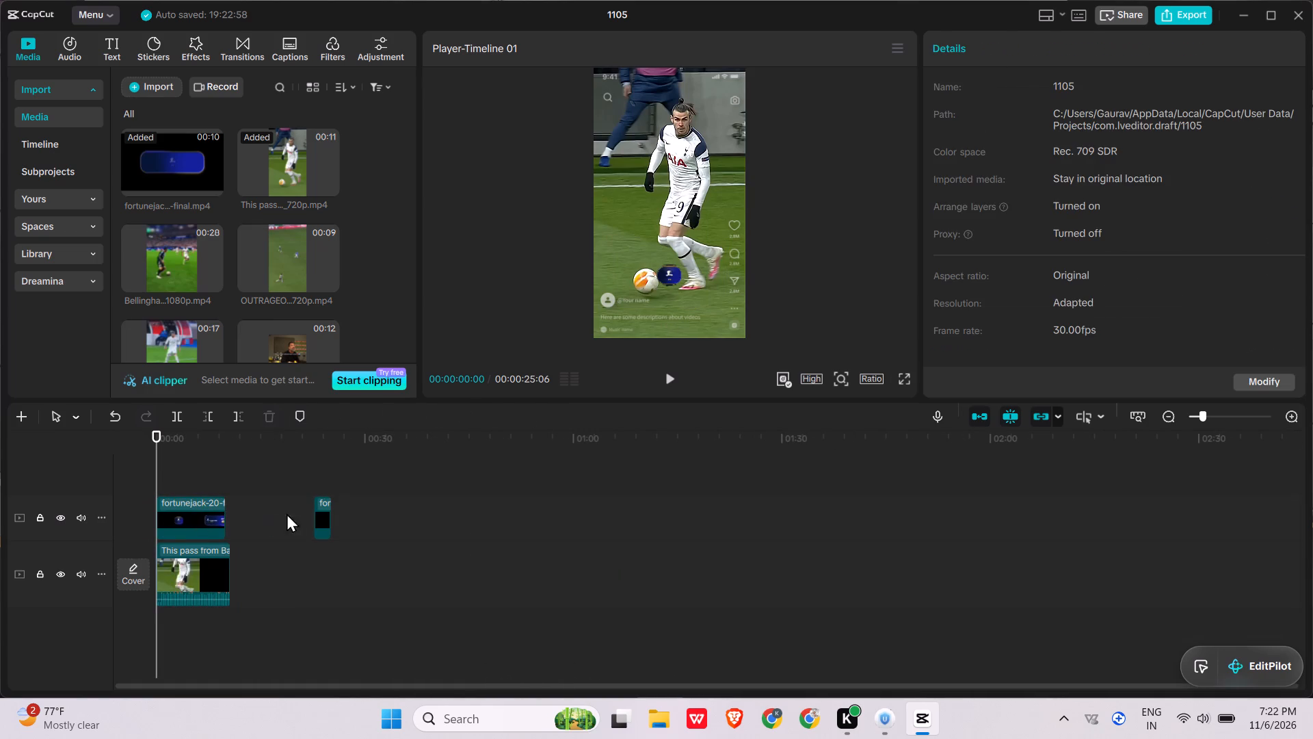
{"action": "left_click", "coordinate": [326, 517]}
{"action": "key", "text": "BackSpace"}
Play back the Bale clip with the fortunejack banner, including in full screen, to check the overlay.
{"action": "scroll", "coordinate": [256, 590], "scroll_direction": "right", "scroll_amount": 1}
{"action": "scroll", "coordinate": [256, 588], "scroll_direction": "up", "scroll_amount": 9, "text": "ctrl"}
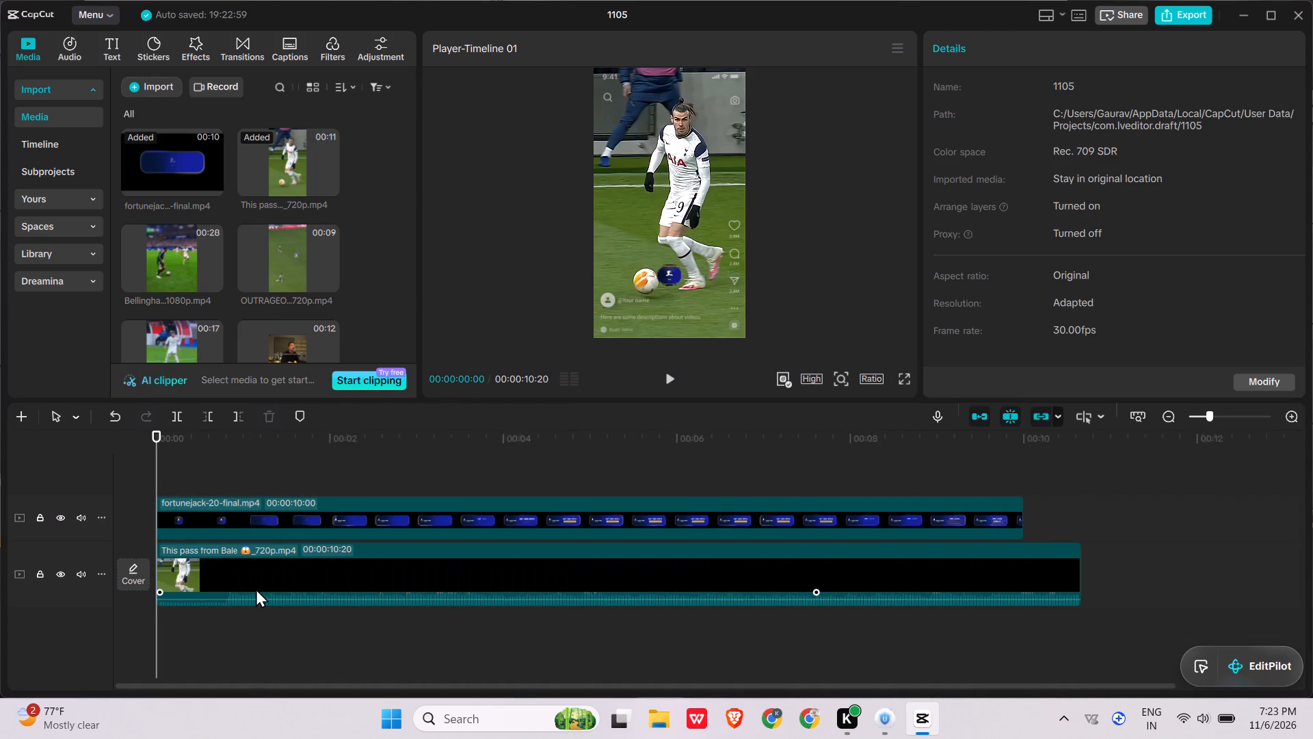
{"action": "scroll", "coordinate": [256, 588], "scroll_direction": "up", "scroll_amount": 1, "text": "ctrl"}
{"action": "key", "text": "space"}
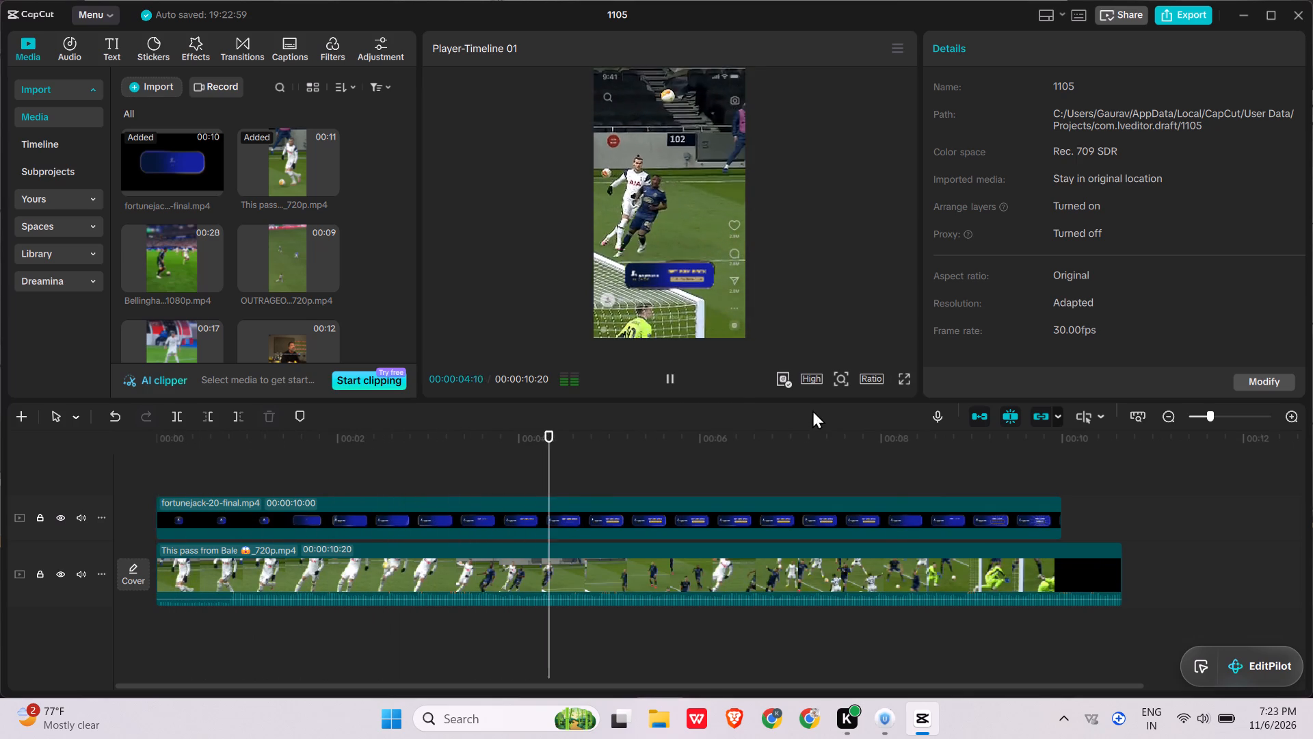
{"action": "left_click", "coordinate": [905, 382]}
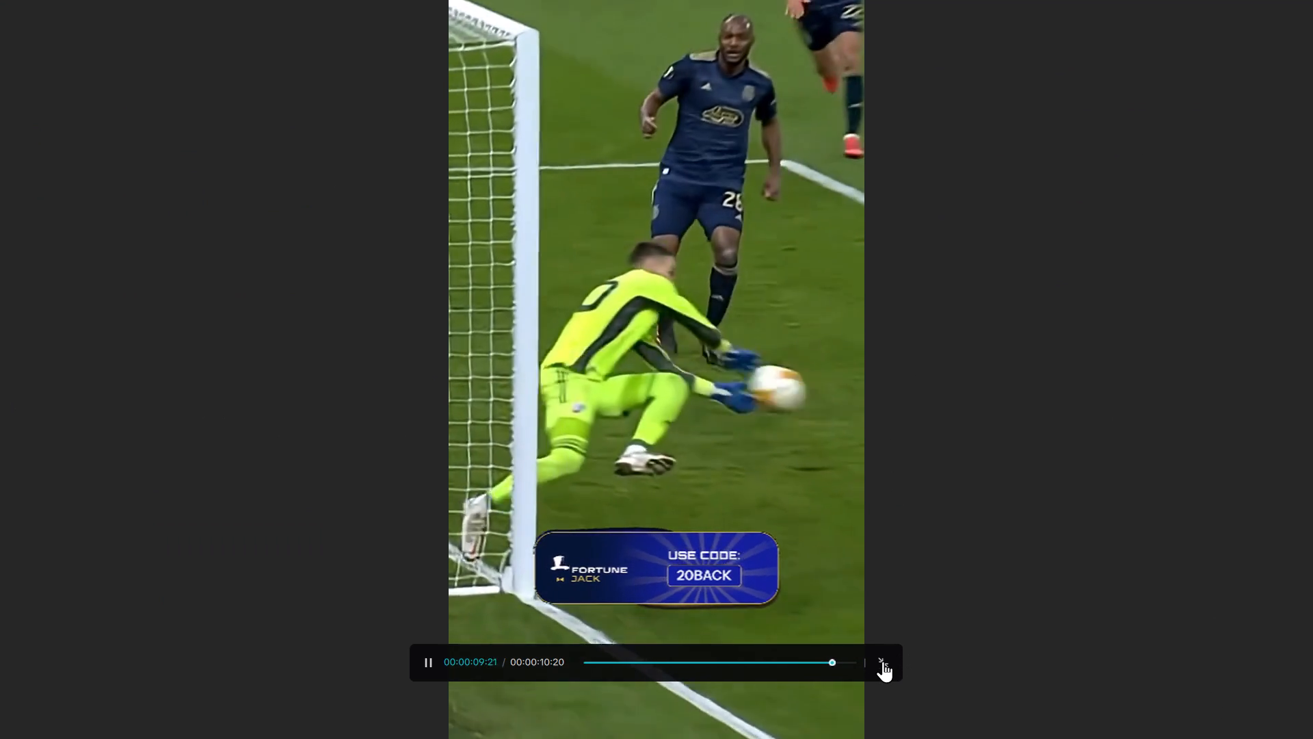
{"action": "left_click", "coordinate": [883, 661]}
{"action": "key", "text": "space"}
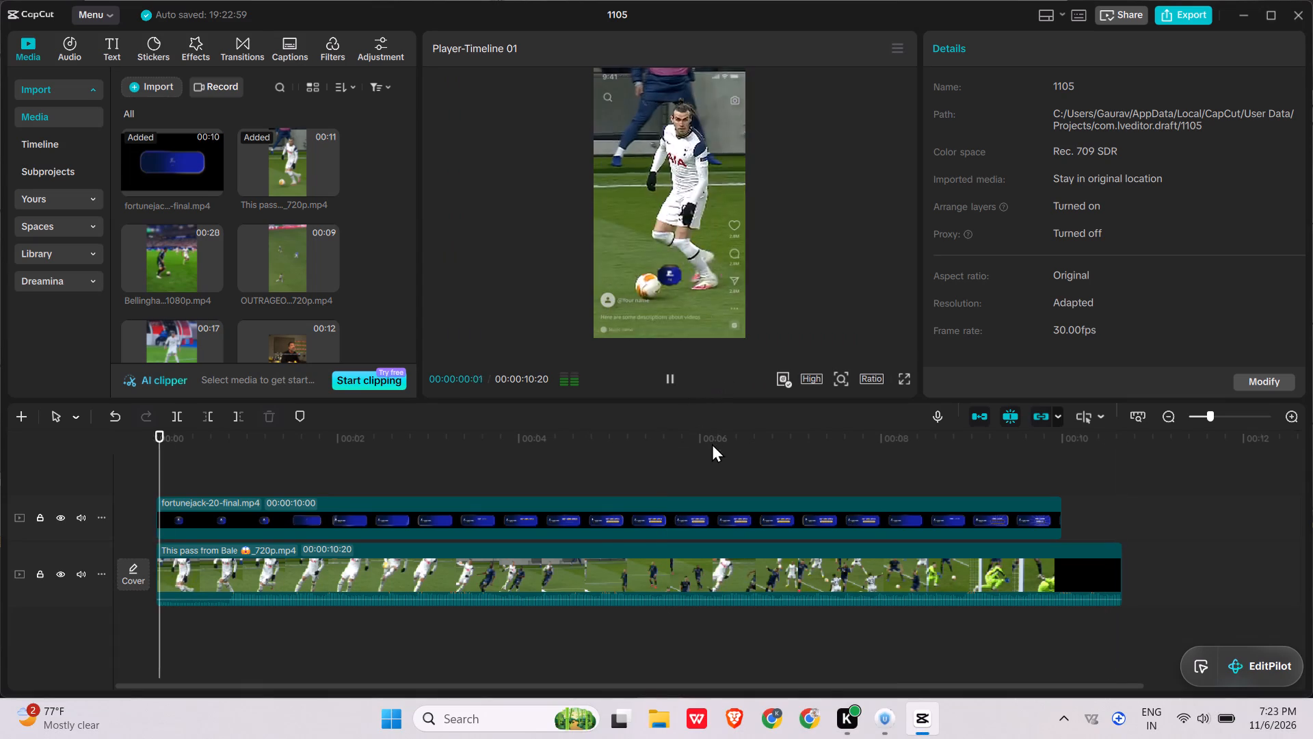
{"action": "key", "text": "space"}
{"action": "left_click", "coordinate": [671, 521]}
{"action": "key", "text": "space"}
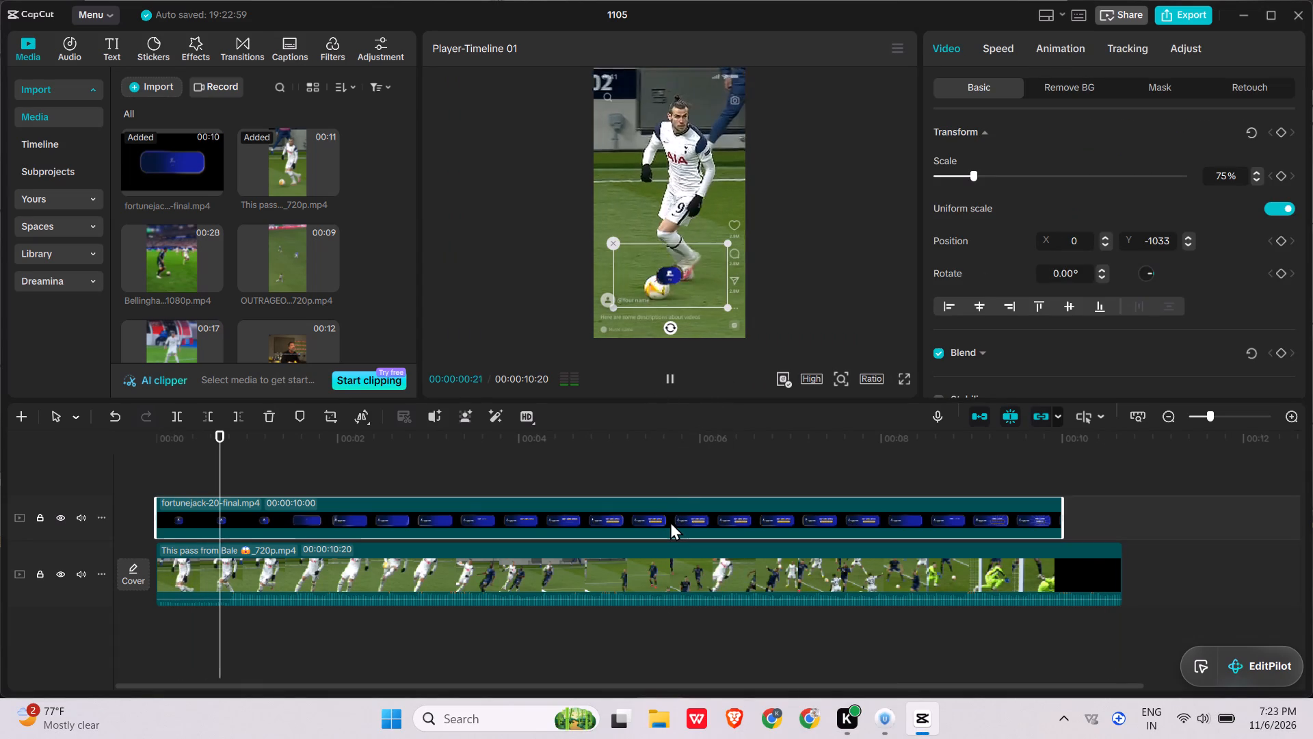
{"action": "left_click", "coordinate": [824, 313]}
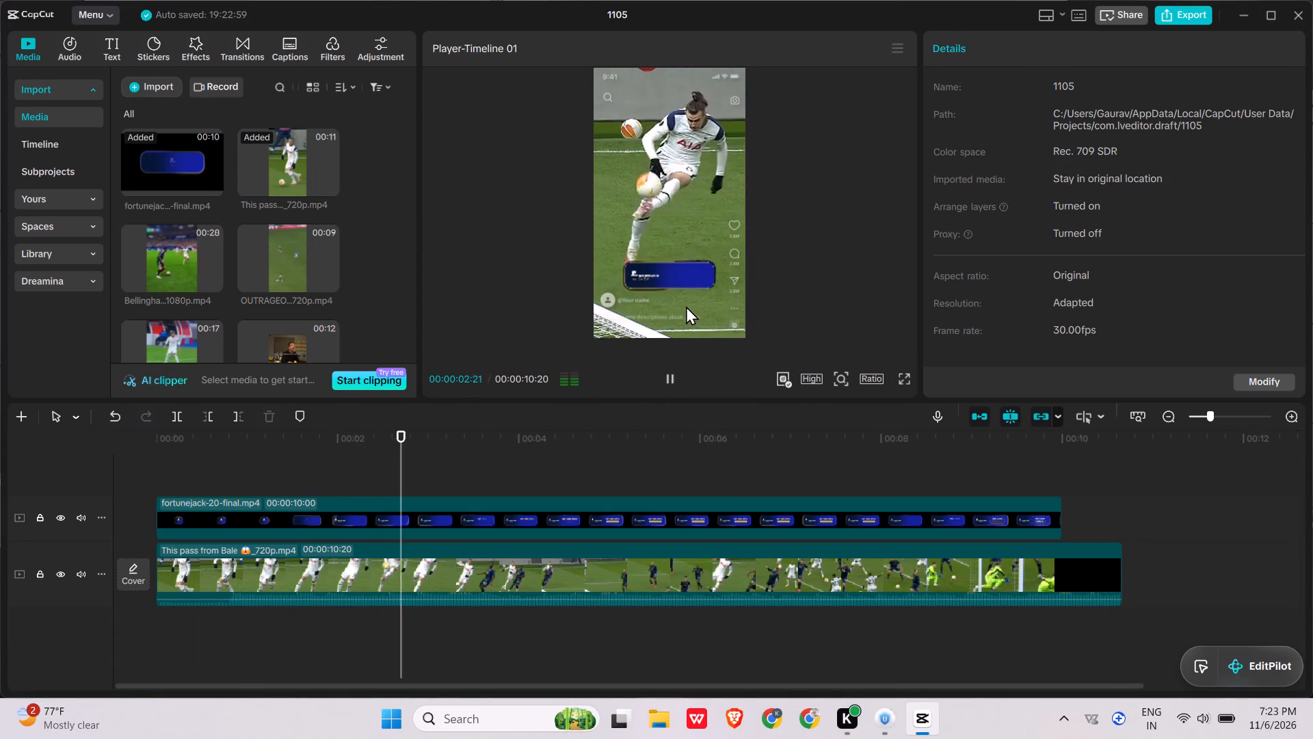
{"action": "key", "text": "space"}
Add the Aura Phonk track from the favourite music and move it to the start of the timeline.
{"action": "left_click", "coordinate": [75, 66]}
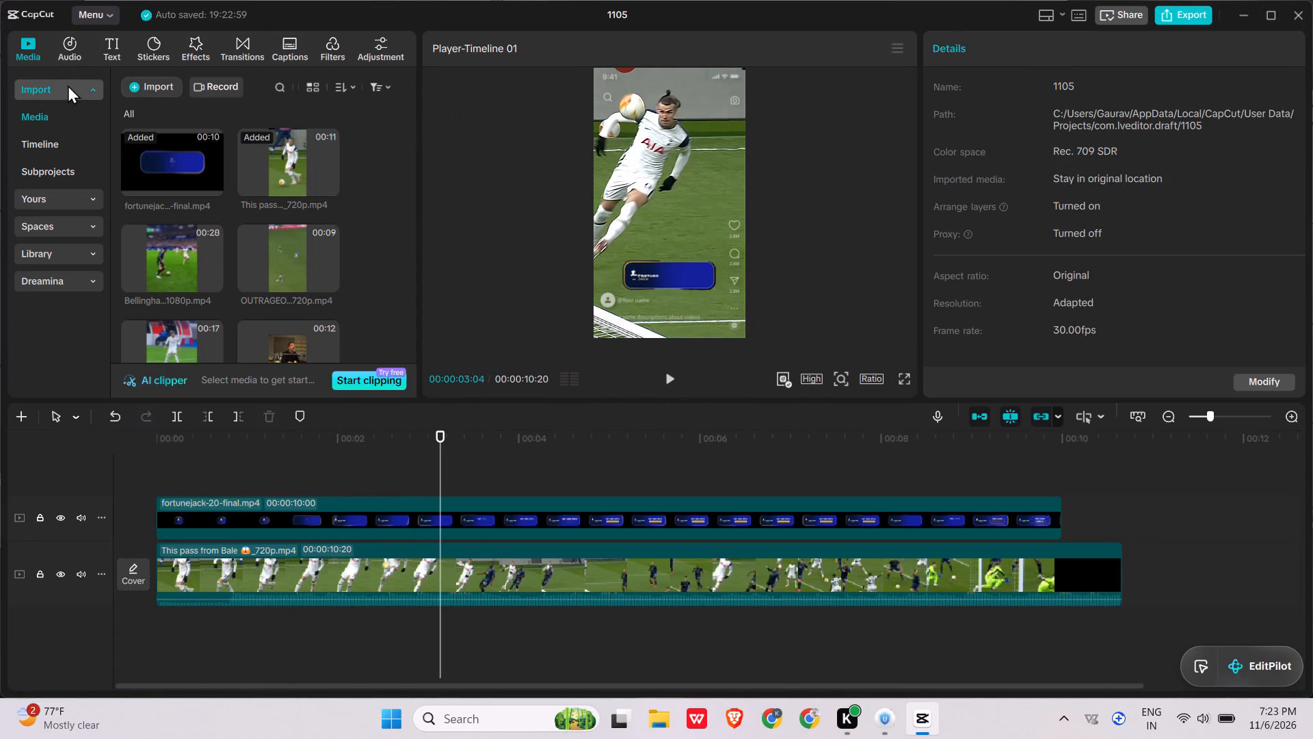
{"action": "left_click", "coordinate": [76, 26]}
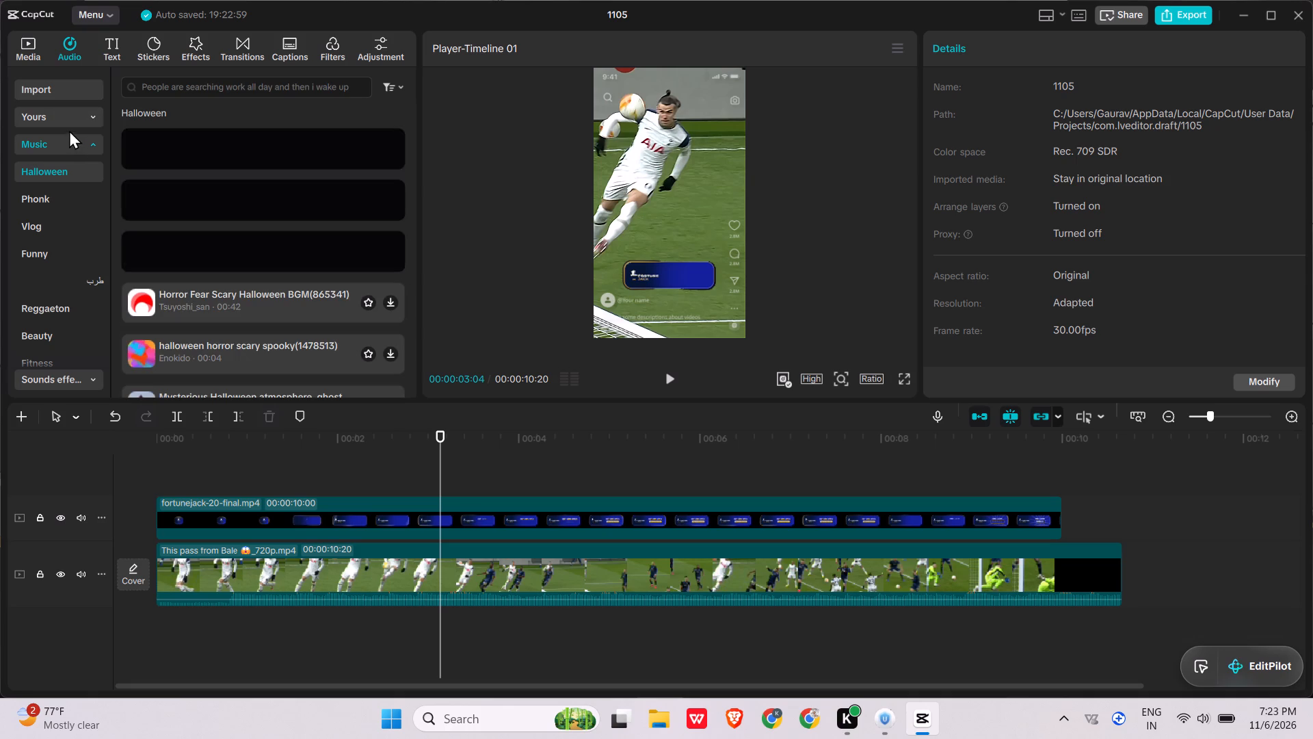
{"action": "left_click", "coordinate": [177, 151]}
{"action": "left_click", "coordinate": [69, 97]}
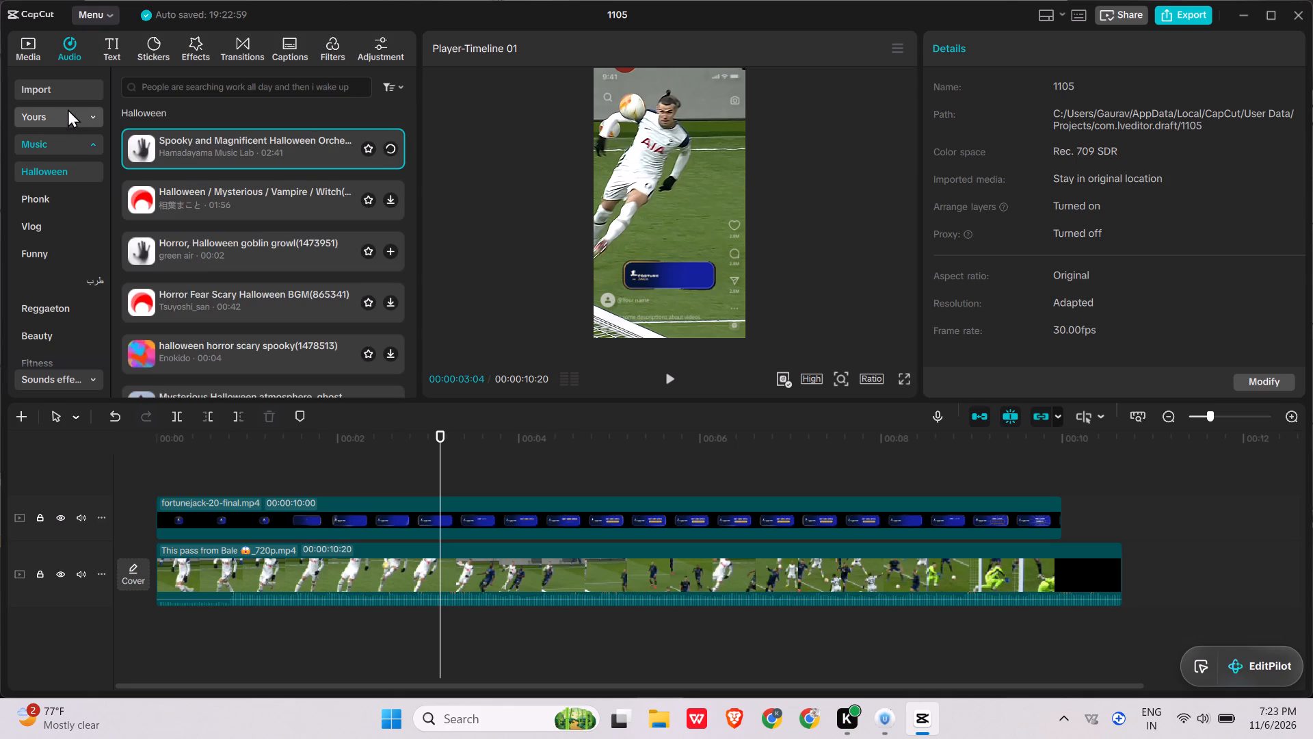
{"action": "left_click", "coordinate": [65, 114]}
{"action": "left_click", "coordinate": [201, 140]}
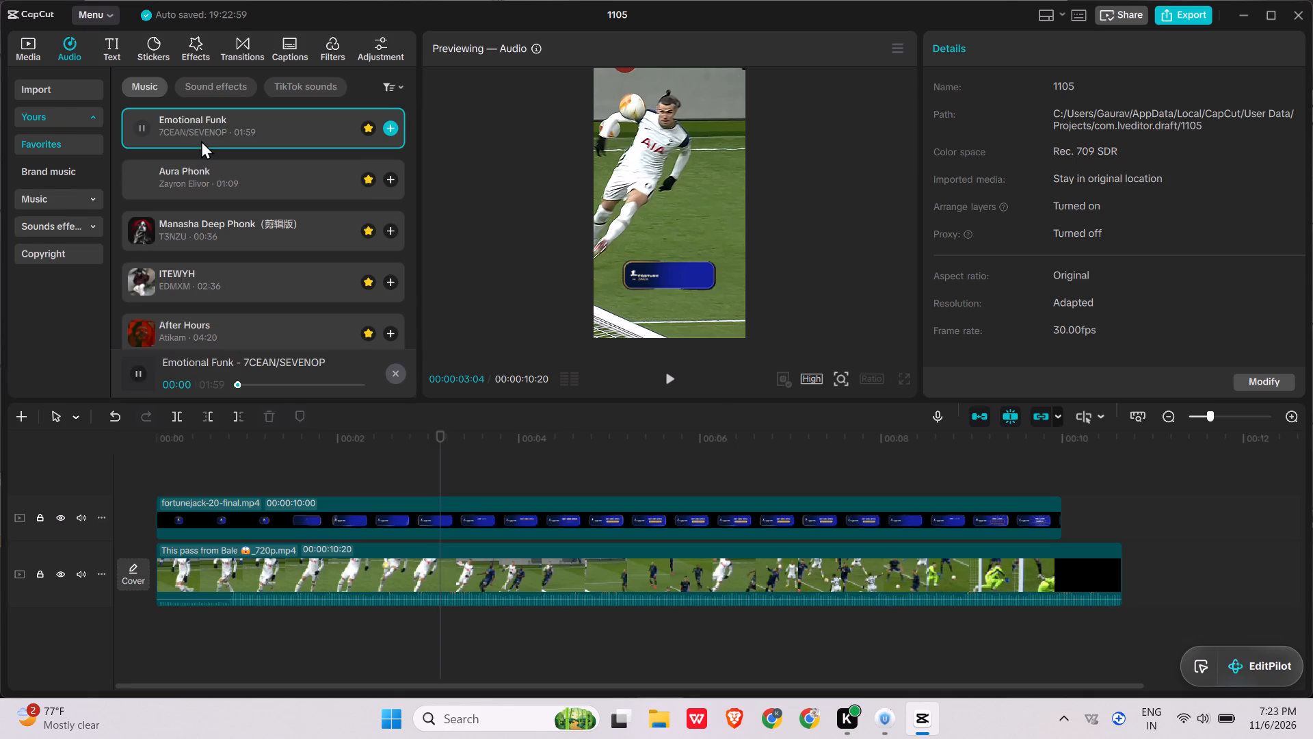
{"action": "left_click", "coordinate": [280, 140]}
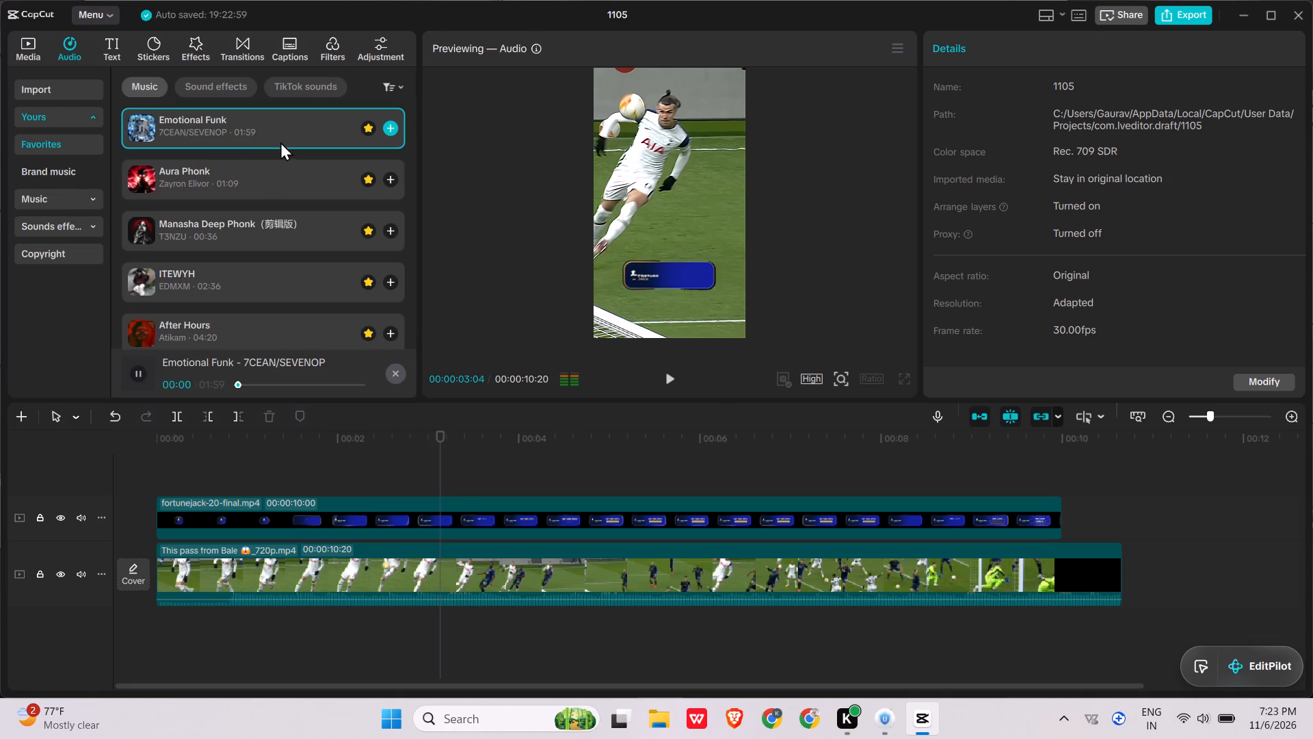
{"action": "left_click", "coordinate": [271, 181]}
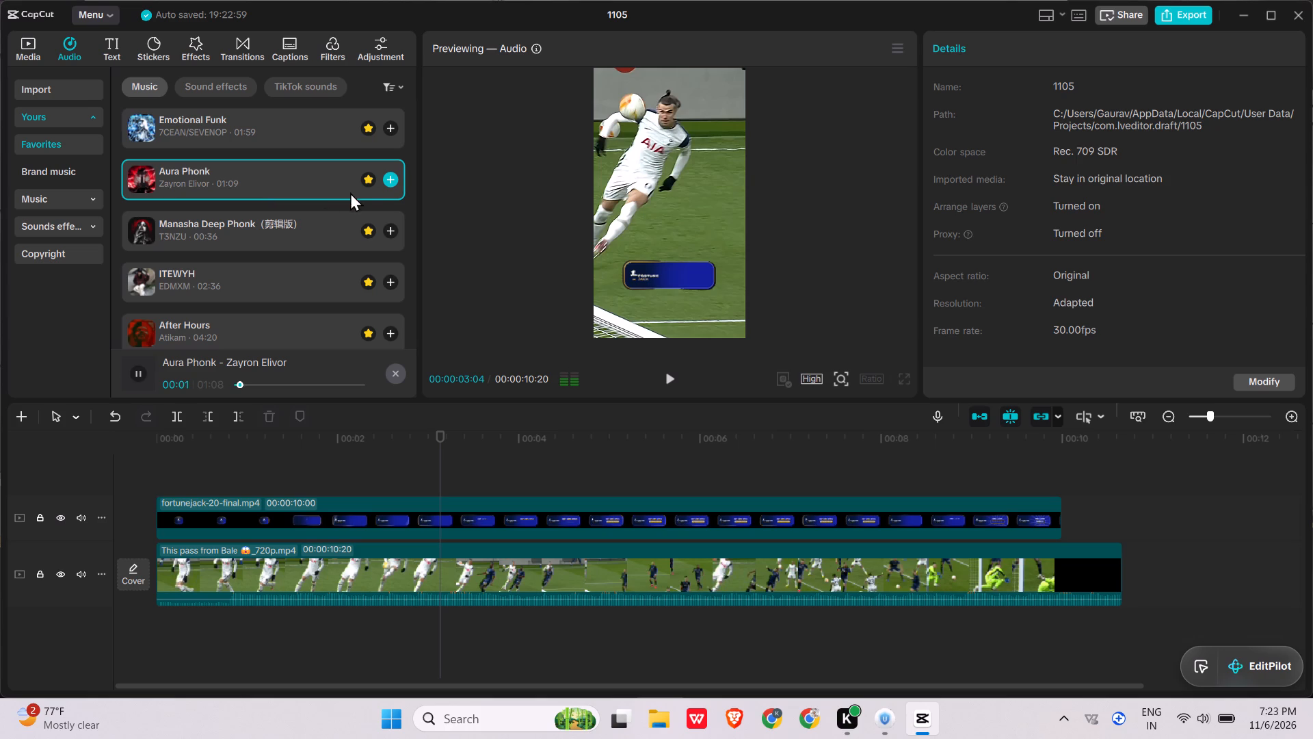
{"action": "left_click", "coordinate": [394, 180]}
{"action": "left_click_drag", "start_coordinate": [557, 626], "coordinate": [490, 618]}
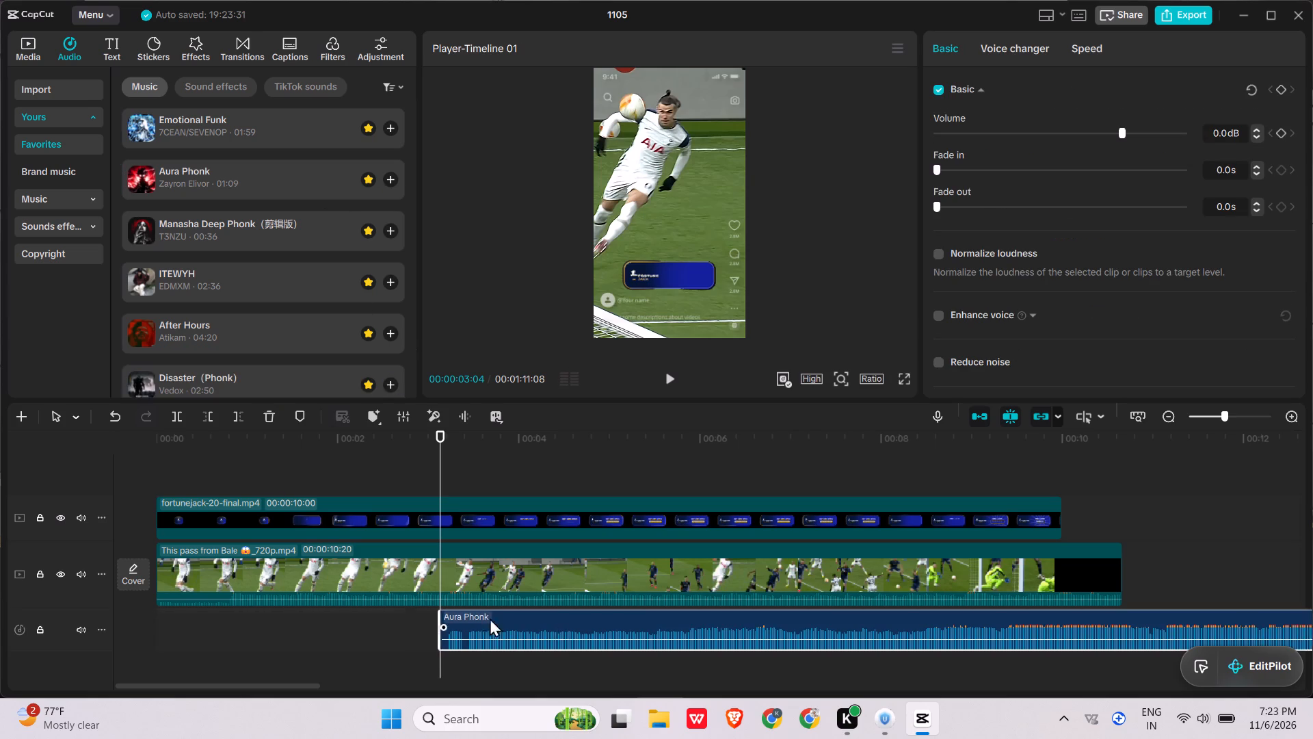
{"action": "left_click_drag", "start_coordinate": [490, 618], "coordinate": [172, 621]}
Return the playhead to the start and mute the main track holding the Bale clip.
{"action": "left_click", "coordinate": [90, 570]}
{"action": "key", "text": "space"}
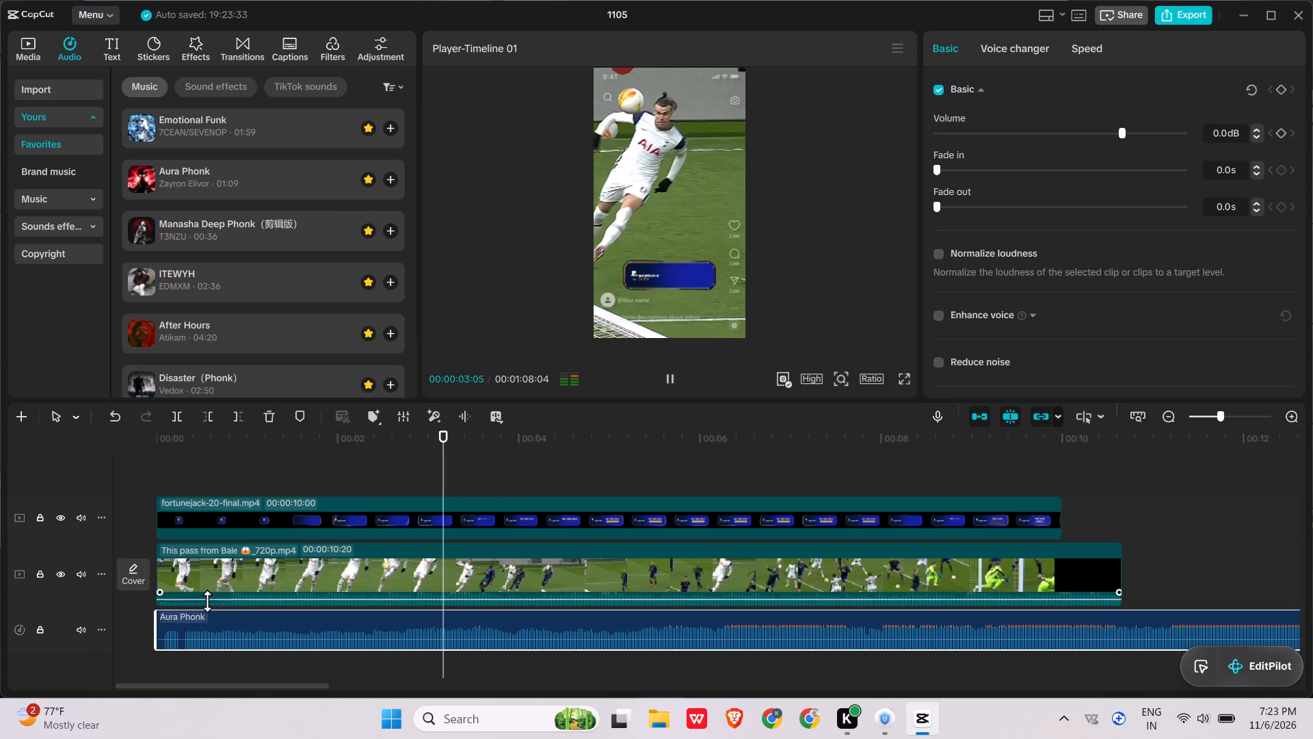
{"action": "left_click", "coordinate": [166, 448]}
{"action": "left_click_drag", "start_coordinate": [161, 445], "coordinate": [141, 440]}
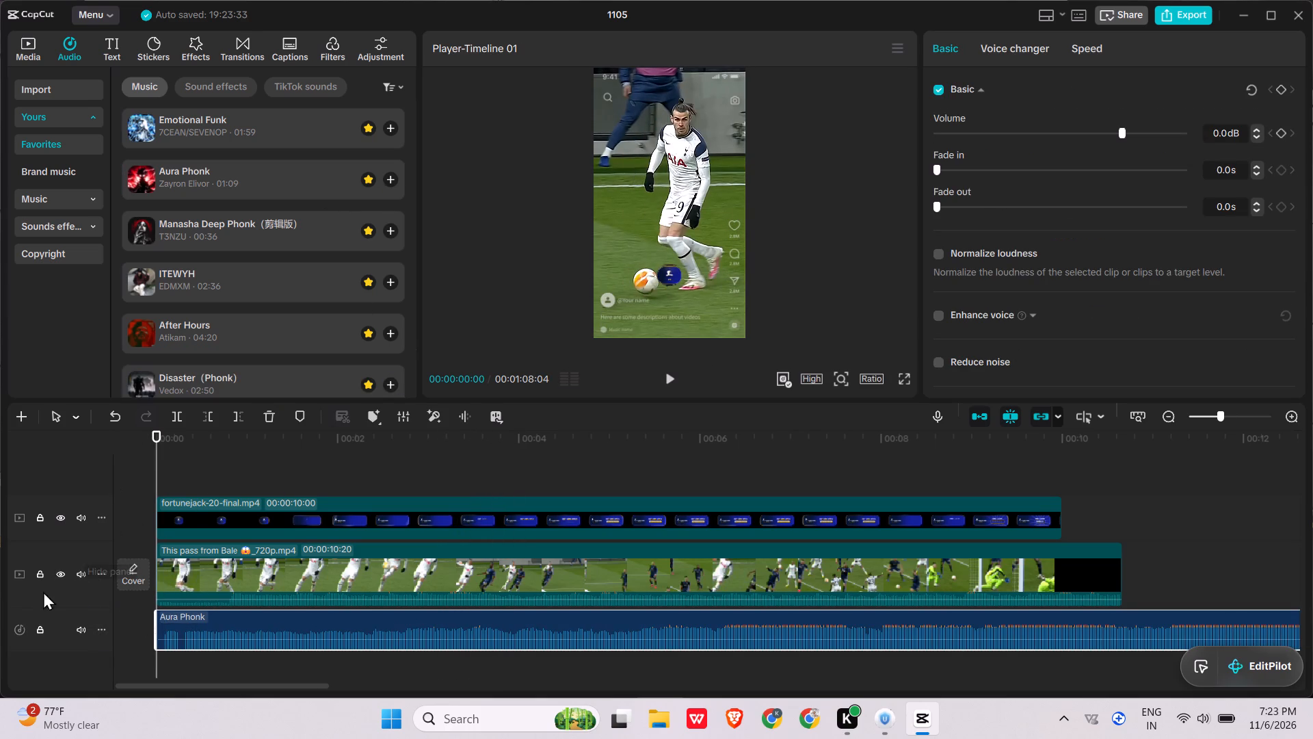
{"action": "left_click", "coordinate": [74, 578]}
{"action": "left_click", "coordinate": [80, 573]}
Play back the Bale clip with the Aura Phonk track in full screen to check the video with its music.
{"action": "key", "text": "space"}
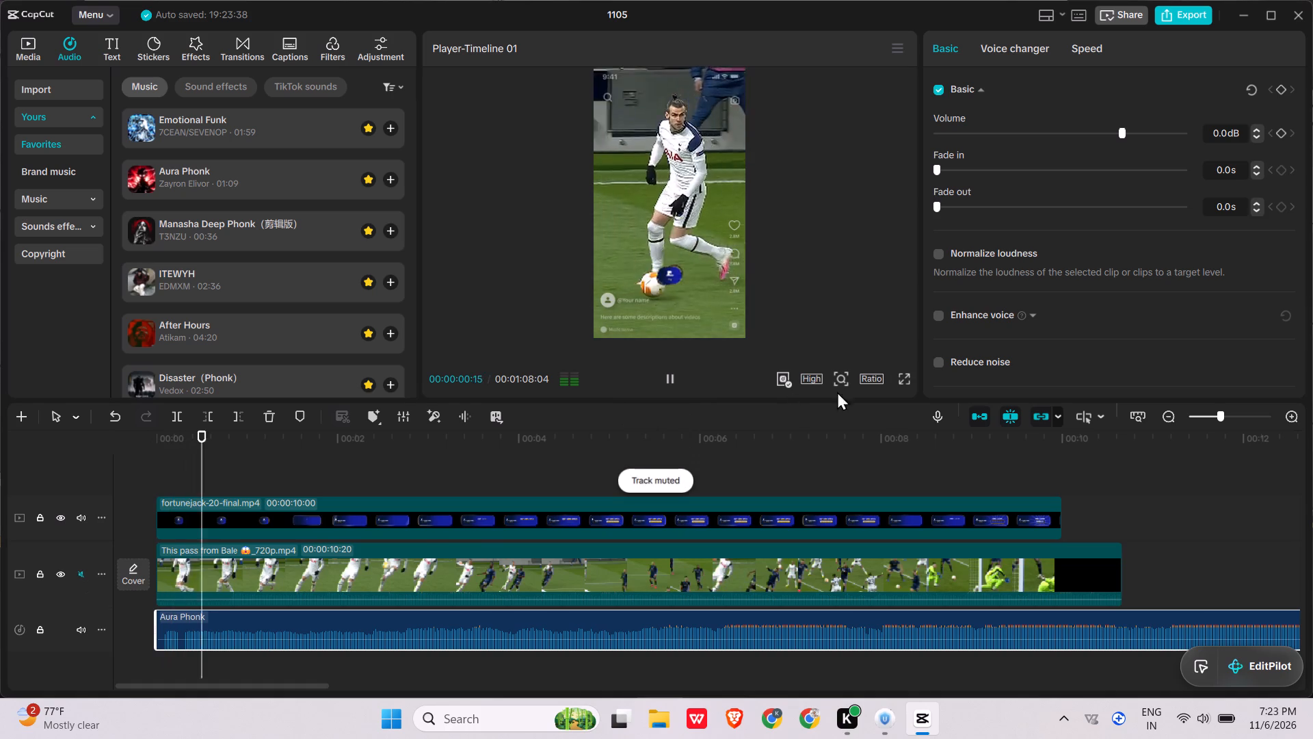
{"action": "left_click", "coordinate": [902, 375]}
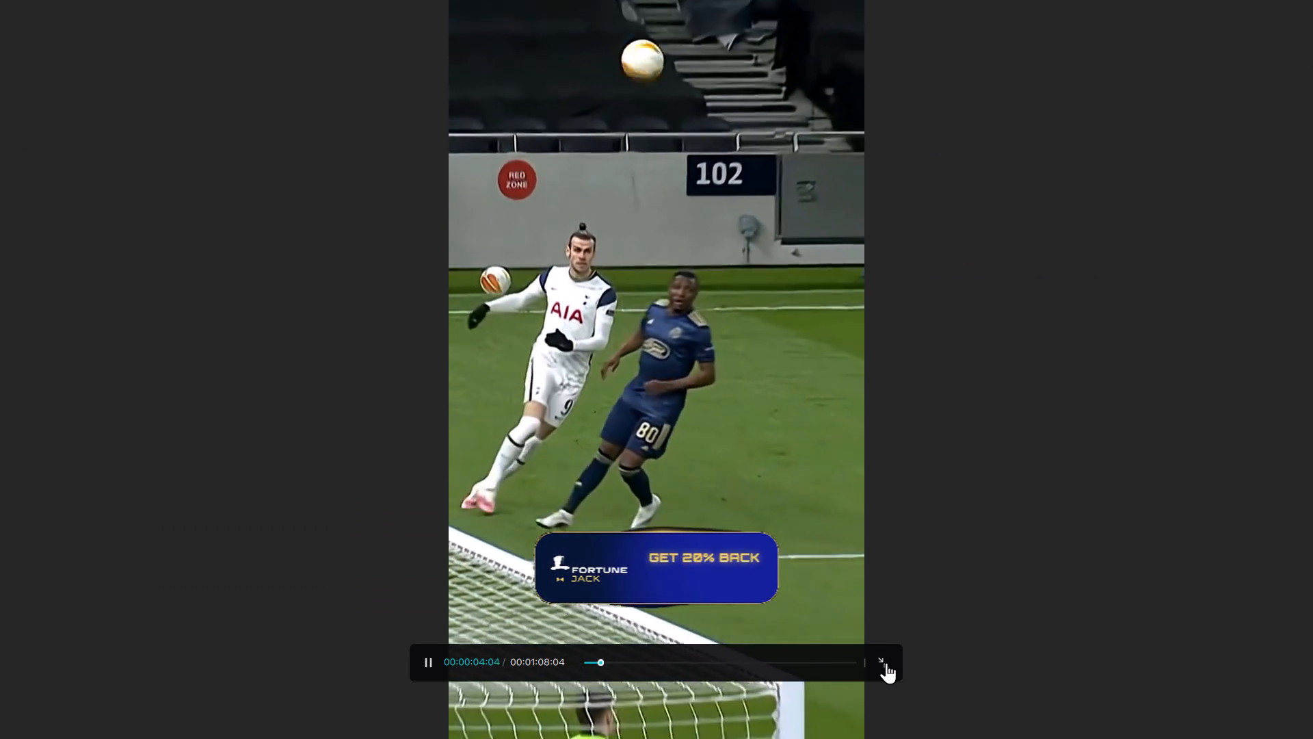
{"action": "scroll", "coordinate": [886, 662], "scroll_direction": "left", "scroll_amount": 1}
{"action": "scroll", "coordinate": [886, 662], "scroll_direction": "down", "scroll_amount": 1, "text": "ctrl"}
{"action": "scroll", "coordinate": [886, 662], "scroll_direction": "left", "scroll_amount": 1, "text": "ctrl"}
{"action": "scroll", "coordinate": [886, 662], "scroll_direction": "down", "scroll_amount": 11, "text": "ctrl"}
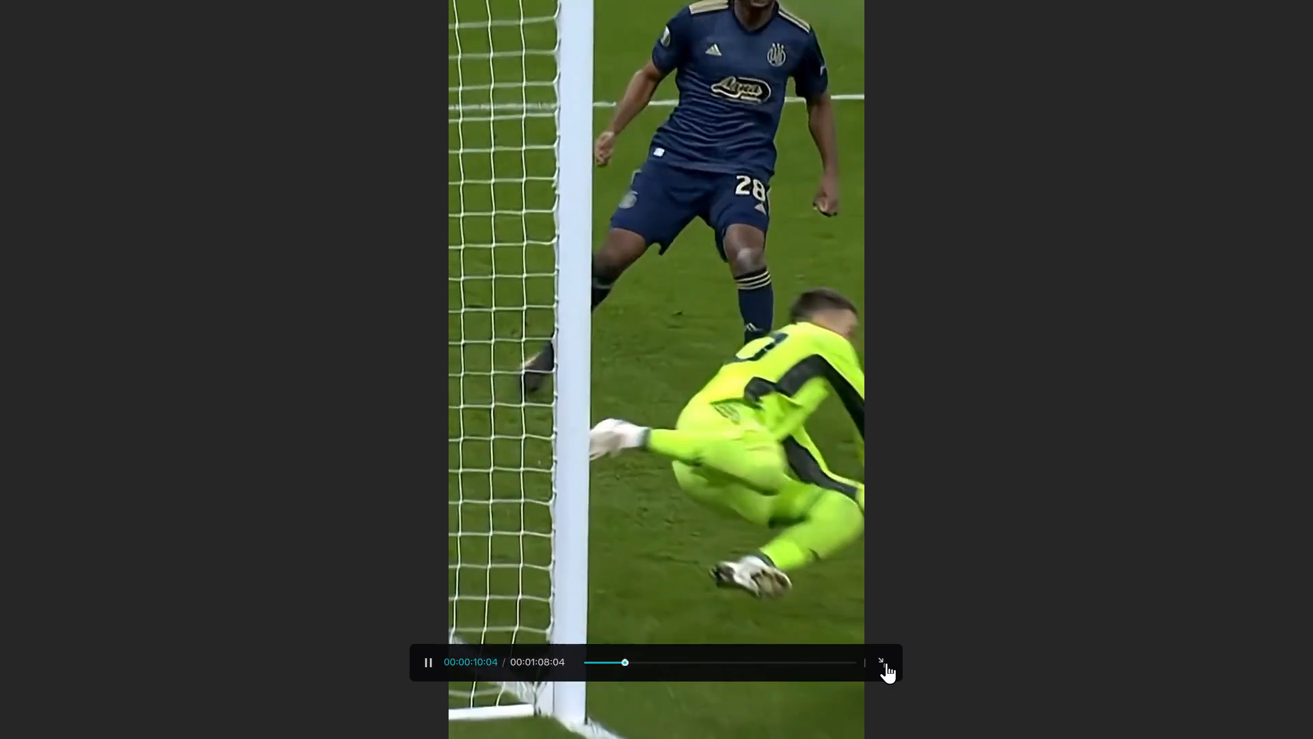
{"action": "left_click", "coordinate": [886, 662]}
Split the Aura Phonk track at the end of the Bale clip, 00:00:10:20, and delete the excess part.
{"action": "scroll", "coordinate": [886, 662], "scroll_direction": "down", "scroll_amount": 6, "text": "ctrl"}
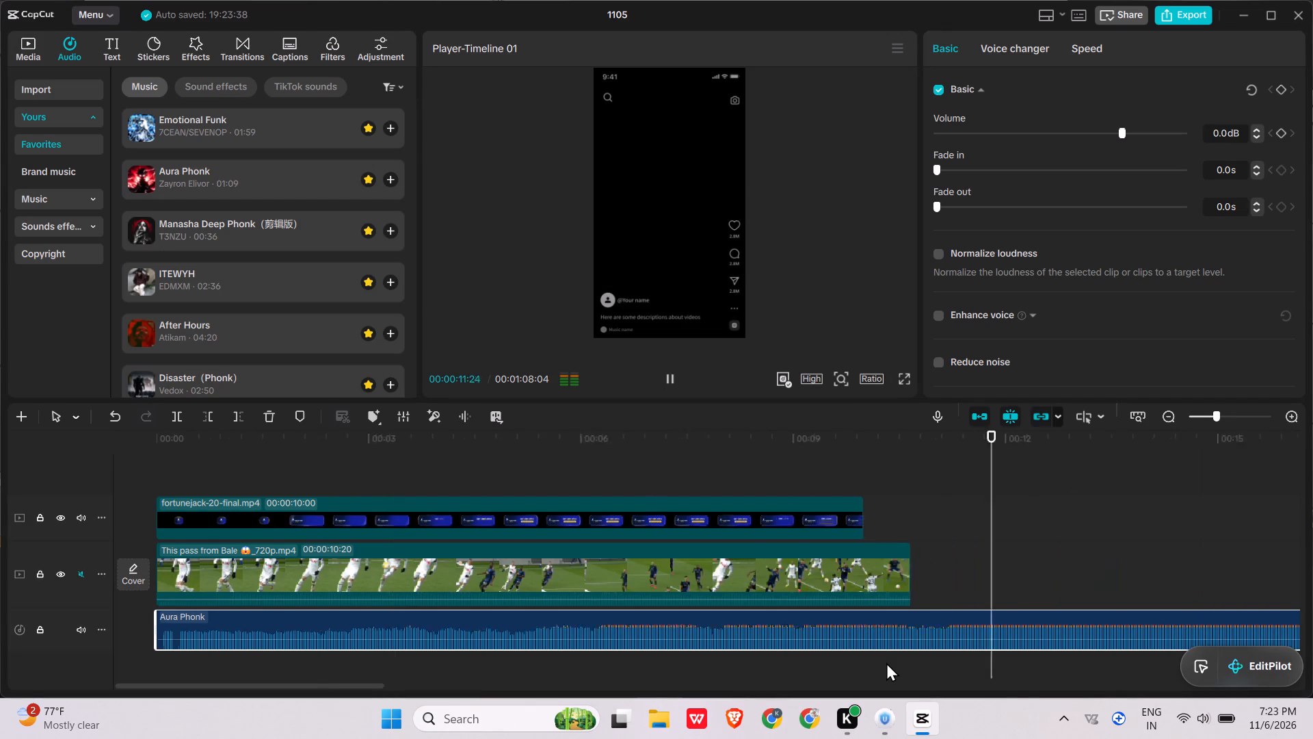
{"action": "scroll", "coordinate": [886, 662], "scroll_direction": "down", "scroll_amount": 4, "text": "ctrl"}
{"action": "left_click", "coordinate": [706, 450]}
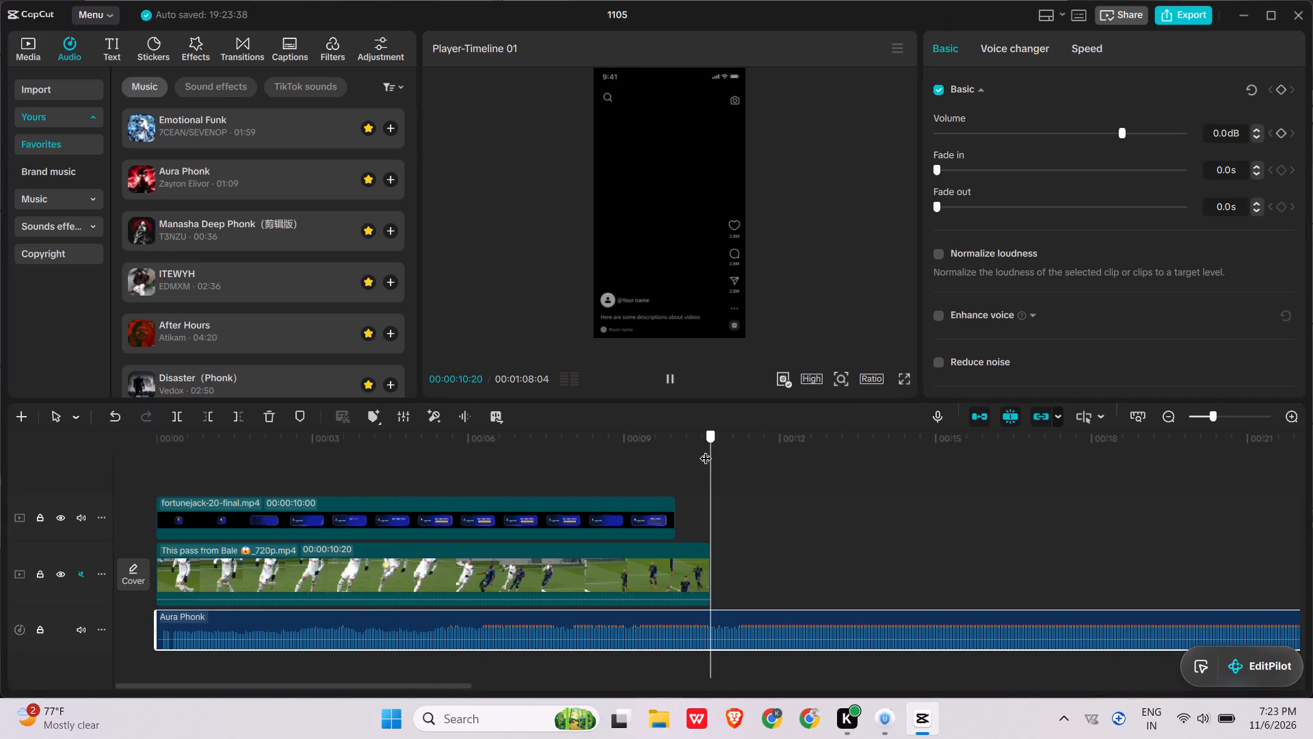
{"action": "key", "text": "ctrl+b"}
{"action": "key", "text": "BackSpace"}
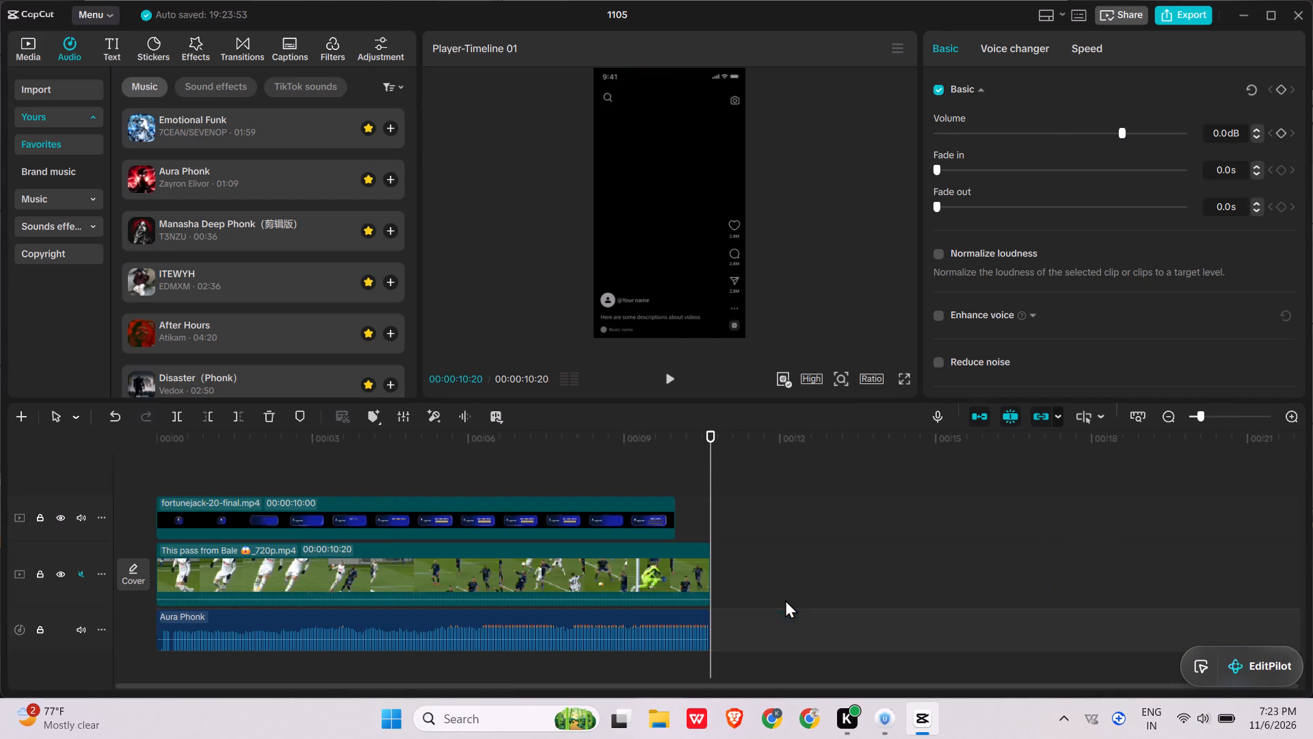
Lower the Aura Phonk track's volume to -6.6 dB.
{"action": "left_click", "coordinate": [666, 638]}
Play back the video from the start in full screen to check the music level.
{"action": "key", "text": "space"}
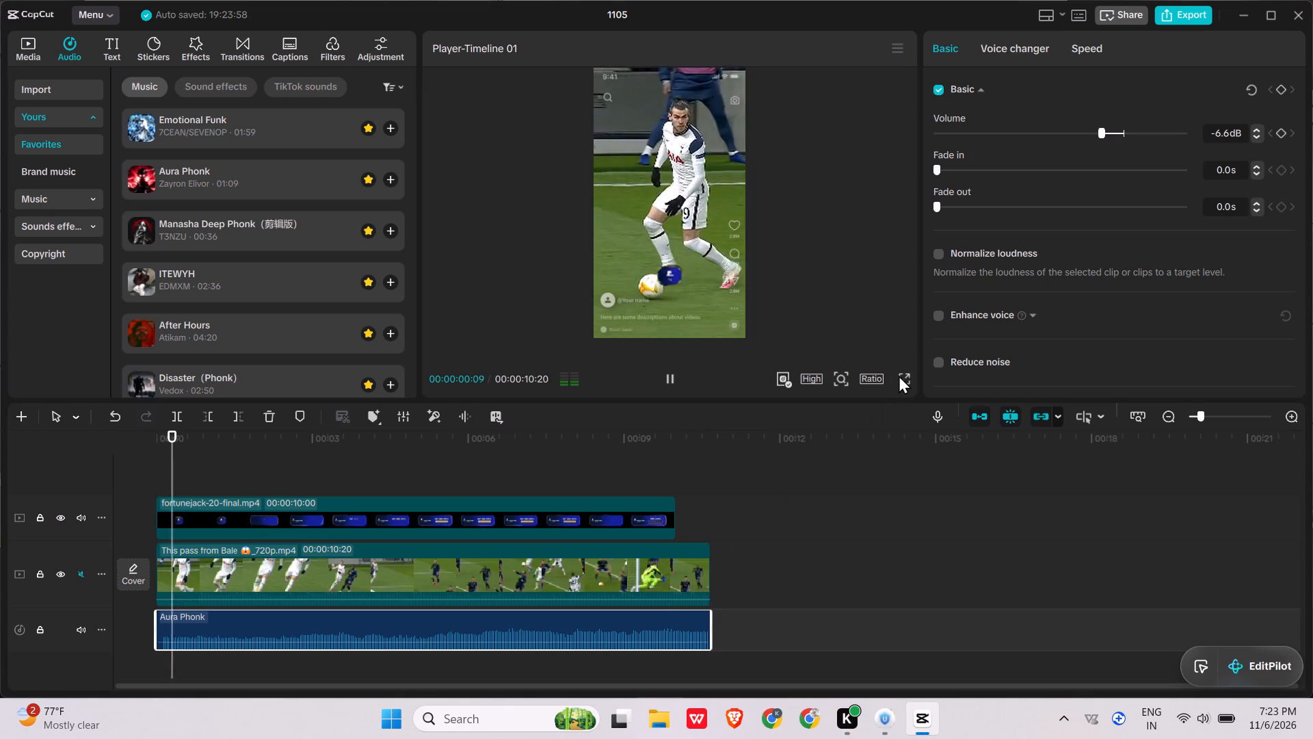
{"action": "left_click", "coordinate": [899, 375]}
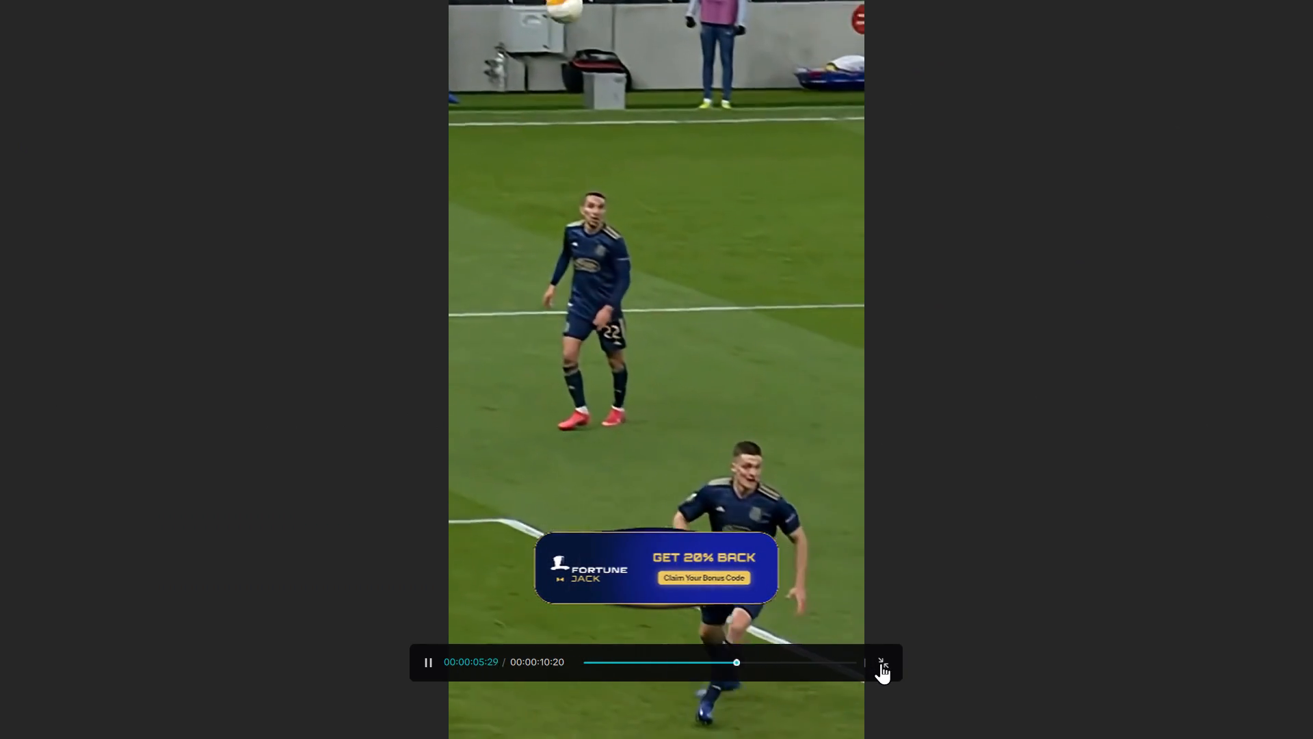
{"action": "left_click", "coordinate": [881, 663]}
{"action": "key", "text": "space"}
{"action": "key", "text": "space"}
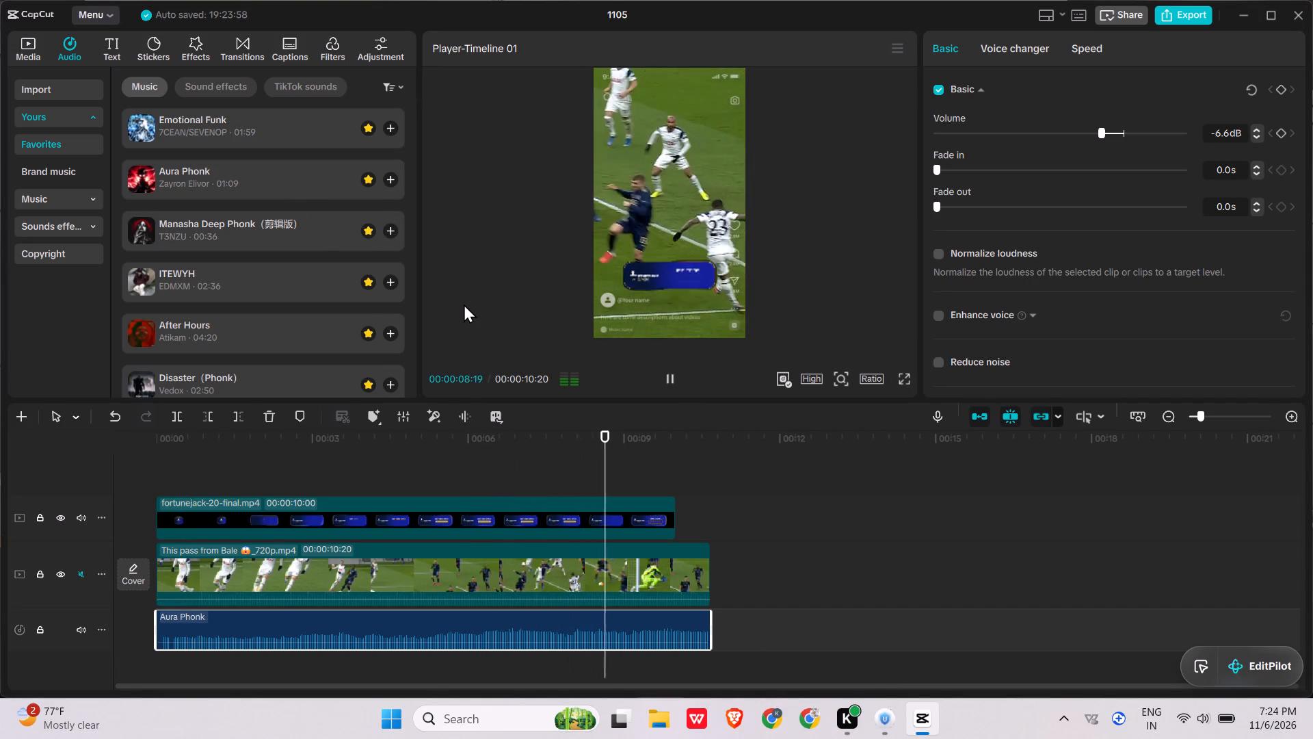
Add the favourite 4K filter and extend it from the start of the timeline to the end of the Bale clip.
{"action": "left_click", "coordinate": [337, 58]}
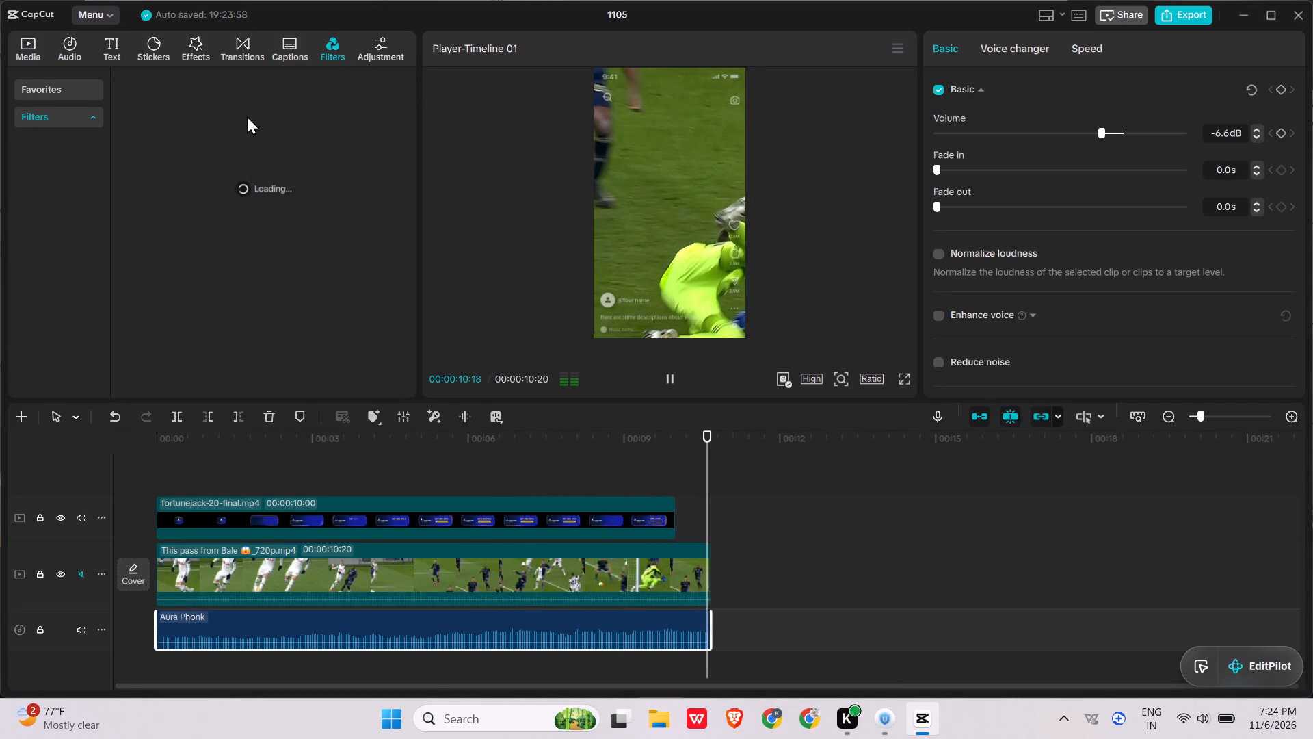
{"action": "key", "text": "space"}
{"action": "key", "text": "space"}
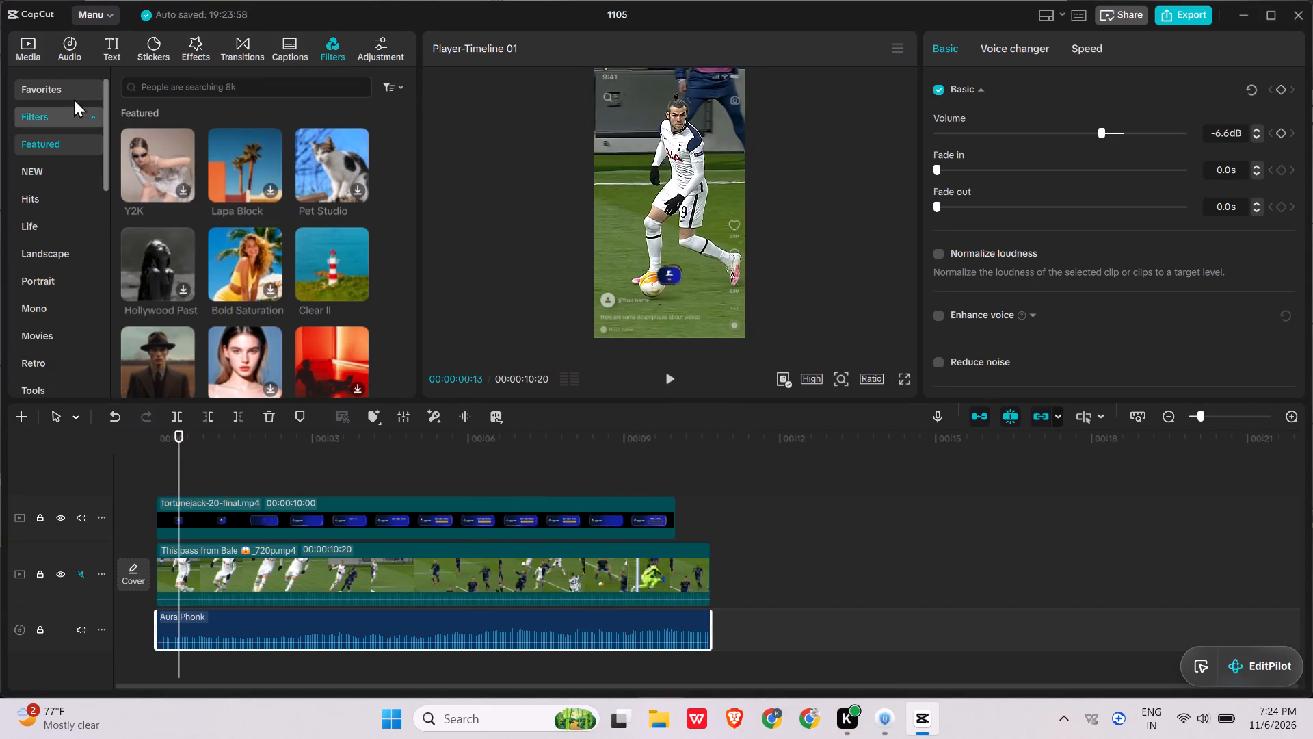
{"action": "left_click", "coordinate": [67, 88]}
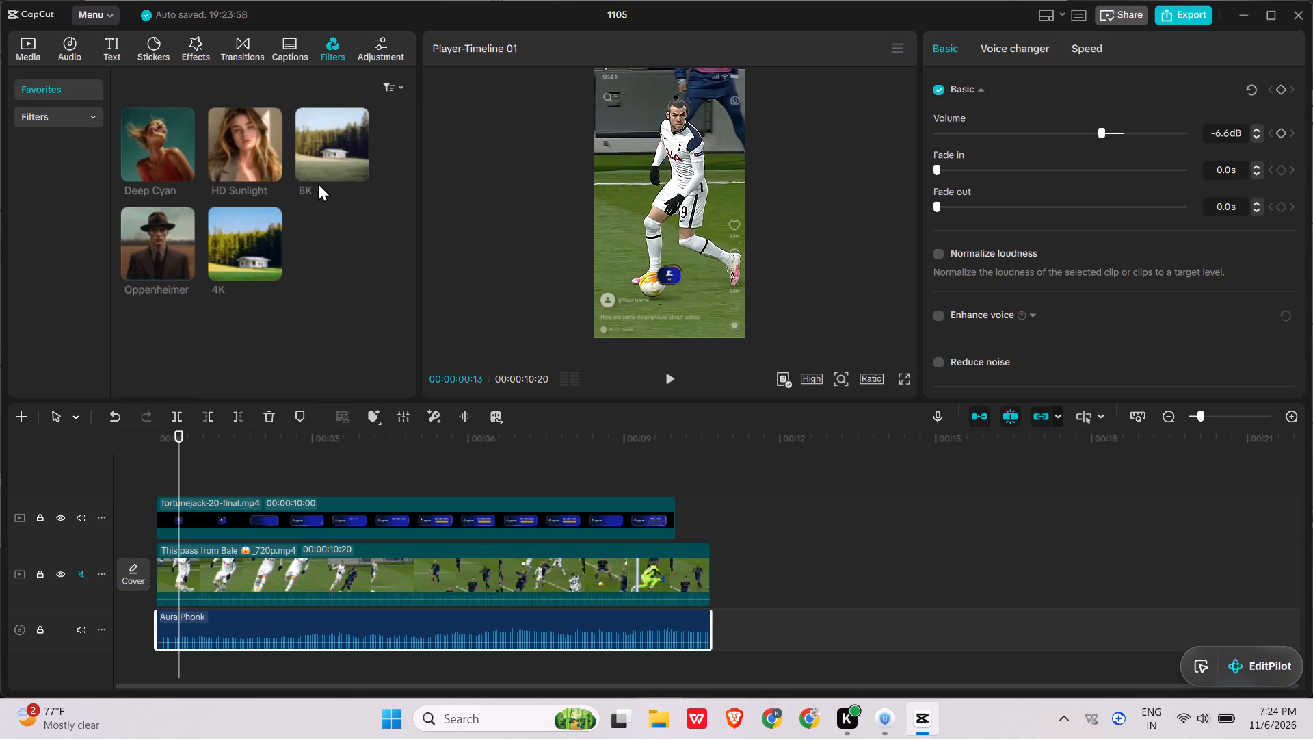
{"action": "left_click", "coordinate": [297, 144]}
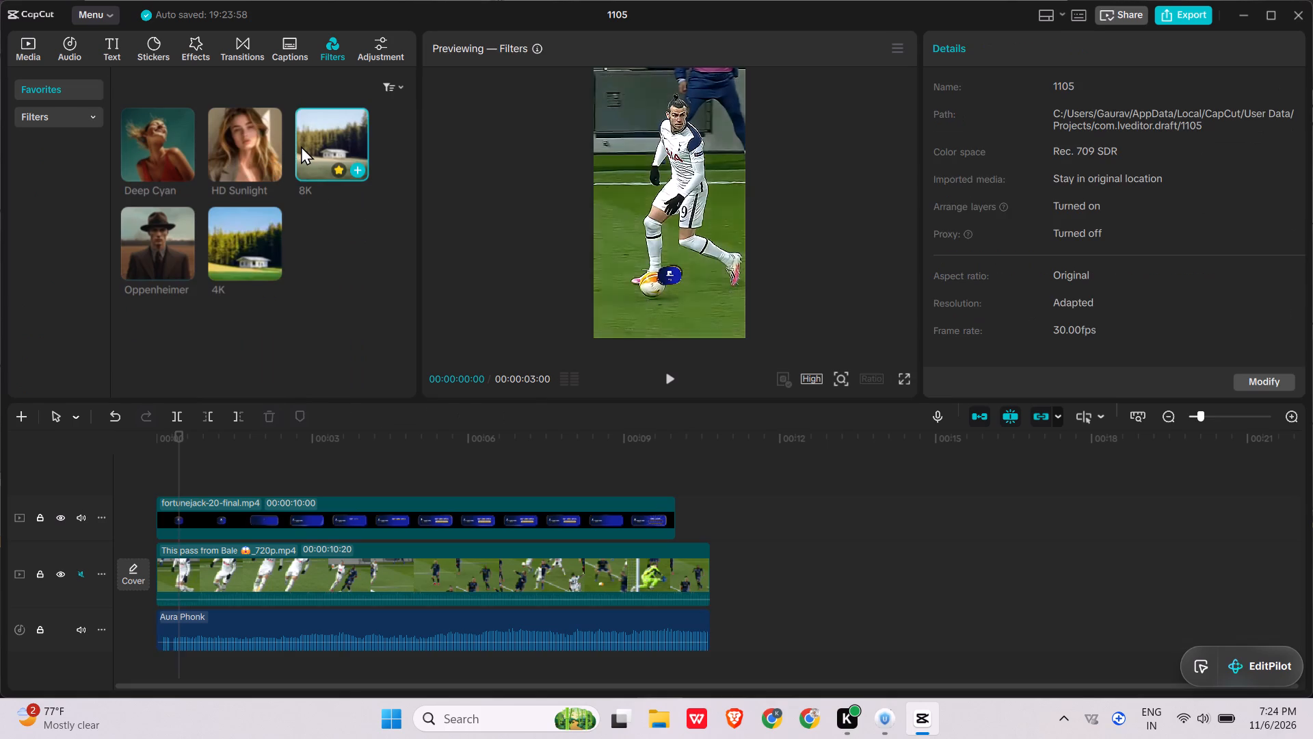
{"action": "left_click", "coordinate": [239, 258]}
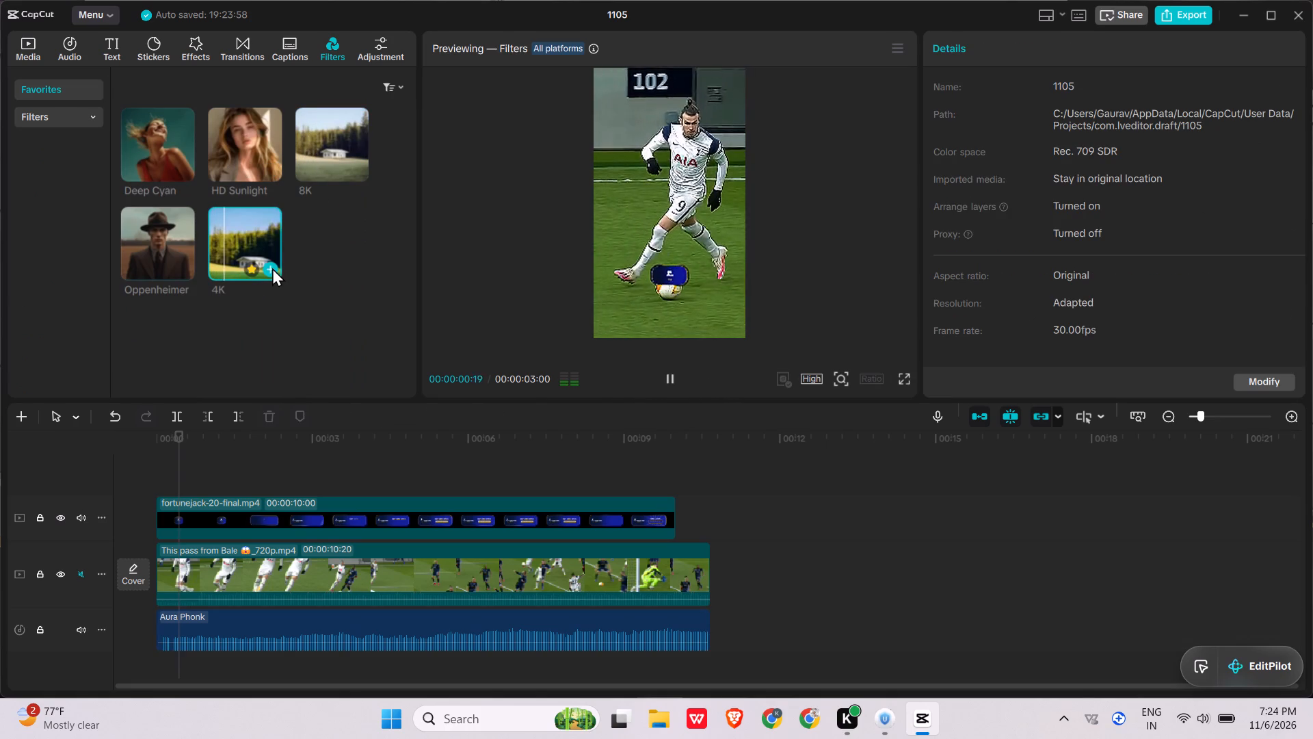
{"action": "left_click", "coordinate": [267, 267]}
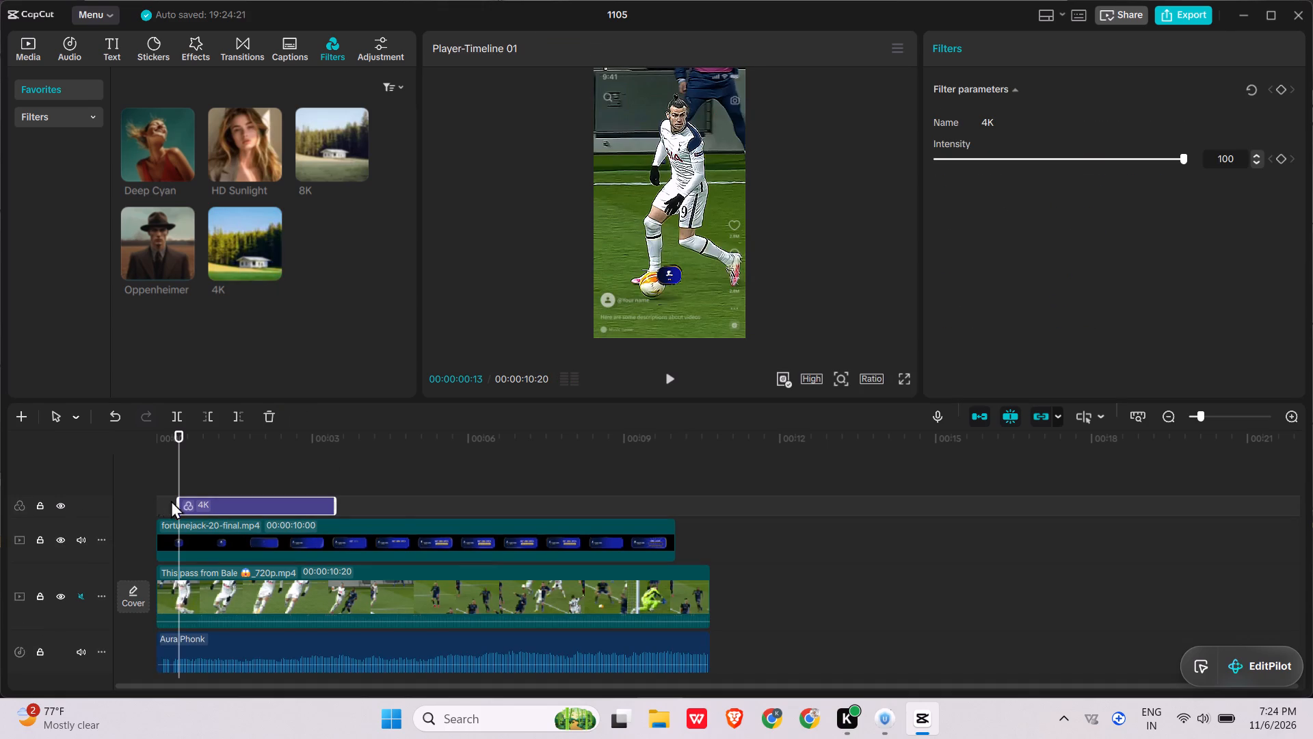
{"action": "left_click_drag", "start_coordinate": [177, 502], "coordinate": [116, 502]}
{"action": "left_click_drag", "start_coordinate": [335, 509], "coordinate": [532, 515]}
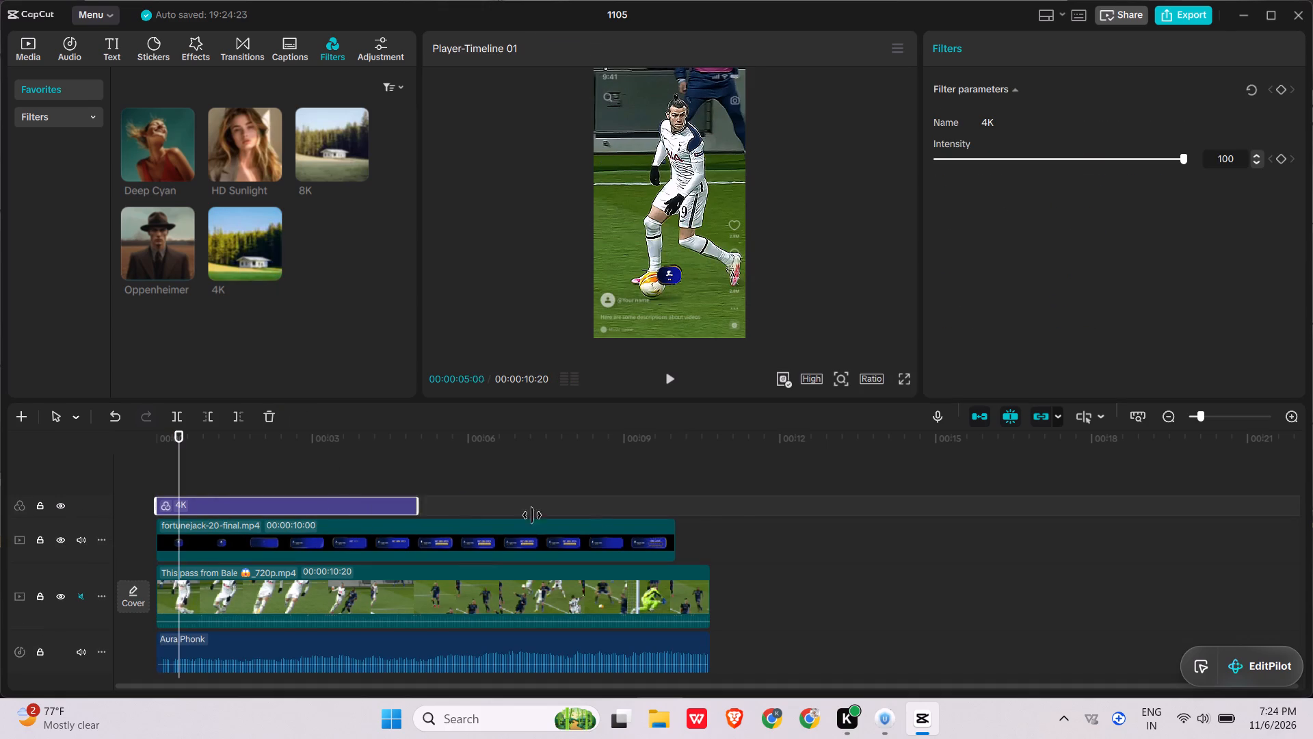
{"action": "left_click_drag", "start_coordinate": [532, 515], "coordinate": [706, 523]}
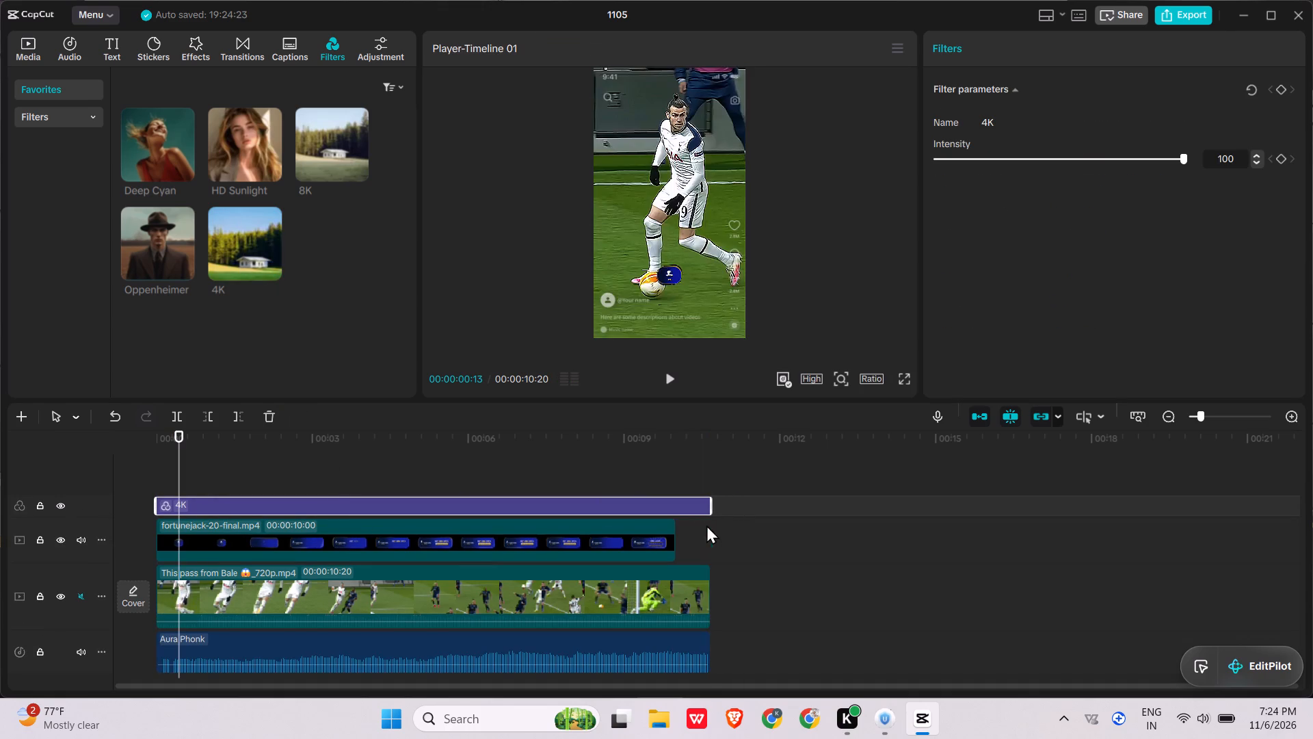
{"action": "key", "text": "space"}
{"action": "key", "text": "space"}
Export the video as 1105(11) in 1080P mp4 format at 60fps.
{"action": "left_click", "coordinate": [1189, 13]}
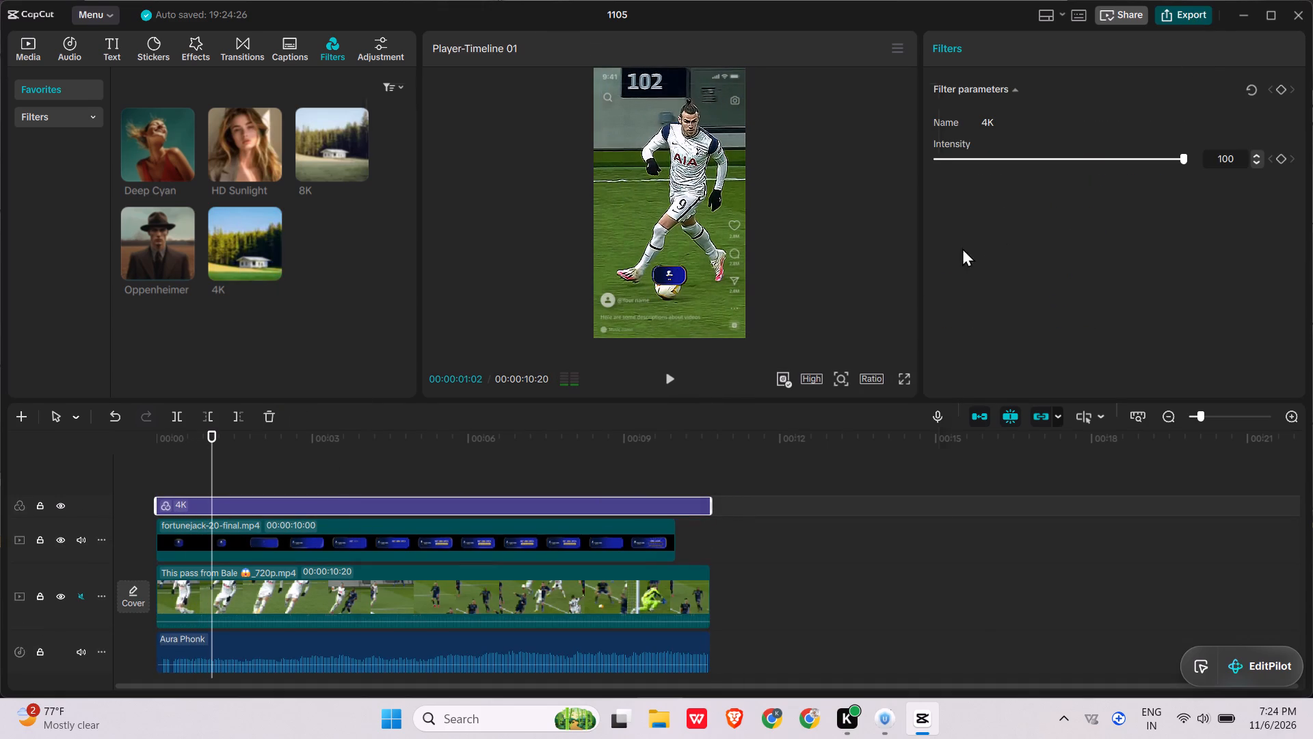
{"action": "left_click", "coordinate": [845, 393]}
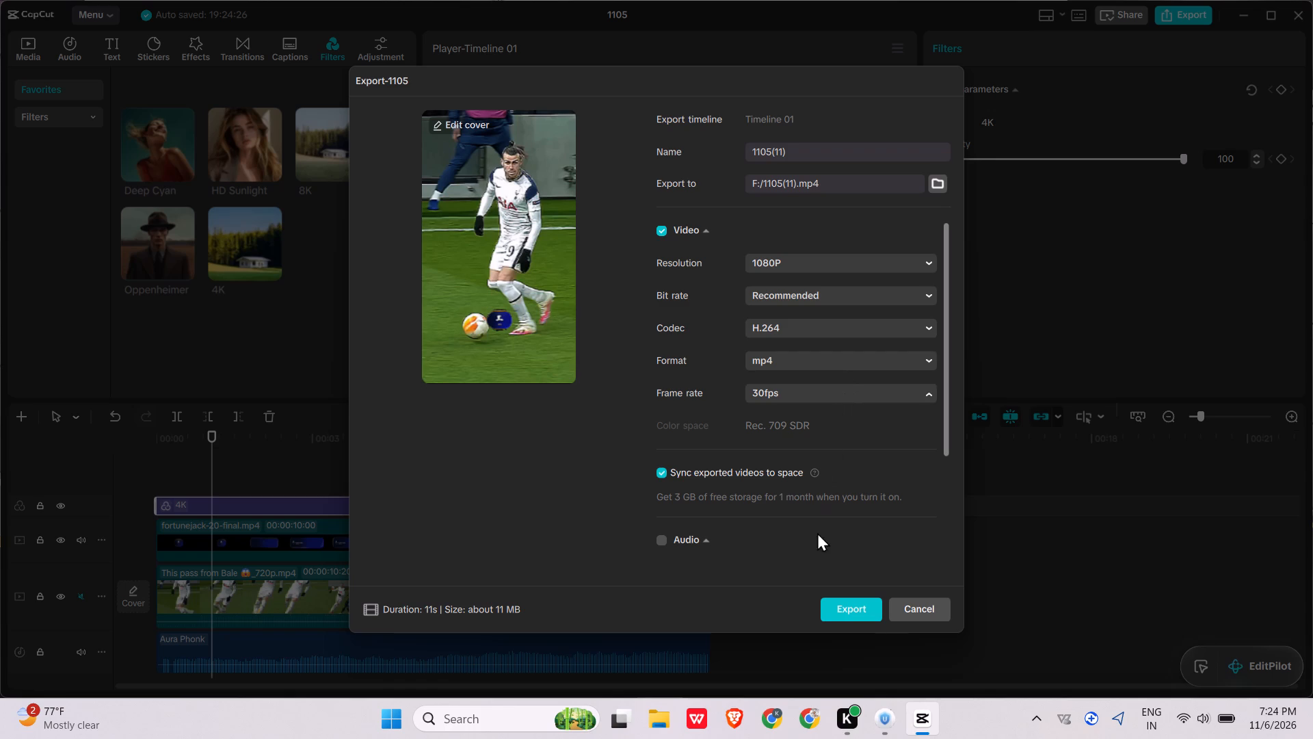
{"action": "left_click", "coordinate": [812, 580]}
{"action": "left_click", "coordinate": [837, 610]}
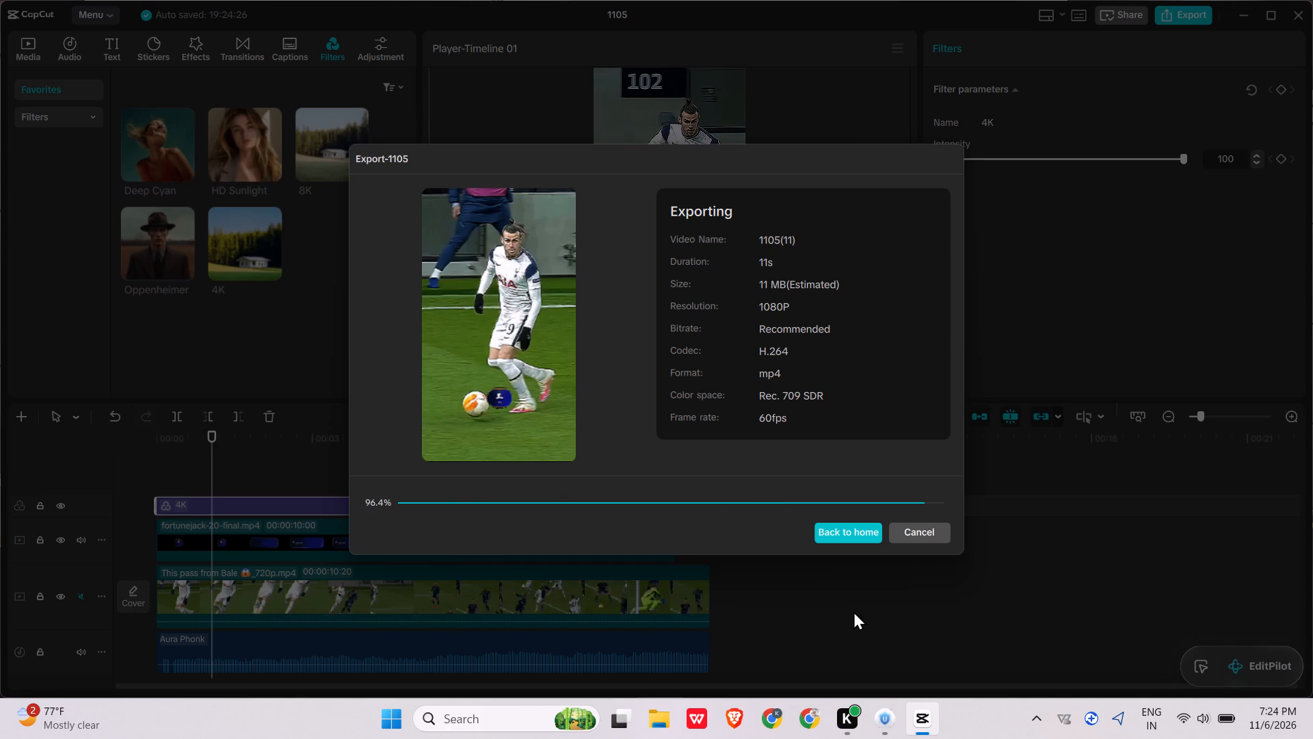
{"action": "left_click", "coordinate": [912, 600]}
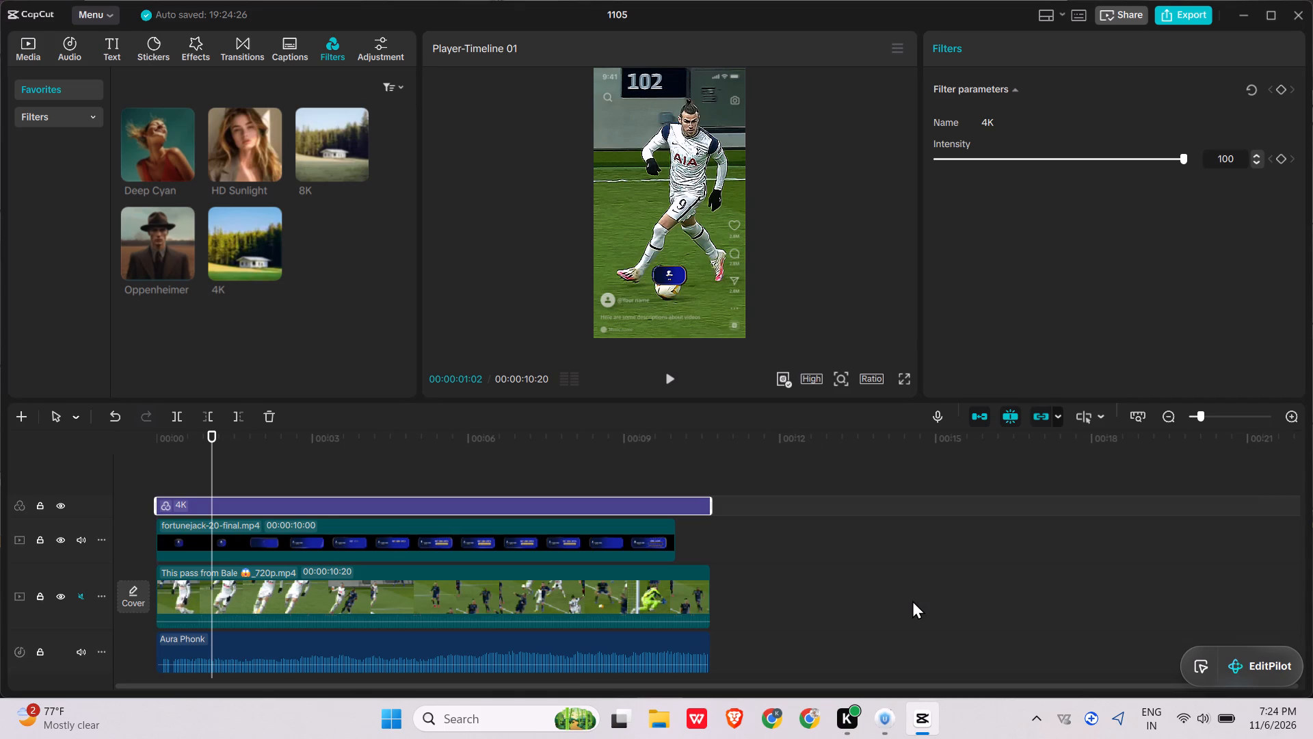
Remove the Bale clip from the main track and from the project's imported media.
{"action": "left_click", "coordinate": [662, 588]}
{"action": "key", "text": "BackSpace"}
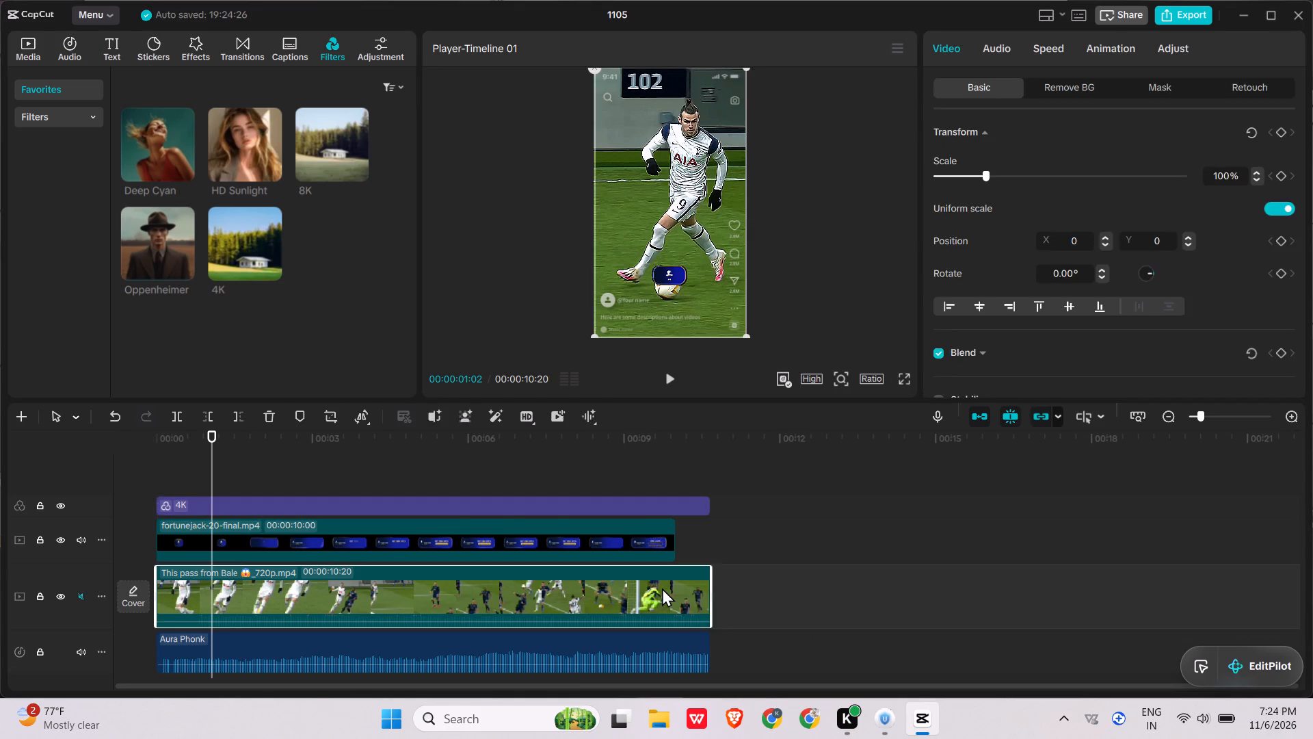
{"action": "left_click", "coordinate": [34, 54]}
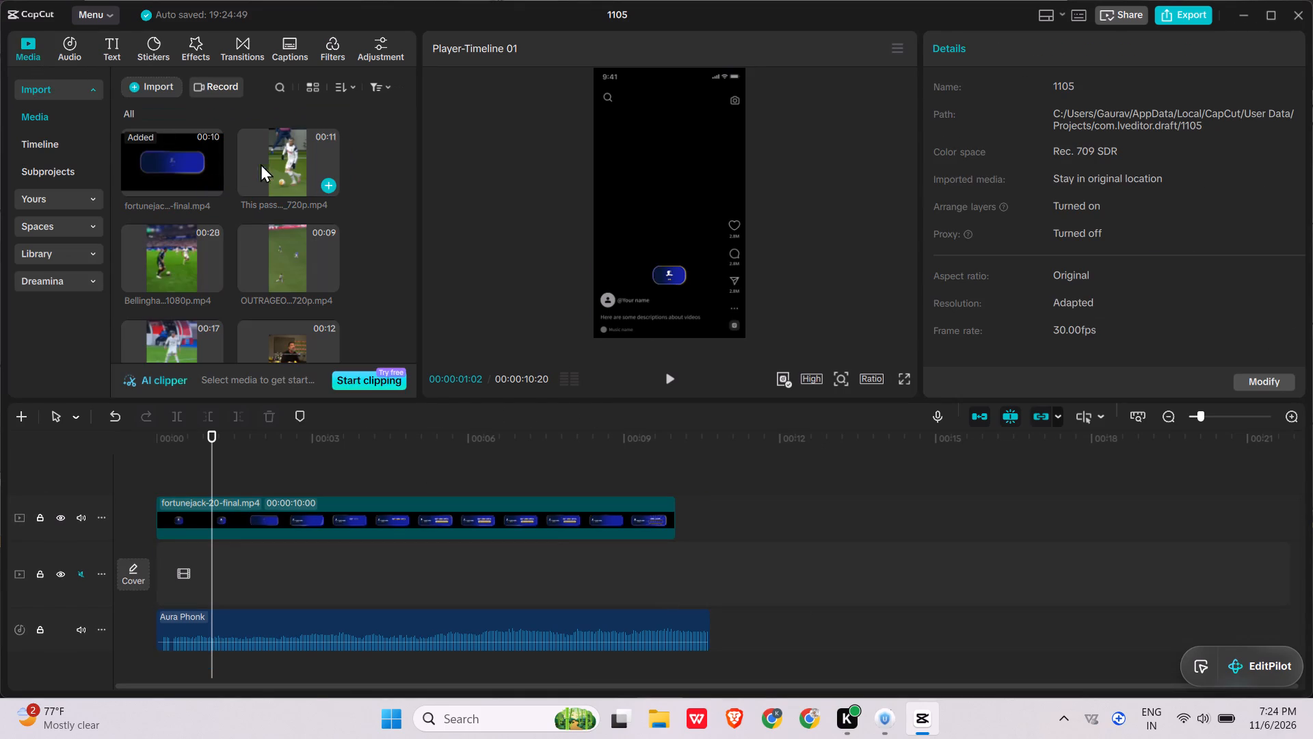
{"action": "left_click", "coordinate": [271, 164]}
{"action": "key", "text": "Delete"}
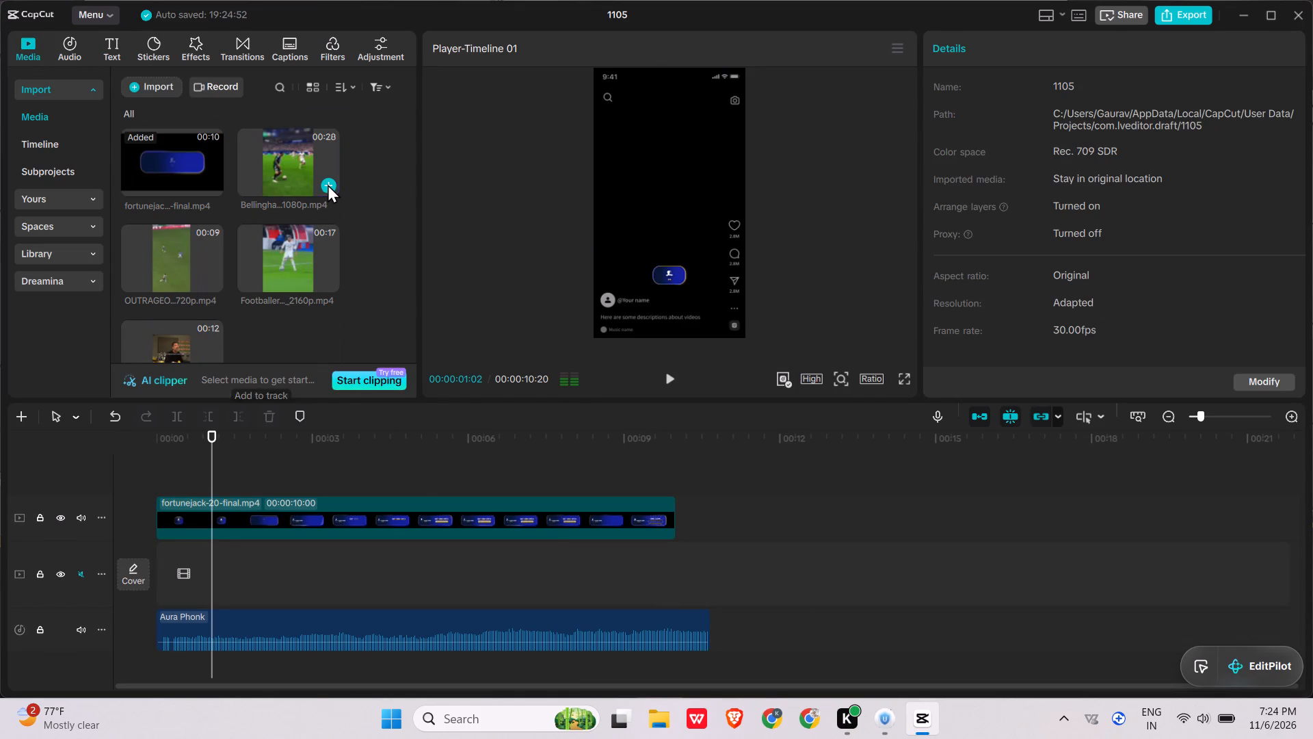
Preview the Bellingham Defending clip and add it to the main track.
{"action": "left_click", "coordinate": [275, 163]}
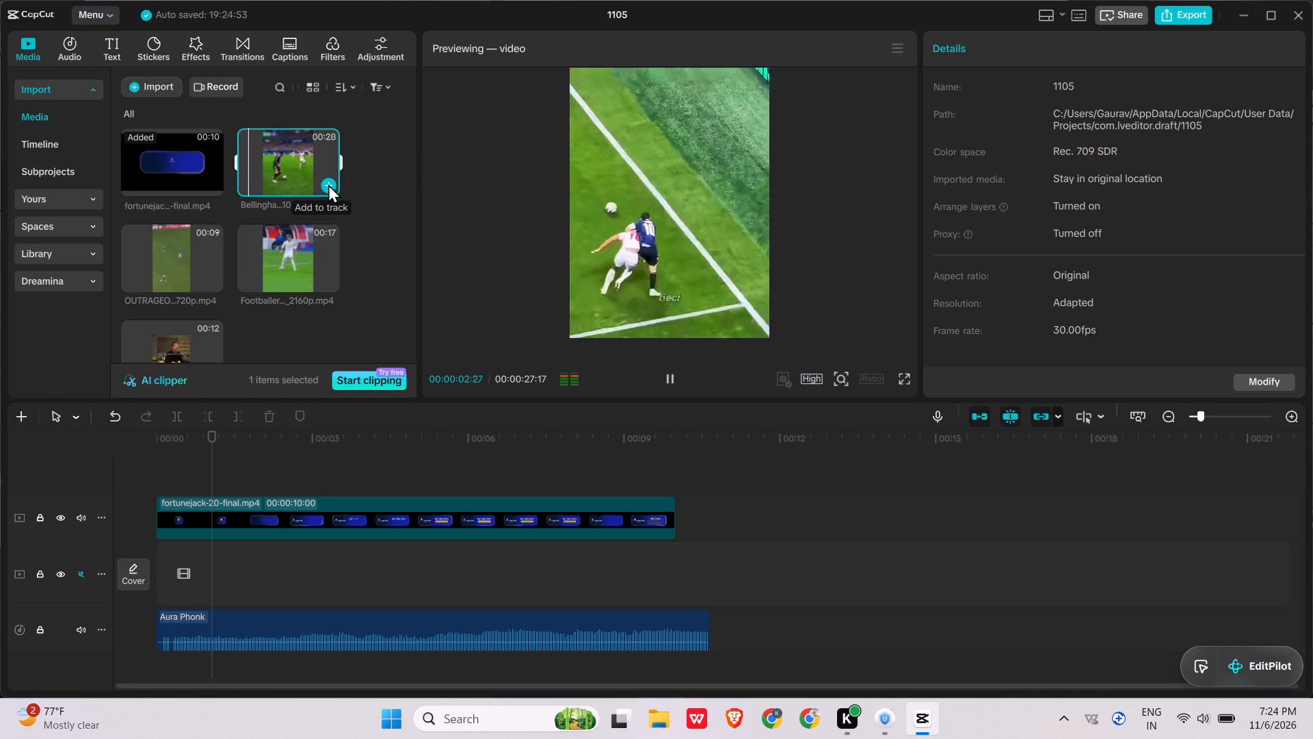
{"action": "left_click", "coordinate": [326, 185]}
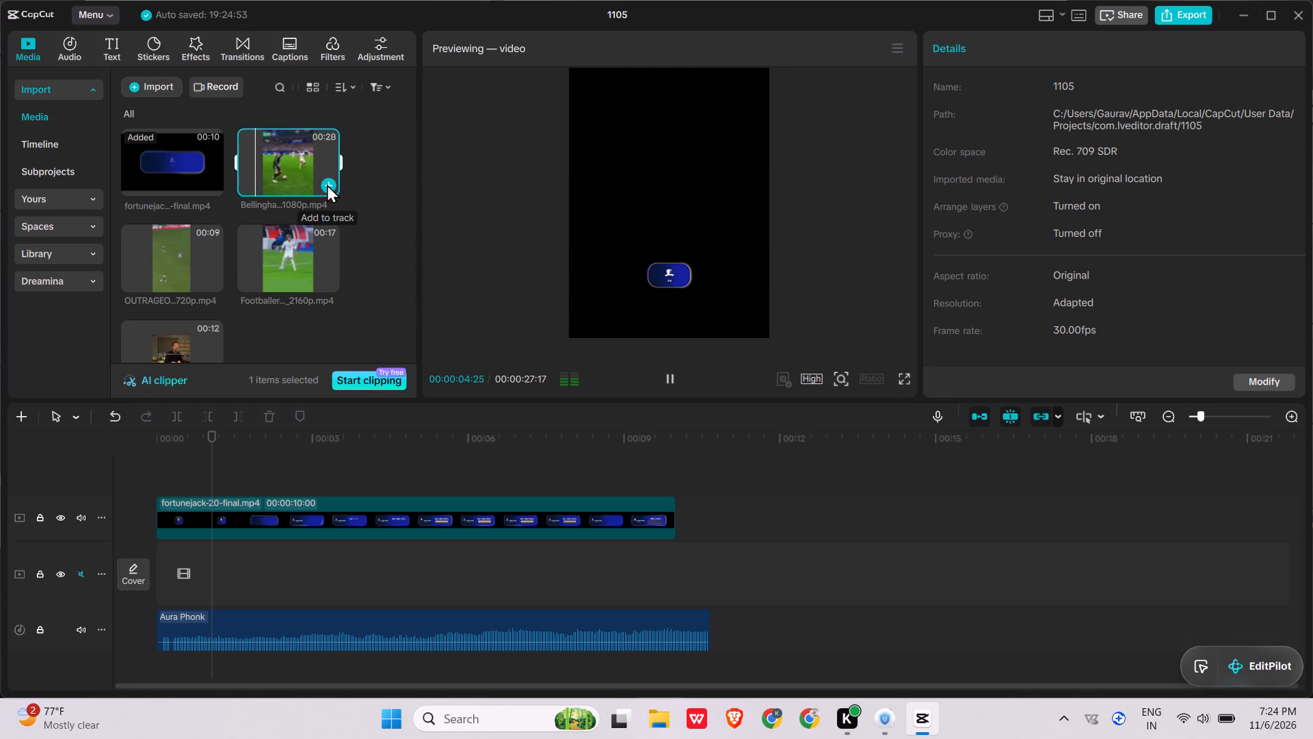
Set the project's aspect ratio to 9:16.
{"action": "left_click", "coordinate": [870, 375]}
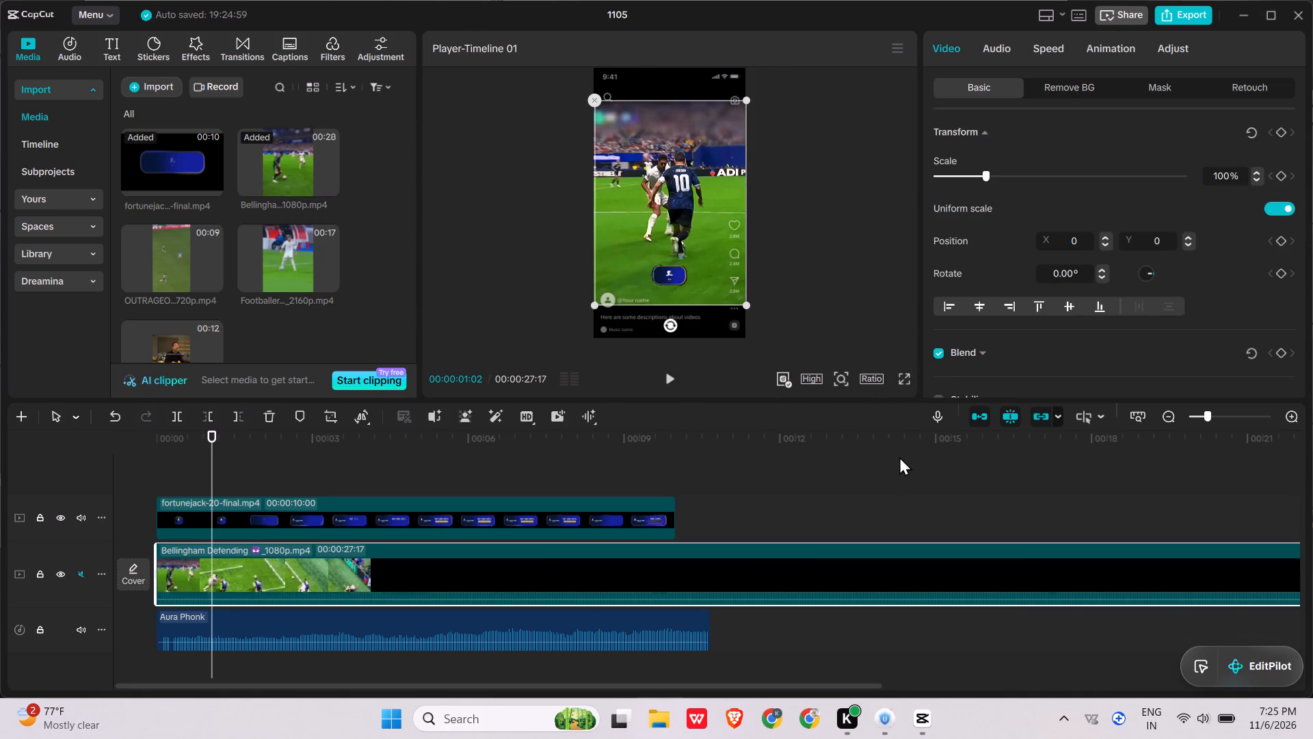
{"action": "left_click", "coordinate": [915, 557]}
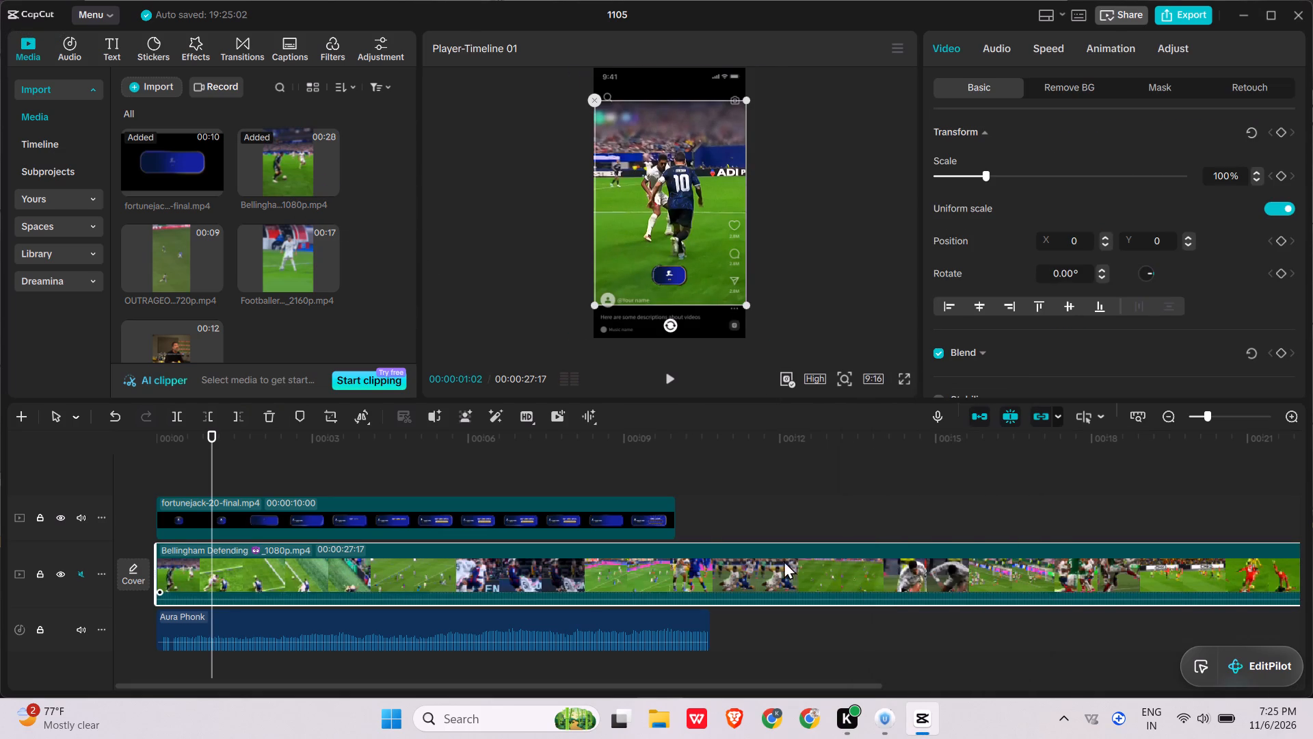
Delete the Aura Phonk clip from the audio track.
{"action": "key", "text": "space"}
{"action": "left_click", "coordinate": [412, 625]}
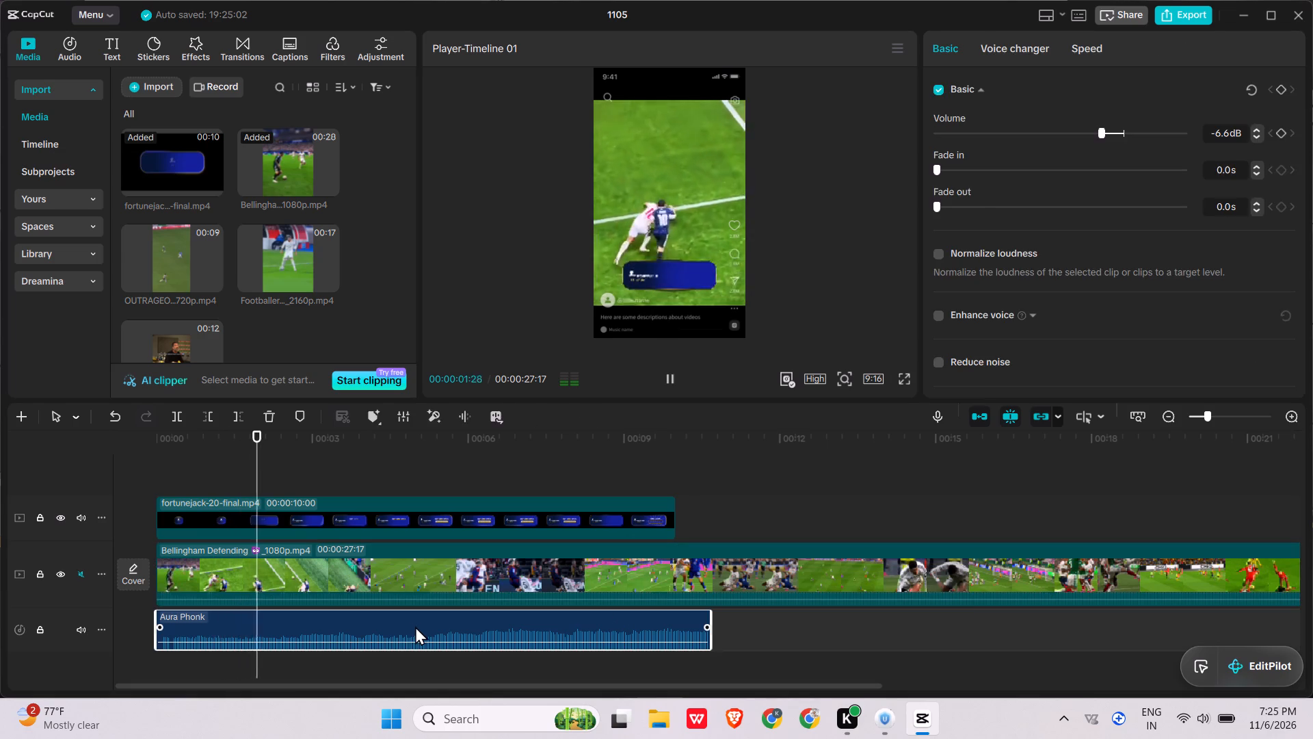
{"action": "key", "text": "BackSpace"}
{"action": "key", "text": "space"}
Unmute the main track holding the Bellingham Defending clip.
{"action": "scroll", "coordinate": [422, 625], "scroll_direction": "down", "scroll_amount": 5, "text": "ctrl"}
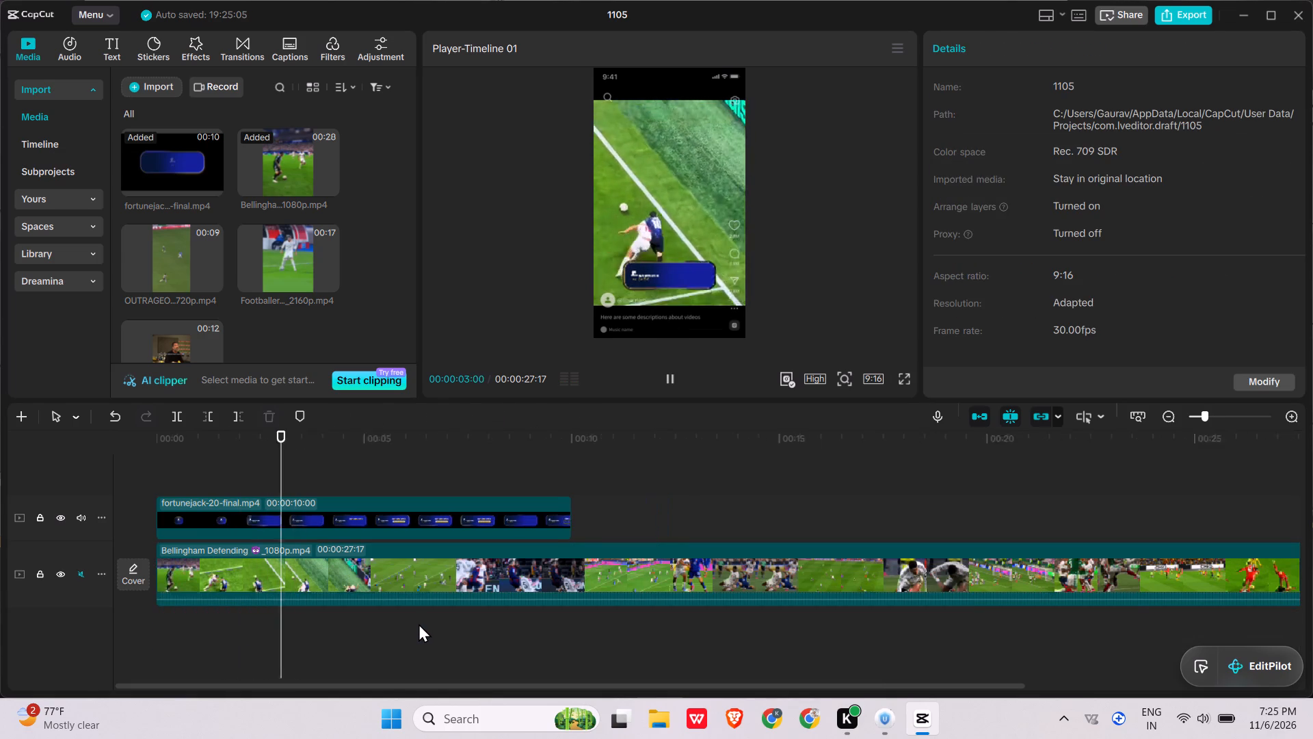
{"action": "scroll", "coordinate": [419, 623], "scroll_direction": "down", "scroll_amount": 4, "text": "ctrl"}
{"action": "left_click", "coordinate": [82, 571]}
{"action": "scroll", "coordinate": [491, 610], "scroll_direction": "down", "scroll_amount": 4, "text": "ctrl"}
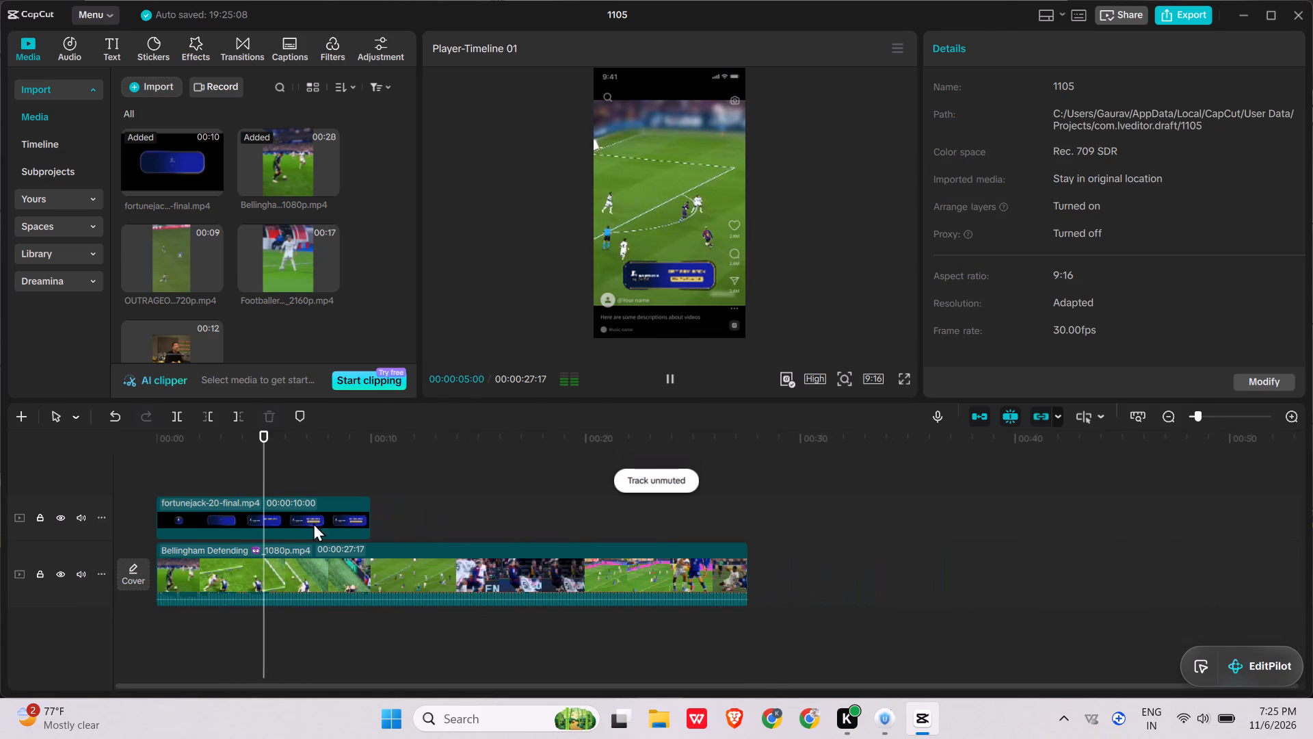
Copy the fortunejack-20-final clip and paste two copies on the overlay track, the first at about 00:00:10:20.
{"action": "left_click", "coordinate": [292, 520]}
{"action": "key", "text": "ctrl+c"}
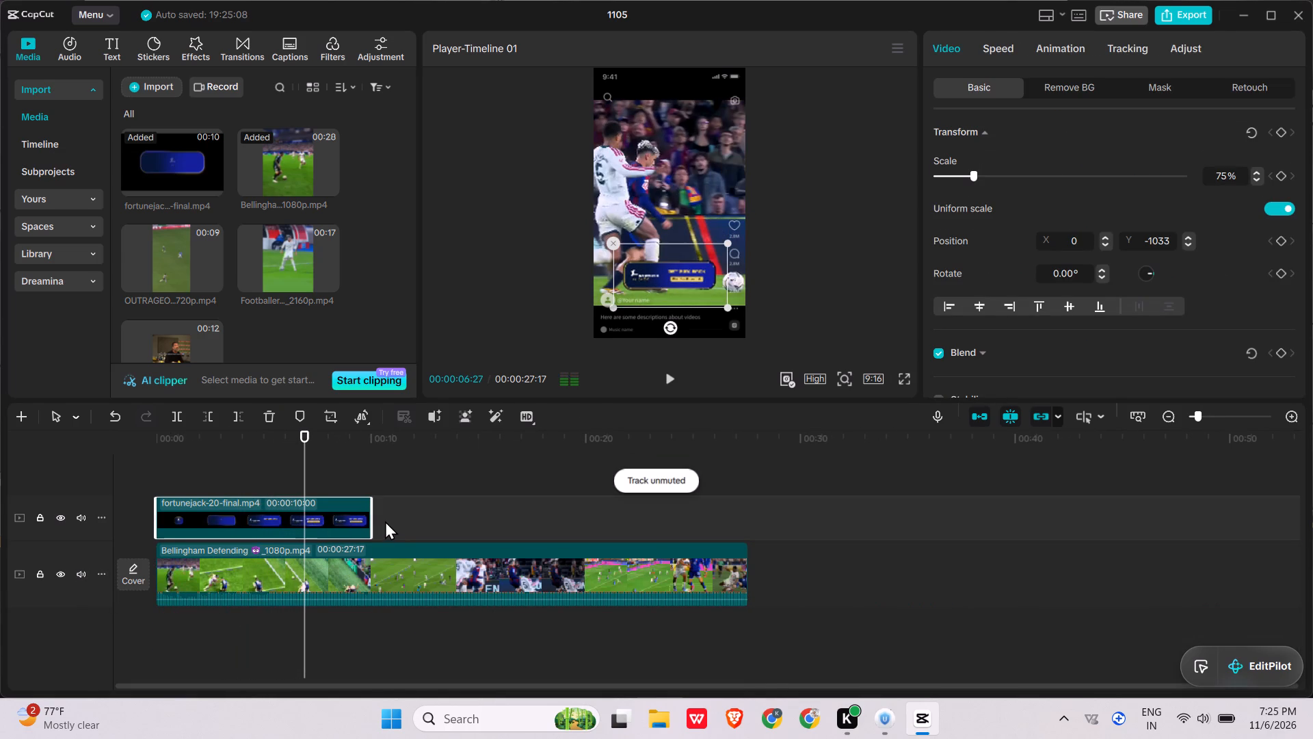
{"action": "left_click_drag", "start_coordinate": [302, 437], "coordinate": [386, 435], "text": "ctrl"}
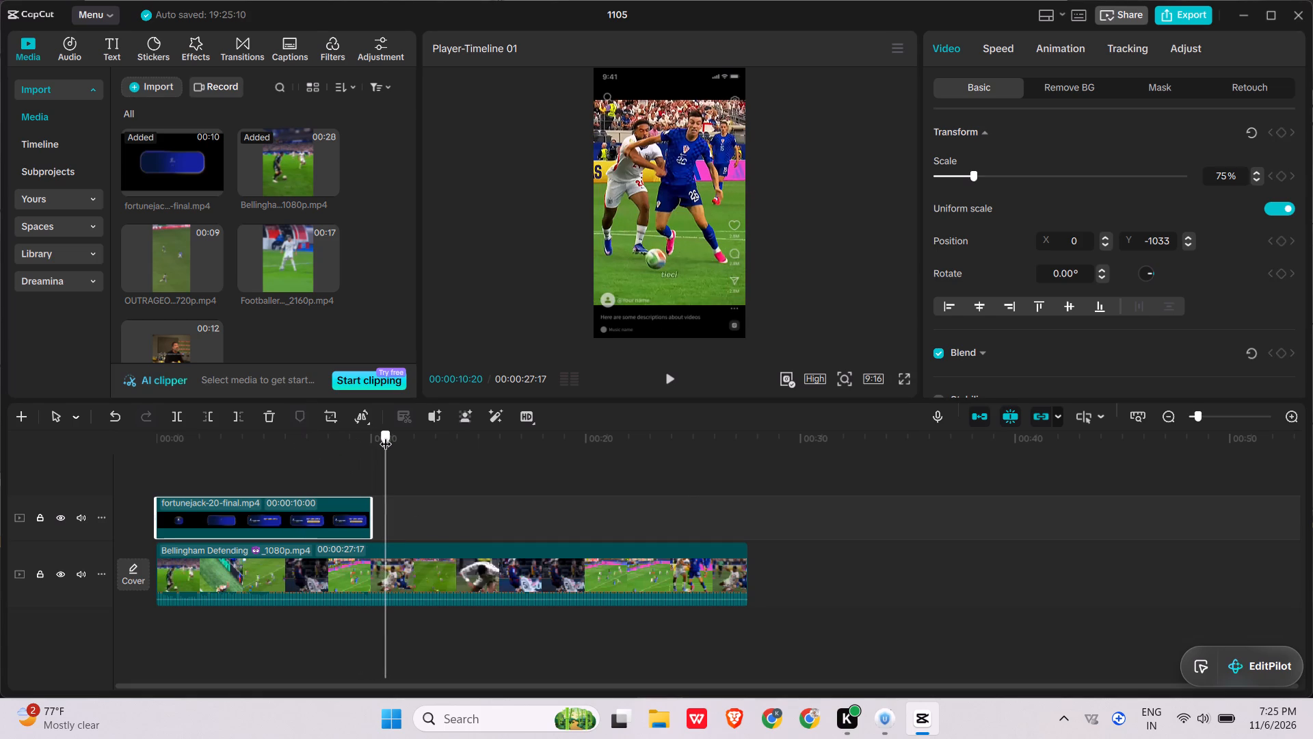
{"action": "left_click_drag", "start_coordinate": [386, 435], "coordinate": [645, 434], "text": "ctrl"}
{"action": "key", "text": "ctrl+v"}
{"action": "key", "text": "ctrl+v"}
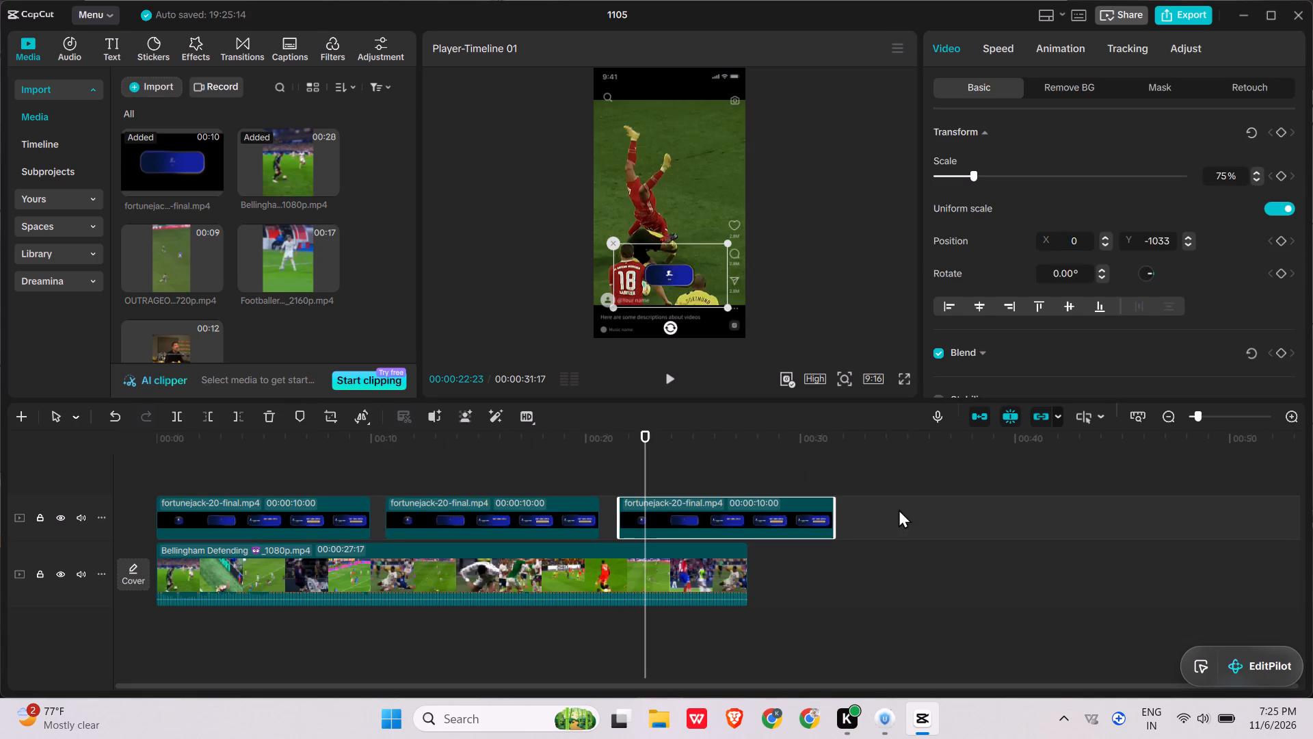
Trim the end of the third fortunejack-20-final clip to about 00:00:26:20, just before the Bellingham Defending clip ends.
{"action": "left_click_drag", "start_coordinate": [831, 522], "coordinate": [734, 528]}
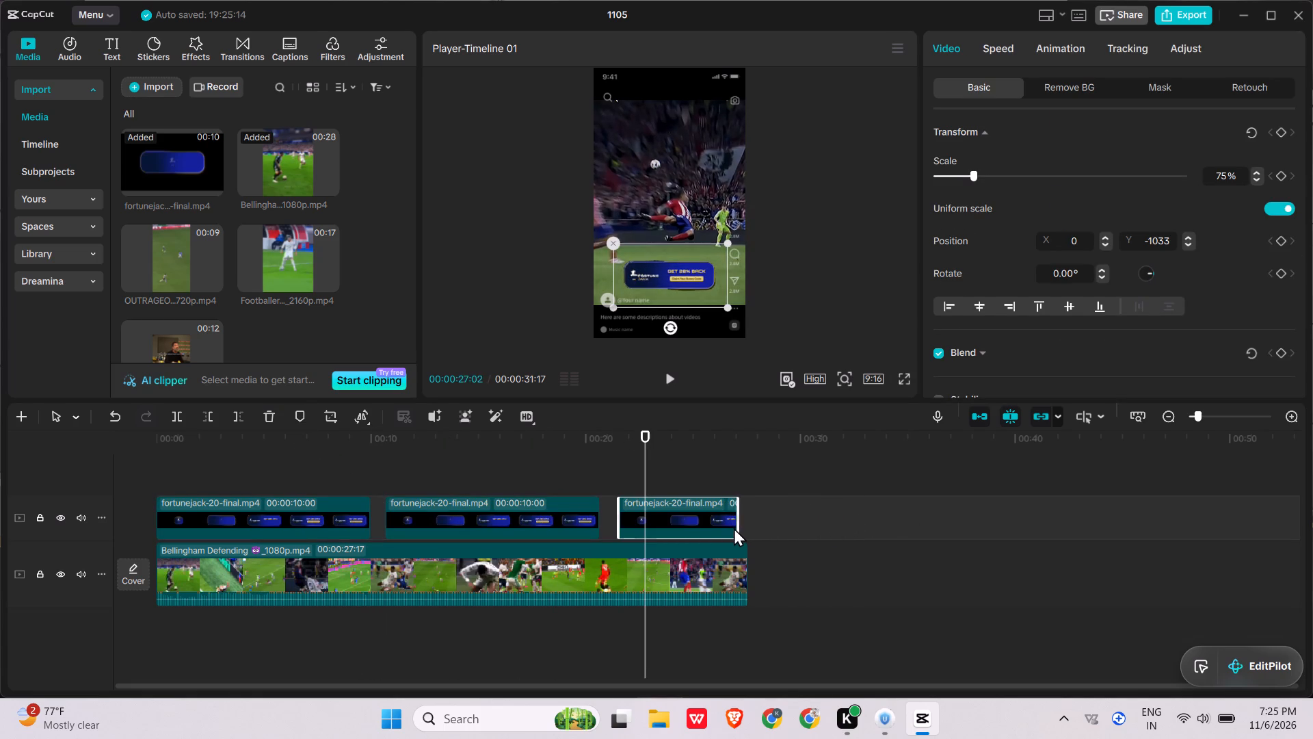
{"action": "left_click_drag", "start_coordinate": [734, 528], "coordinate": [726, 529]}
Play the whole Bellingham video full screen from the beginning to check the banner placement and timing.
{"action": "left_click", "coordinate": [905, 378]}
{"action": "key", "text": "space"}
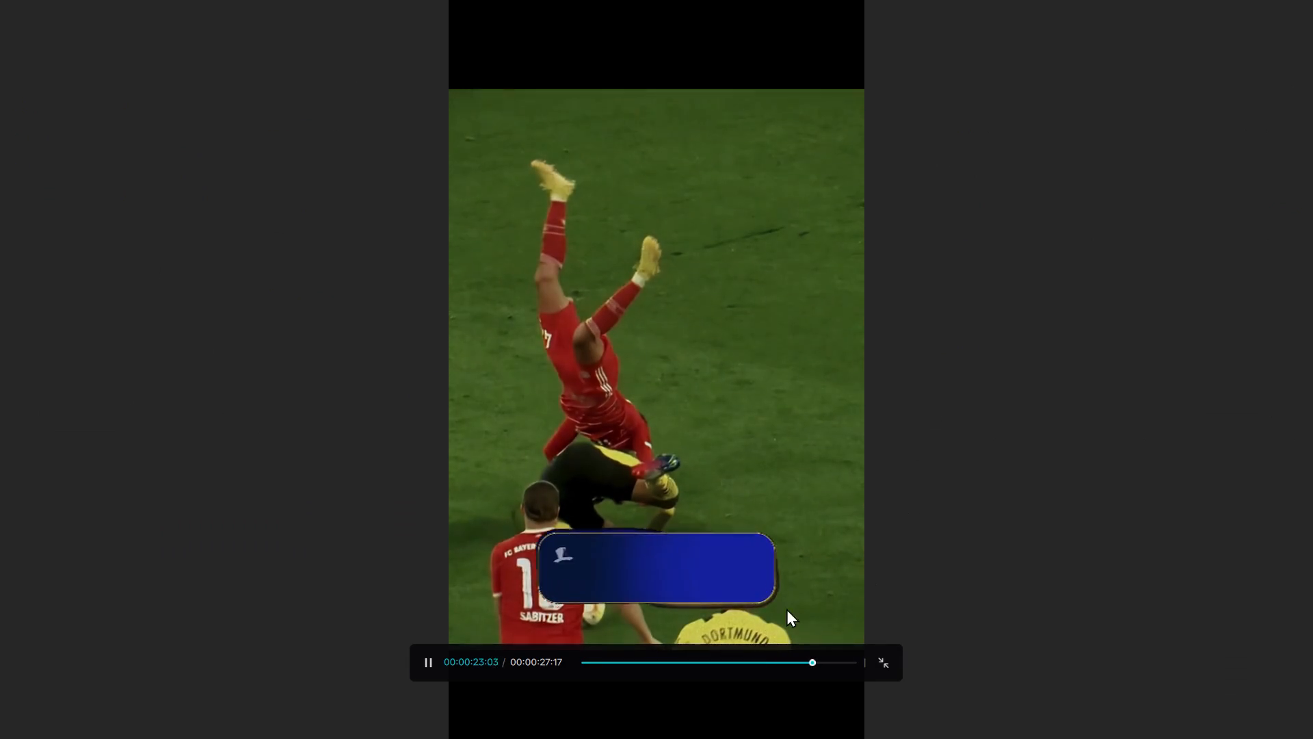
{"action": "left_click", "coordinate": [581, 659]}
{"action": "key", "text": "space"}
{"action": "key", "text": "space"}
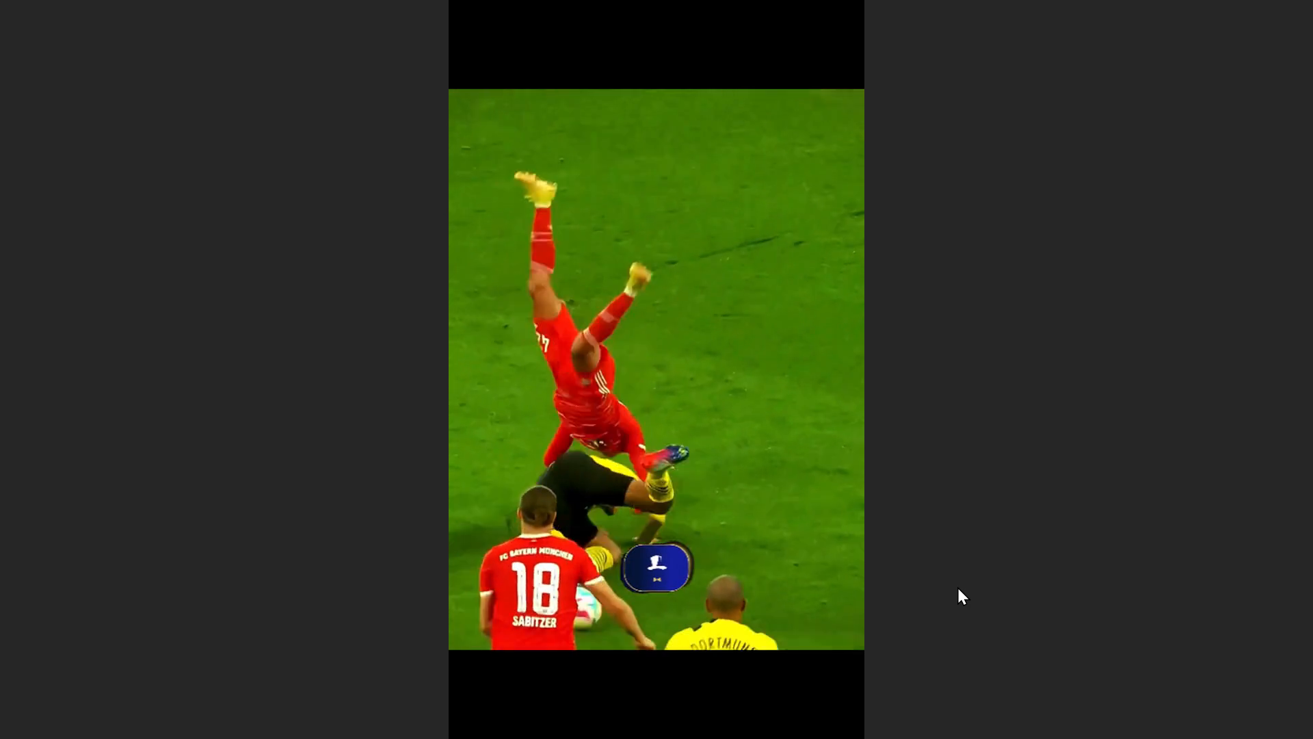
{"action": "left_click", "coordinate": [946, 590]}
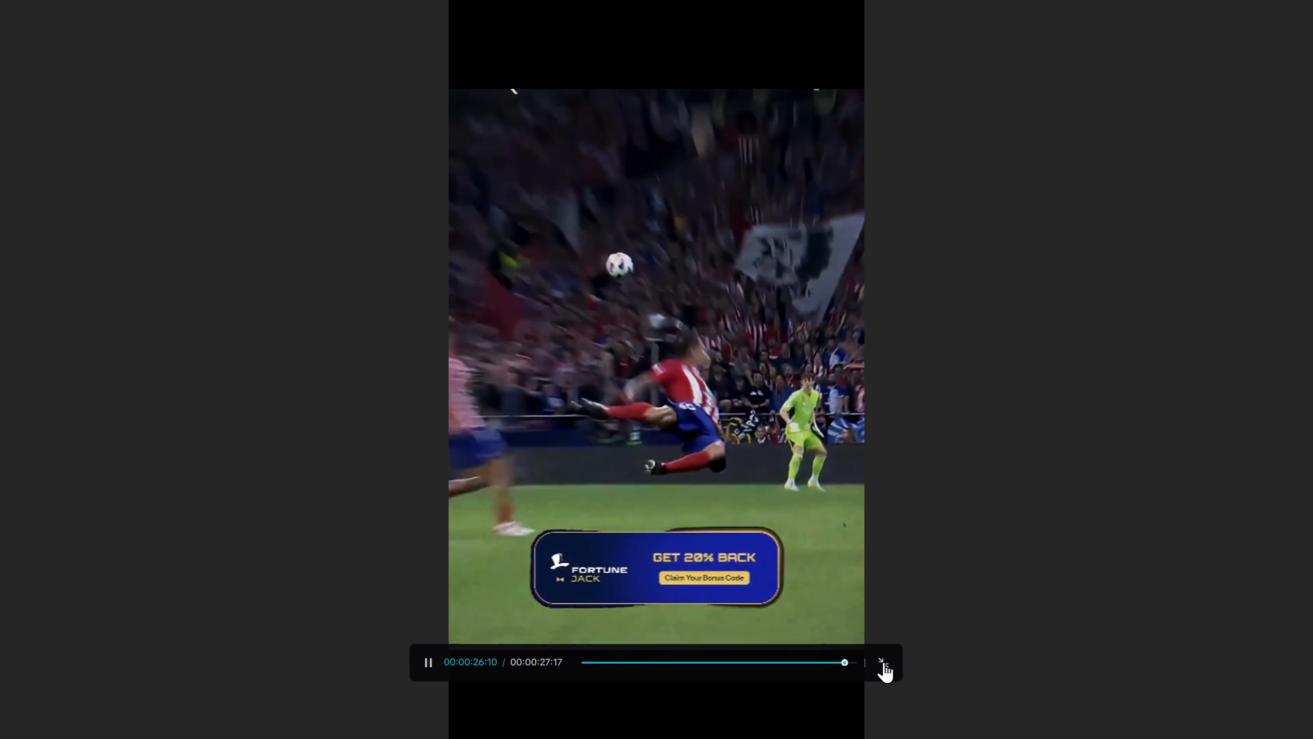
{"action": "left_click", "coordinate": [884, 662]}
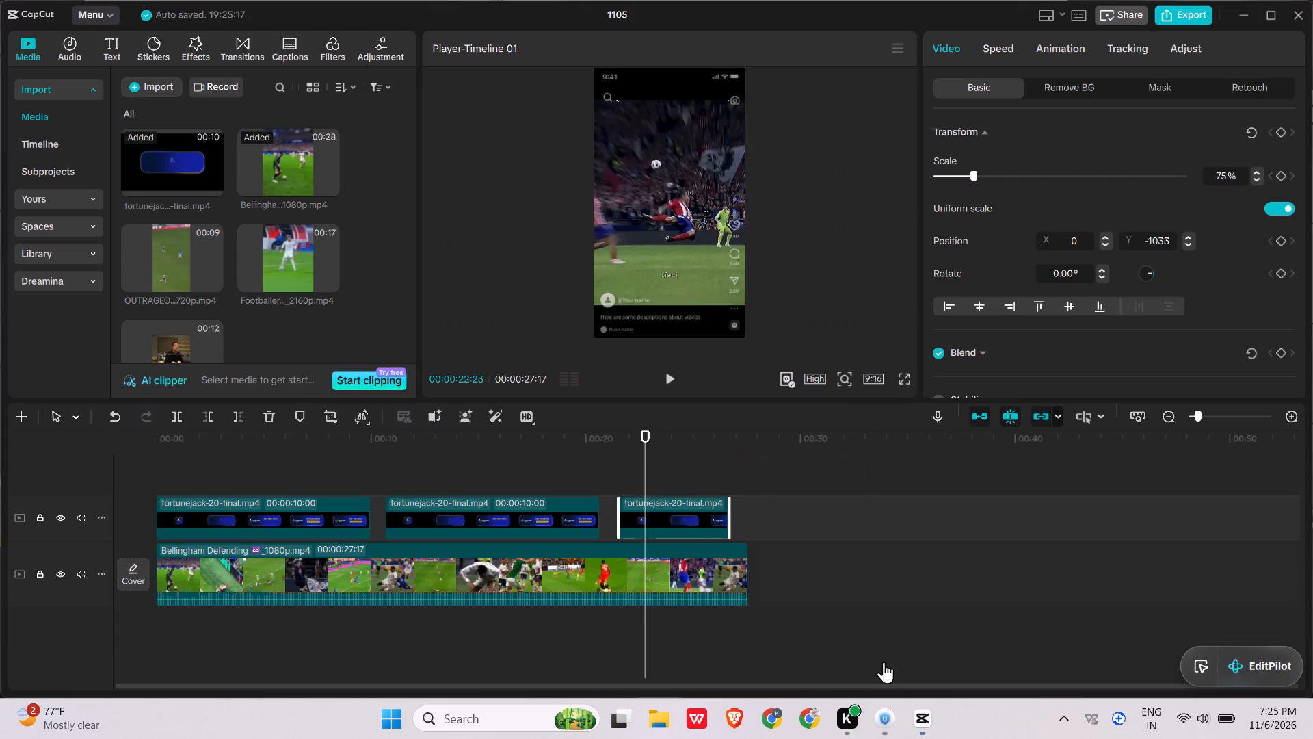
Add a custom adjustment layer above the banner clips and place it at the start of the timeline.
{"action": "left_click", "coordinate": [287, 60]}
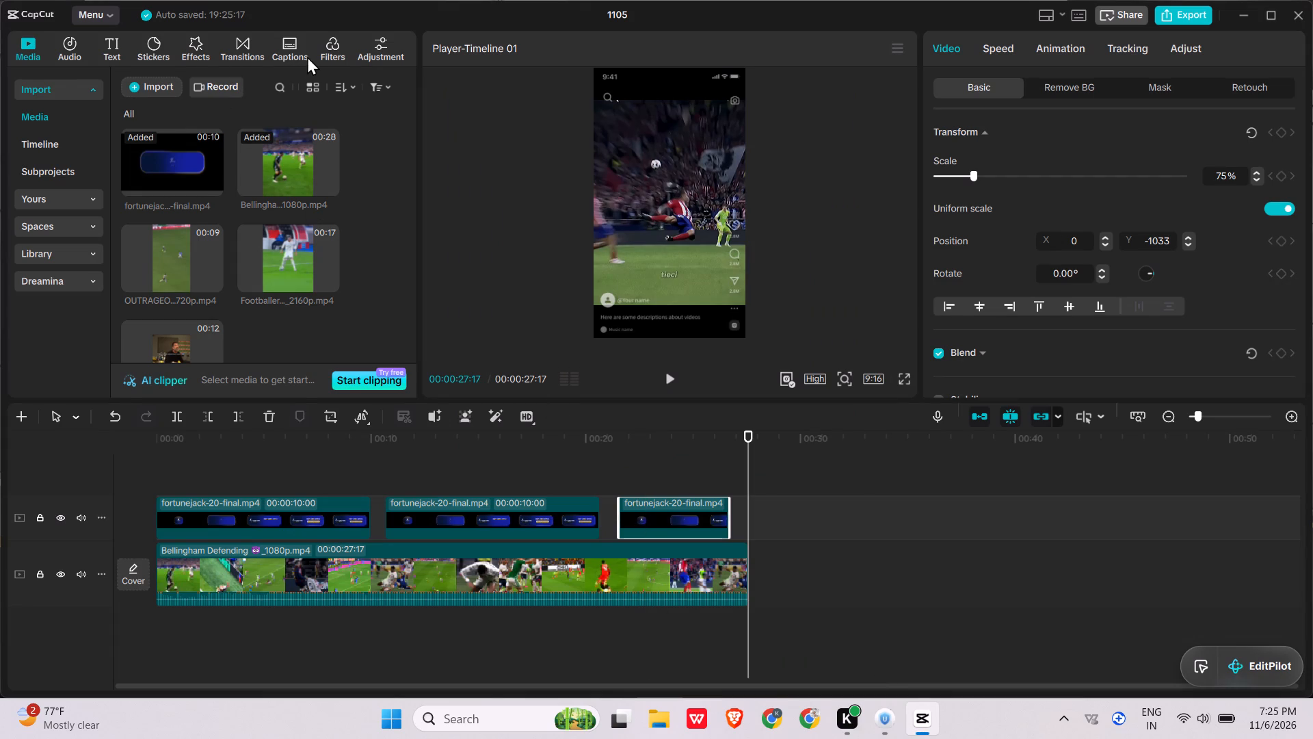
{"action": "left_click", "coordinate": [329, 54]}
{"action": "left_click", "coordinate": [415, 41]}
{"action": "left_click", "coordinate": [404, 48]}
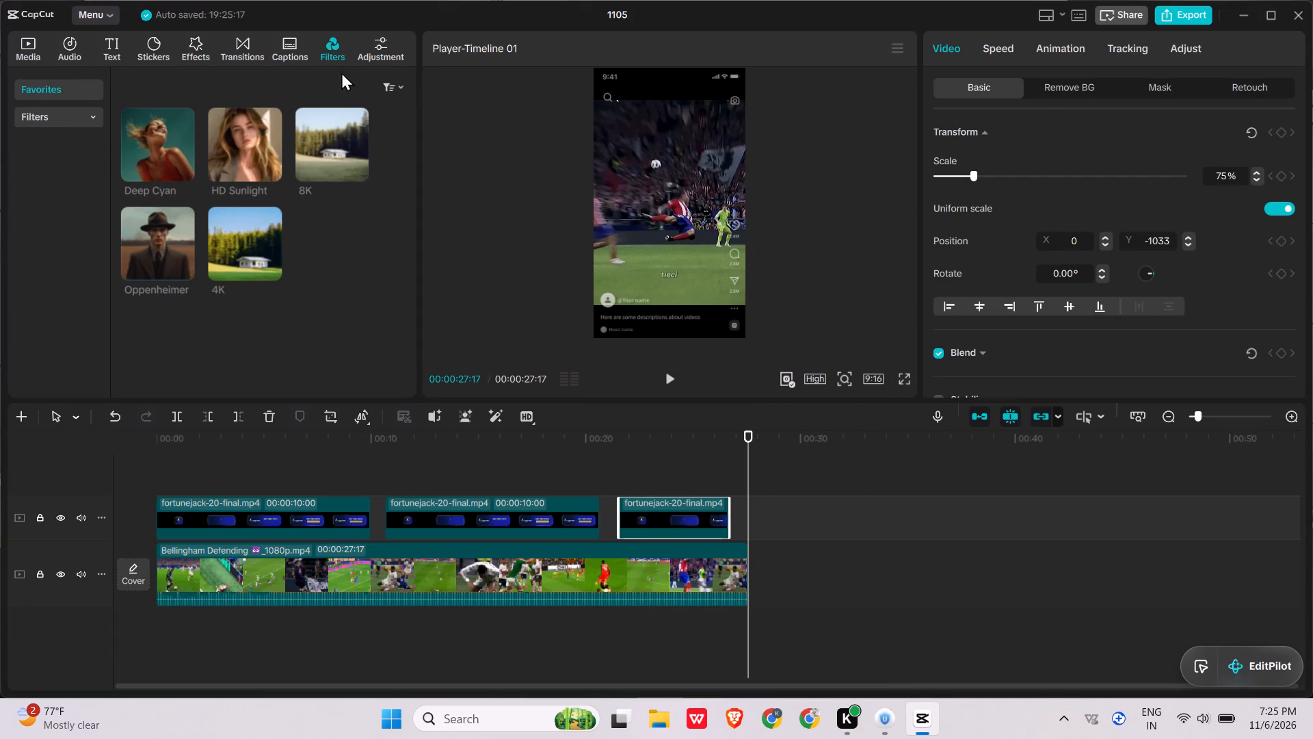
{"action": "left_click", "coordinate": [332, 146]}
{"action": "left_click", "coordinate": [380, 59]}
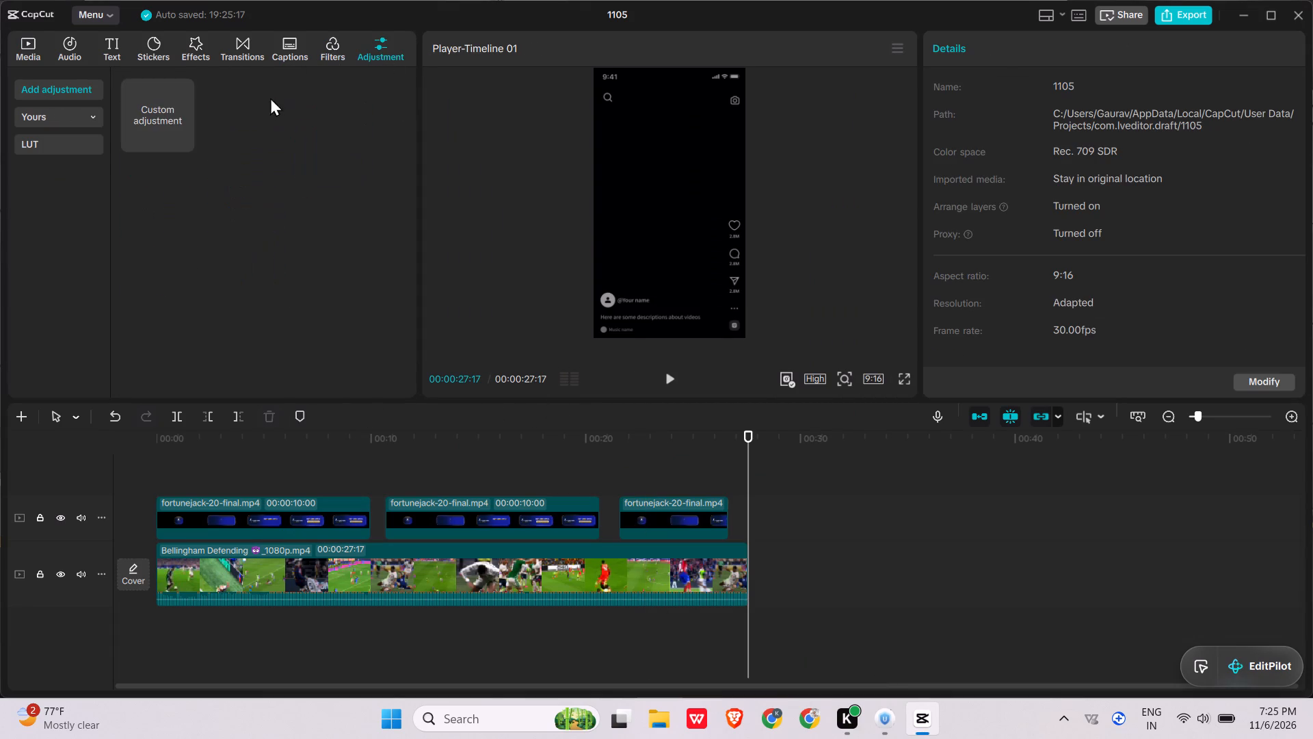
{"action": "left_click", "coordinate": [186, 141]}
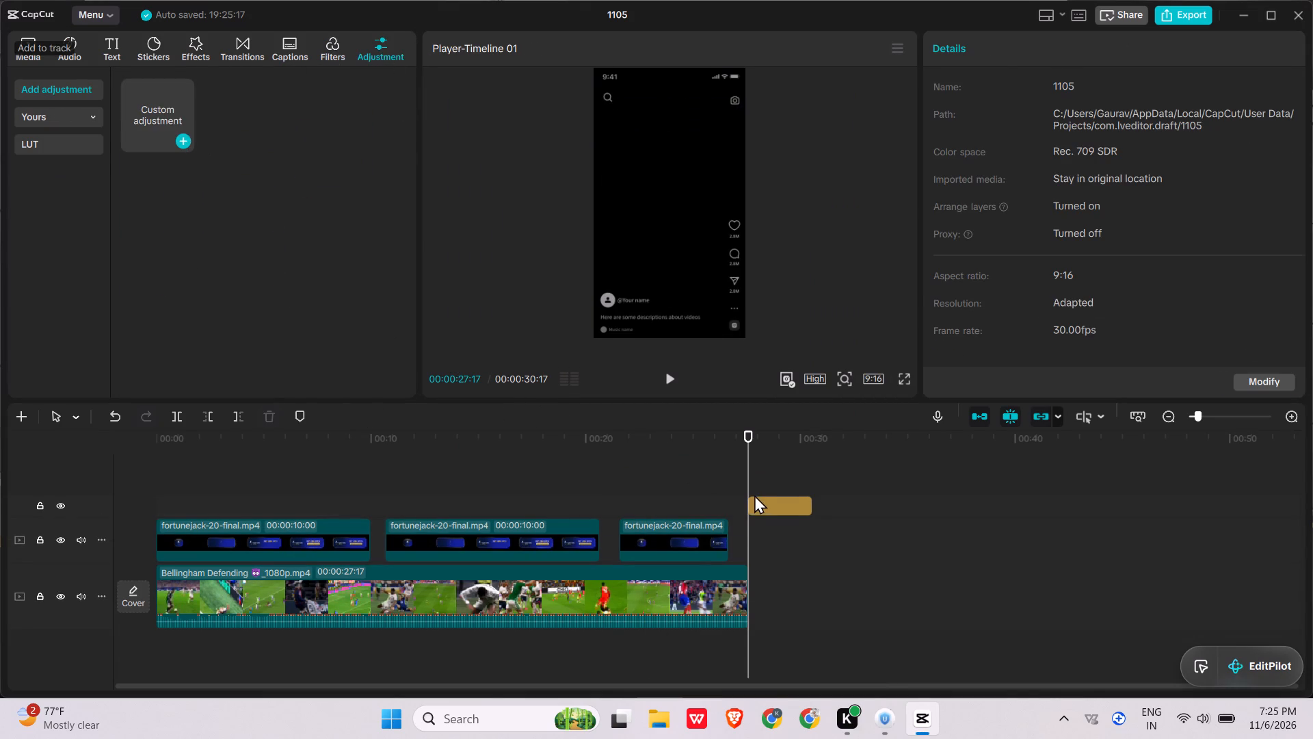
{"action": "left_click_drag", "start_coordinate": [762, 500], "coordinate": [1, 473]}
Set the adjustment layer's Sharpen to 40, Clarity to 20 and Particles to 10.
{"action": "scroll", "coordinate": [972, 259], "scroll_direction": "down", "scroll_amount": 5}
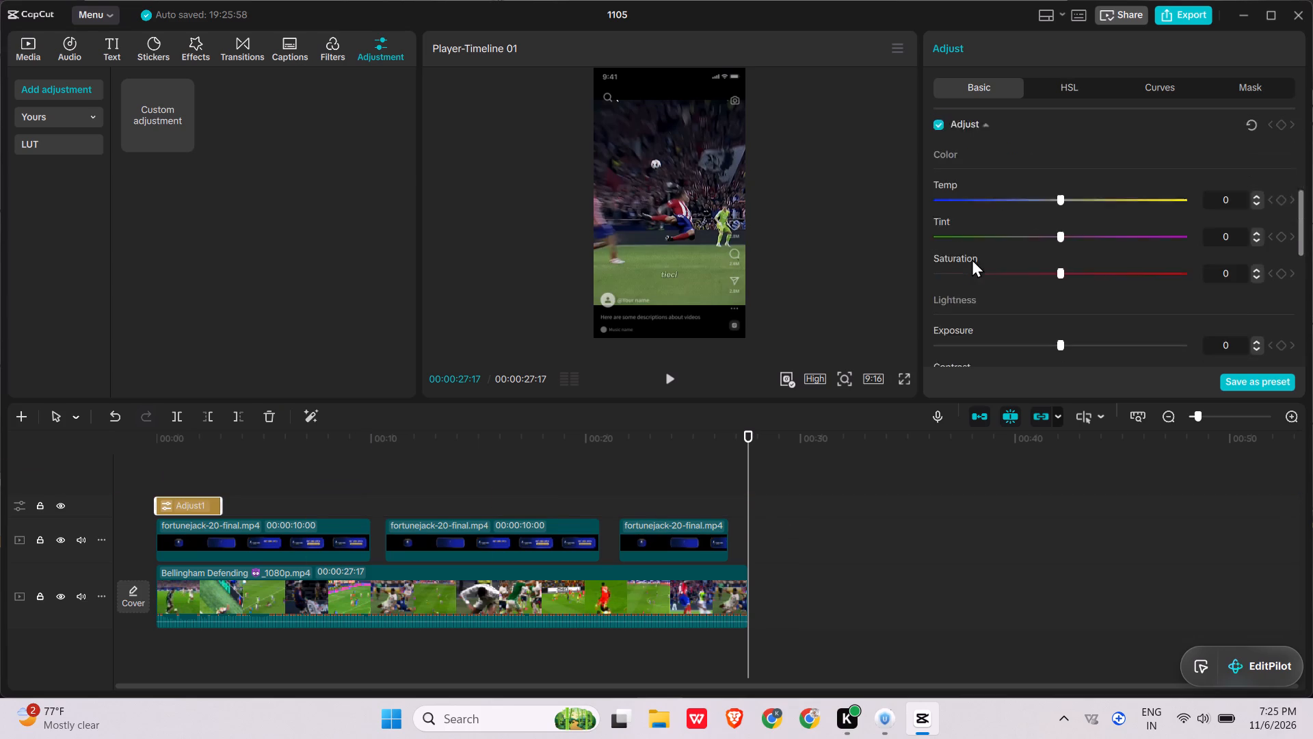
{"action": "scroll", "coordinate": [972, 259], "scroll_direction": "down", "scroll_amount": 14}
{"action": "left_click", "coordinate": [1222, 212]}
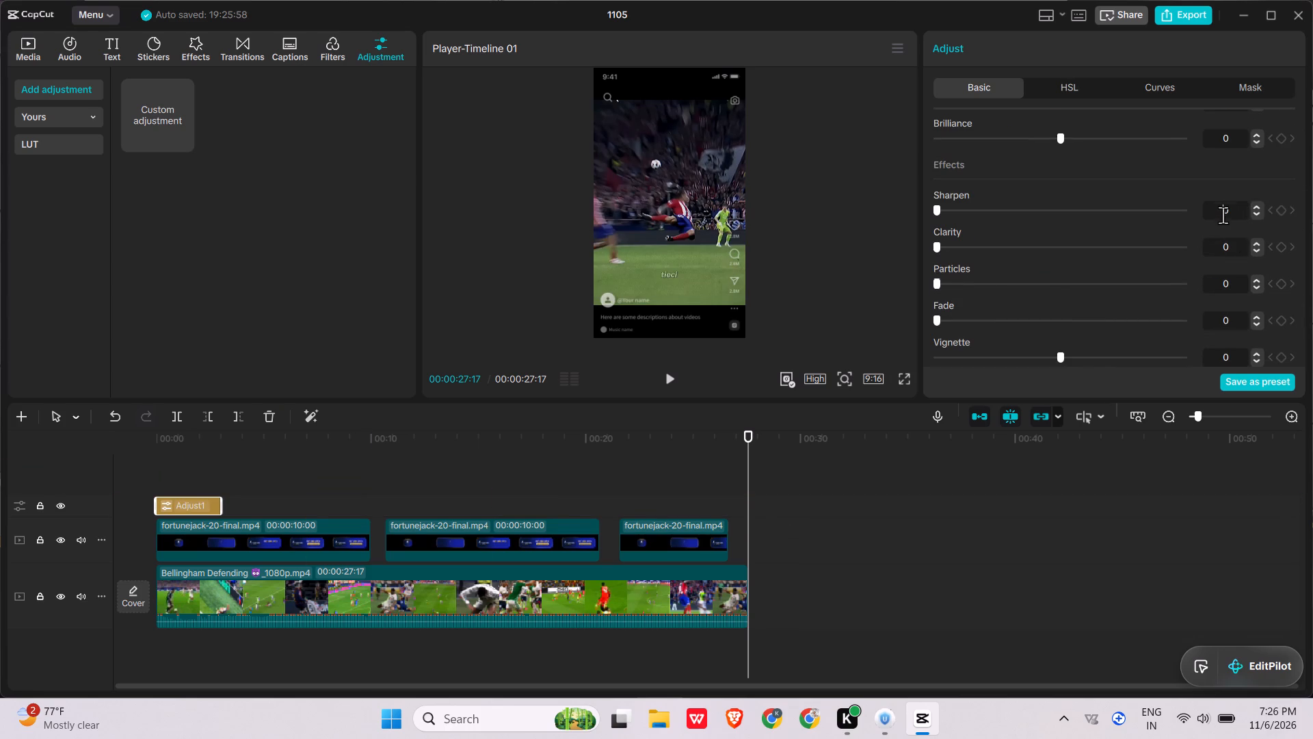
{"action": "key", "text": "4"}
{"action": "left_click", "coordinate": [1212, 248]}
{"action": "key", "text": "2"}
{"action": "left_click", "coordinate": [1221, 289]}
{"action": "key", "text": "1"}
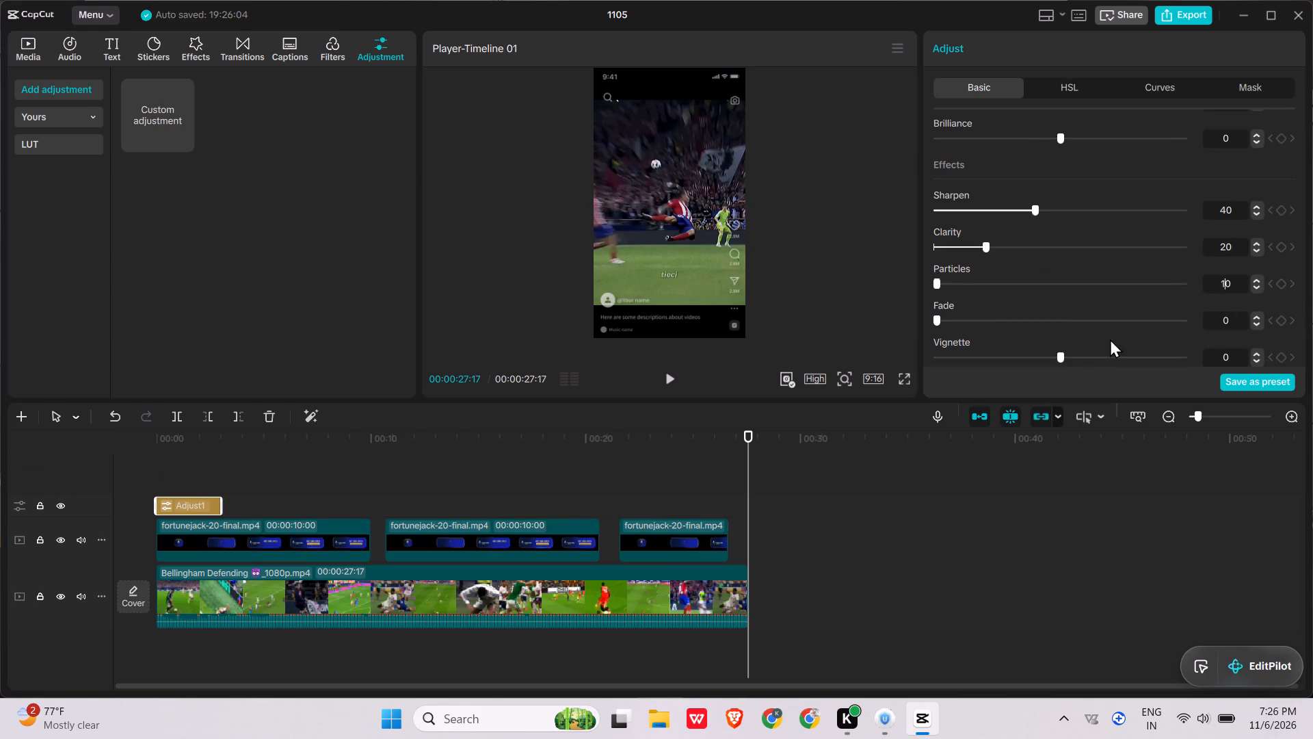
Play the opening seconds of the video full screen to check how the adjustment looks.
{"action": "left_click", "coordinate": [827, 330]}
{"action": "left_click_drag", "start_coordinate": [198, 465], "coordinate": [196, 465]}
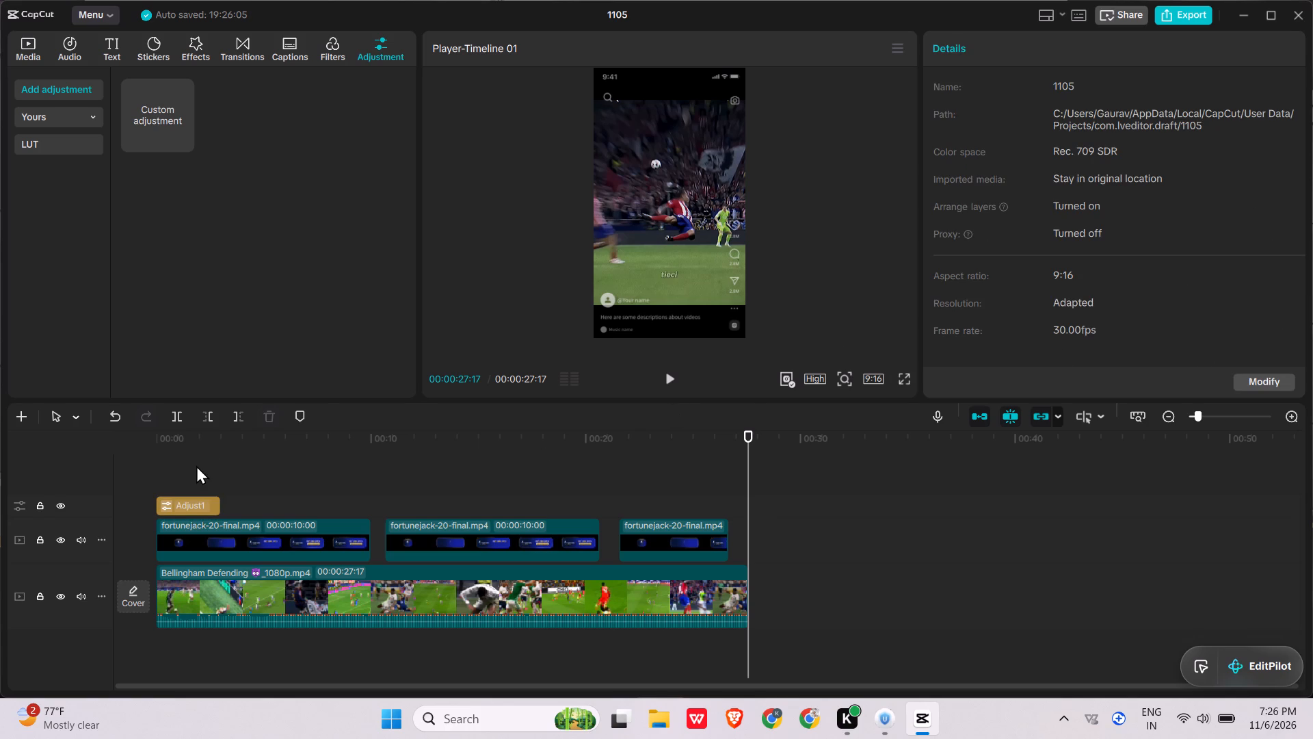
{"action": "left_click_drag", "start_coordinate": [196, 465], "coordinate": [265, 479]}
{"action": "left_click", "coordinate": [145, 443]}
{"action": "left_click", "coordinate": [170, 445]}
{"action": "left_click_drag", "start_coordinate": [168, 445], "coordinate": [83, 443]}
{"action": "left_click", "coordinate": [902, 374]}
{"action": "key", "text": "space"}
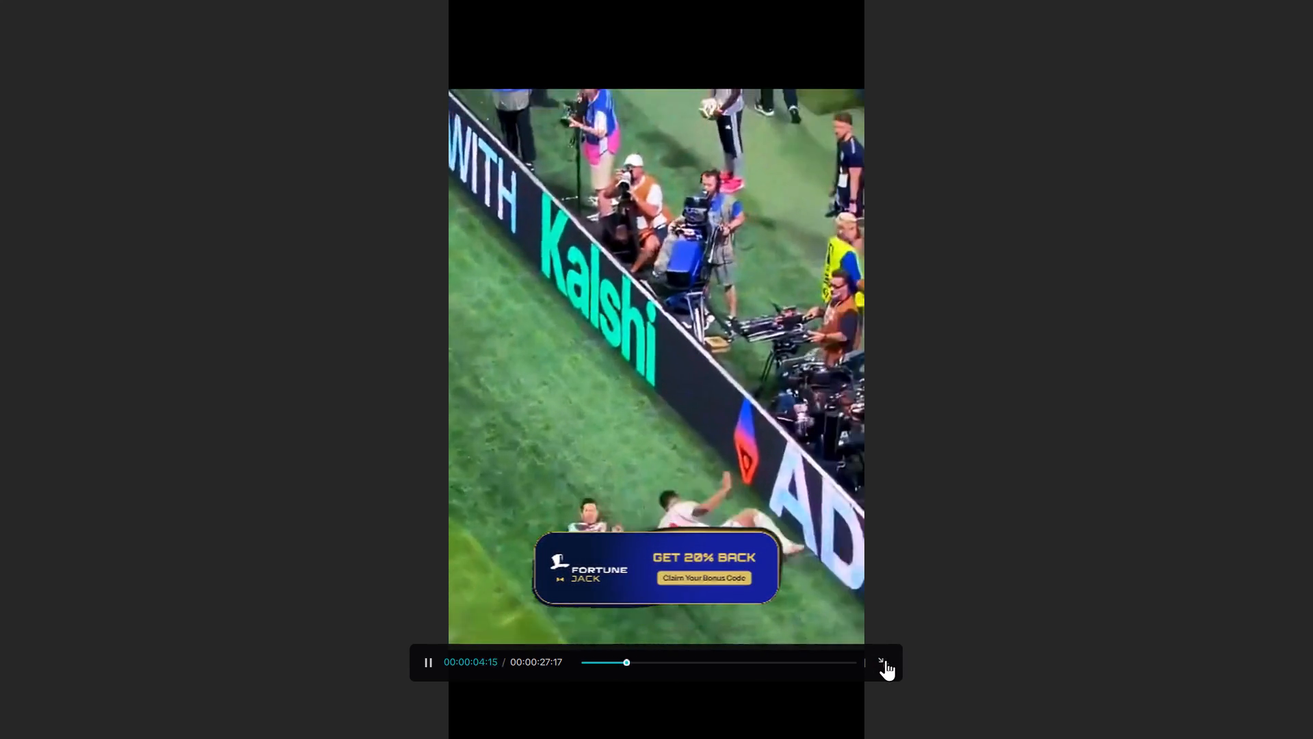
{"action": "left_click", "coordinate": [887, 660]}
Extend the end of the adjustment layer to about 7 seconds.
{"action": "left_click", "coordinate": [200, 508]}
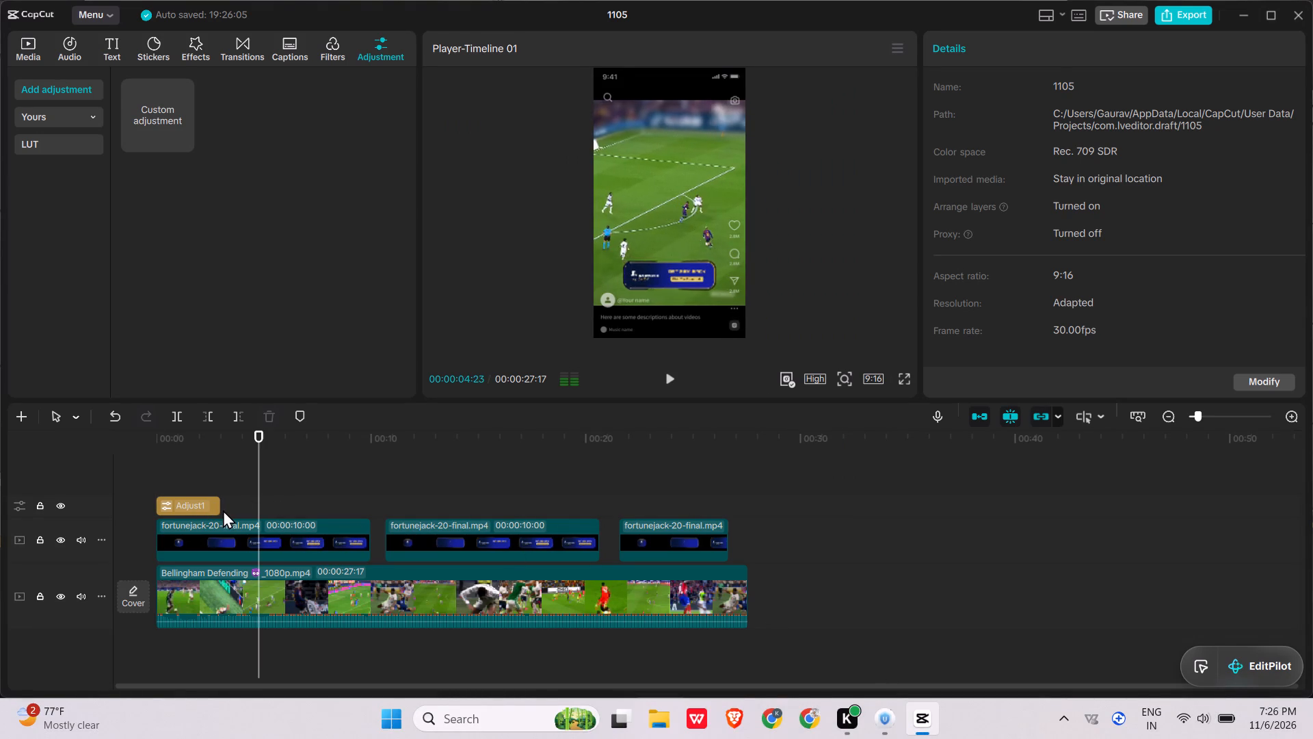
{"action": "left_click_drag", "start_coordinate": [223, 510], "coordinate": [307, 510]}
Compare the footage with and without the adjustment by scrubbing and playing around the layer's end.
{"action": "left_click_drag", "start_coordinate": [267, 456], "coordinate": [370, 454]}
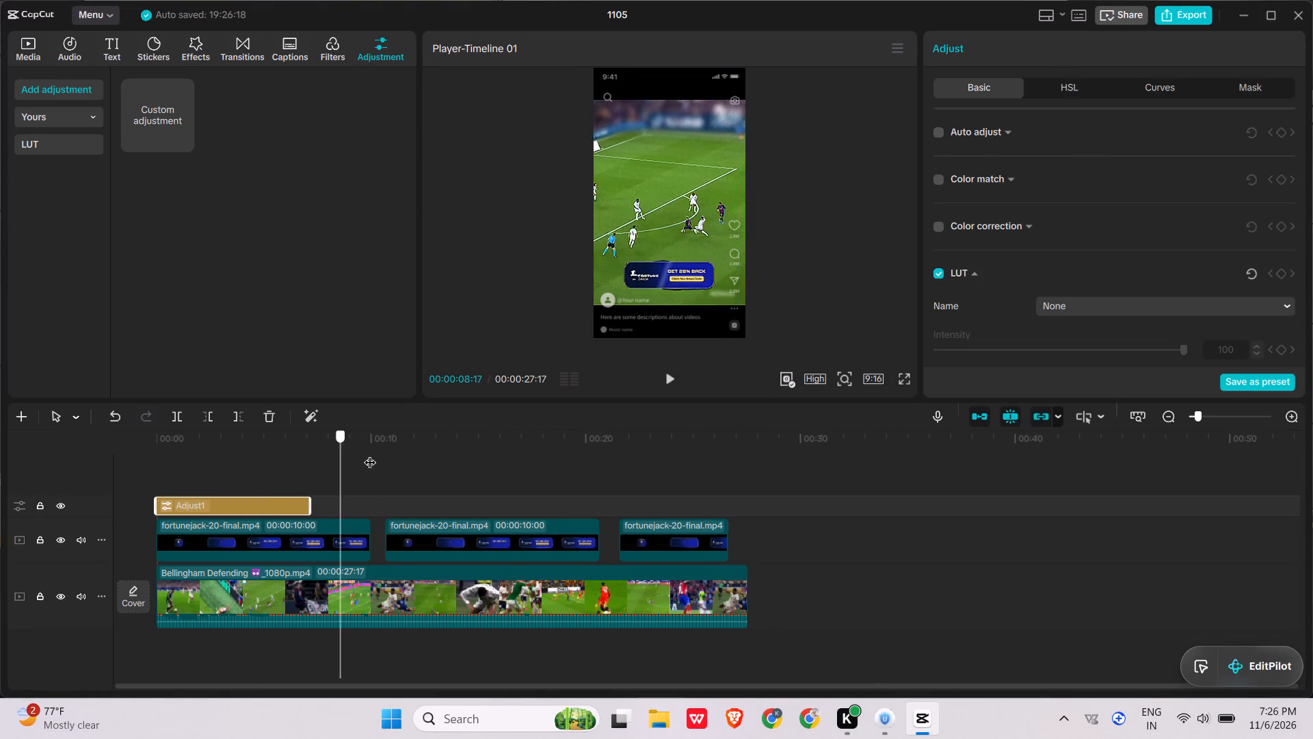
{"action": "left_click_drag", "start_coordinate": [370, 454], "coordinate": [334, 461]}
{"action": "left_click_drag", "start_coordinate": [332, 461], "coordinate": [306, 461]}
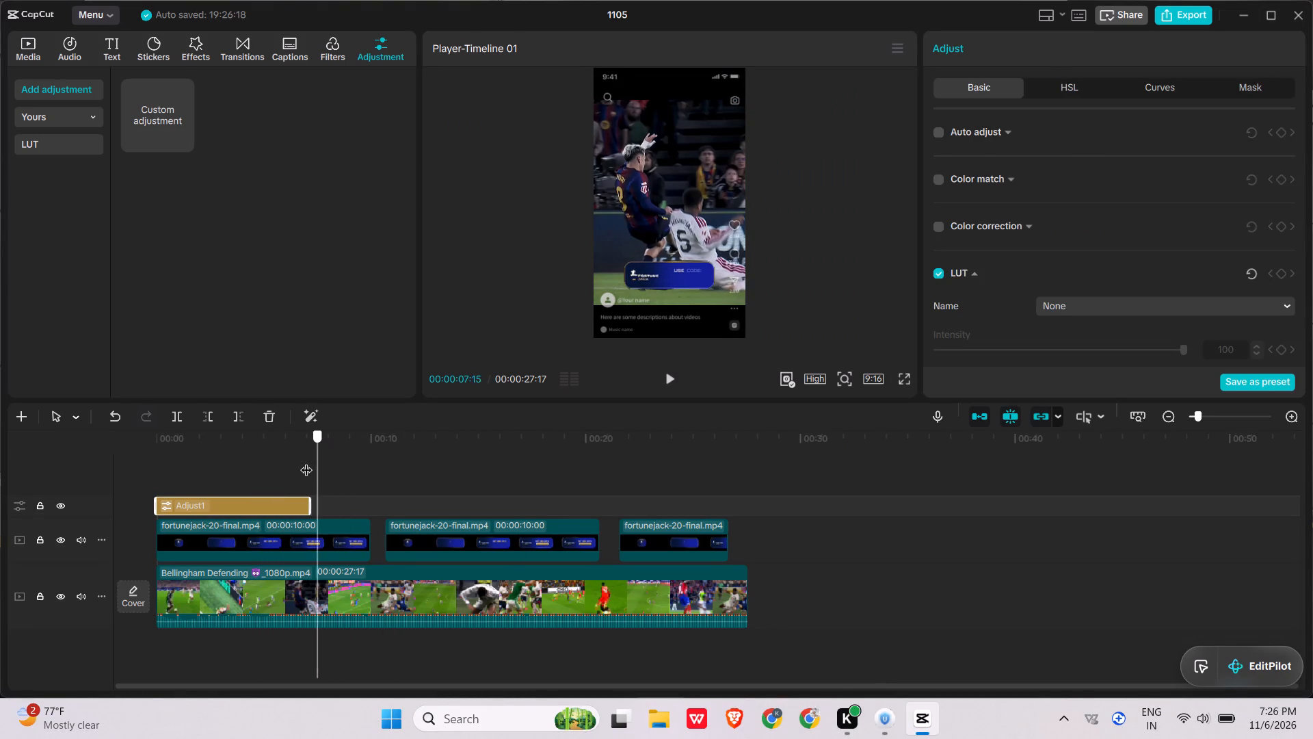
{"action": "left_click_drag", "start_coordinate": [306, 461], "coordinate": [300, 461]}
{"action": "left_click", "coordinate": [902, 377]}
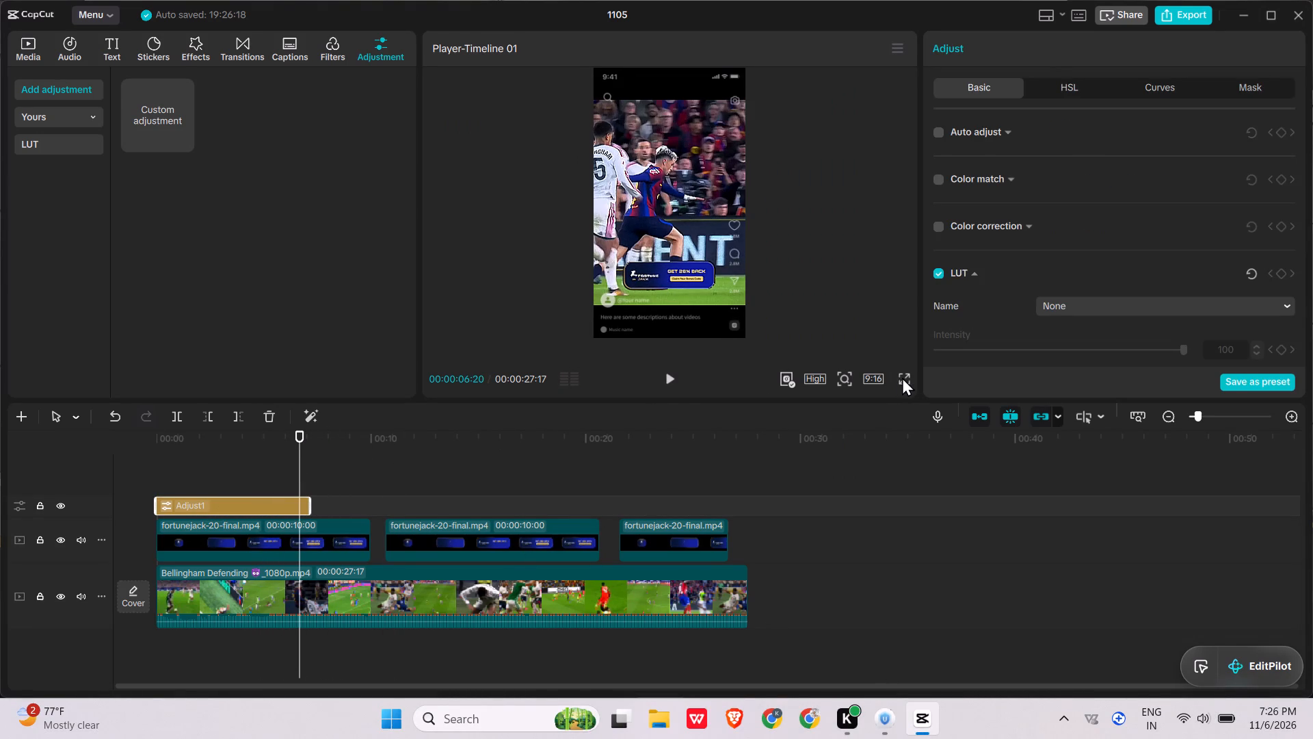
{"action": "key", "text": "space"}
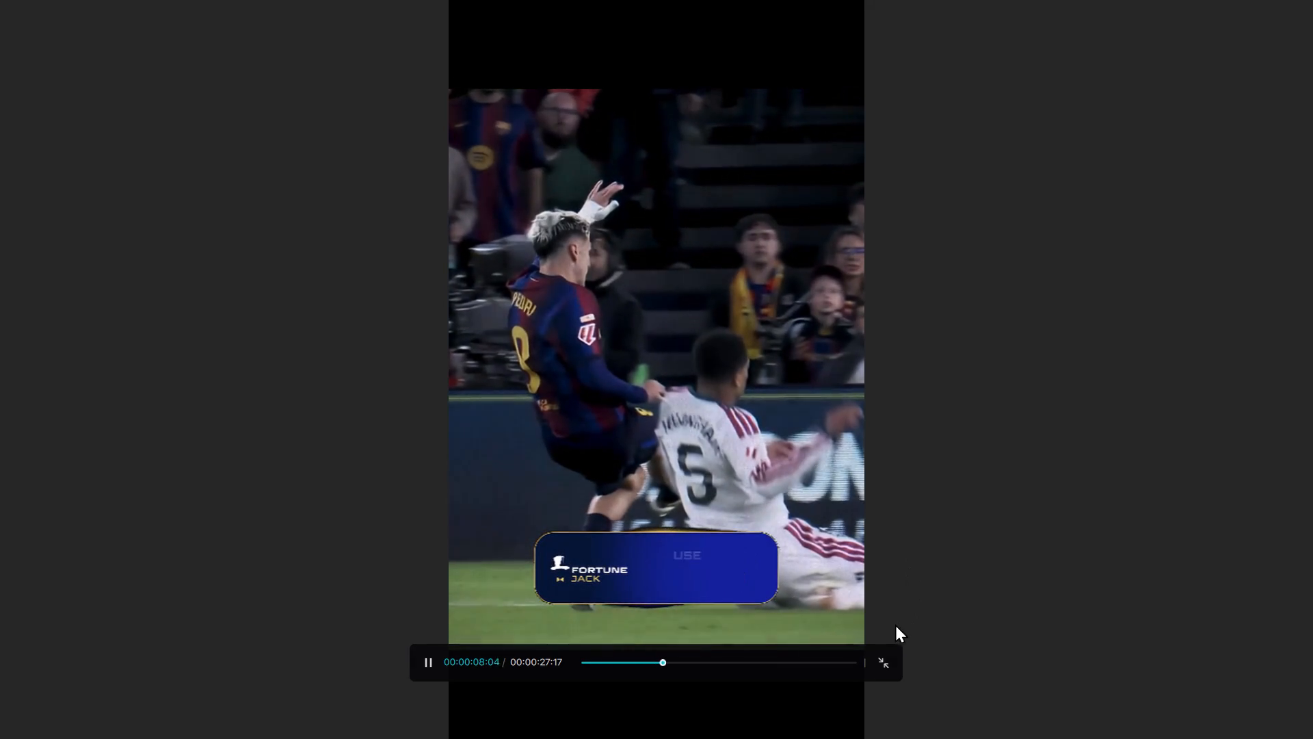
{"action": "left_click", "coordinate": [886, 660]}
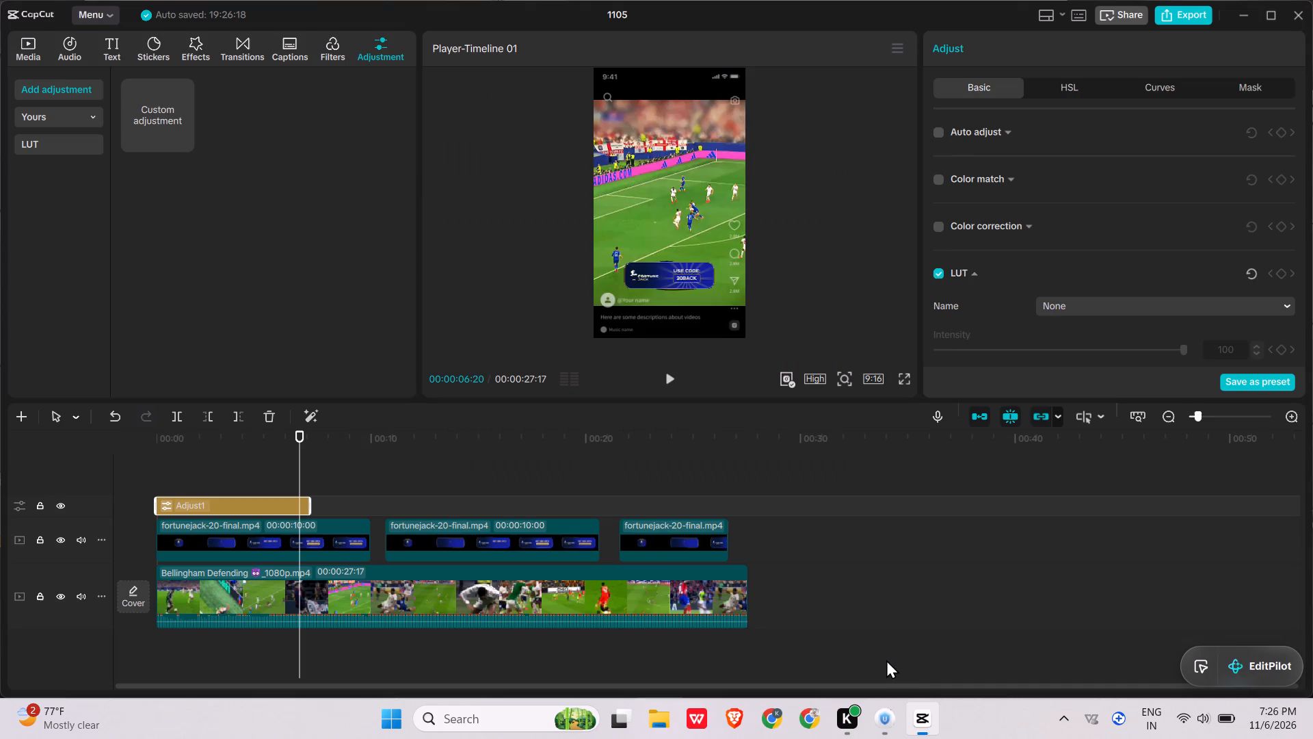
{"action": "key", "text": "space"}
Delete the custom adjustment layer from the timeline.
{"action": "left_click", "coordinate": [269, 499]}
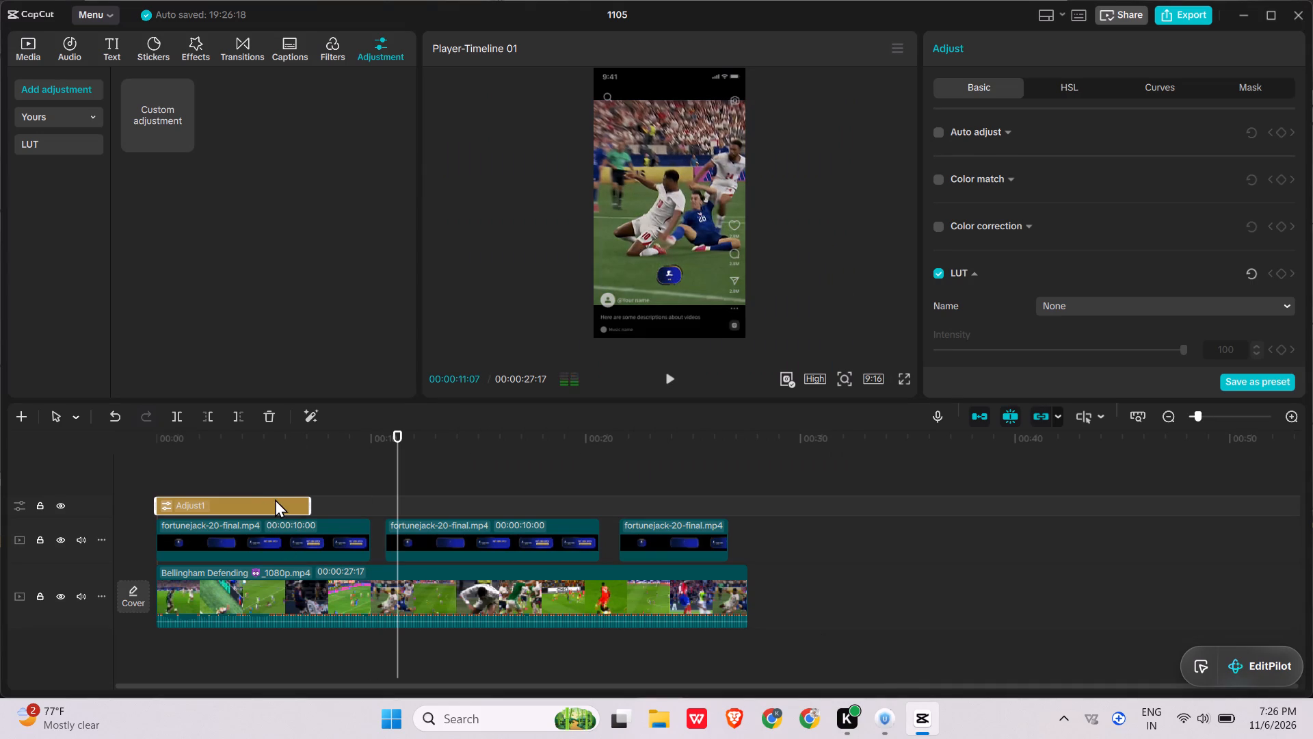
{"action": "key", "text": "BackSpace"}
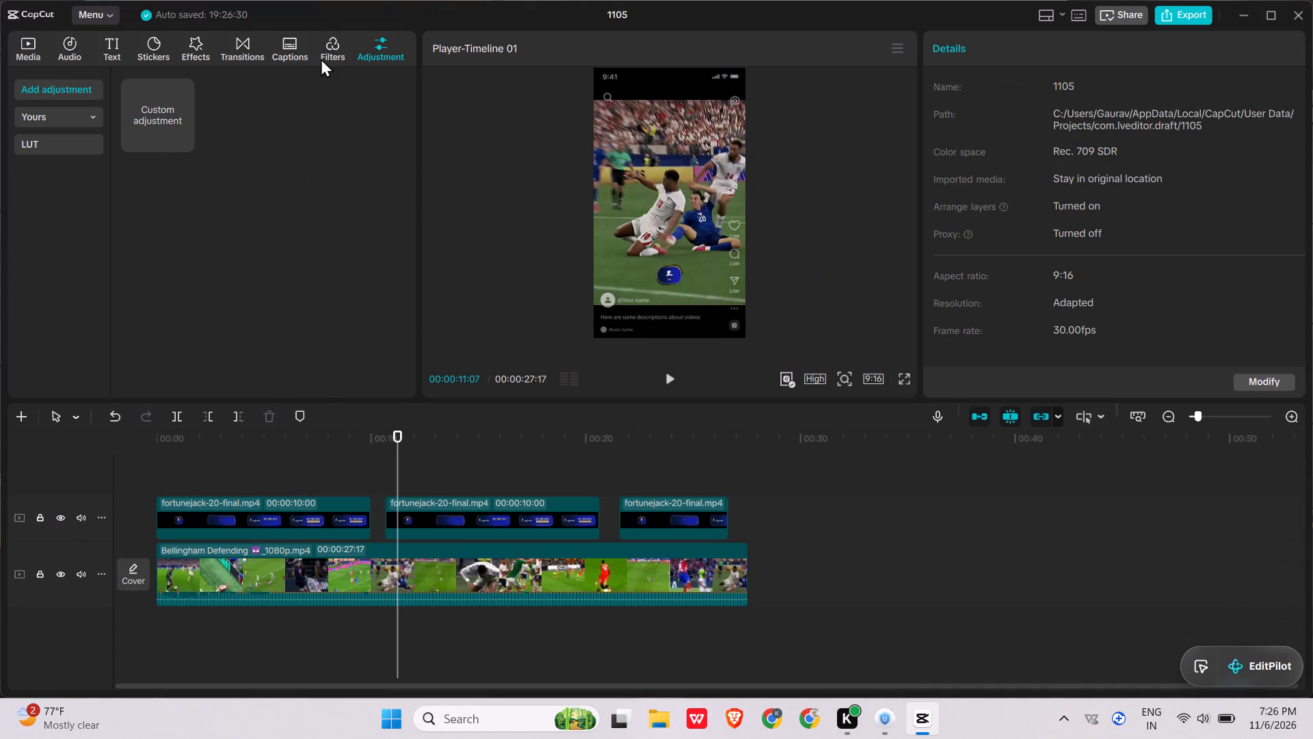
Apply the 4K filter and stretch it over the full length of the Bellingham Defending clip.
{"action": "left_click", "coordinate": [321, 58]}
{"action": "left_click", "coordinate": [257, 242]}
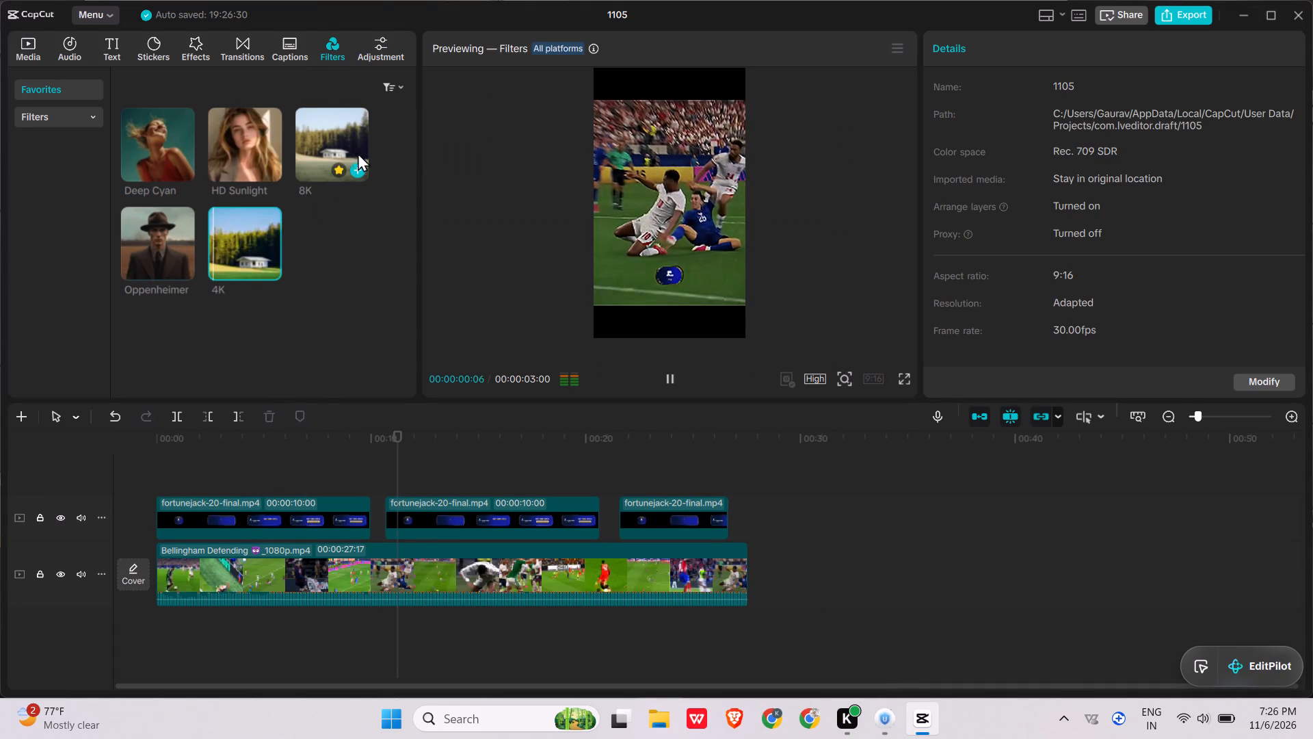
{"action": "left_click", "coordinate": [346, 142]}
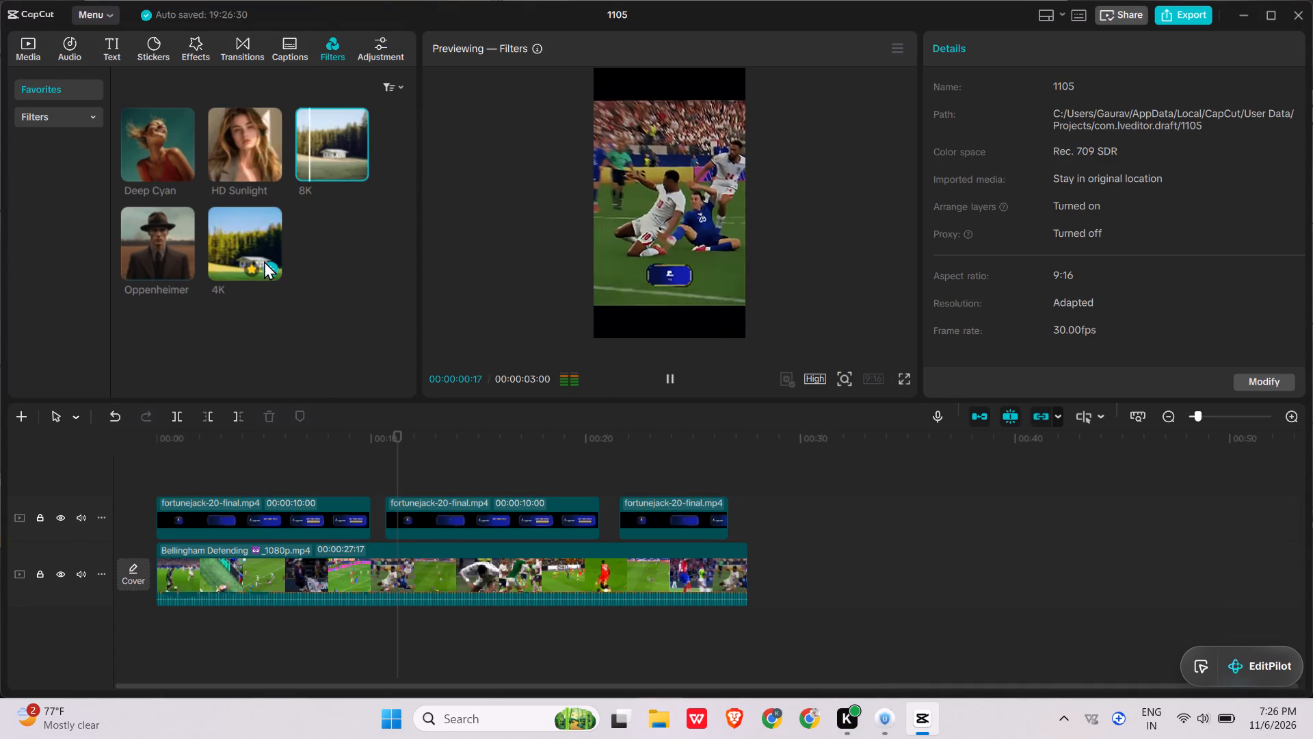
{"action": "left_click", "coordinate": [271, 271]}
{"action": "left_click_drag", "start_coordinate": [397, 506], "coordinate": [393, 507]}
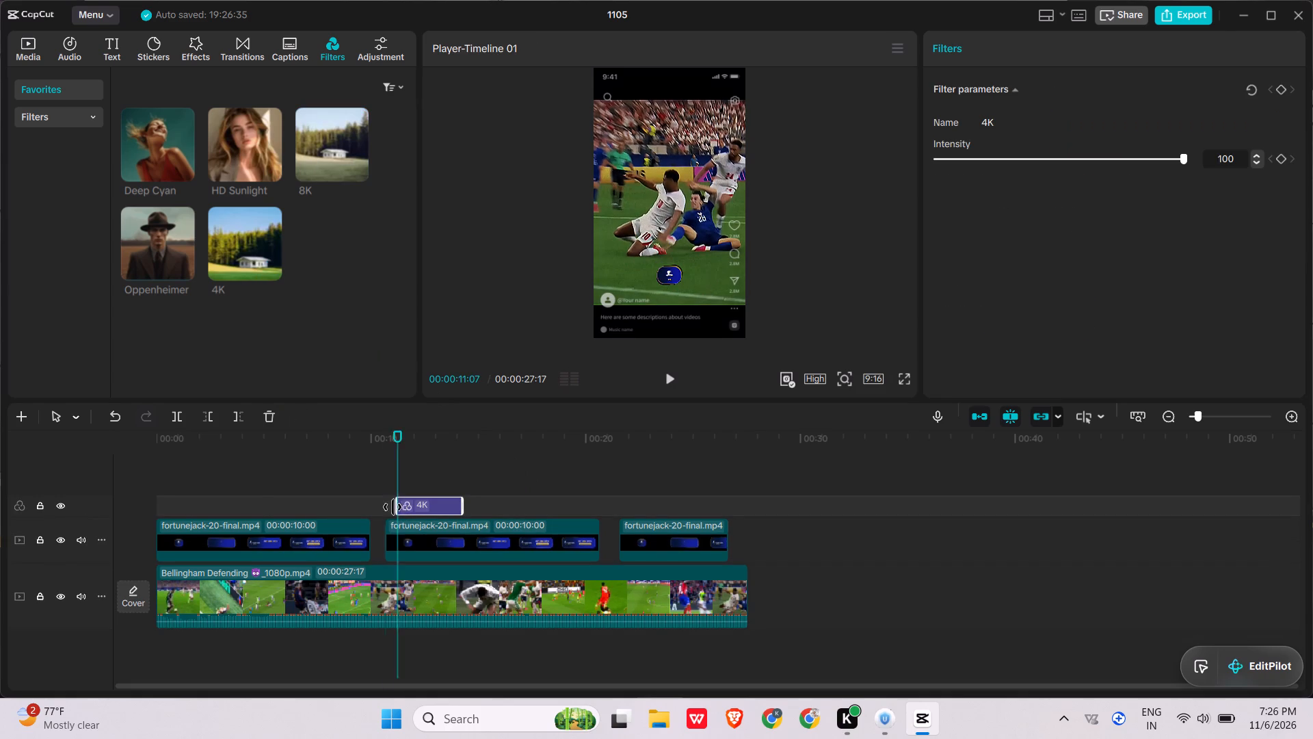
{"action": "left_click_drag", "start_coordinate": [393, 507], "coordinate": [64, 508]}
{"action": "left_click_drag", "start_coordinate": [462, 497], "coordinate": [812, 496]}
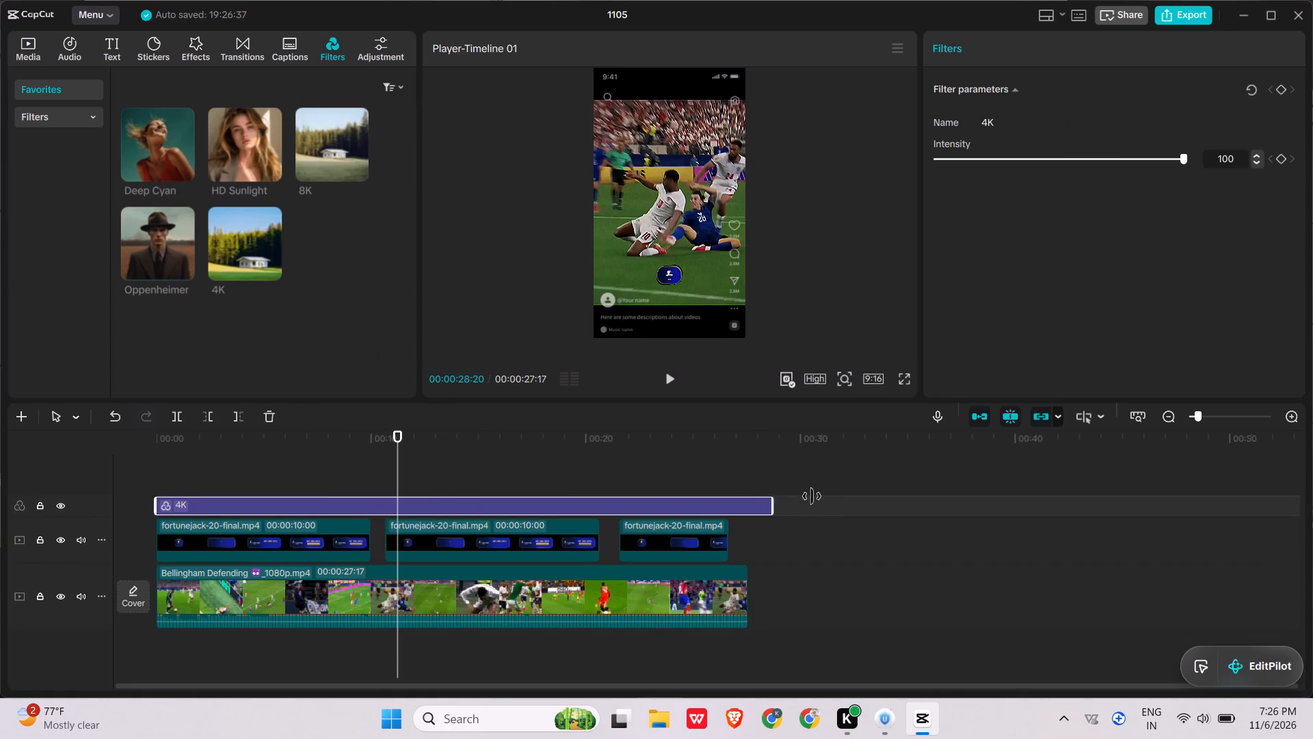
{"action": "left_click_drag", "start_coordinate": [812, 496], "coordinate": [741, 507]}
{"action": "key", "text": "space"}
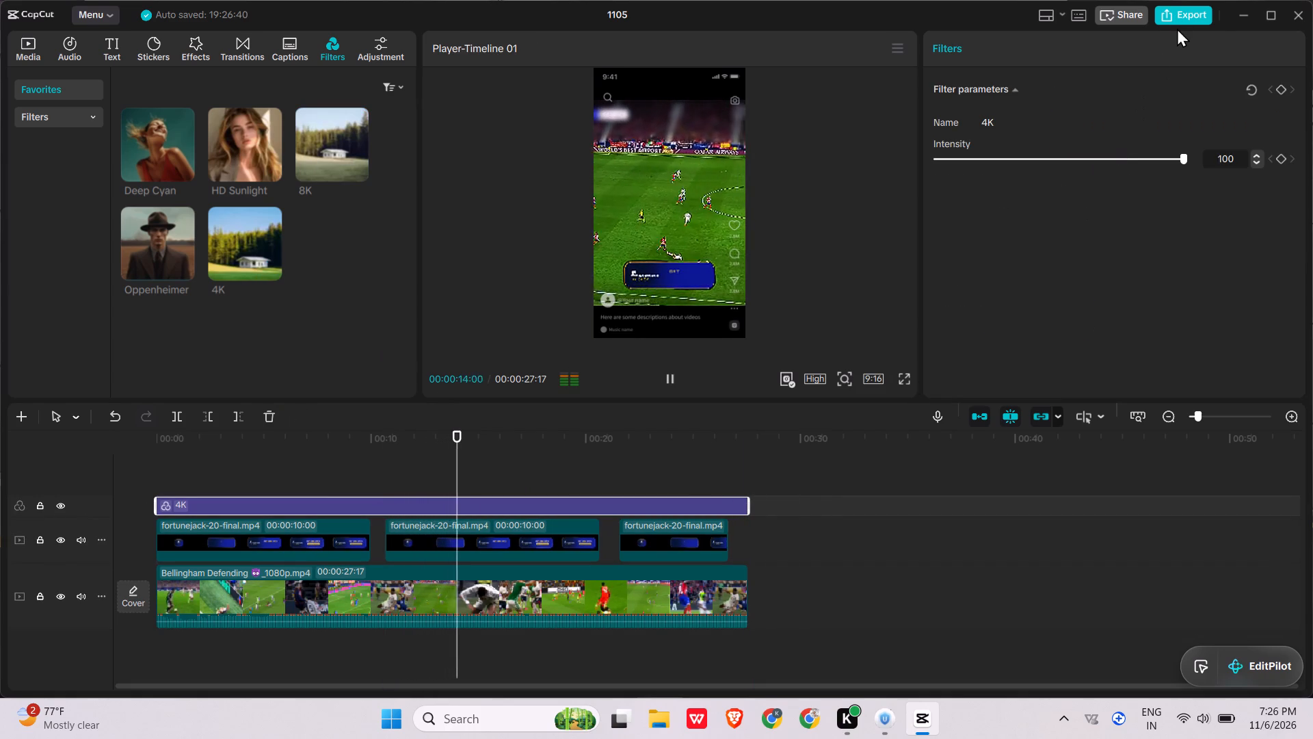
Export the Bellingham video as a 1080P, 30fps mp4 and close the export window.
{"action": "left_click", "coordinate": [1180, 18]}
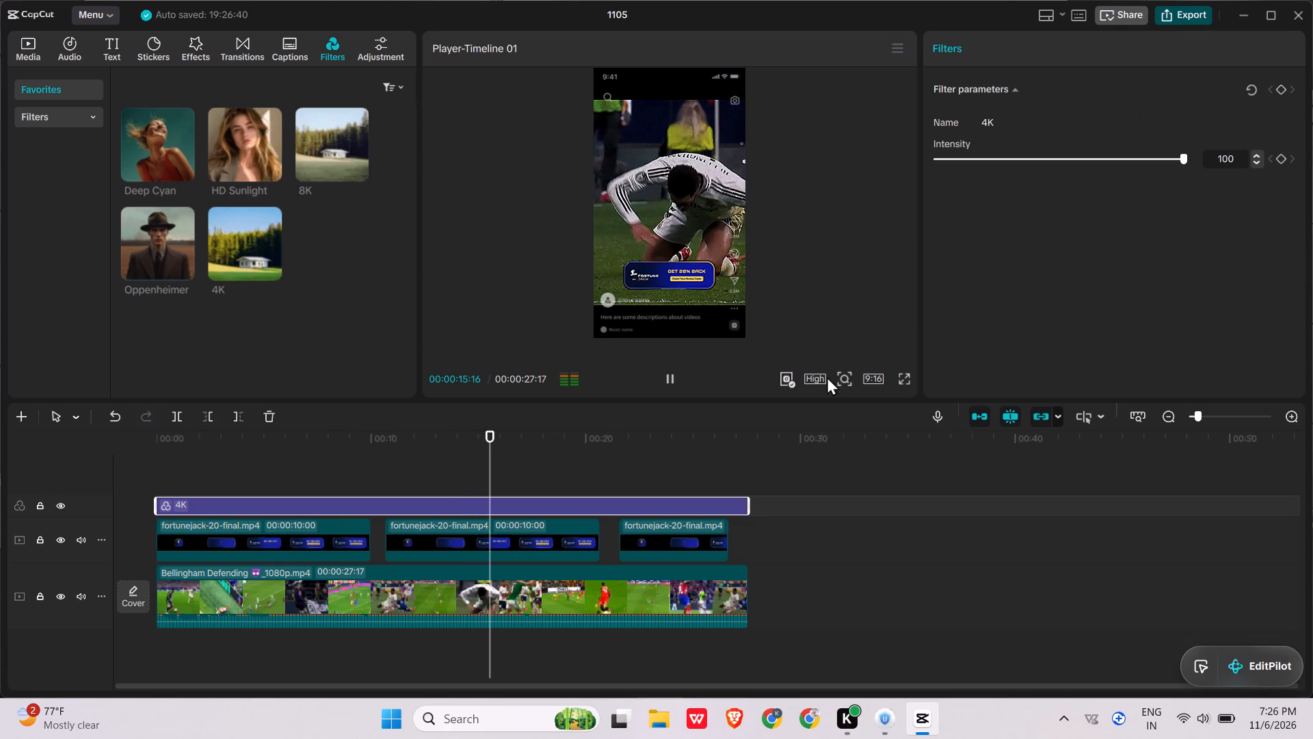
{"action": "left_click", "coordinate": [871, 400]}
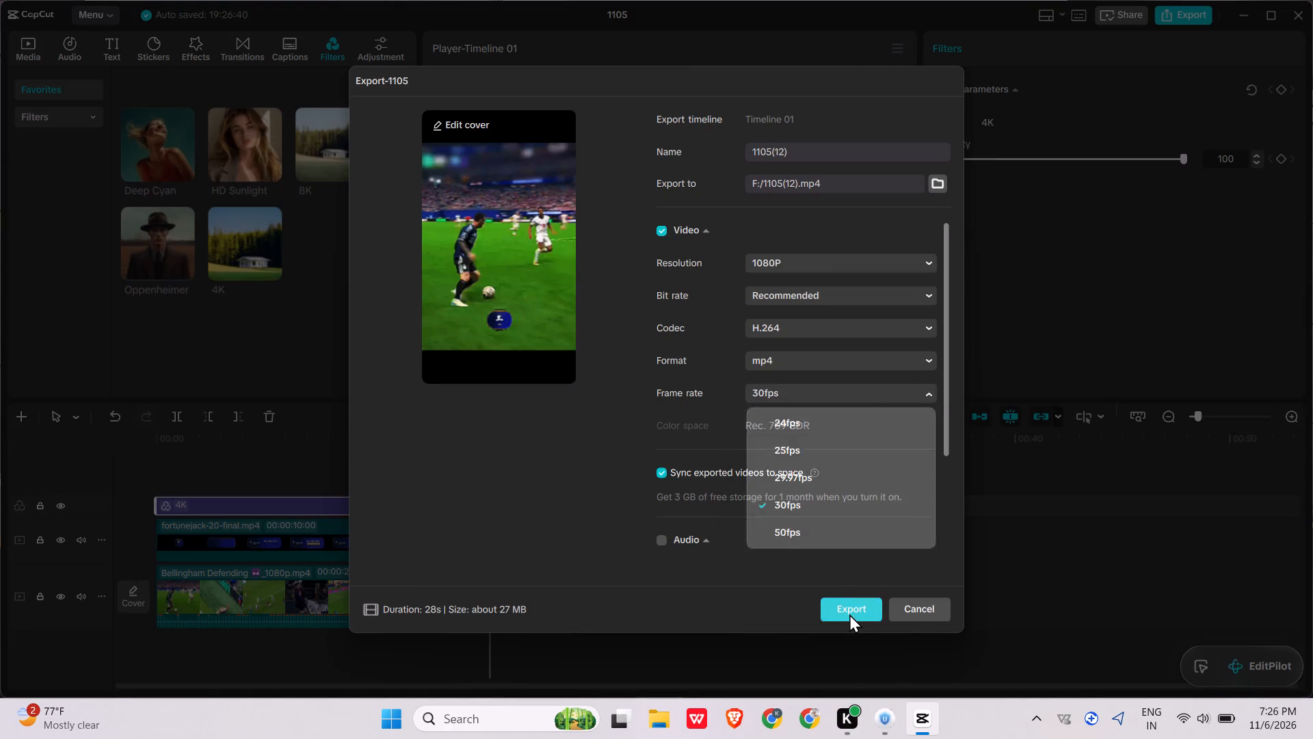
{"action": "left_click", "coordinate": [849, 605]}
{"action": "left_click", "coordinate": [838, 403]}
{"action": "left_click", "coordinate": [837, 395]}
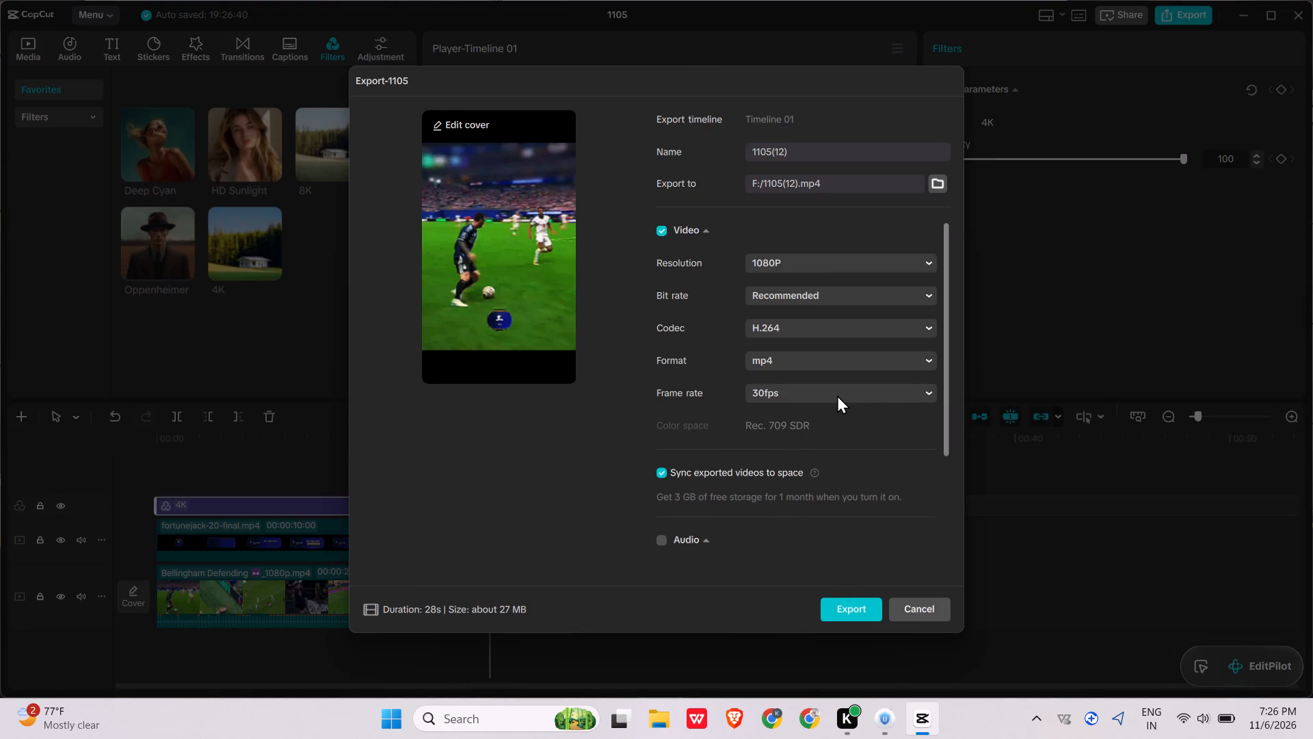
{"action": "left_click", "coordinate": [815, 591]}
{"action": "left_click", "coordinate": [835, 608]}
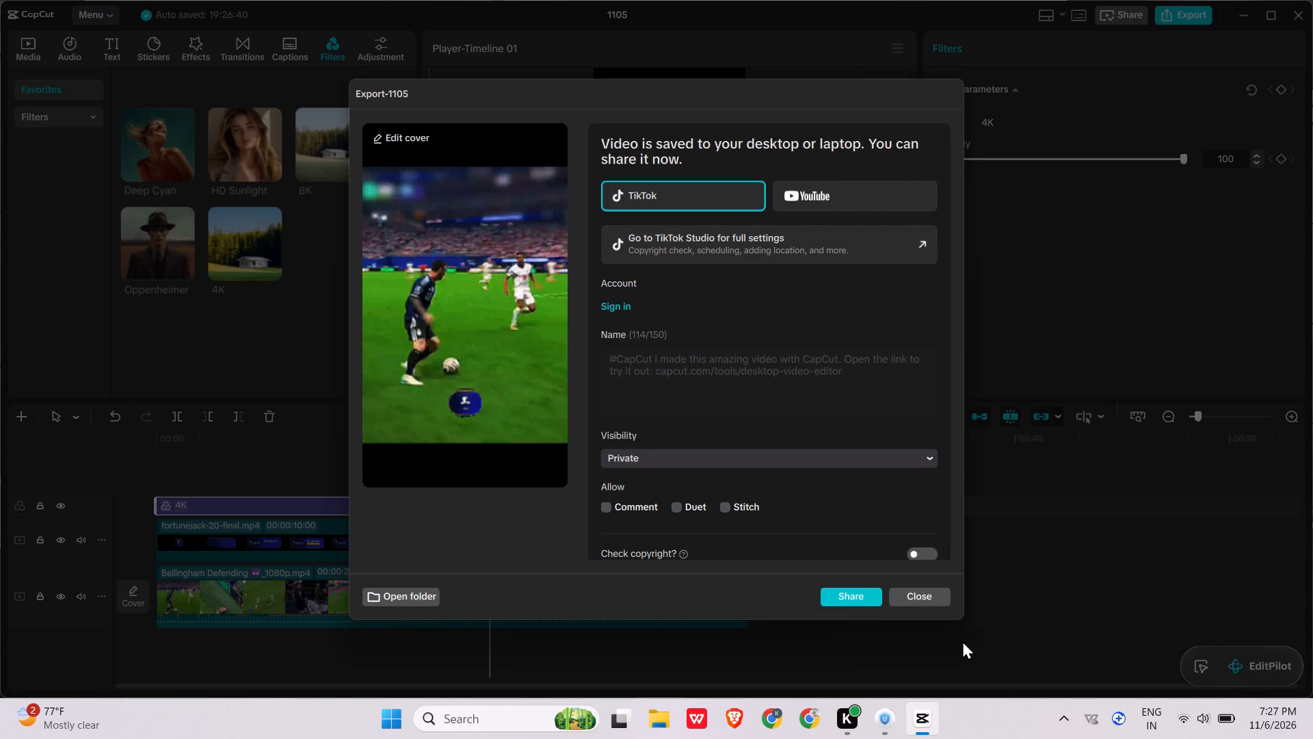
{"action": "left_click", "coordinate": [923, 589]}
Delete the Bellingham Defending clip from the main track, keeping the FortuneJack banner clips.
{"action": "left_click", "coordinate": [390, 588]}
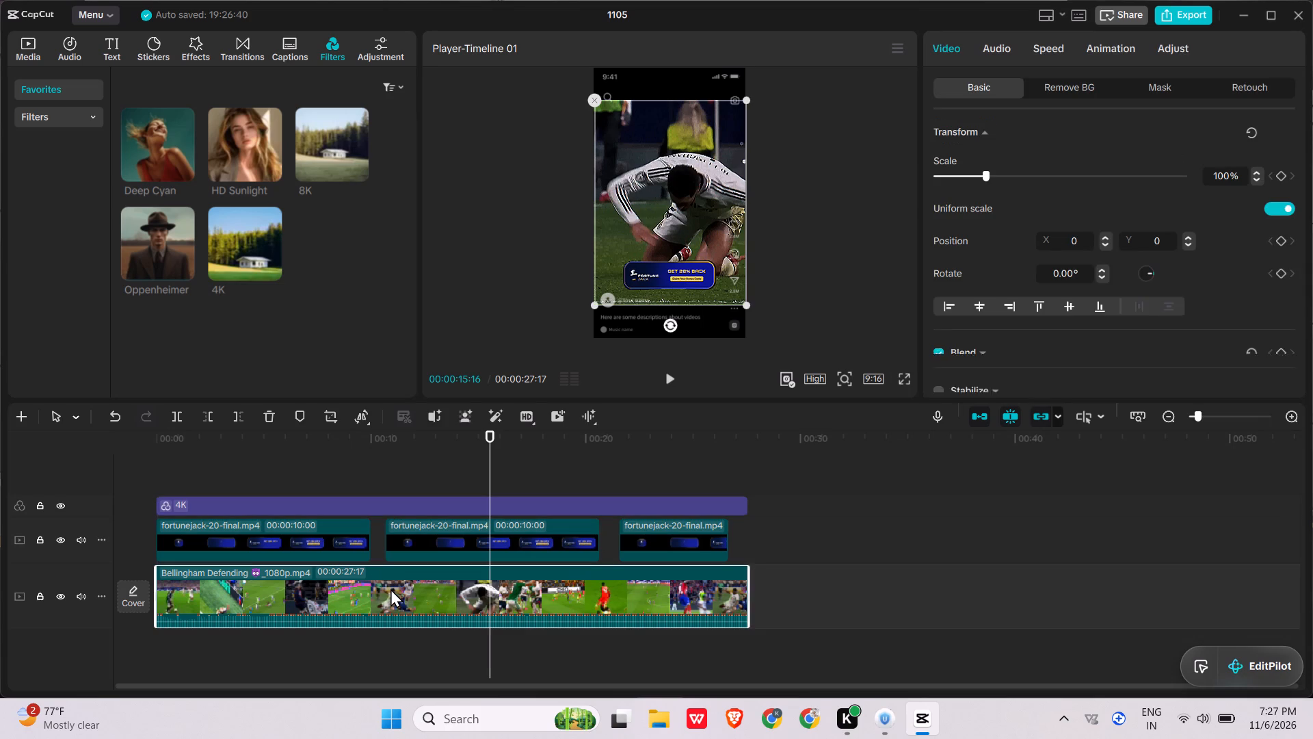
{"action": "key", "text": "BackSpace"}
Remove the Bellingham Defending video from the project's imported media.
{"action": "left_click", "coordinate": [26, 48]}
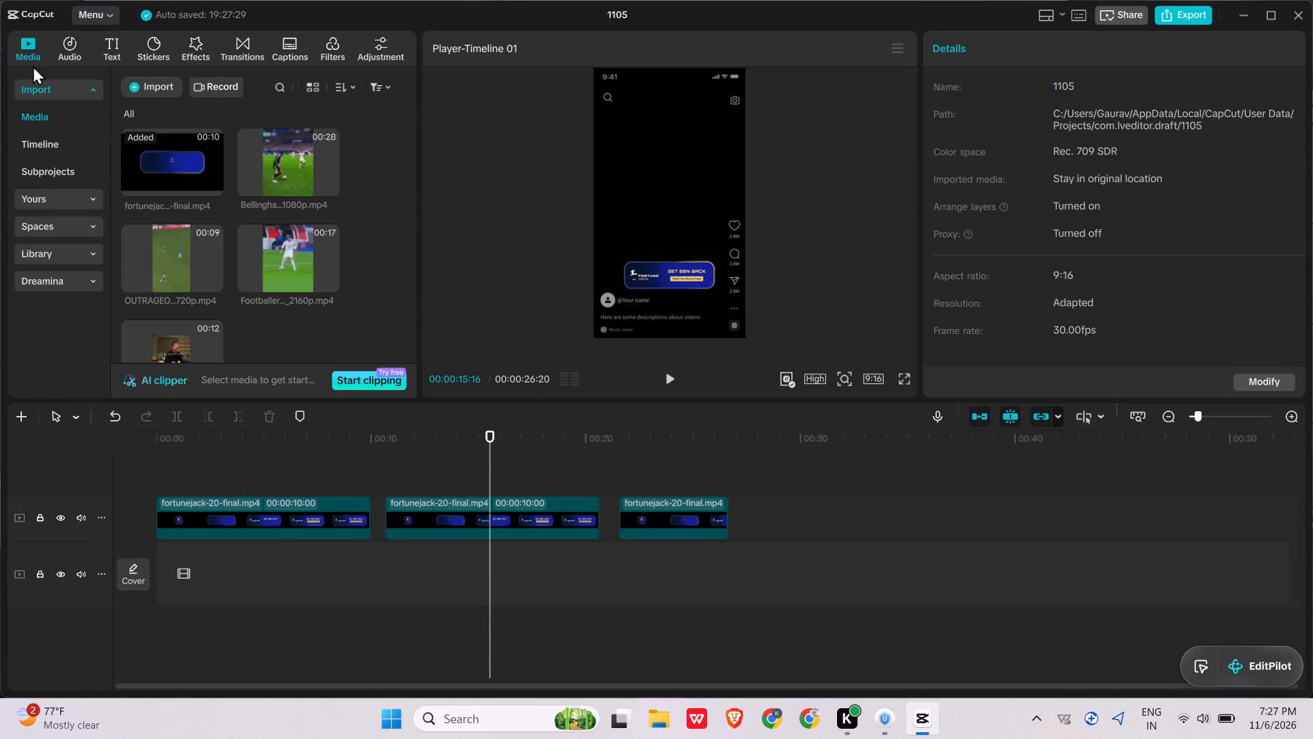
{"action": "left_click", "coordinate": [306, 172]}
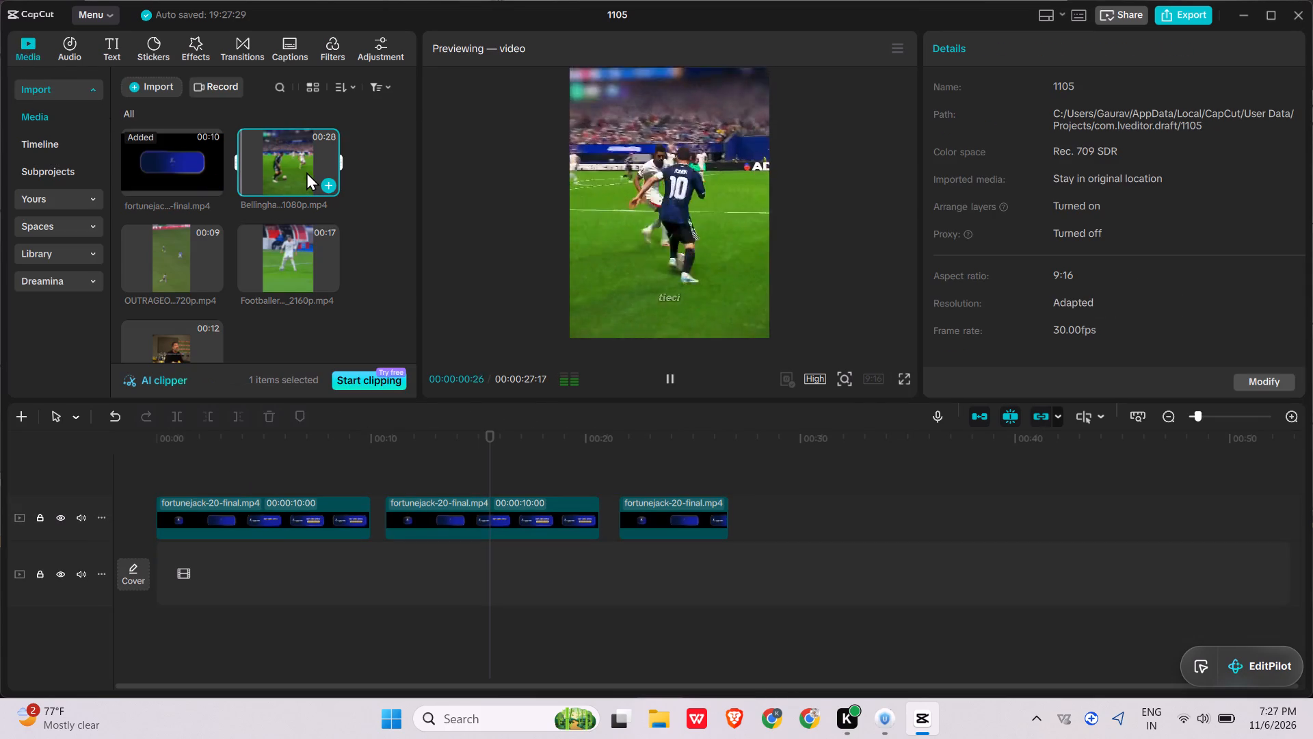
{"action": "key", "text": "BackSpace"}
Add the OUTRAGEOUS skill 720p video to the main track beneath the FortuneJack banner clips.
{"action": "left_click", "coordinate": [306, 172]}
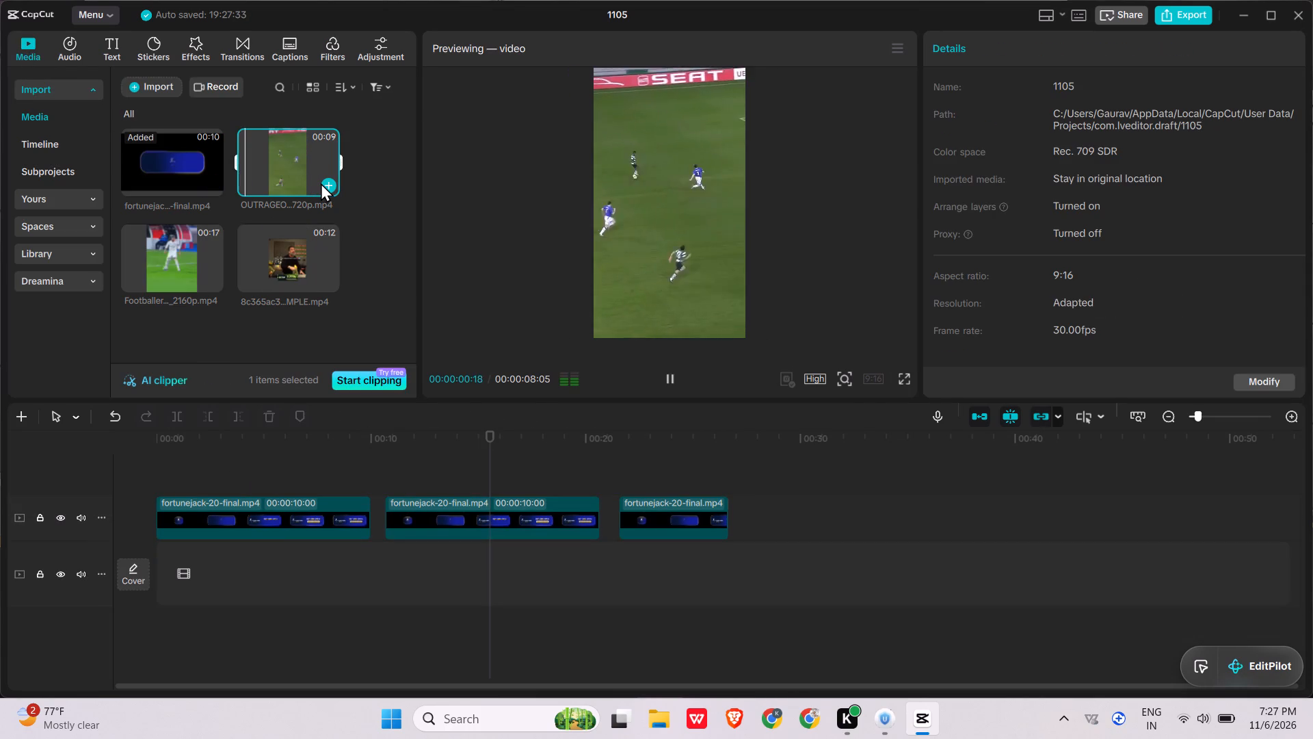
{"action": "left_click", "coordinate": [326, 185]}
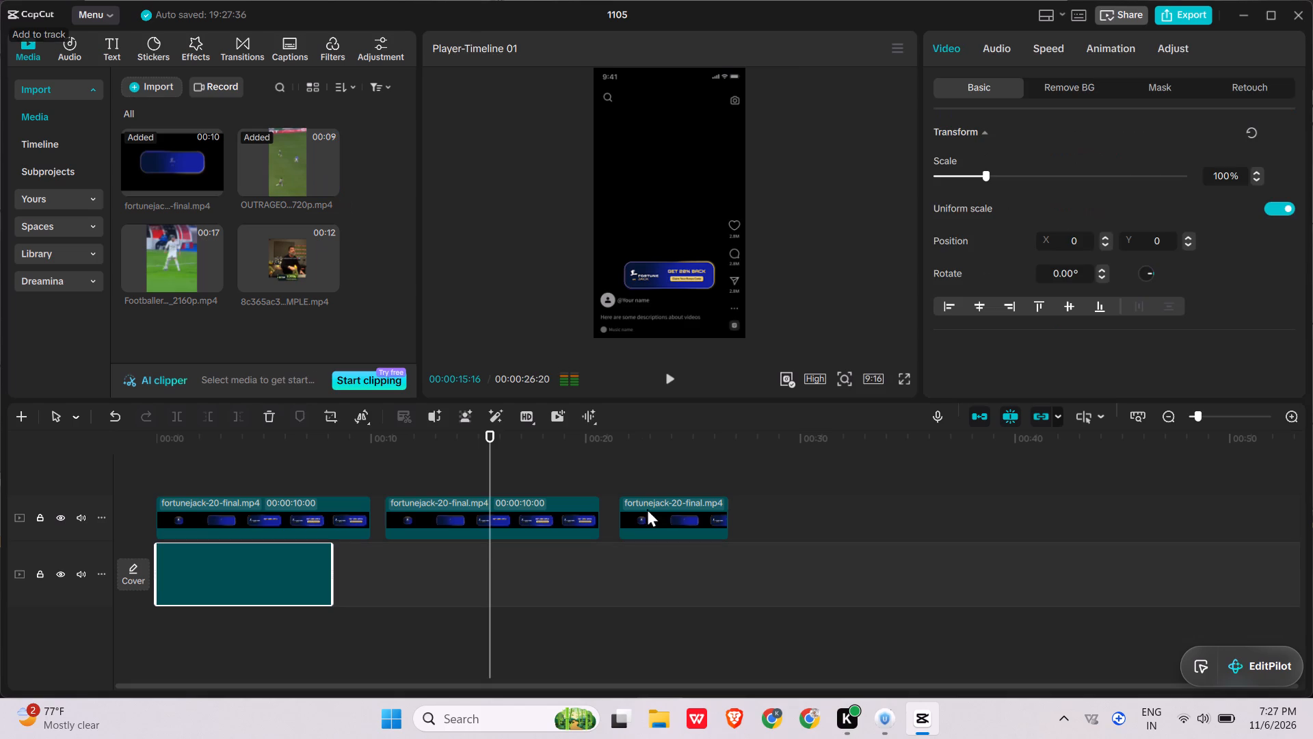
Delete the second and third FortuneJack banner clips, keeping only the first one over the OUTRAGEOUS skill clip.
{"action": "left_click", "coordinate": [424, 511]}
{"action": "key", "text": "BackSpace"}
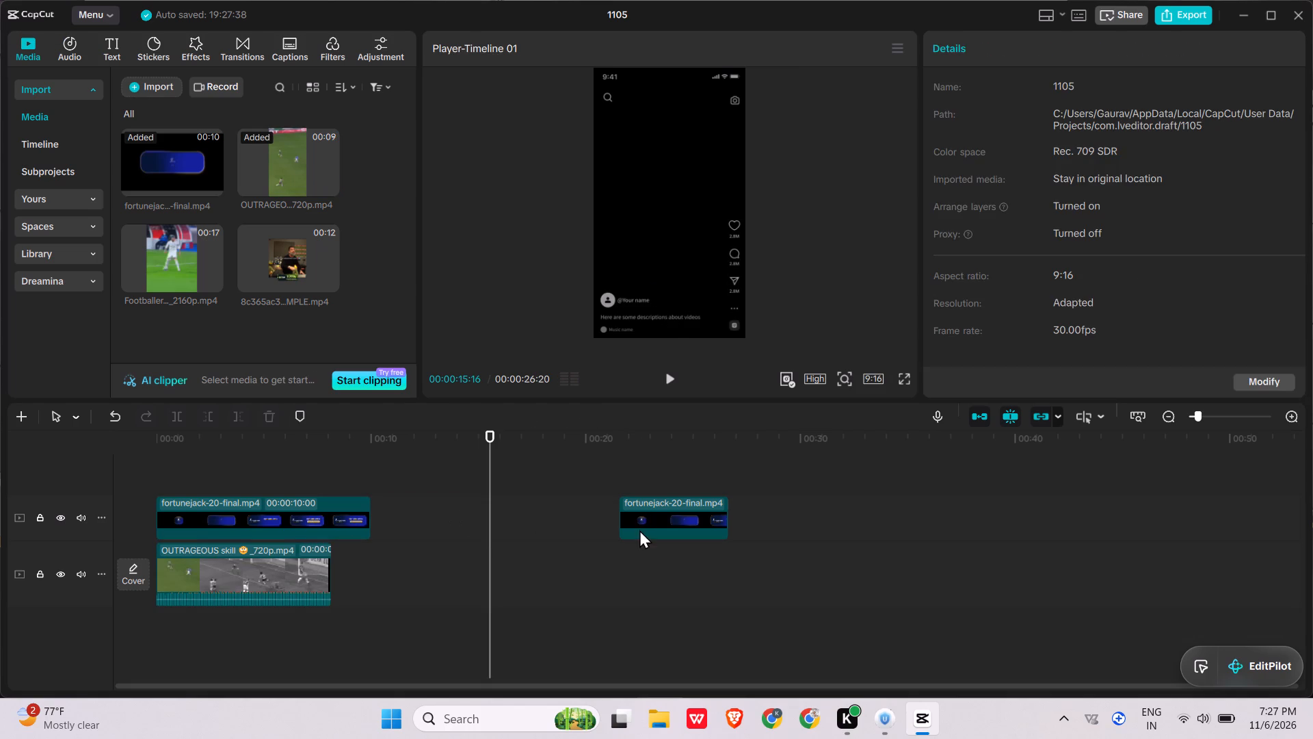
{"action": "left_click", "coordinate": [639, 530]}
{"action": "key", "text": "BackSpace"}
Play the timeline from the start to check how the FortuneJack banner runs over the OUTRAGEOUS skill clip and past its end.
{"action": "left_click", "coordinate": [140, 437]}
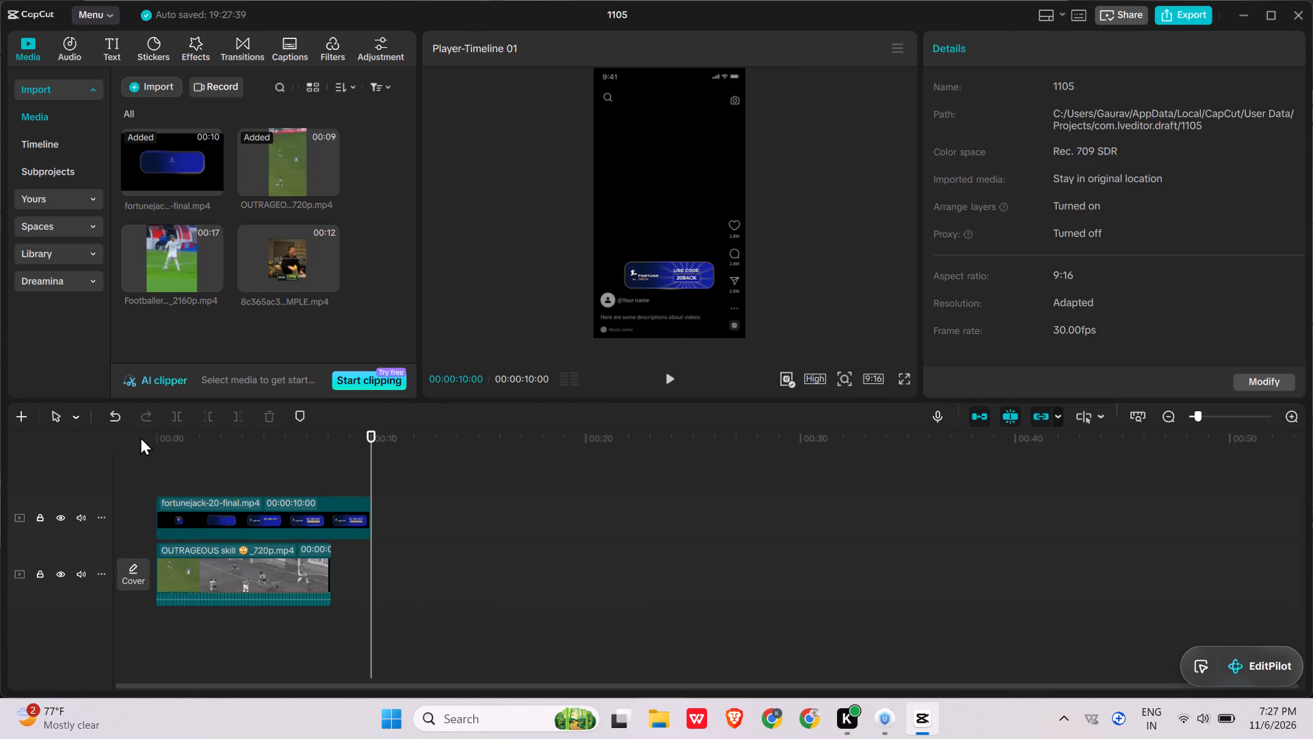
{"action": "left_click", "coordinate": [174, 445]}
{"action": "left_click_drag", "start_coordinate": [174, 445], "coordinate": [124, 446]}
{"action": "key", "text": "space"}
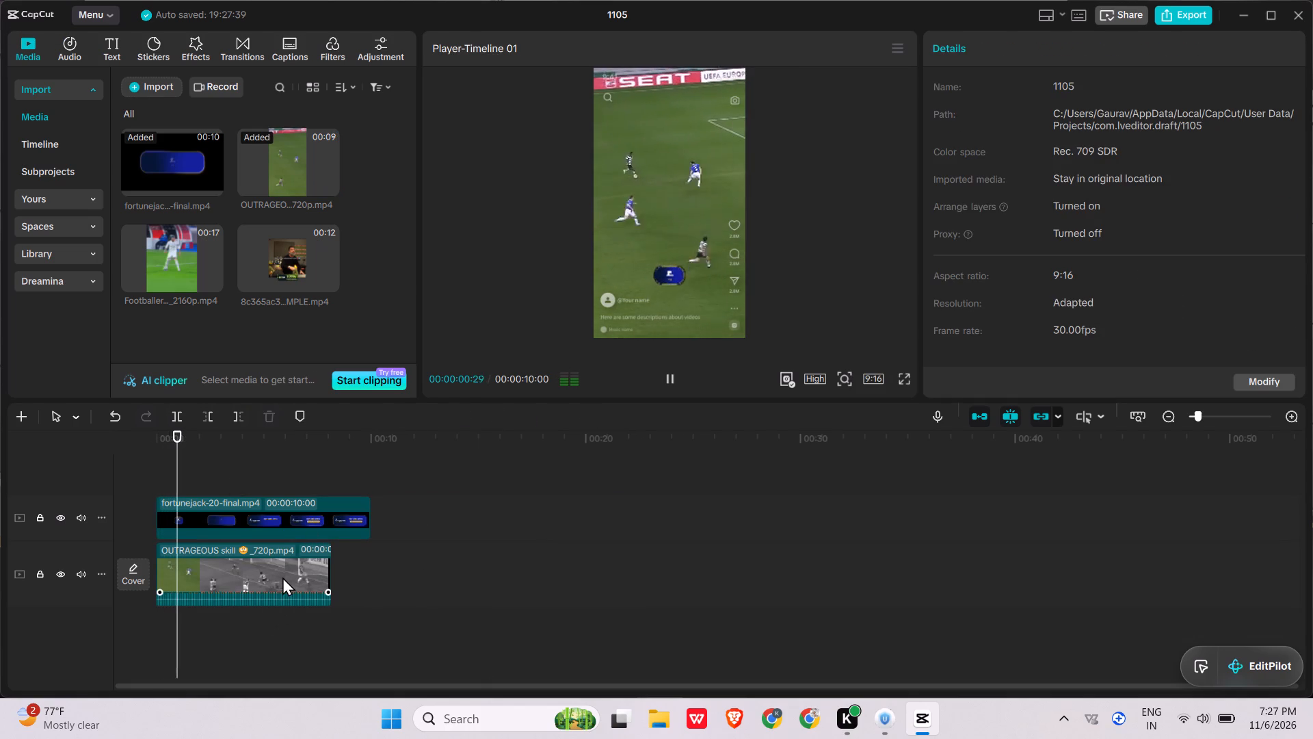
{"action": "left_click", "coordinate": [284, 572]}
{"action": "left_click_drag", "start_coordinate": [321, 513], "coordinate": [275, 519]}
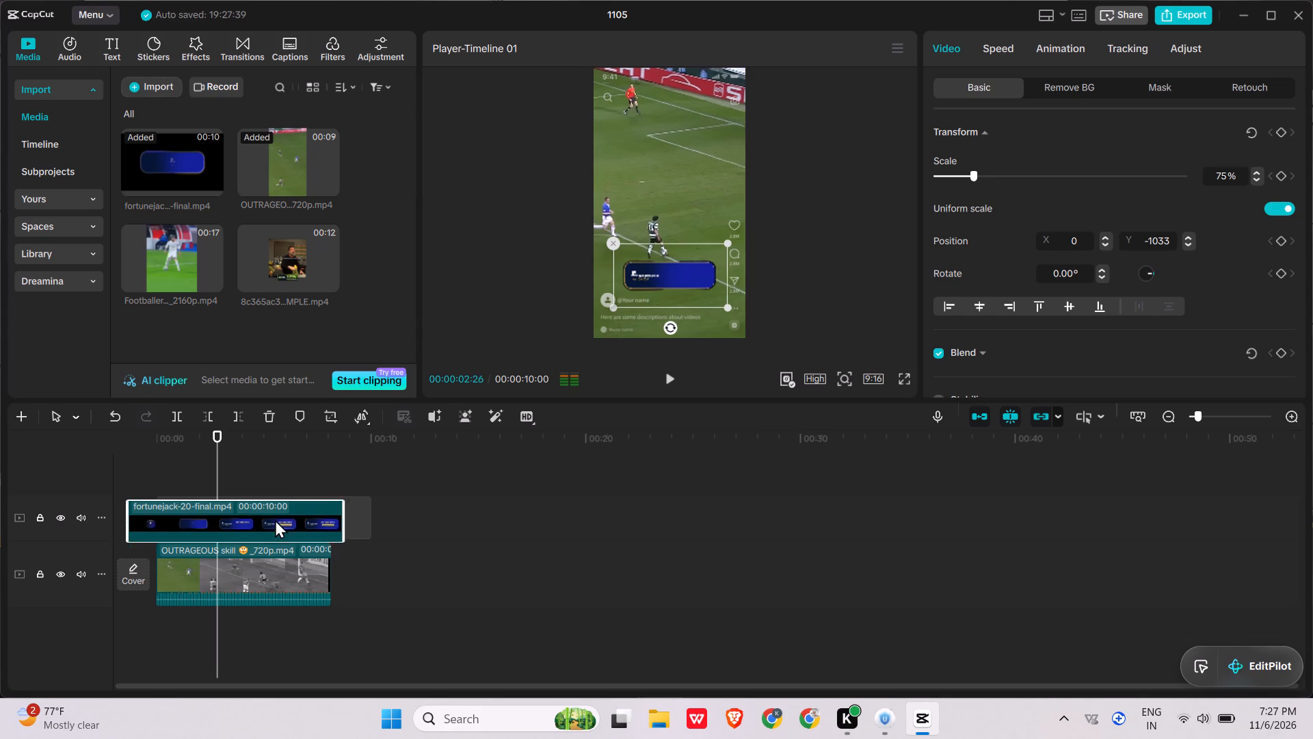
{"action": "left_click_drag", "start_coordinate": [275, 519], "coordinate": [259, 520]}
{"action": "key", "text": "space"}
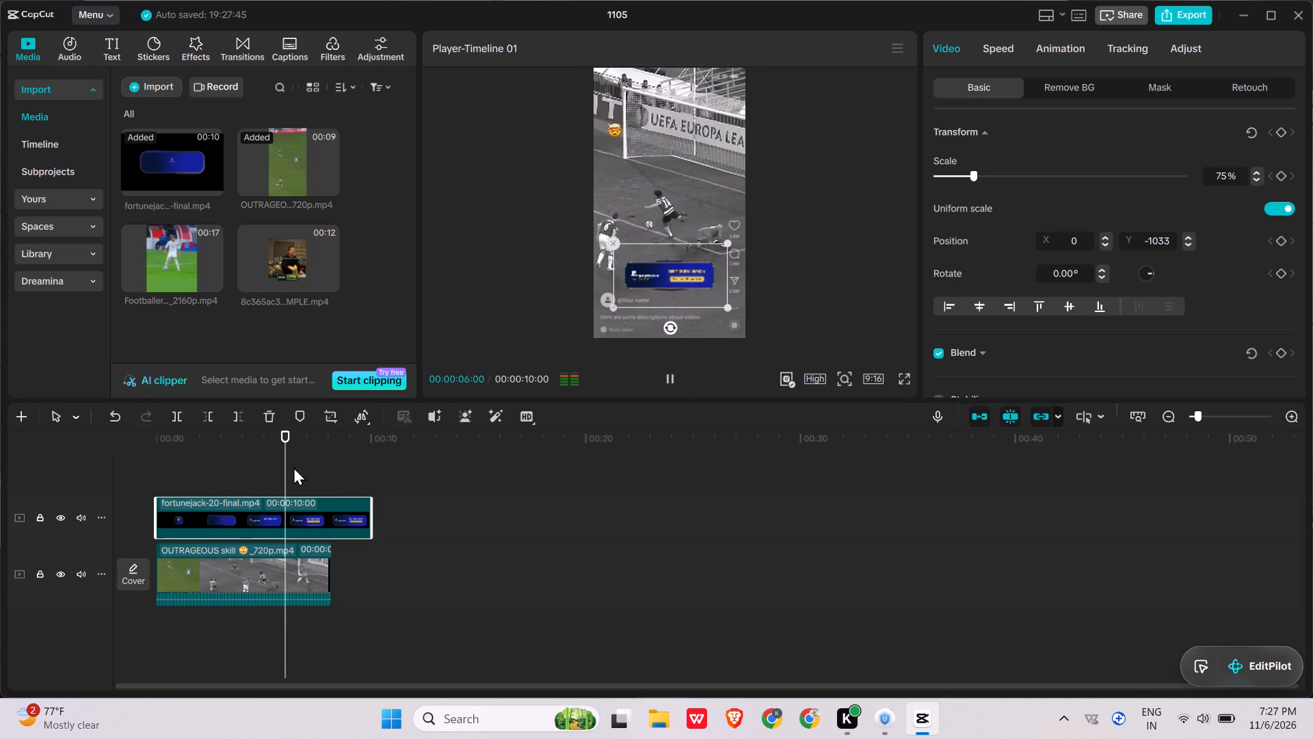
{"action": "left_click_drag", "start_coordinate": [293, 456], "coordinate": [331, 466]}
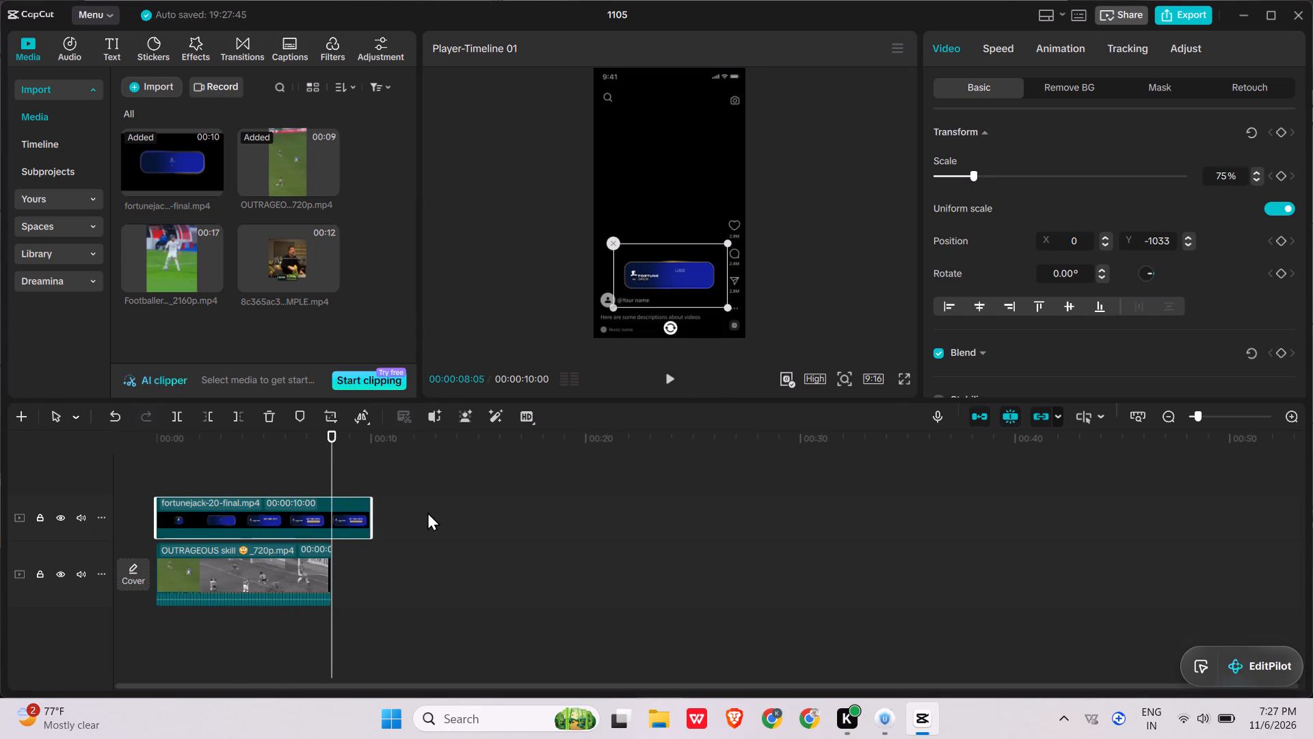
{"action": "key", "text": "space"}
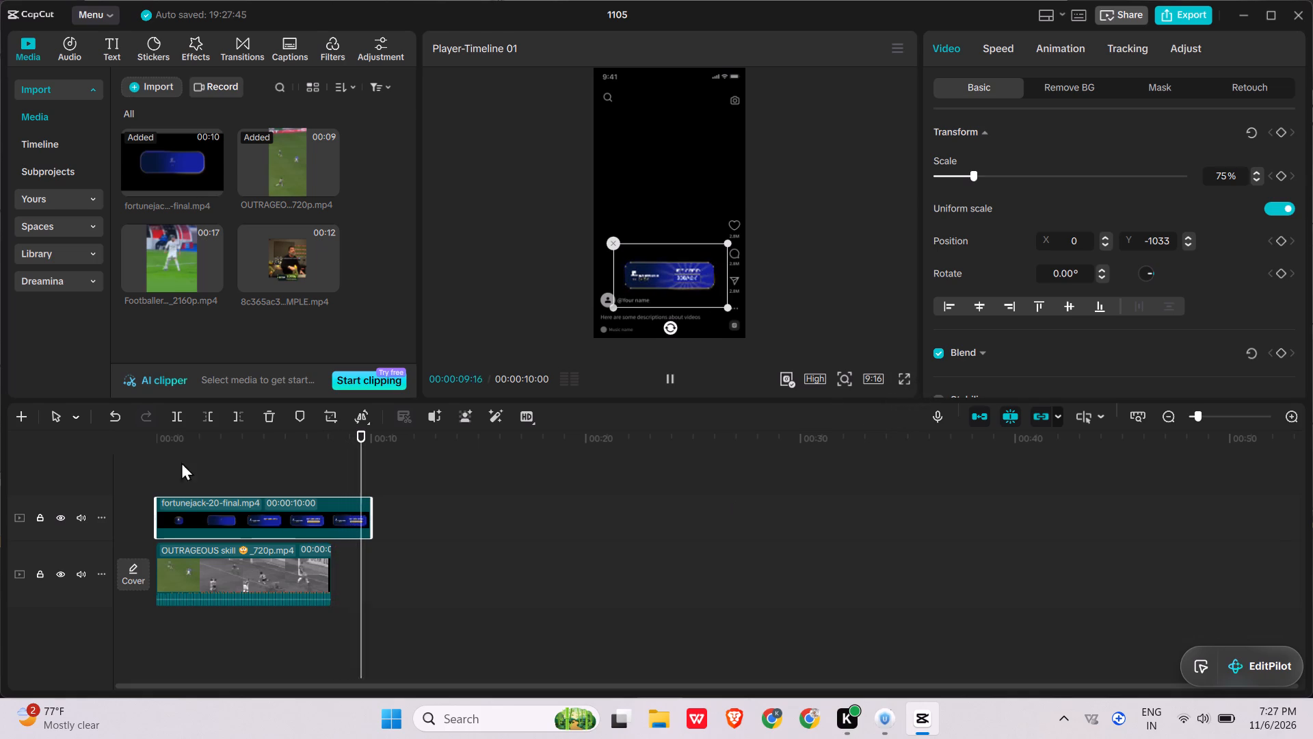
{"action": "left_click", "coordinate": [138, 448]}
{"action": "left_click", "coordinate": [156, 445]}
{"action": "left_click_drag", "start_coordinate": [157, 445], "coordinate": [134, 445]}
{"action": "key", "text": "space"}
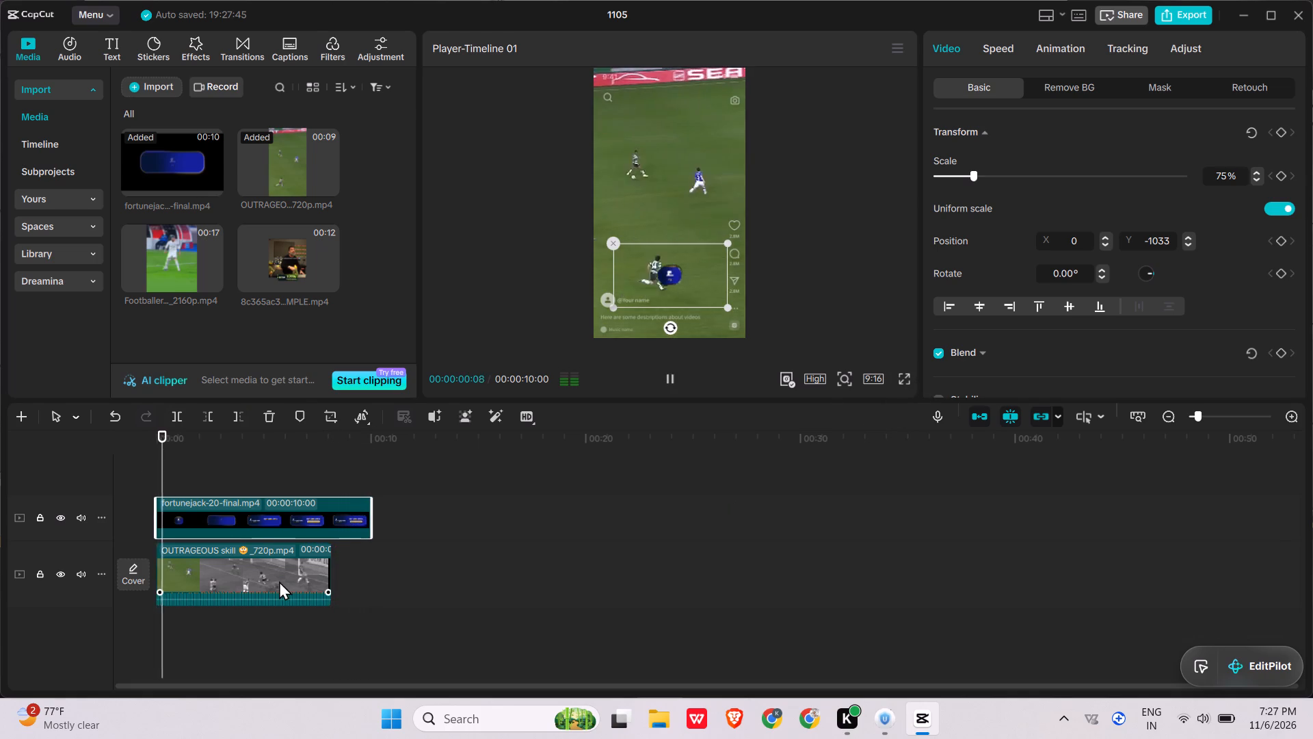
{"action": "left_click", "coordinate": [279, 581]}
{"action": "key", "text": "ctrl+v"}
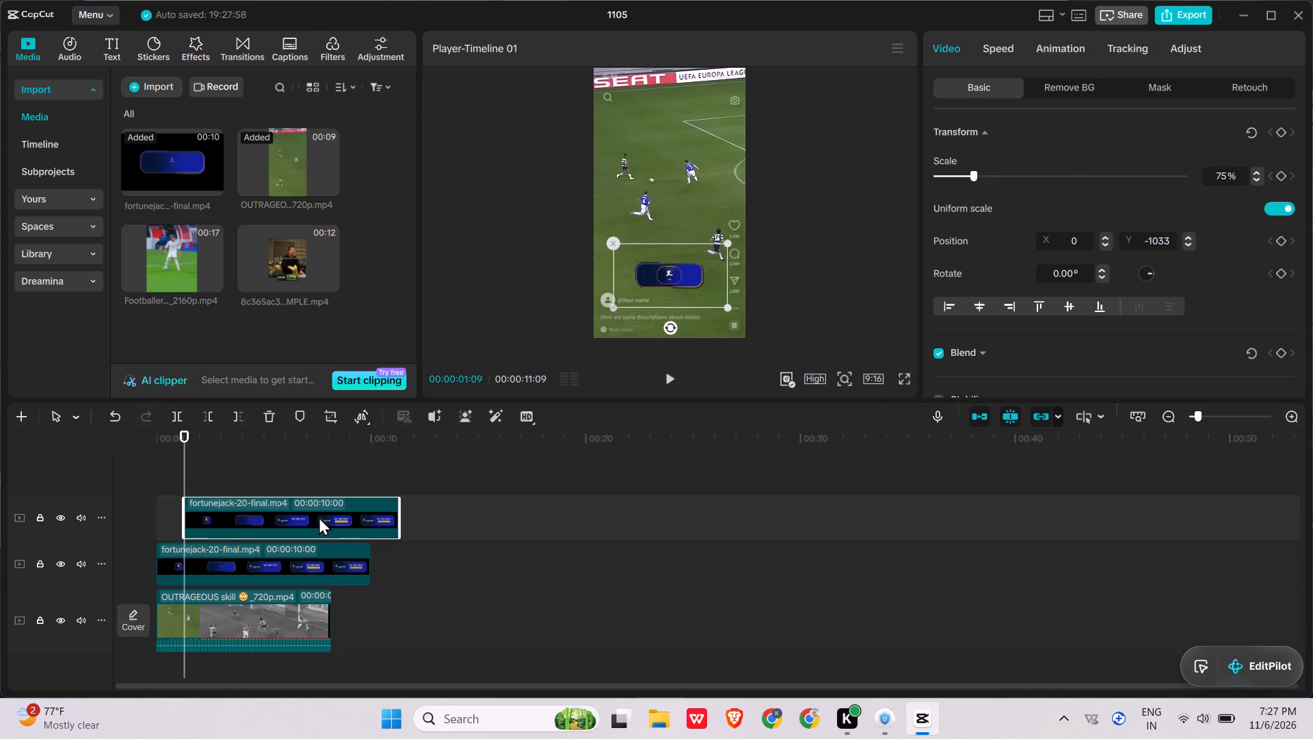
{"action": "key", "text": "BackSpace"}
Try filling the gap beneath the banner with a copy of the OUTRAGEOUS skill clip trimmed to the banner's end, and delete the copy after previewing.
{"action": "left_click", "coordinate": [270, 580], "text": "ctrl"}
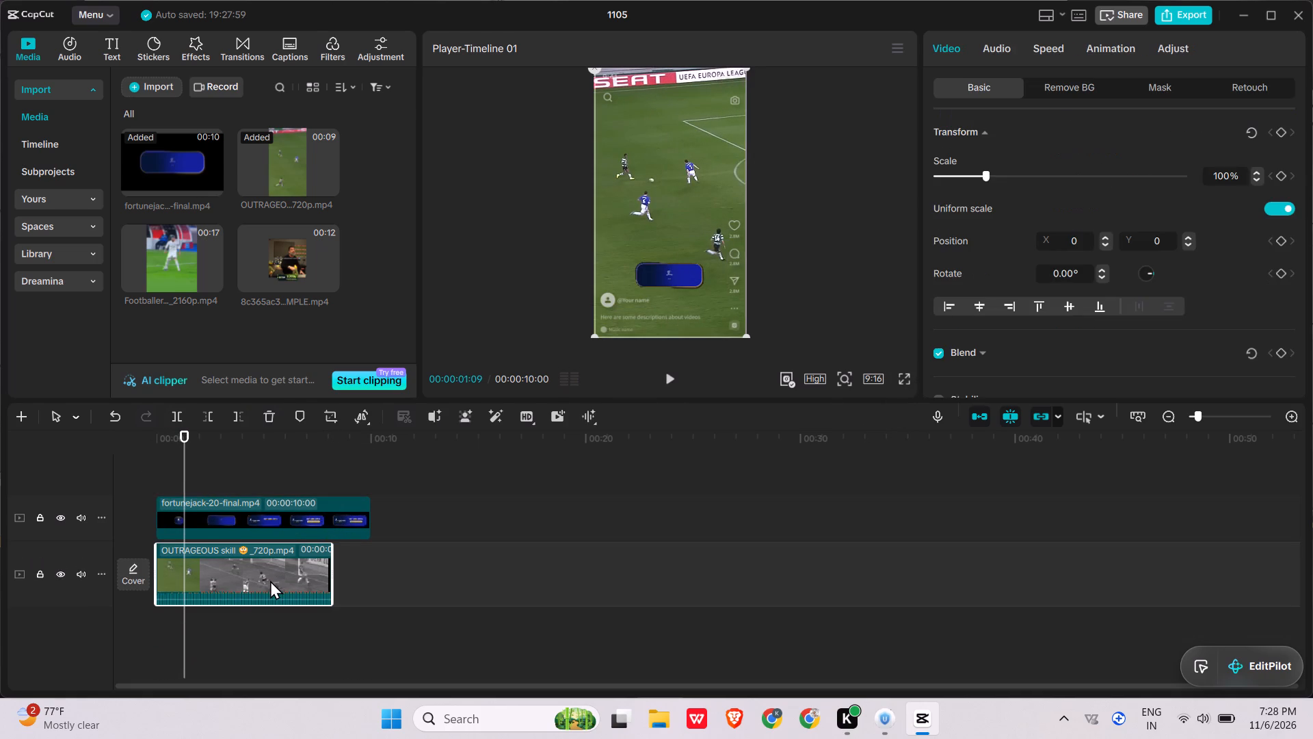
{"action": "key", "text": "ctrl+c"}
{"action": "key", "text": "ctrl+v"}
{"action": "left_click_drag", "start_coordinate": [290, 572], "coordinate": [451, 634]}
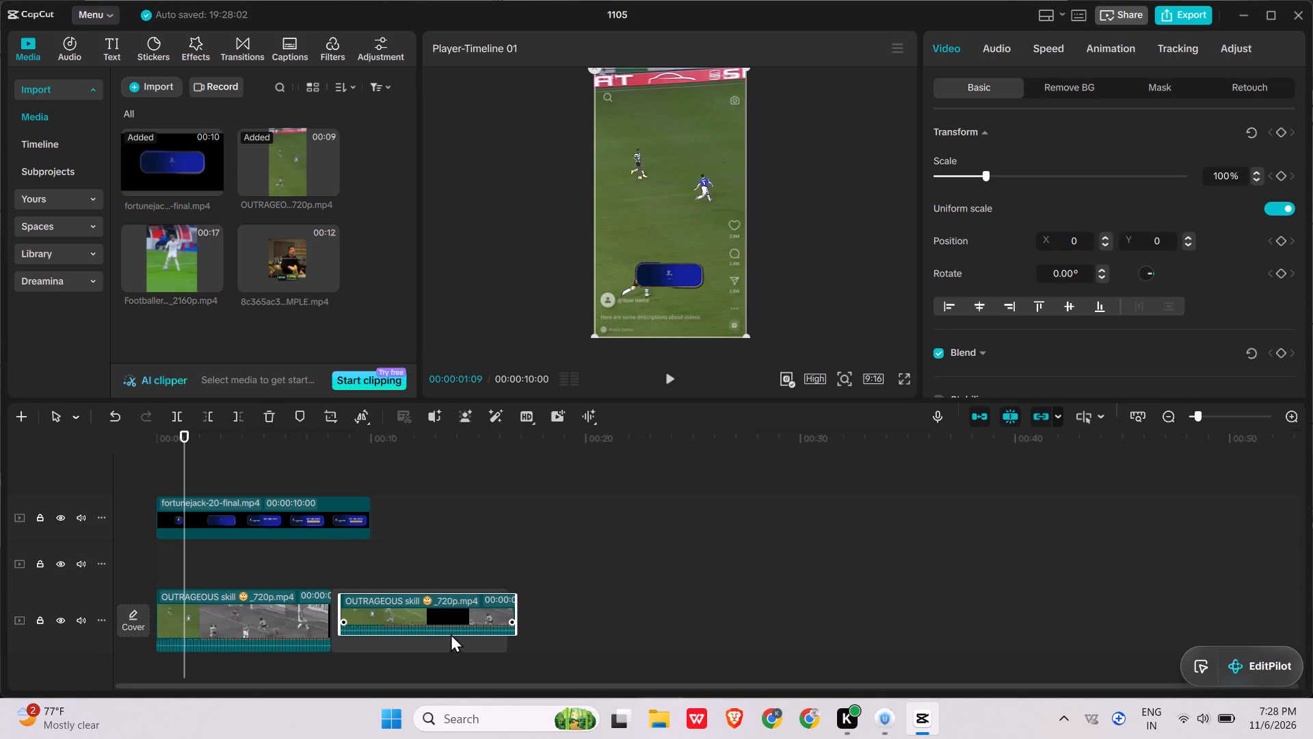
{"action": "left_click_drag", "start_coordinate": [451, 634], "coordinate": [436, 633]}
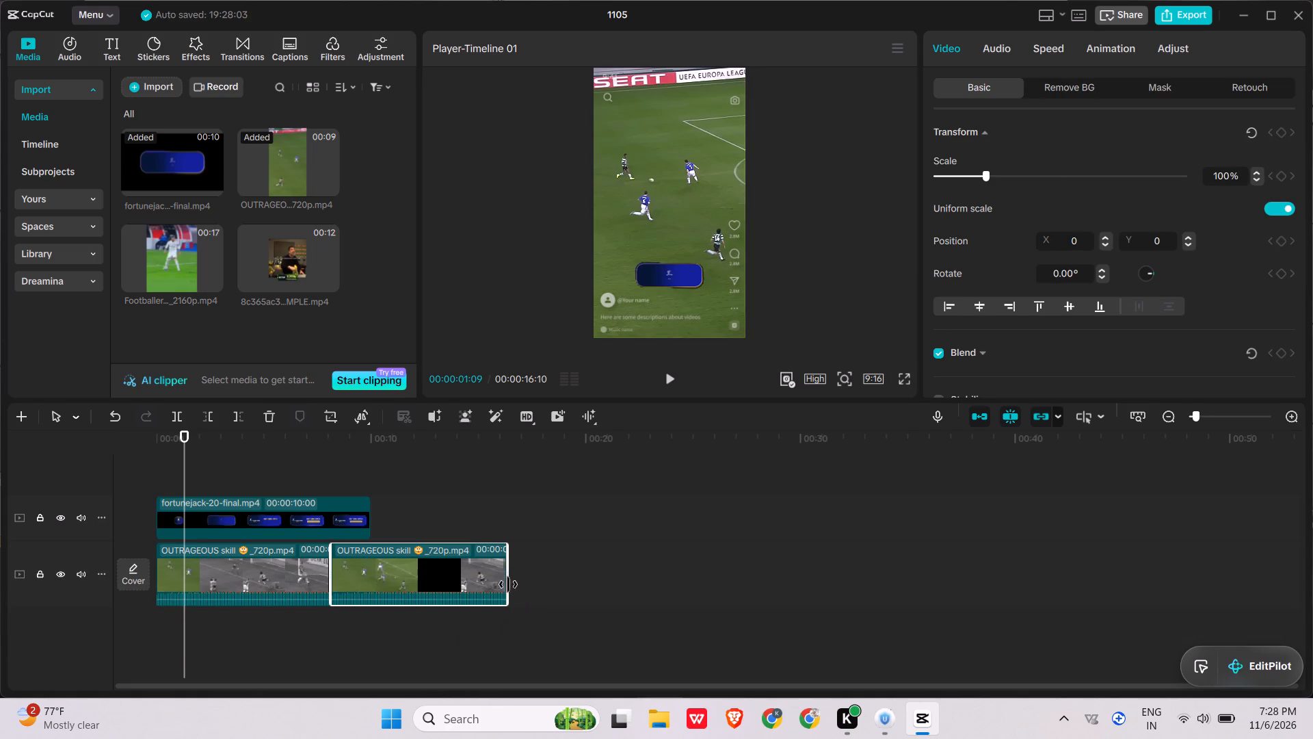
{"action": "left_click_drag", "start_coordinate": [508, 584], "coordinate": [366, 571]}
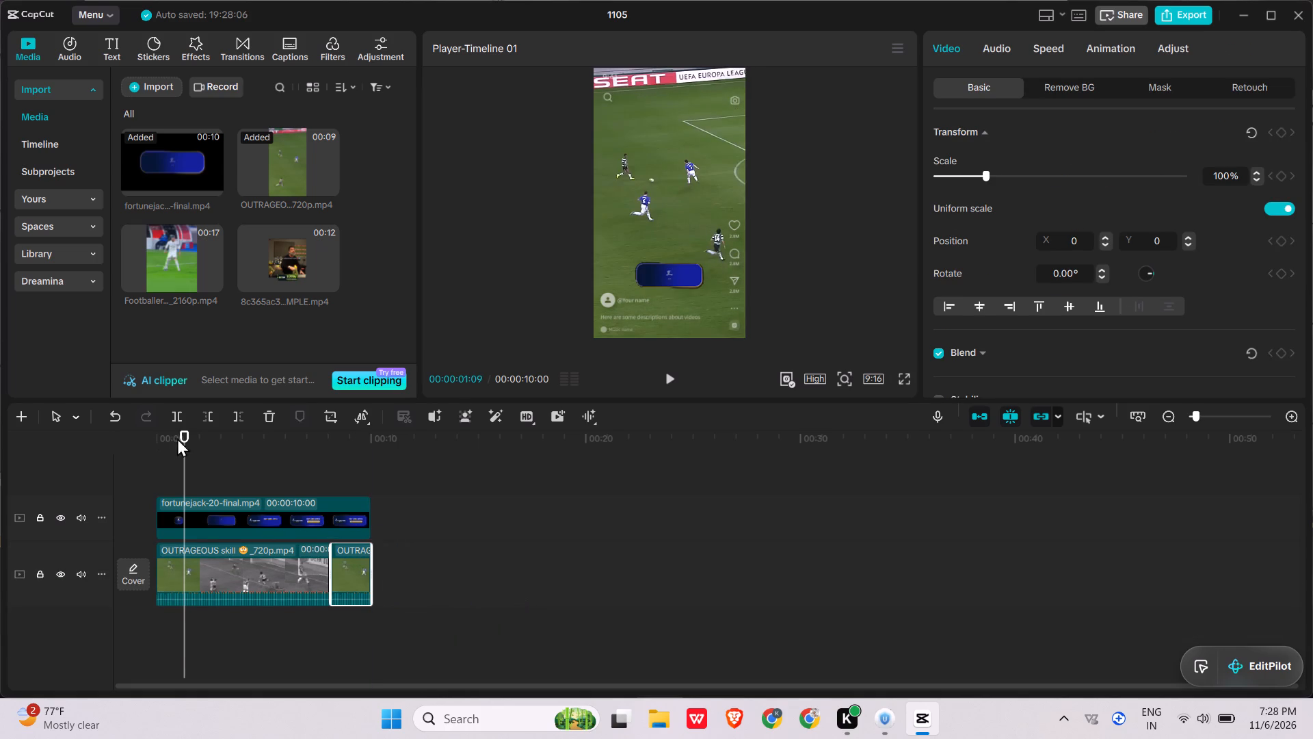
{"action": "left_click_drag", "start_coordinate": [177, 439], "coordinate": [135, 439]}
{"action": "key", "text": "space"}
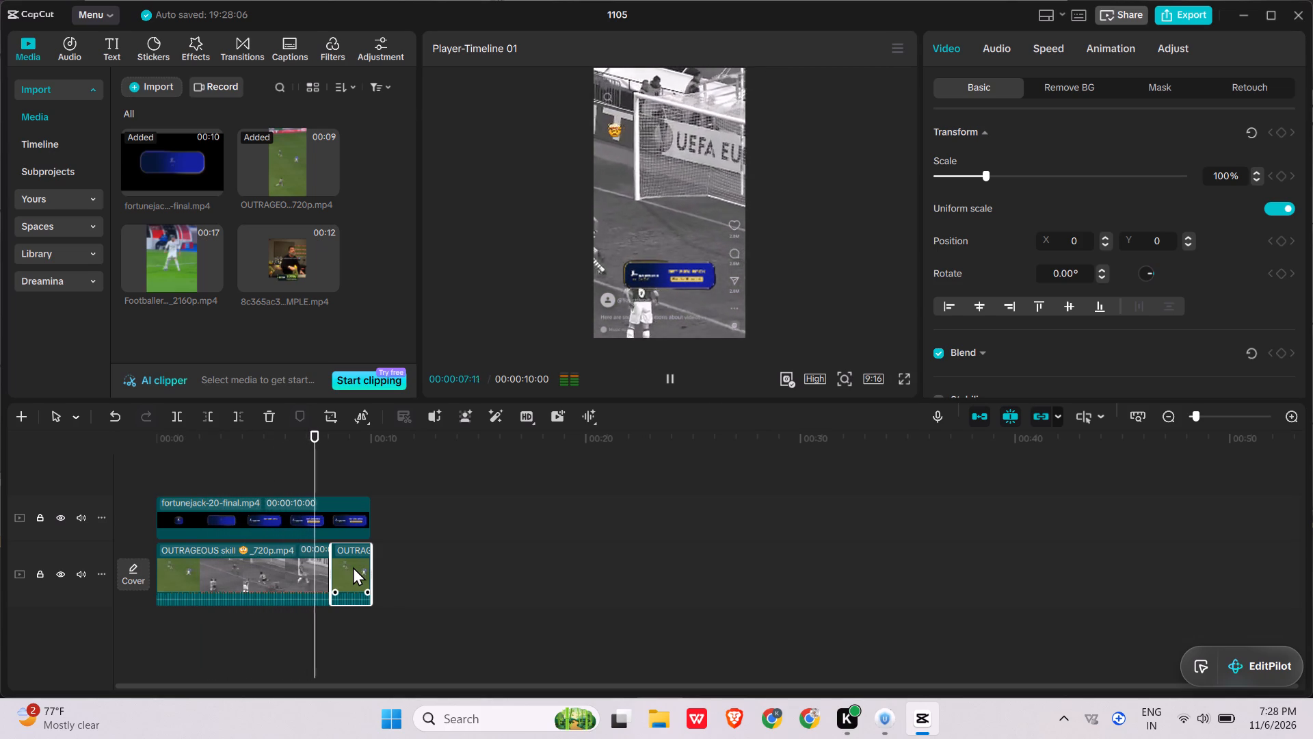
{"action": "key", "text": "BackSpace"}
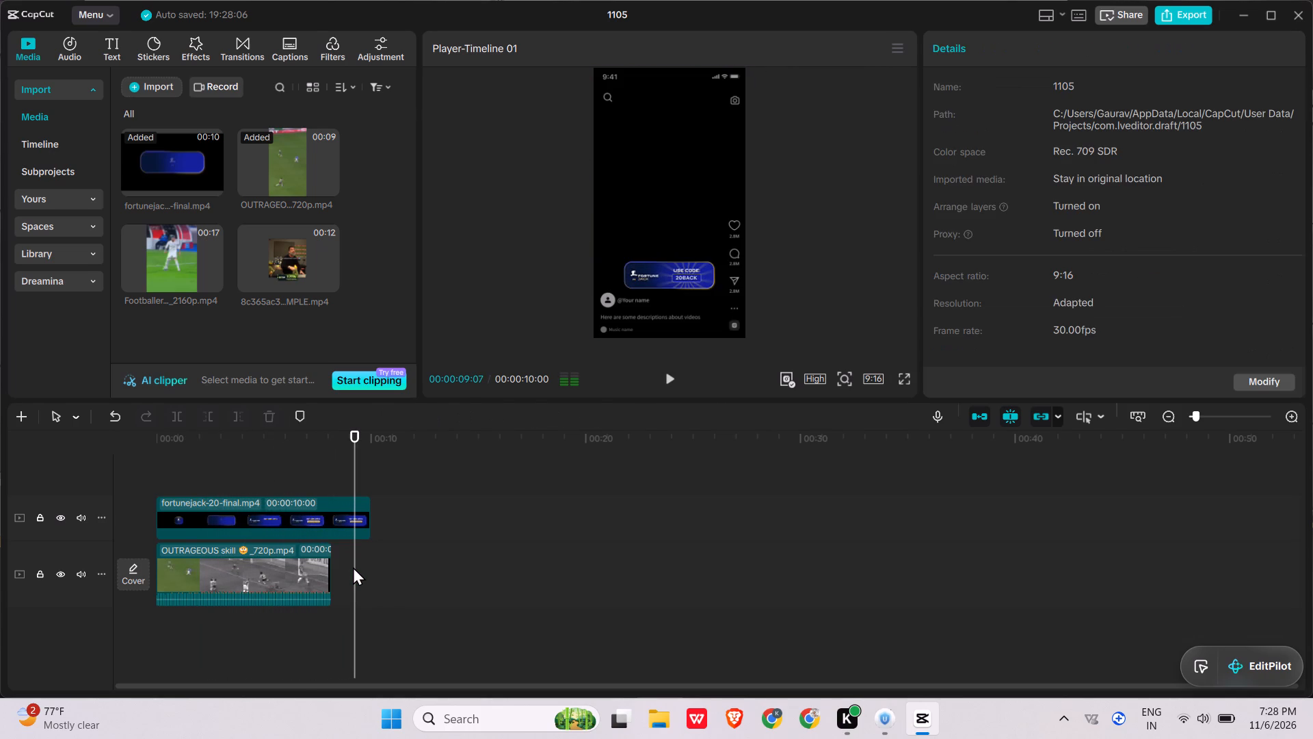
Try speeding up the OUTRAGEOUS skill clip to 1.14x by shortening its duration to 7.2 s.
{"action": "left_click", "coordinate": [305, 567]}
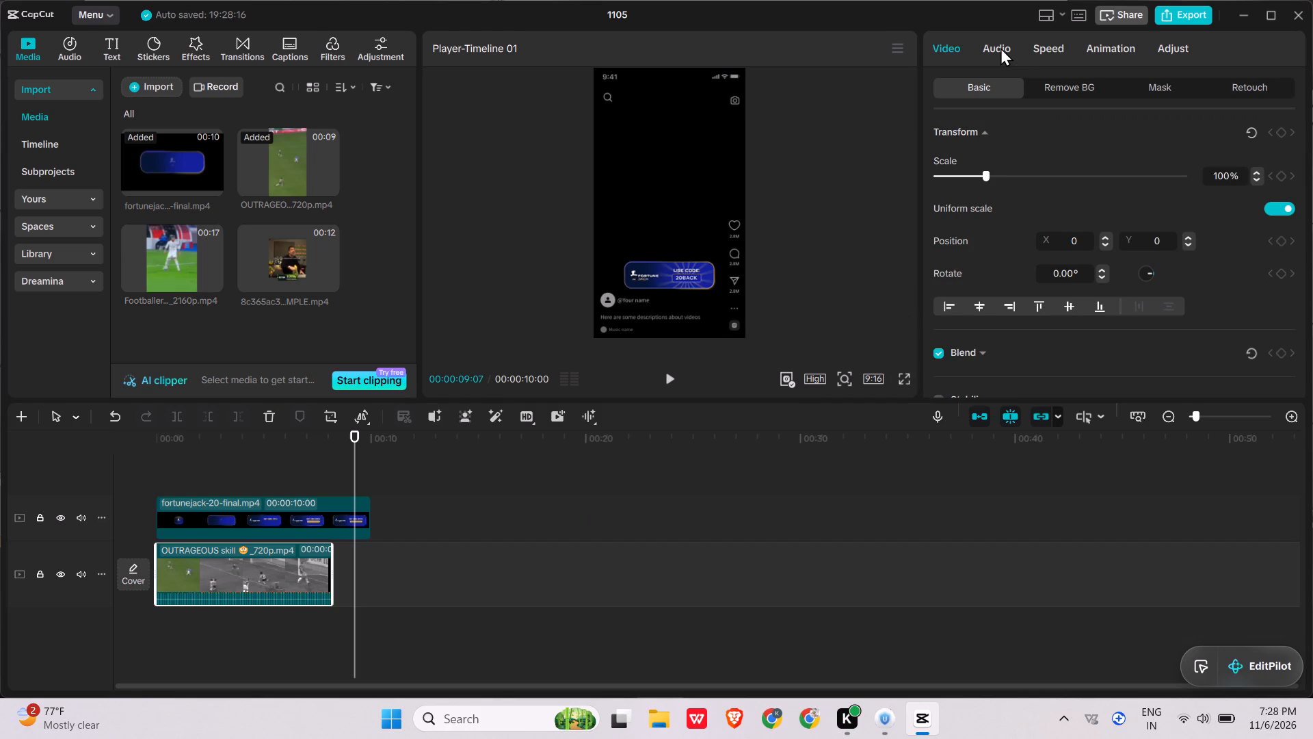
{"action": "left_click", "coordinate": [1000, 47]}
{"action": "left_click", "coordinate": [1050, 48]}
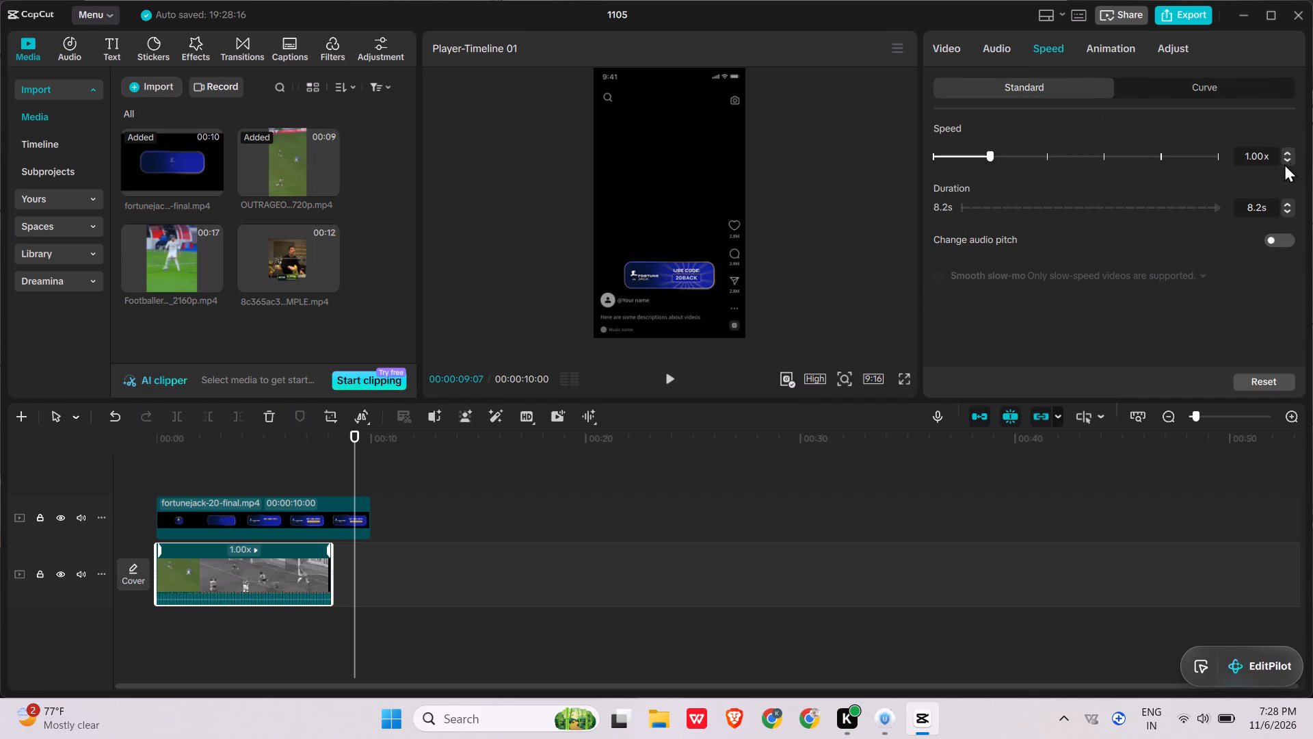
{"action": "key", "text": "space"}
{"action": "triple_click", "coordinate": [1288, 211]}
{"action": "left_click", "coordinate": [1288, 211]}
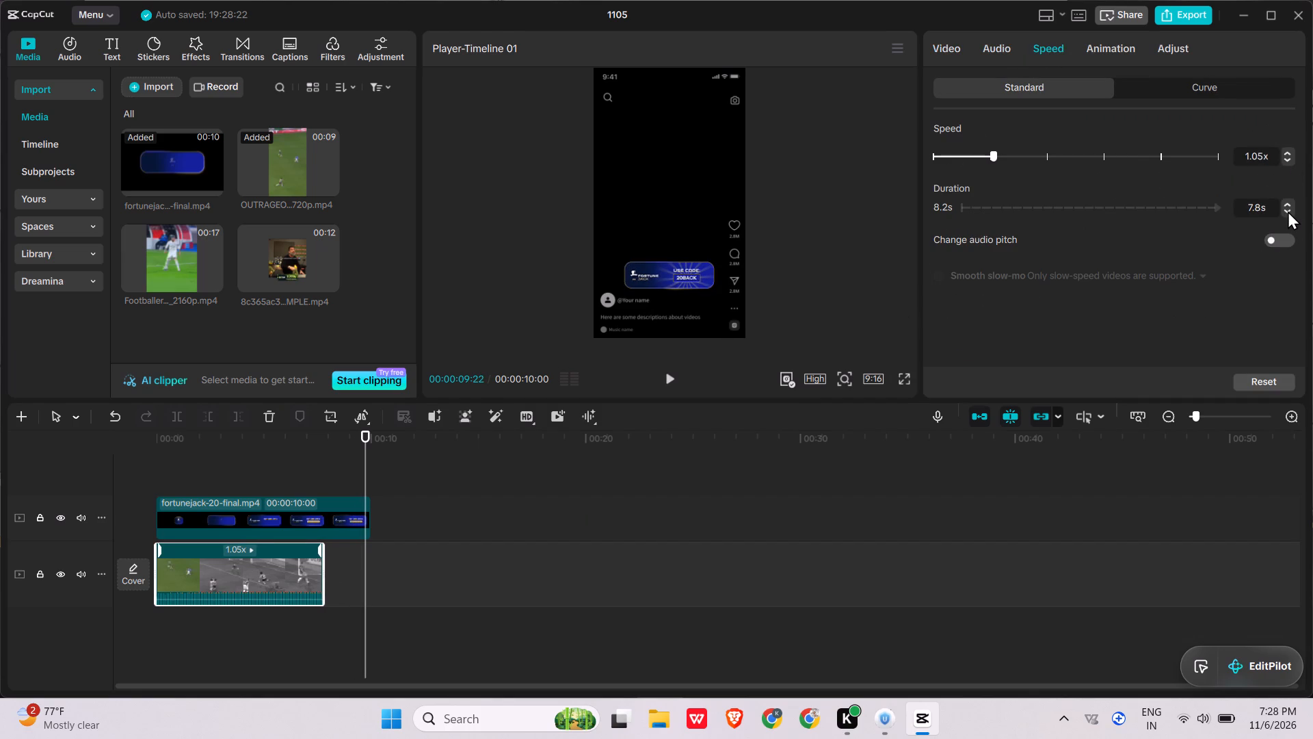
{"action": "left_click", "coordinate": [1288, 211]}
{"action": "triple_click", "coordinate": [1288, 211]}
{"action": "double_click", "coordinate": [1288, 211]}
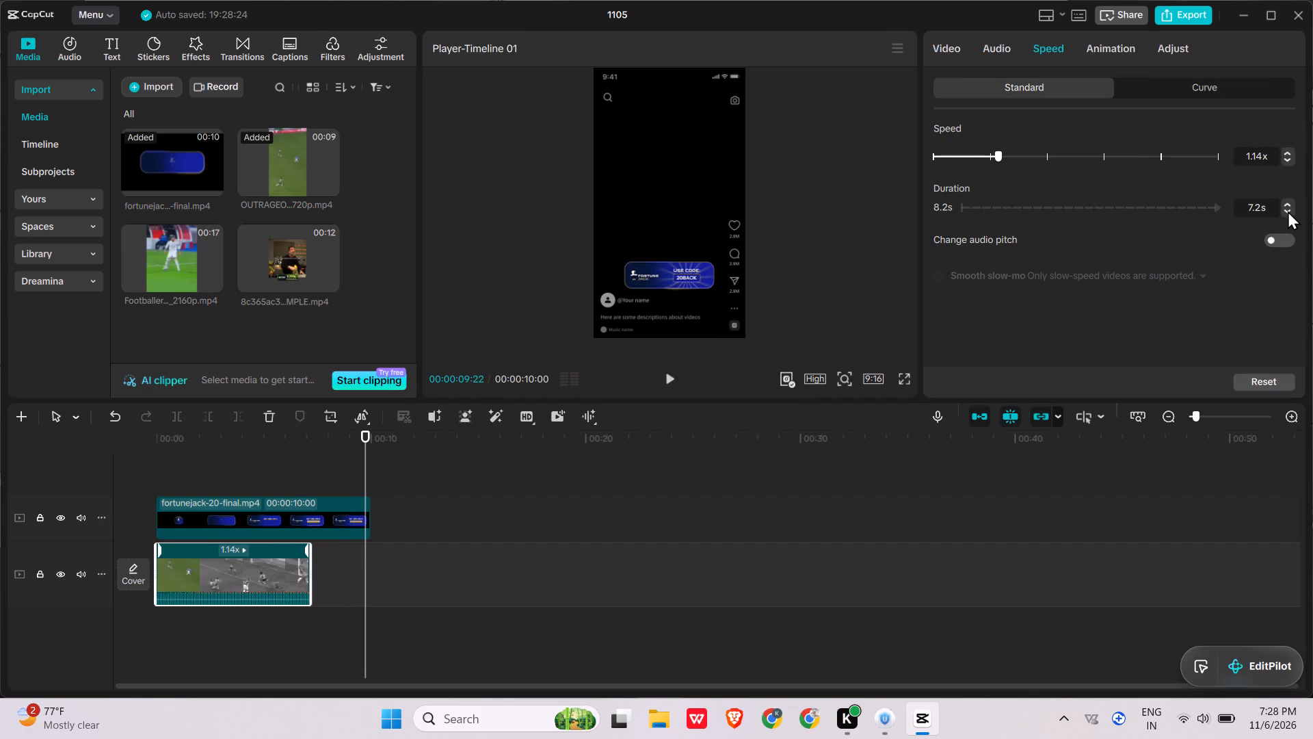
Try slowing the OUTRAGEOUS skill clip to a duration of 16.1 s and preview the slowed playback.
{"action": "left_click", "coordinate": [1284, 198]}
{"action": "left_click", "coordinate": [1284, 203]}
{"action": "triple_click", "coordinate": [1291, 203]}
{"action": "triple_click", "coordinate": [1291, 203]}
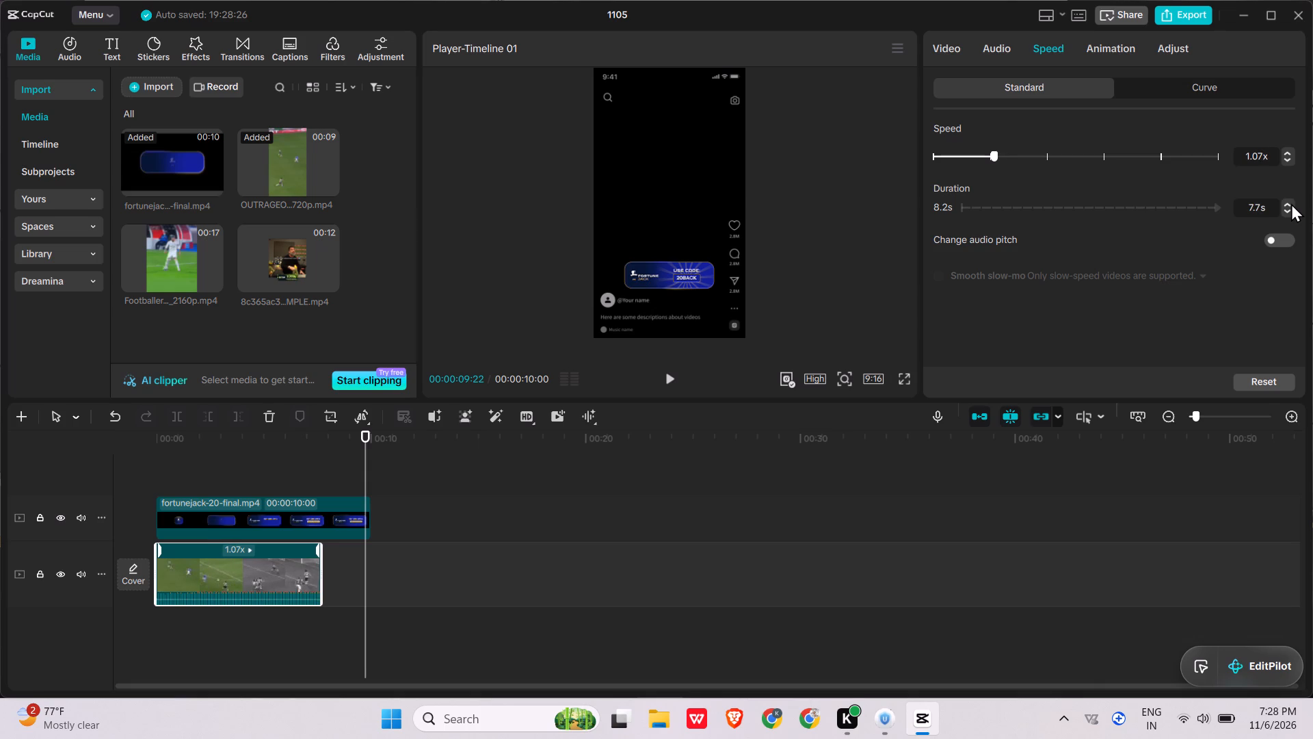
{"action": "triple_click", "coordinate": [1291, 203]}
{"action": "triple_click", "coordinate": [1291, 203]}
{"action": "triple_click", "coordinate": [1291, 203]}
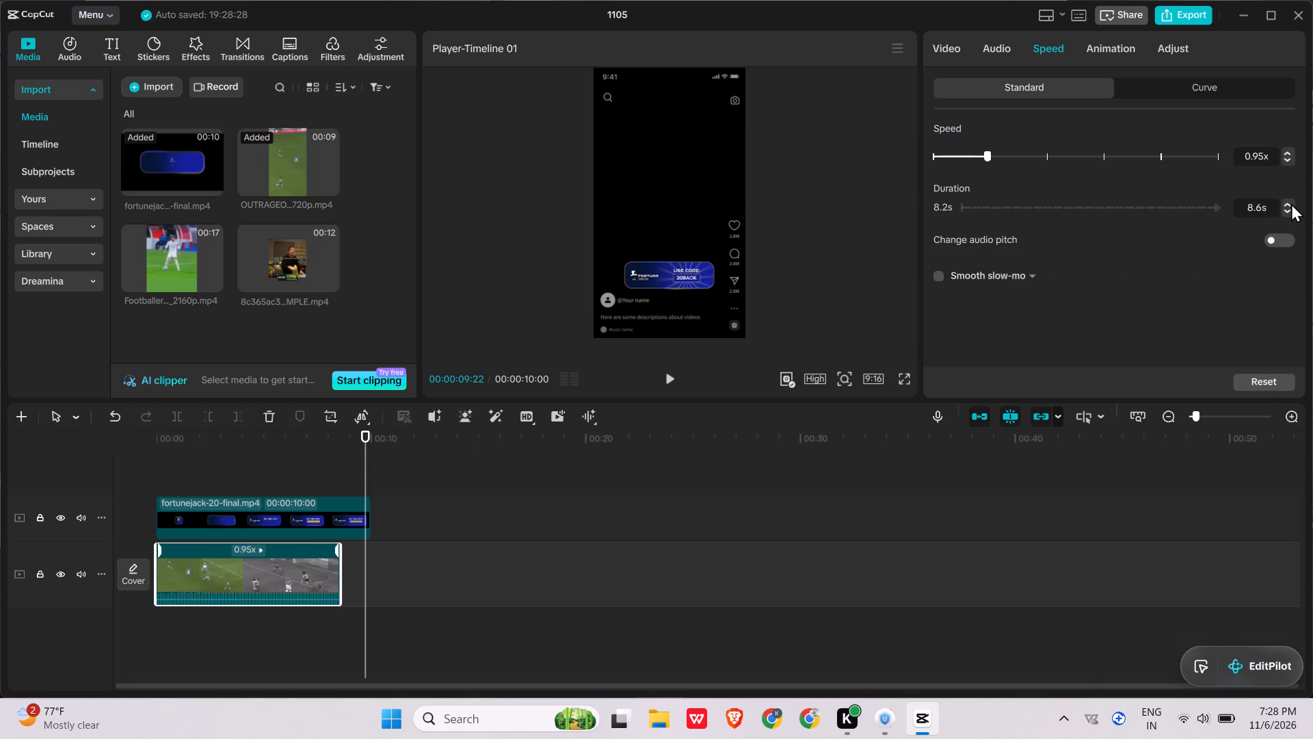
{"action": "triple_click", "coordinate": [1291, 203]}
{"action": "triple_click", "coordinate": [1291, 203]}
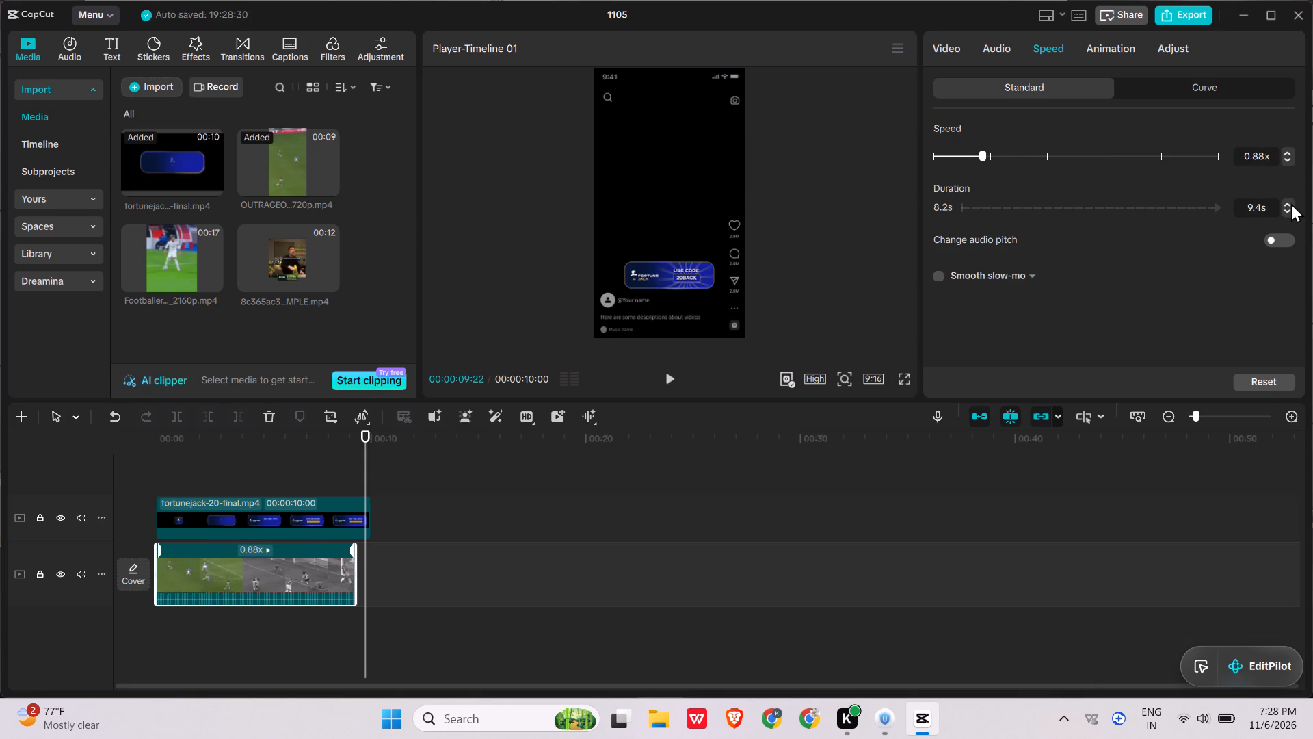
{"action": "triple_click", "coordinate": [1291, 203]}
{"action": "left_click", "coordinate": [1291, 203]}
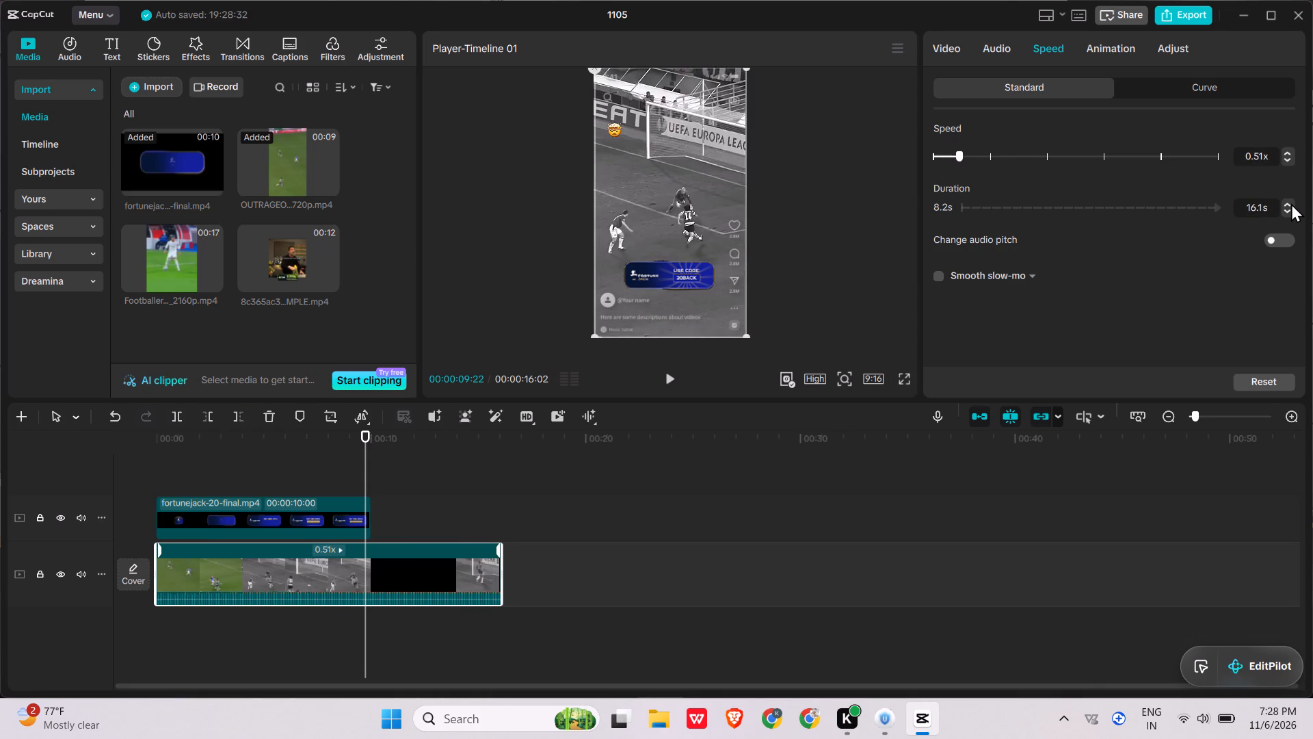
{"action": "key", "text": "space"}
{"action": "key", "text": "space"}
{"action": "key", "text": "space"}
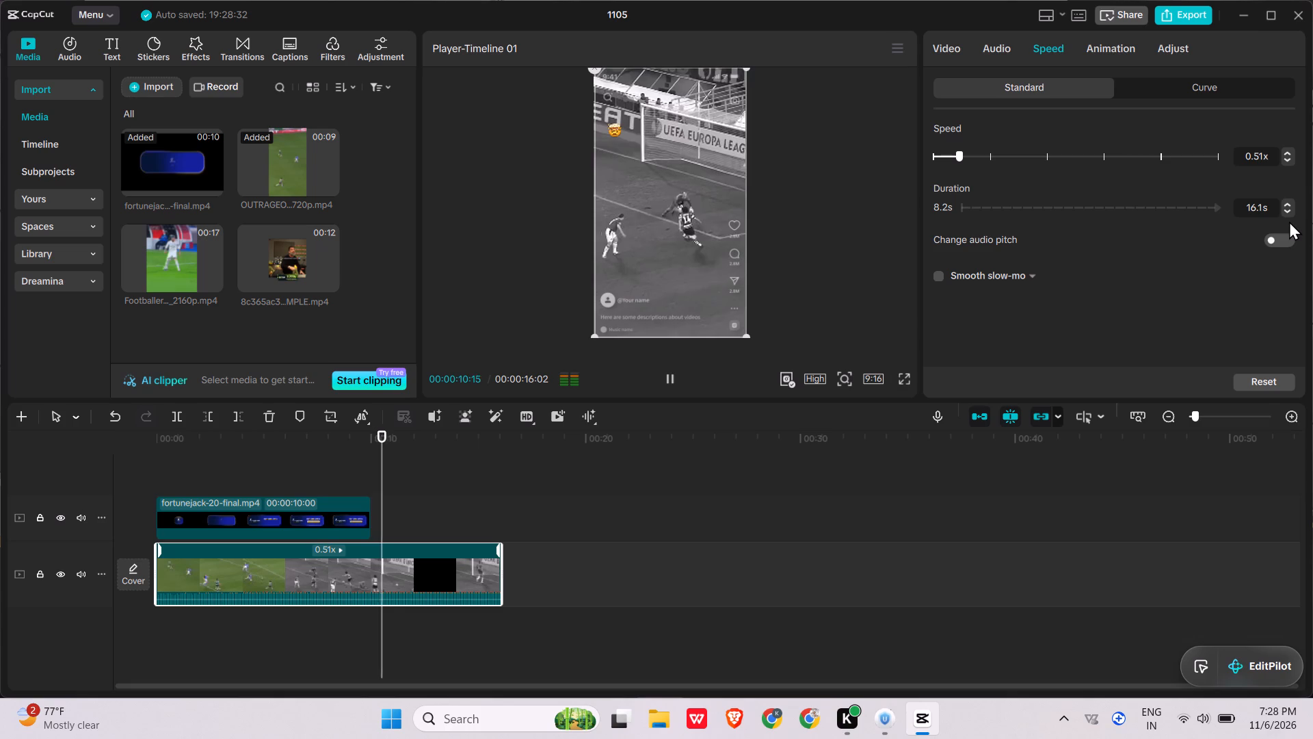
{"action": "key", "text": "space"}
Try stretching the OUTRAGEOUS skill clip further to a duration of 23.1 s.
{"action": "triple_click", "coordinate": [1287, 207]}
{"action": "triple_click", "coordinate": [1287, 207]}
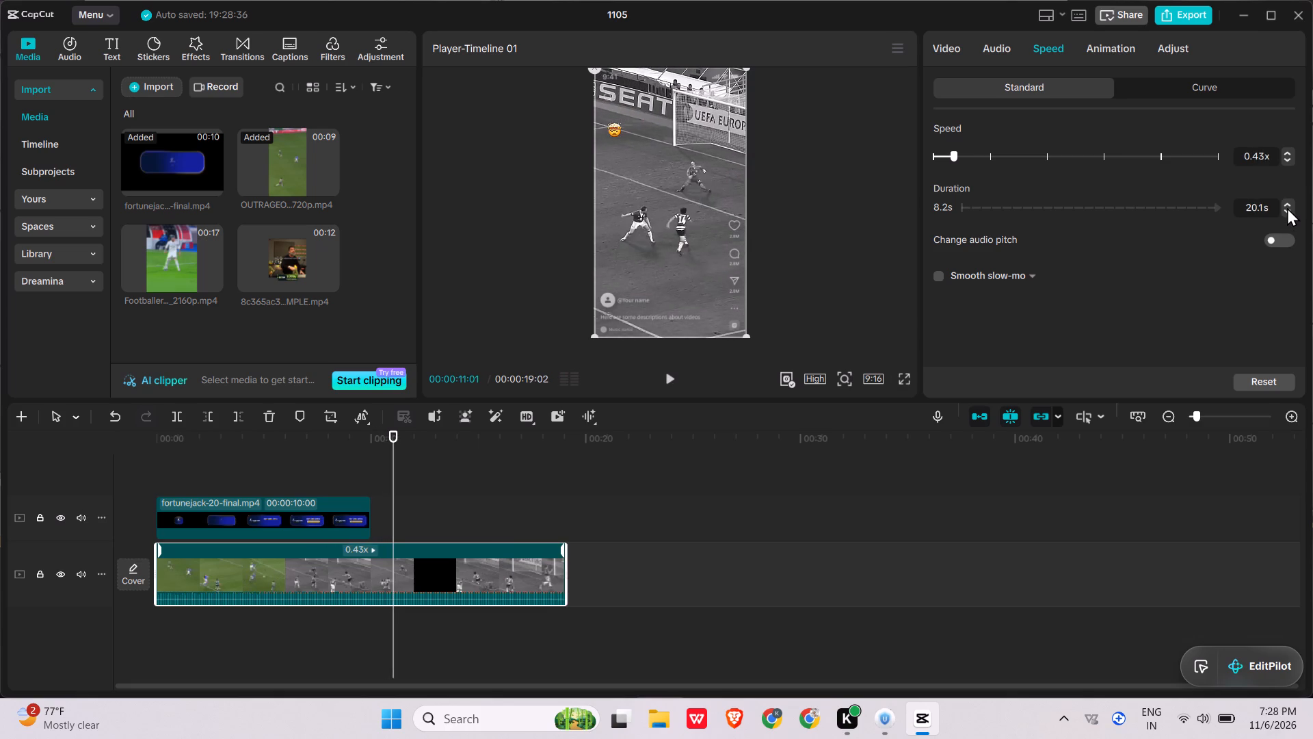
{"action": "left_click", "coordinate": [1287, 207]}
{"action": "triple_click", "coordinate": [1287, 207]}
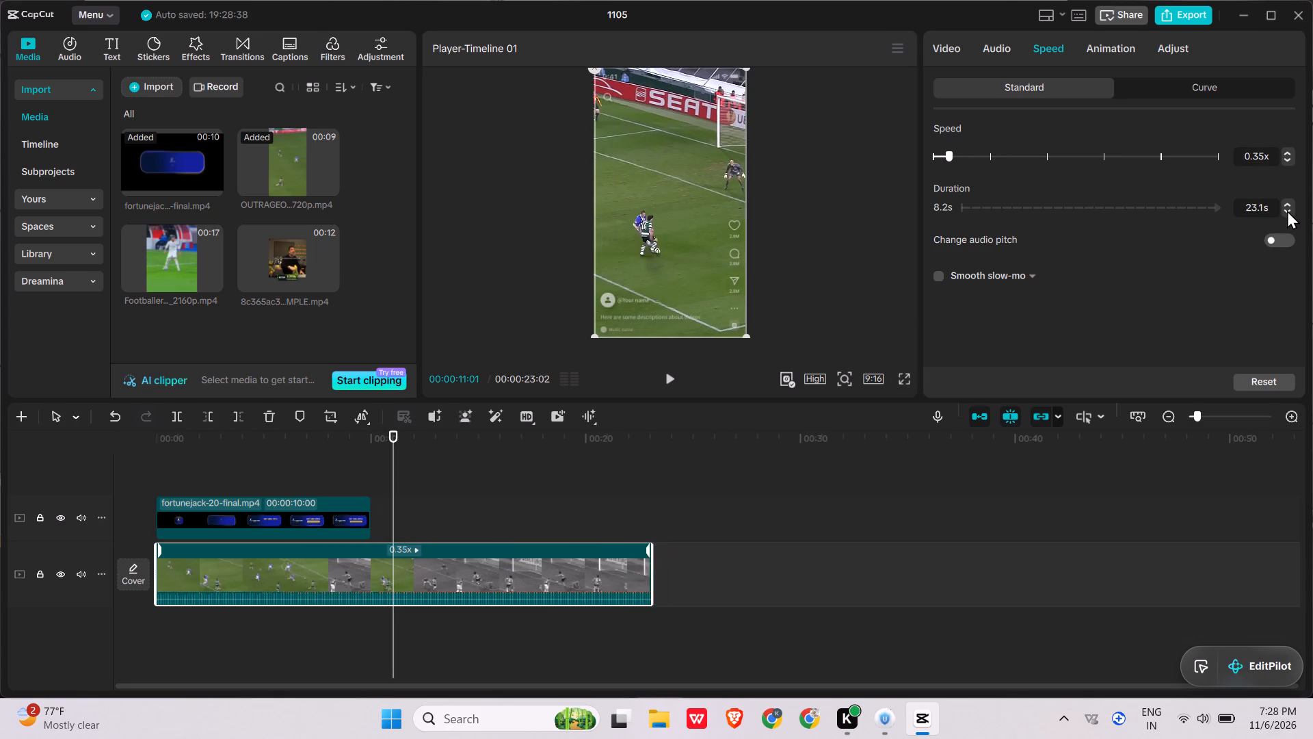
Set the OUTRAGEOUS skill clip's duration to 10.1 s at 0.81x speed so it matches the FortuneJack banner's length.
{"action": "triple_click", "coordinate": [1287, 210]}
{"action": "triple_click", "coordinate": [1287, 210]}
{"action": "triple_click", "coordinate": [1287, 210]}
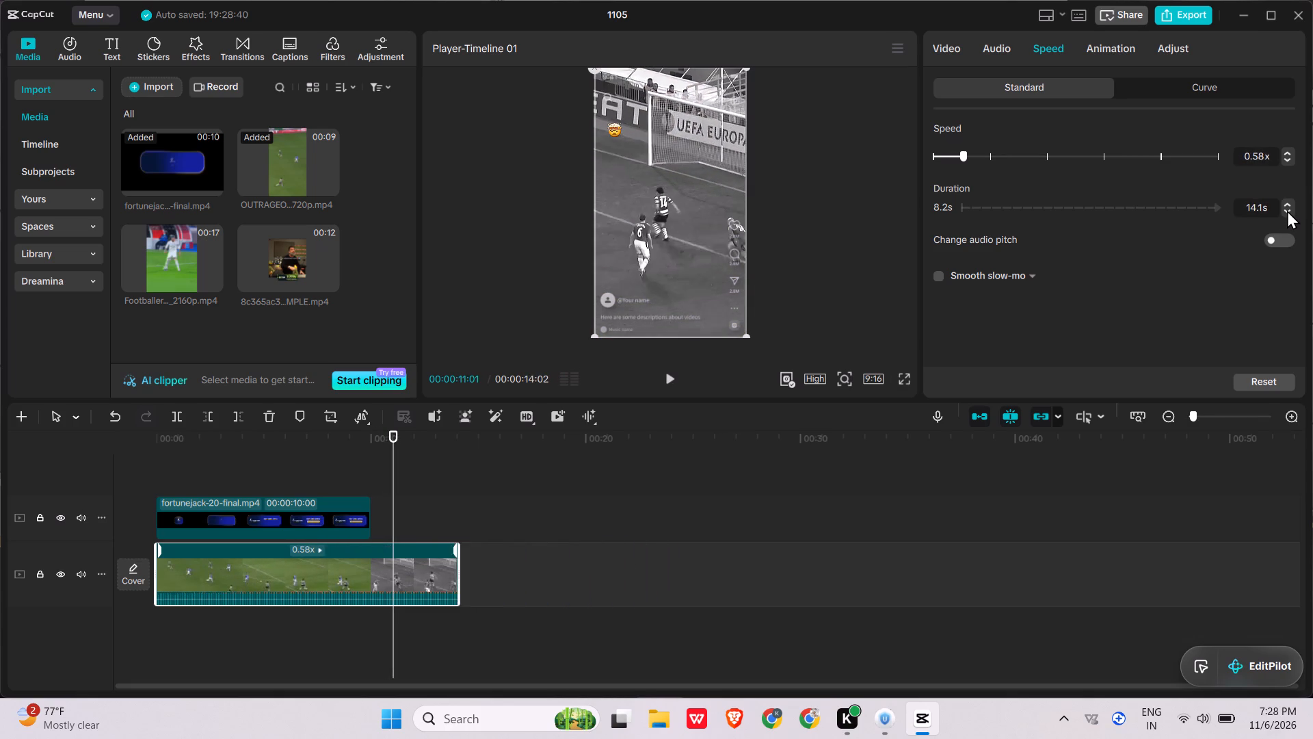
{"action": "left_click", "coordinate": [1287, 210]}
{"action": "double_click", "coordinate": [1287, 210]}
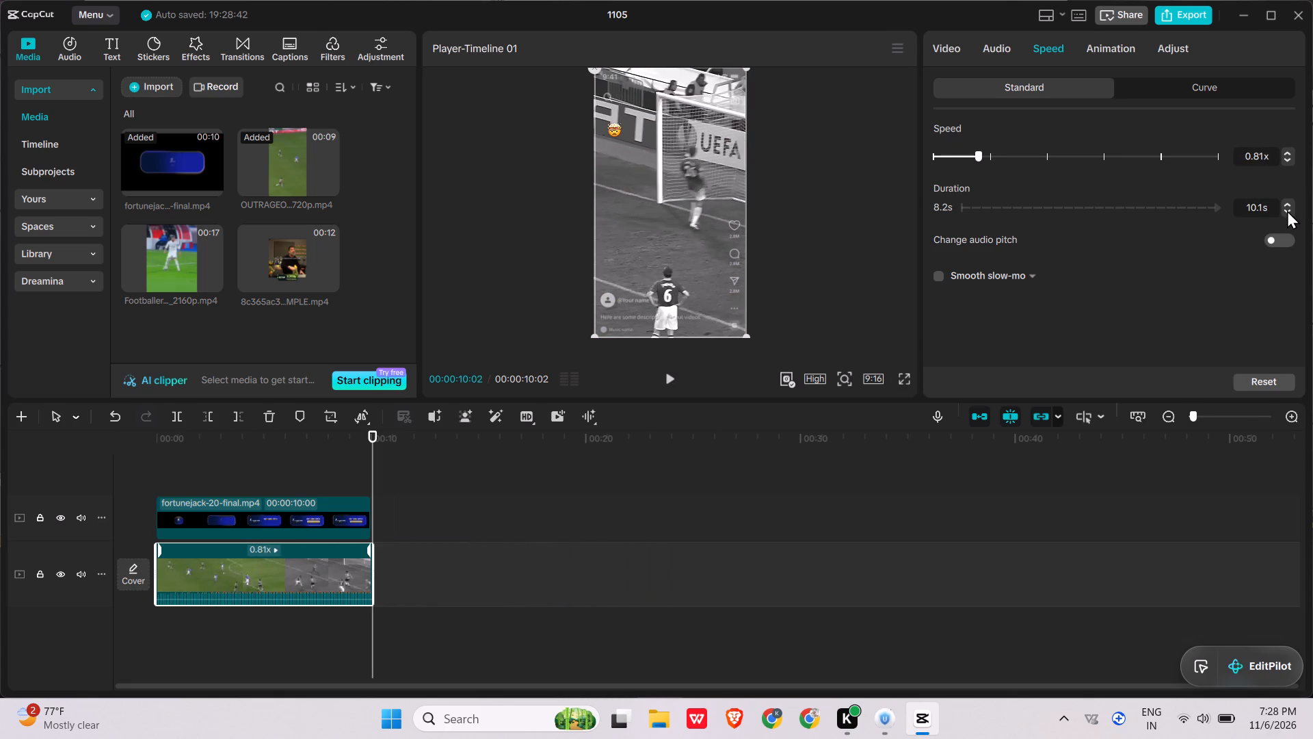
Play back the slowed OUTRAGEOUS skill video with its banner in full screen and return to the editor.
{"action": "key", "text": "space"}
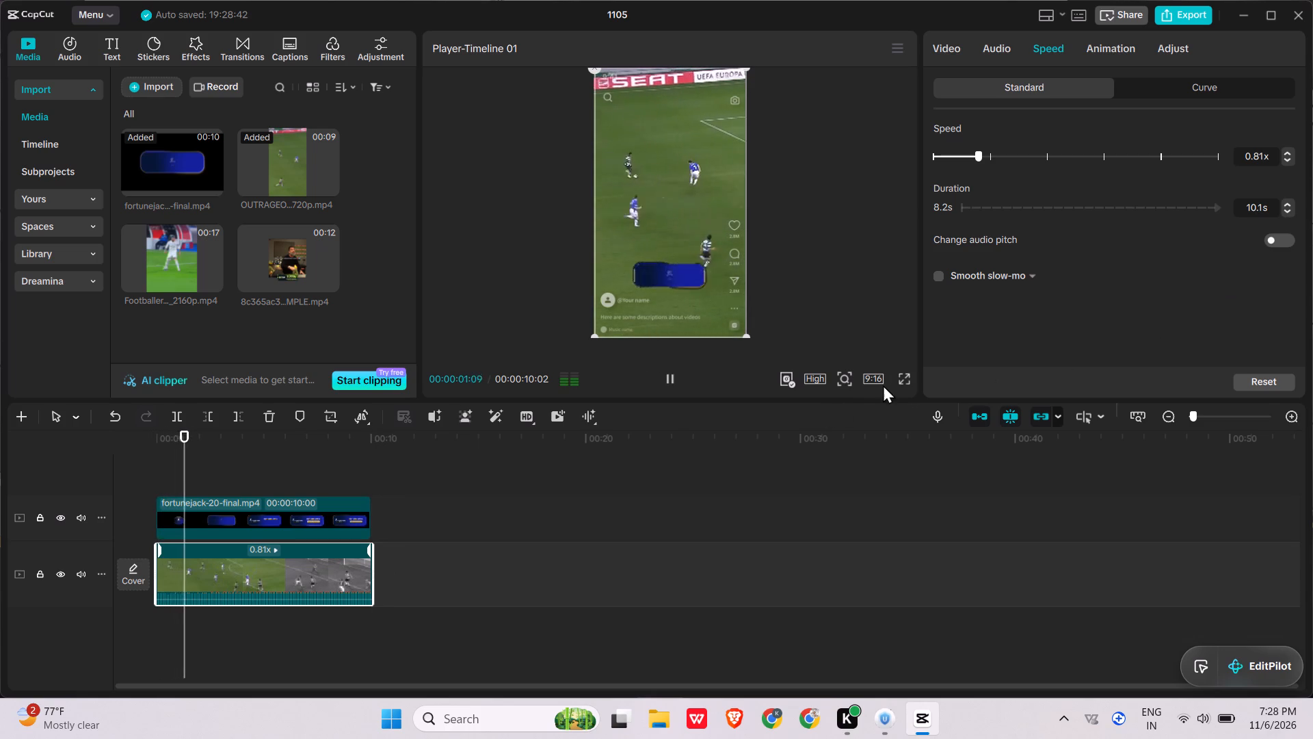
{"action": "left_click", "coordinate": [900, 376]}
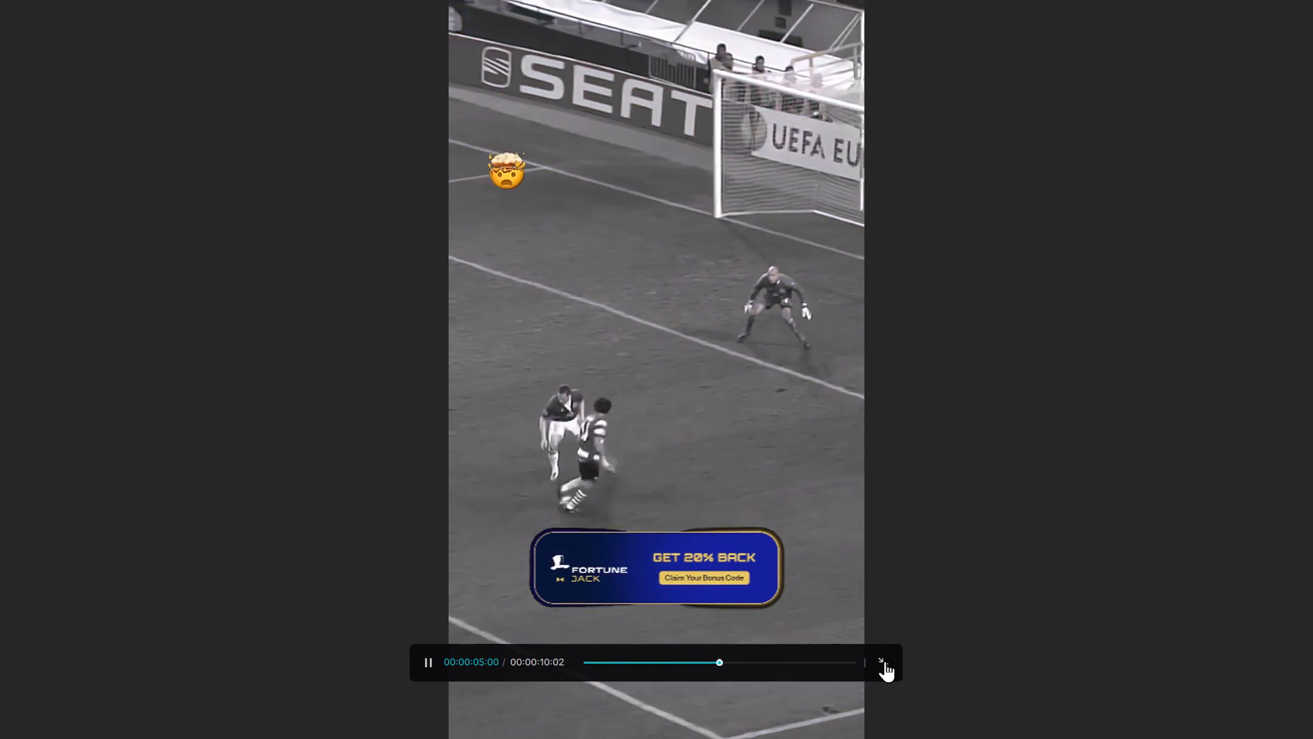
{"action": "left_click", "coordinate": [885, 661]}
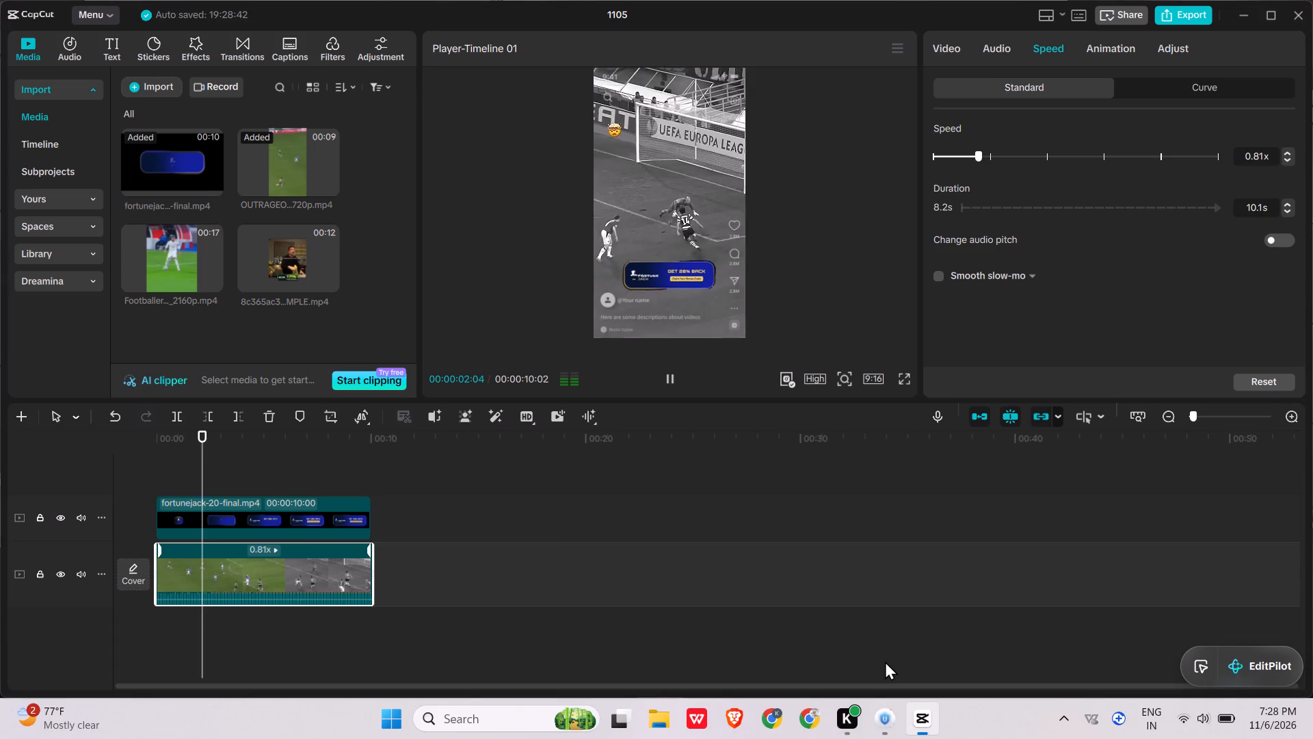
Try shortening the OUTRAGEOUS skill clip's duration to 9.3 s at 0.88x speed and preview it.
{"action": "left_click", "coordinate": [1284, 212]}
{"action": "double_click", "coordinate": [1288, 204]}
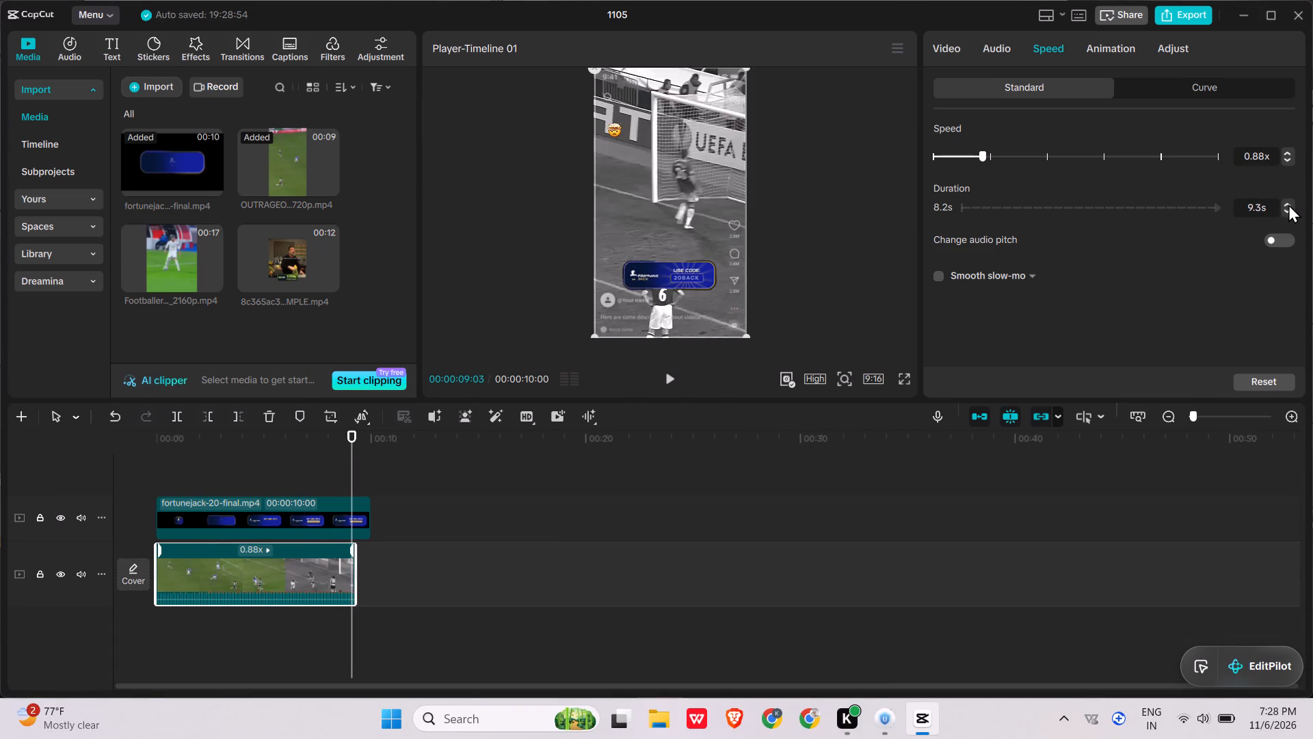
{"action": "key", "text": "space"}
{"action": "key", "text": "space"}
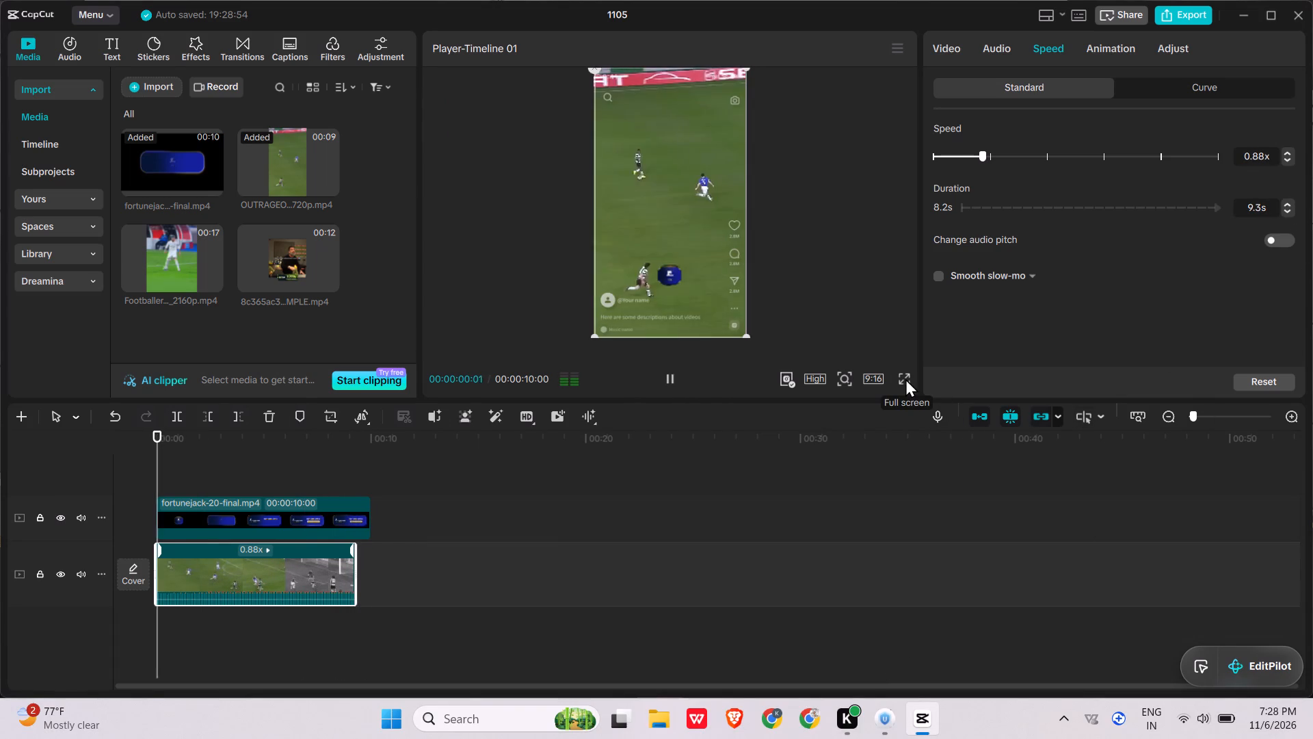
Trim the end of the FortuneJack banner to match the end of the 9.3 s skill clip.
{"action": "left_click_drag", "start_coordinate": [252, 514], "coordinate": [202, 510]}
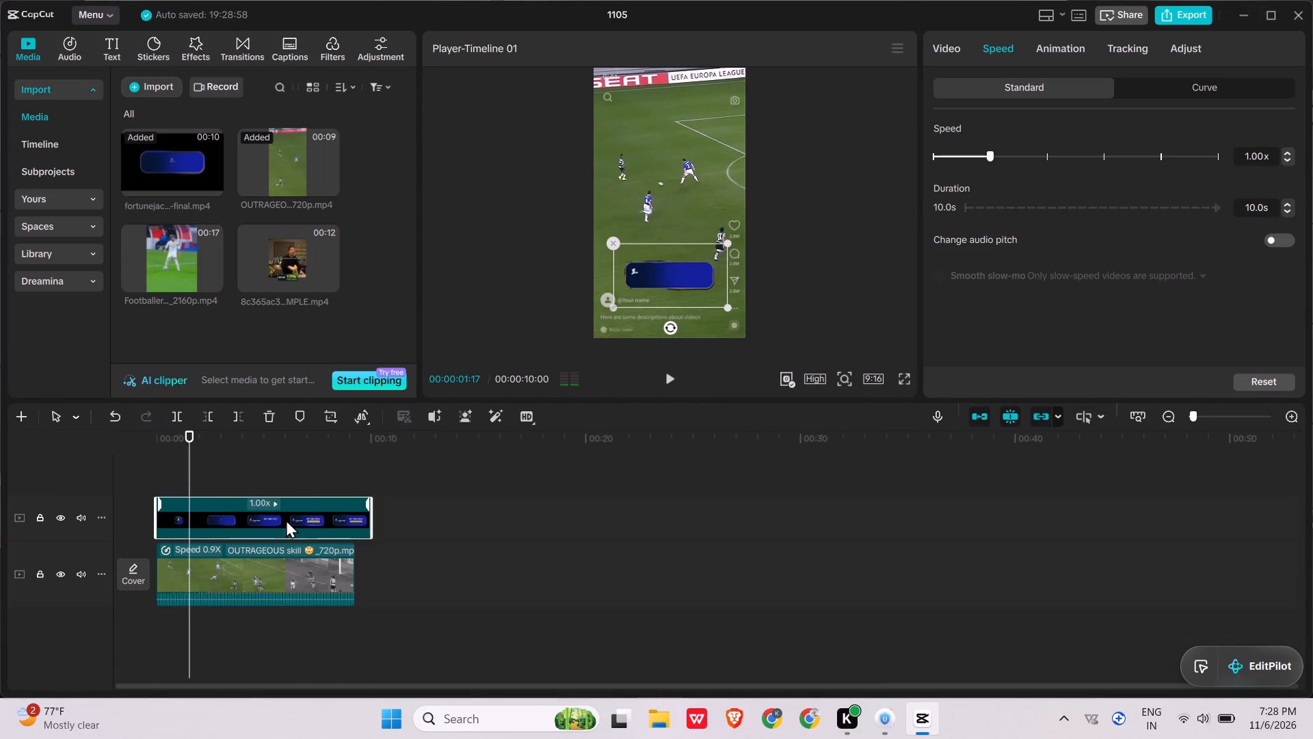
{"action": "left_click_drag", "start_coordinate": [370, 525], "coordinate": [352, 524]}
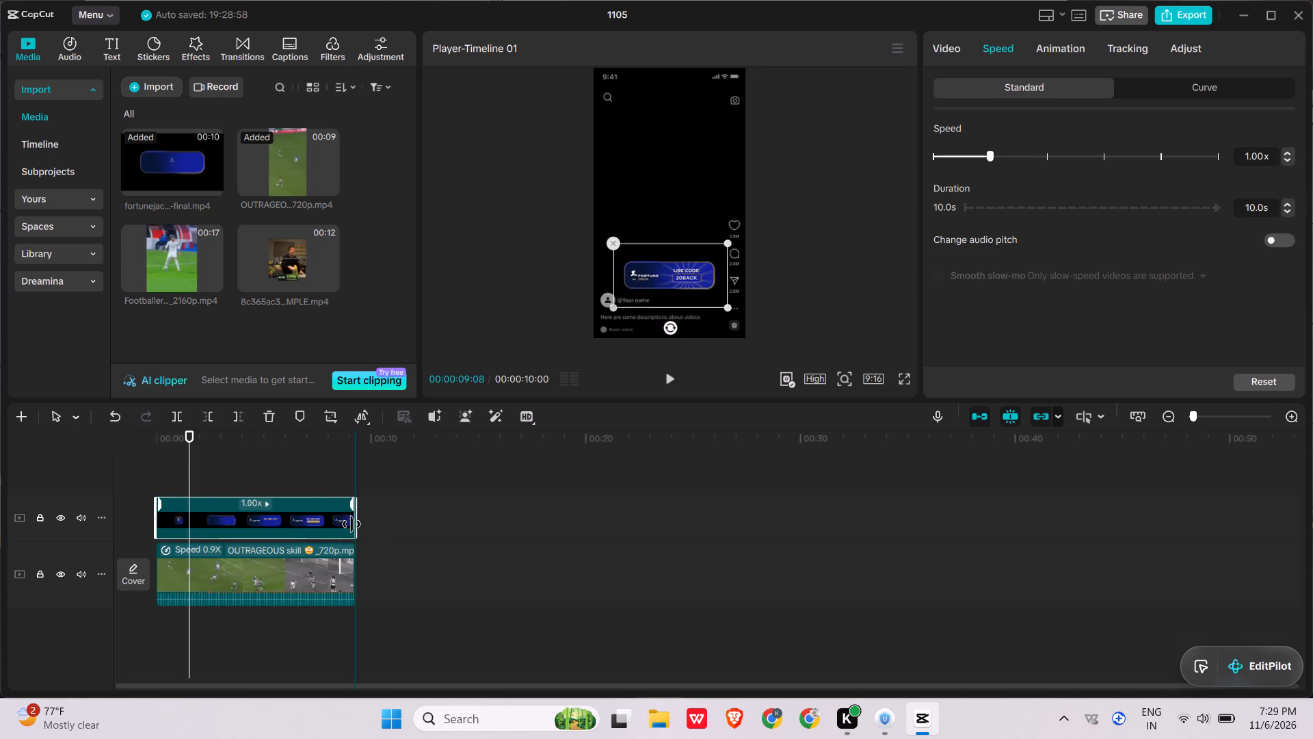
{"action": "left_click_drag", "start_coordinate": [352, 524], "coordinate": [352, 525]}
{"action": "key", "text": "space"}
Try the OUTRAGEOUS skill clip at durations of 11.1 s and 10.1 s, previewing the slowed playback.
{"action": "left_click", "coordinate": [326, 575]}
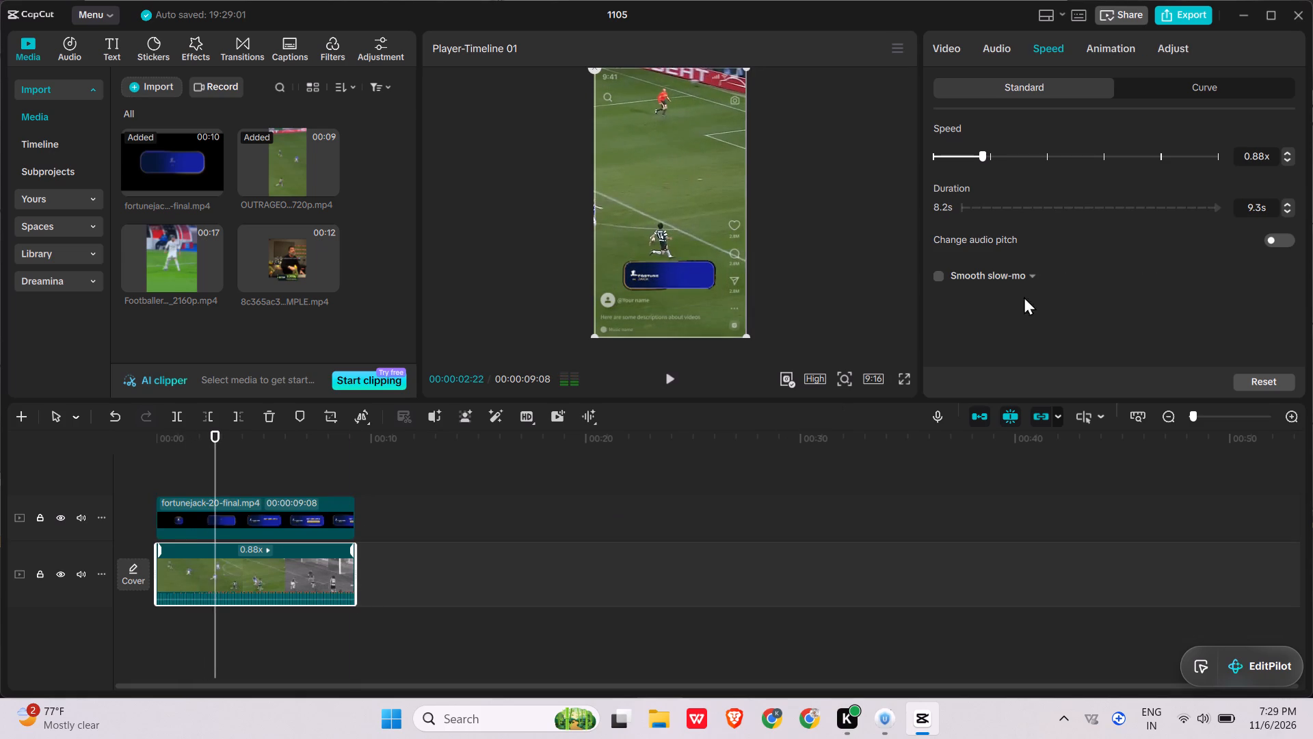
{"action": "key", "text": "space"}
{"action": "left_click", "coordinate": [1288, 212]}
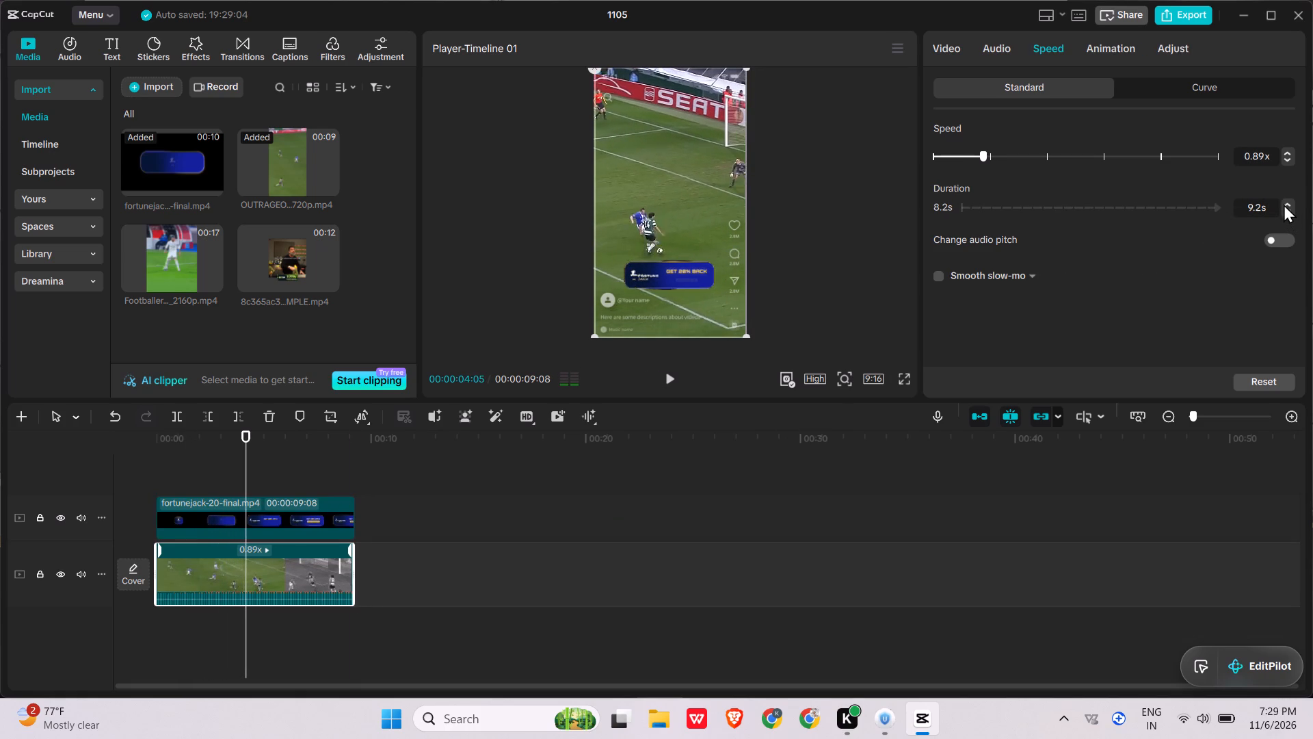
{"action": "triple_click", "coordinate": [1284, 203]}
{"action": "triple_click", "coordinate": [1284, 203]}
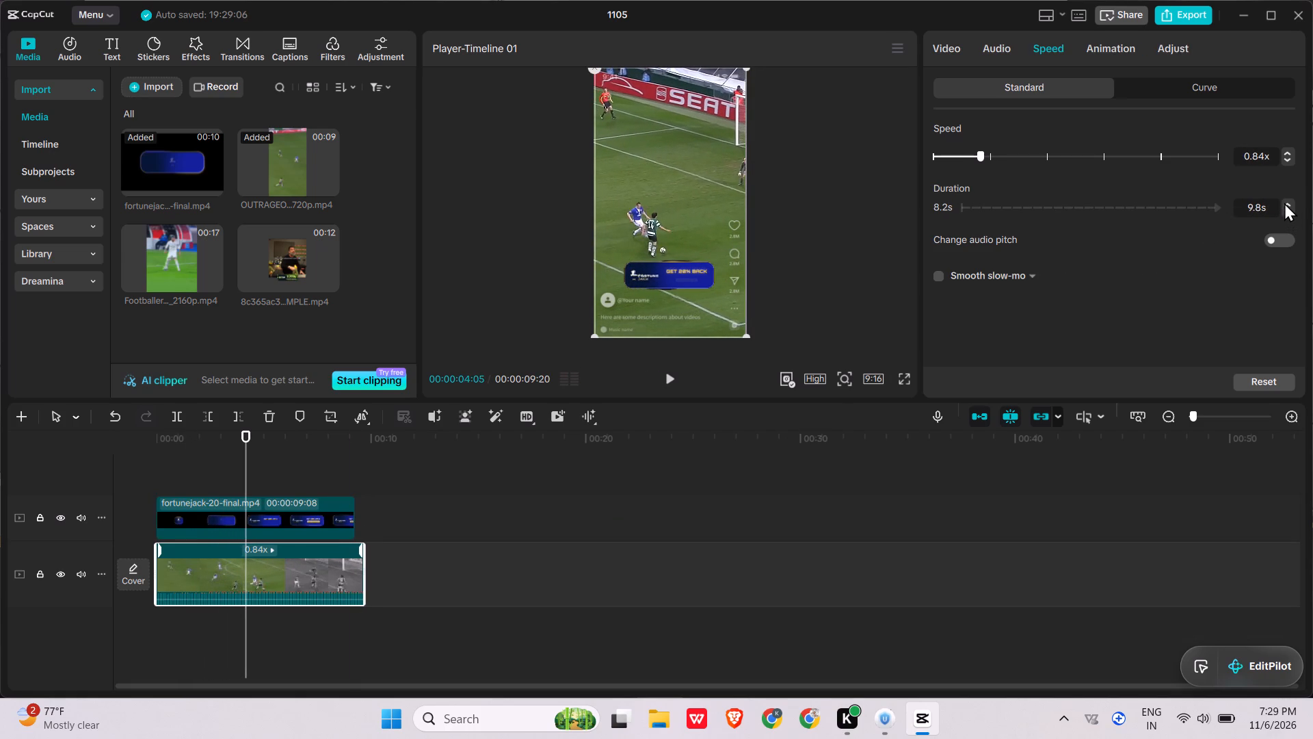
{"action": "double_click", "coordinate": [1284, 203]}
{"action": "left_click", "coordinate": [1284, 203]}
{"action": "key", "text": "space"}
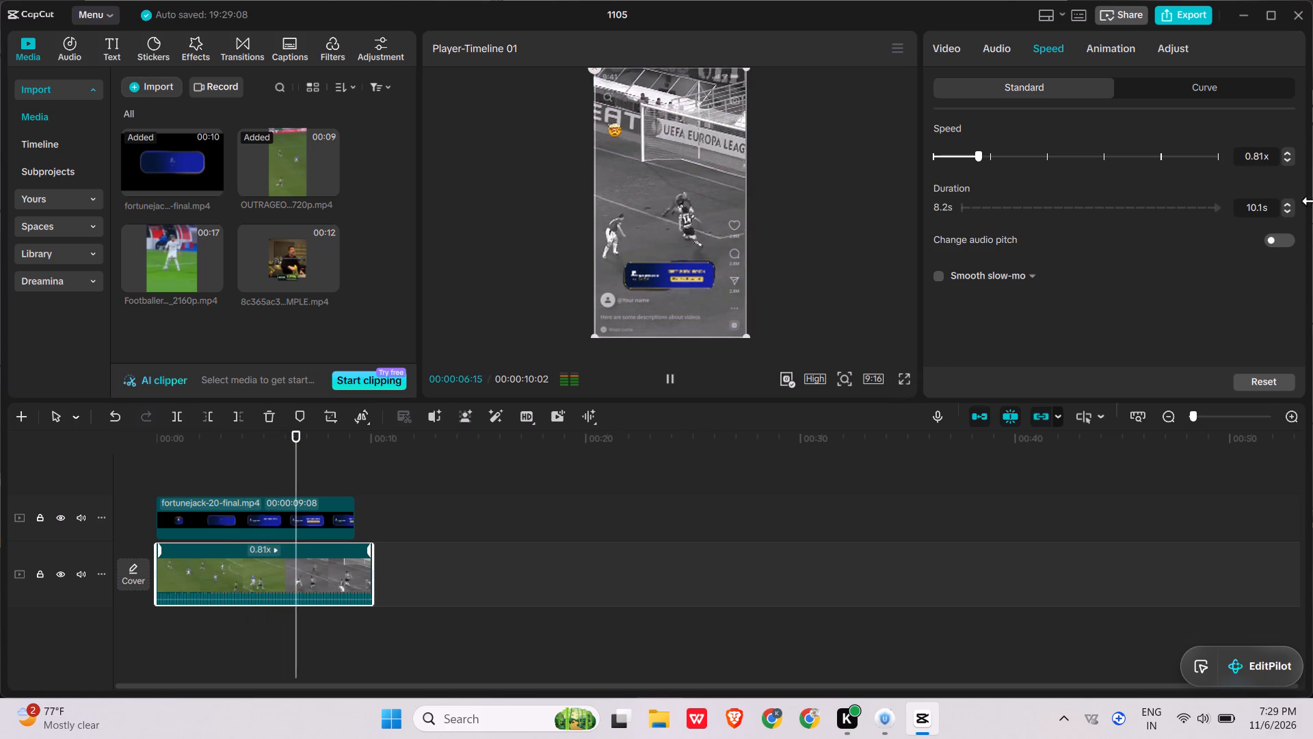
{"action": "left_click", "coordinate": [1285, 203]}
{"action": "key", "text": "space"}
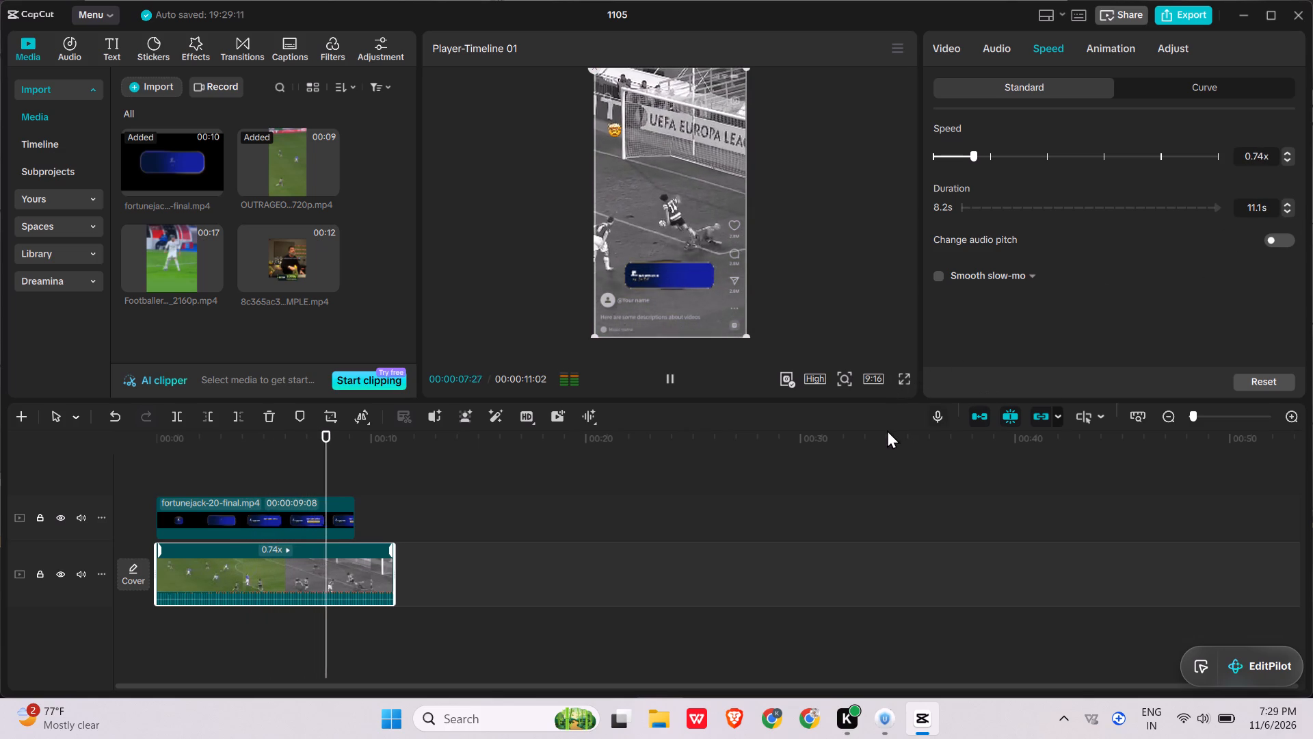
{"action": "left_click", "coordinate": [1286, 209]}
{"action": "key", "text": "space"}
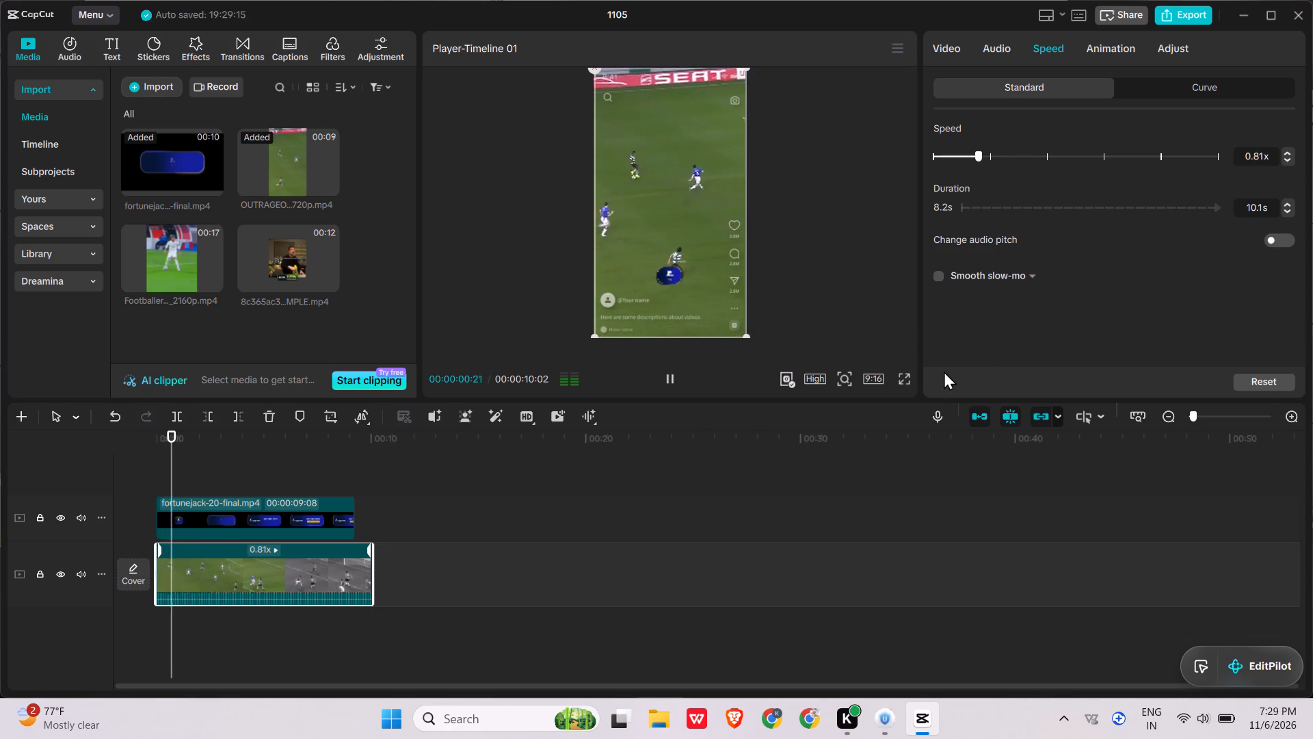
Set the OUTRAGEOUS skill clip's duration to 10.5 s.
{"action": "left_click", "coordinate": [1263, 207]}
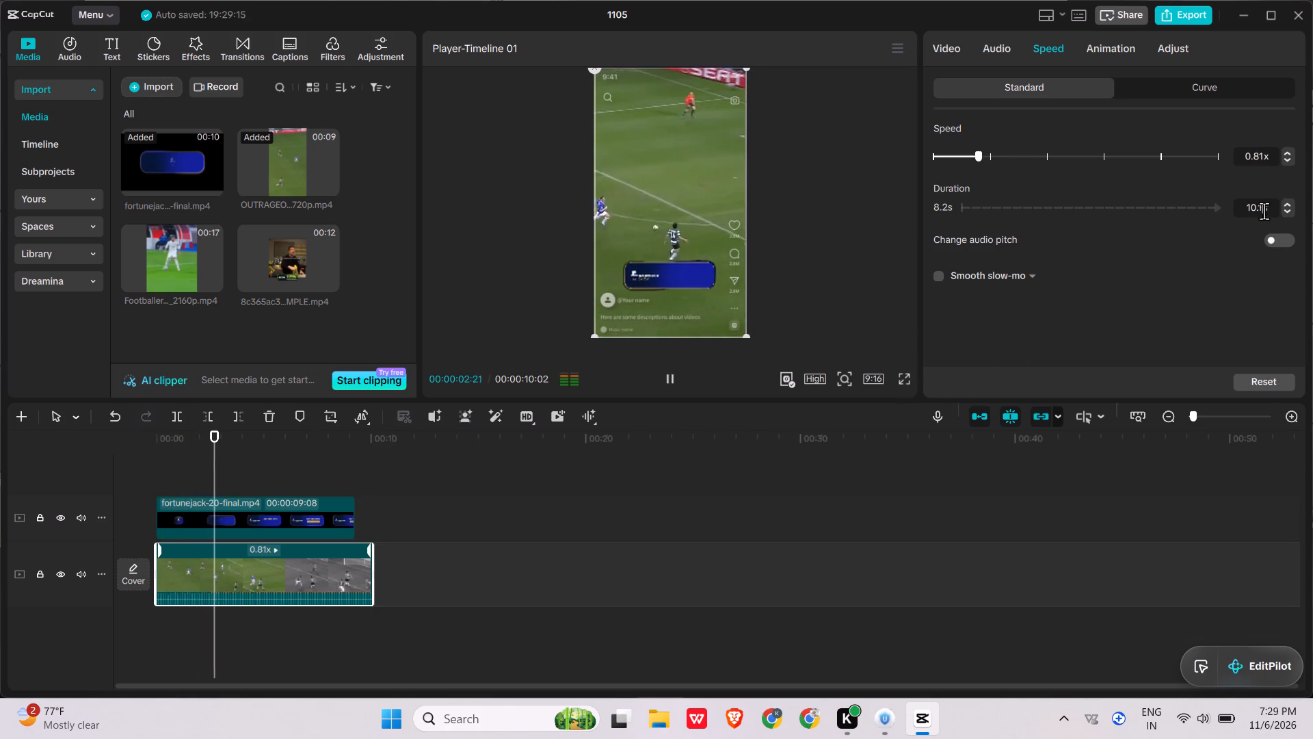
{"action": "key", "text": "BackSpace"}
{"action": "key", "text": "5"}
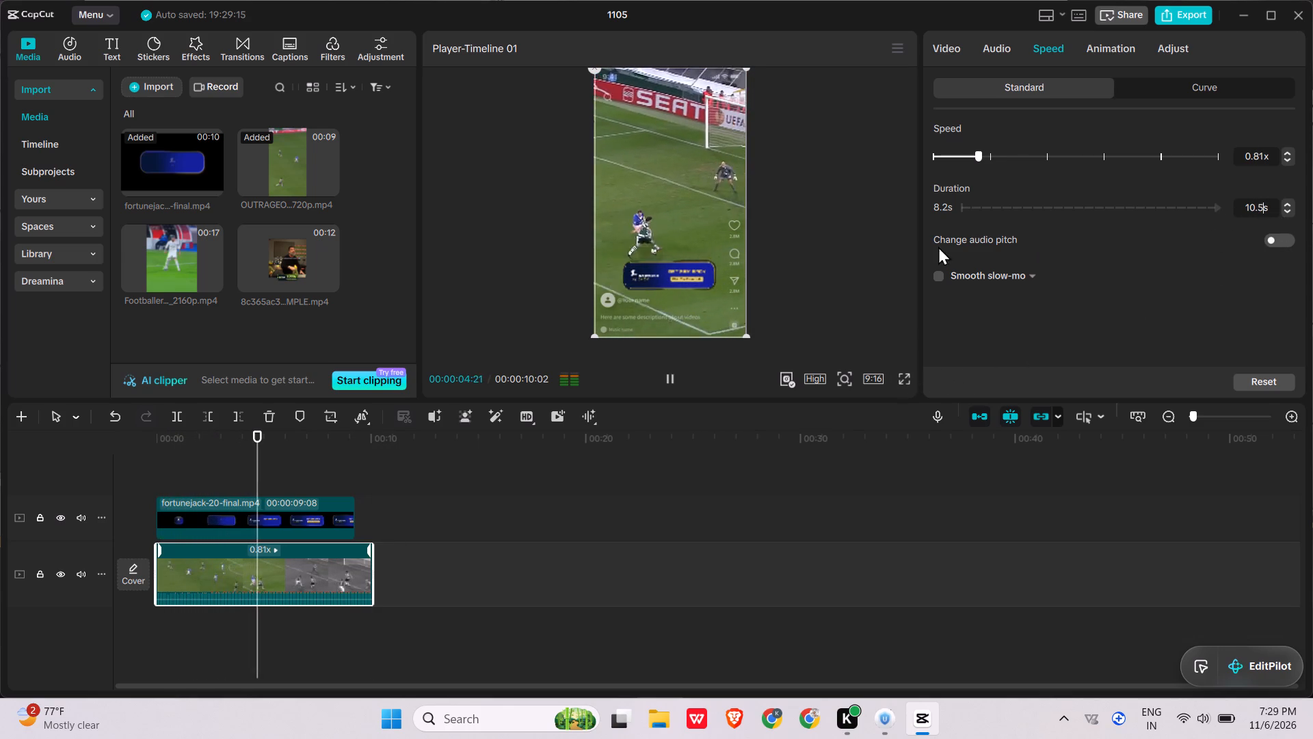
{"action": "left_click", "coordinate": [874, 255]}
{"action": "key", "text": "space"}
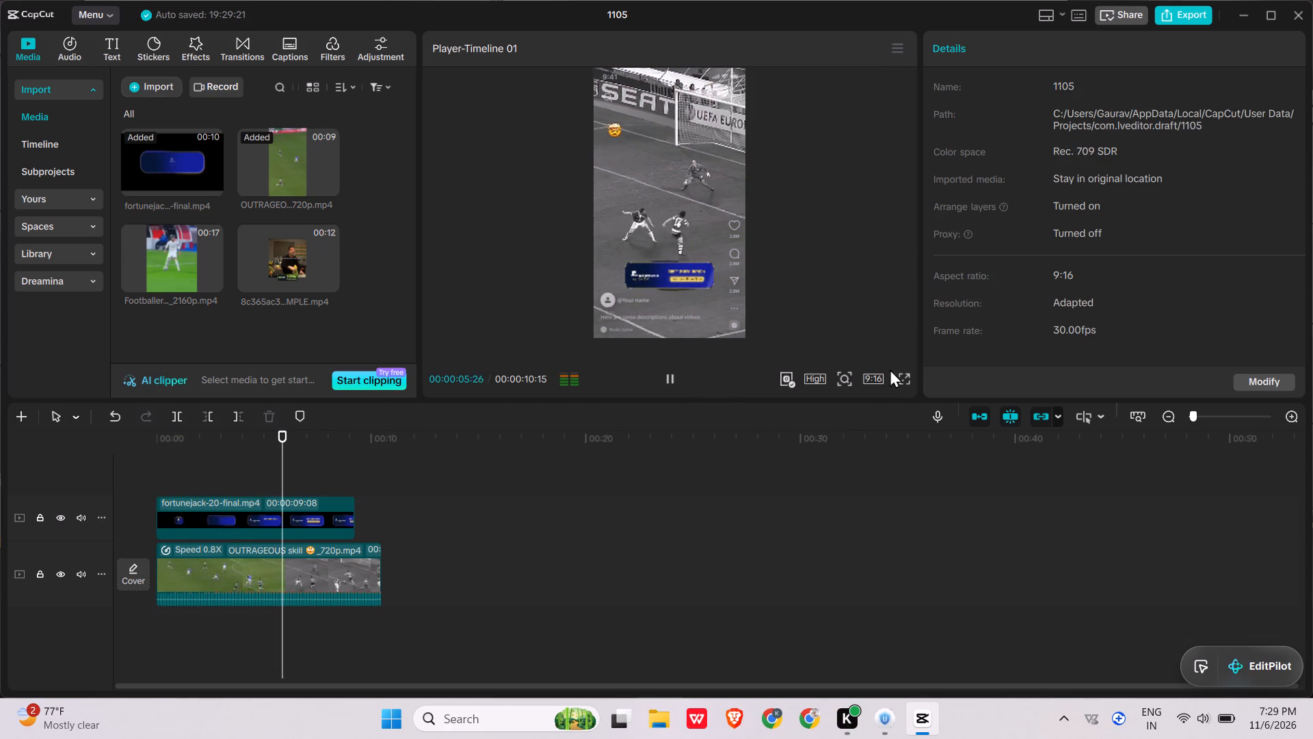
Play back the slowed OUTRAGEOUS skill video from near the start in full screen and return to the editor.
{"action": "left_click", "coordinate": [905, 374]}
{"action": "key", "text": "space"}
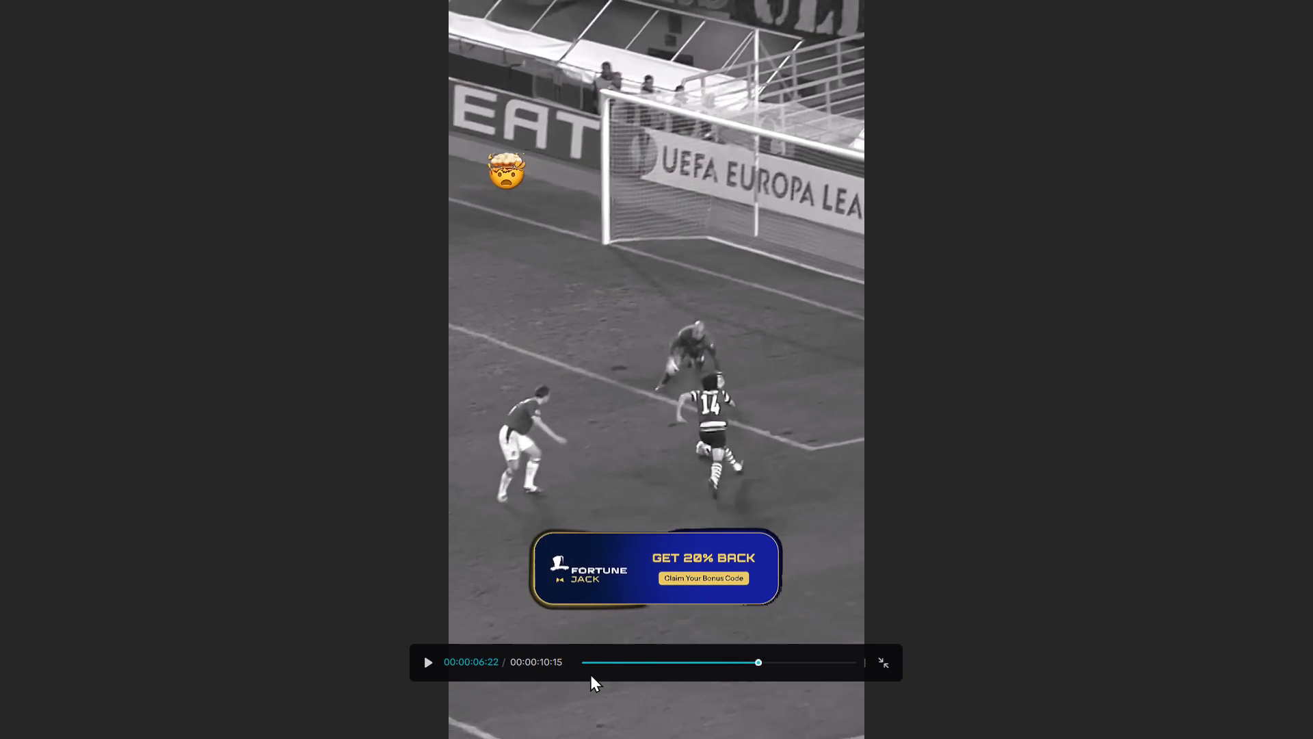
{"action": "left_click", "coordinate": [590, 673]}
{"action": "left_click_drag", "start_coordinate": [590, 668], "coordinate": [568, 666]}
{"action": "left_click_drag", "start_coordinate": [585, 663], "coordinate": [570, 661]}
{"action": "key", "text": "space"}
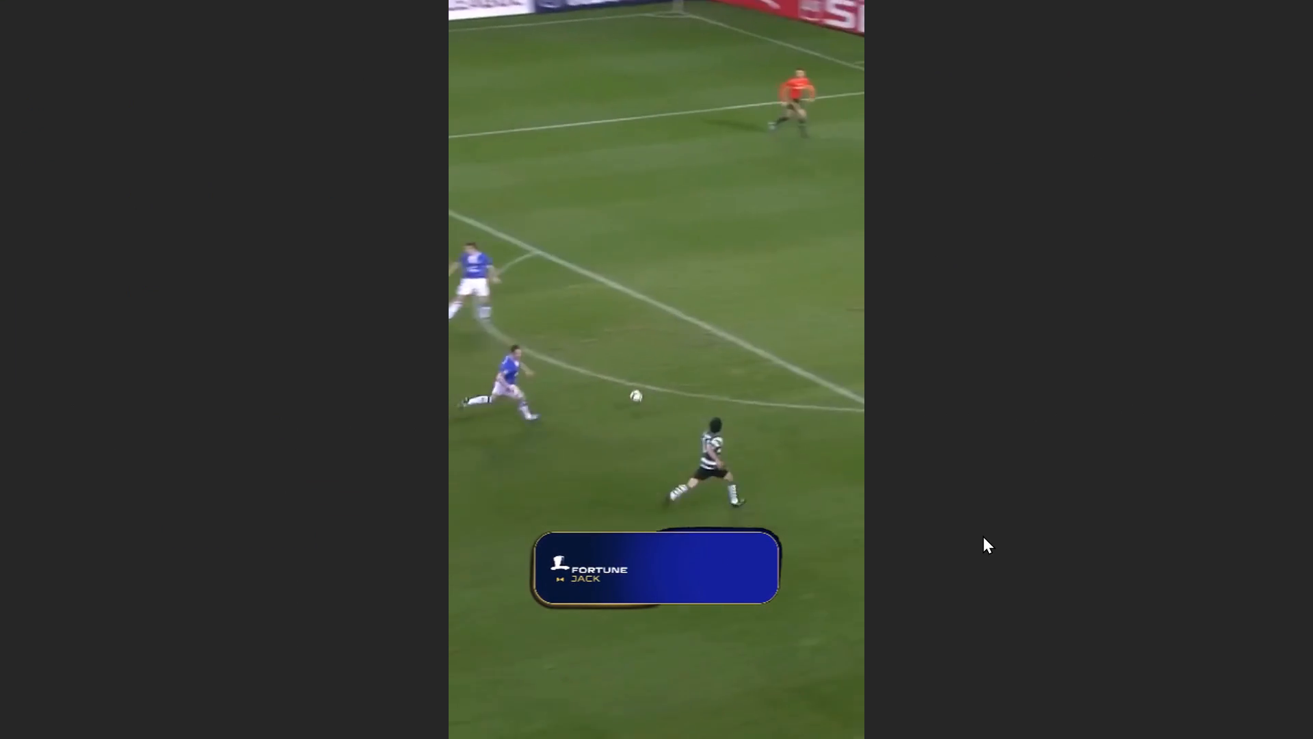
{"action": "left_click", "coordinate": [951, 587]}
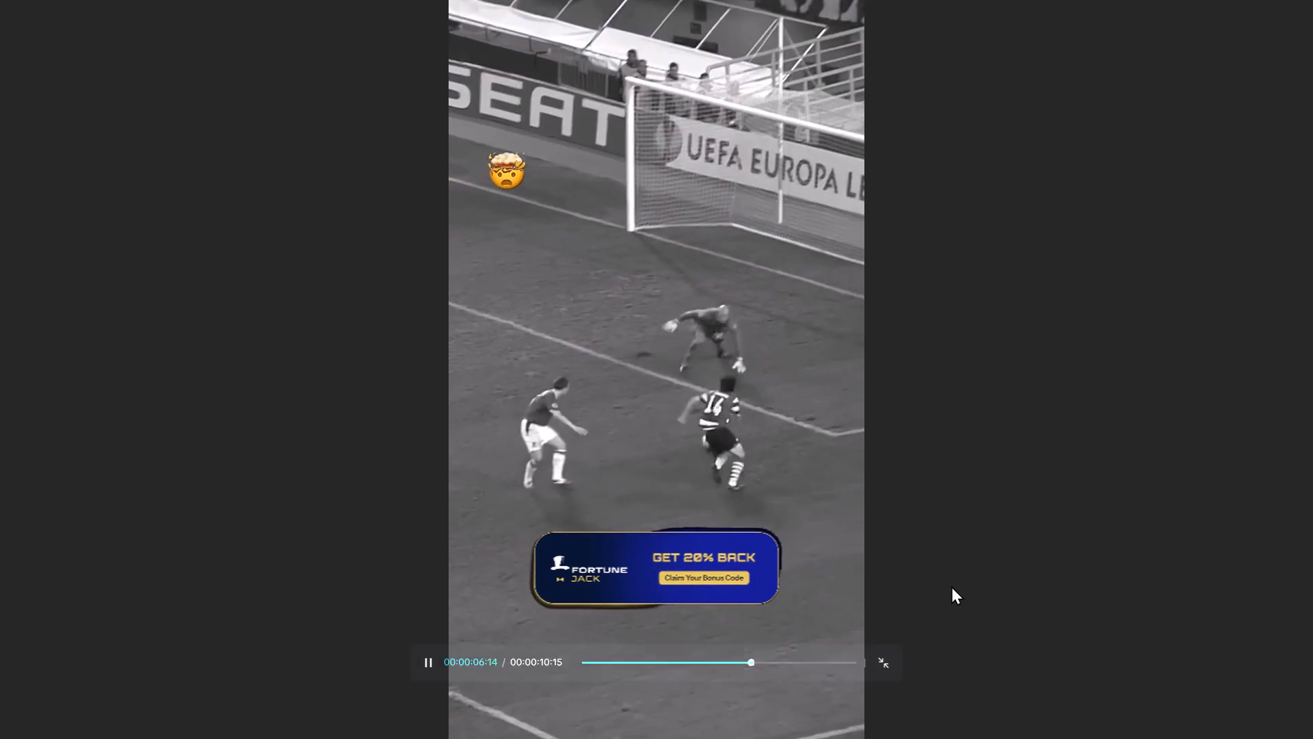
{"action": "left_click", "coordinate": [882, 665]}
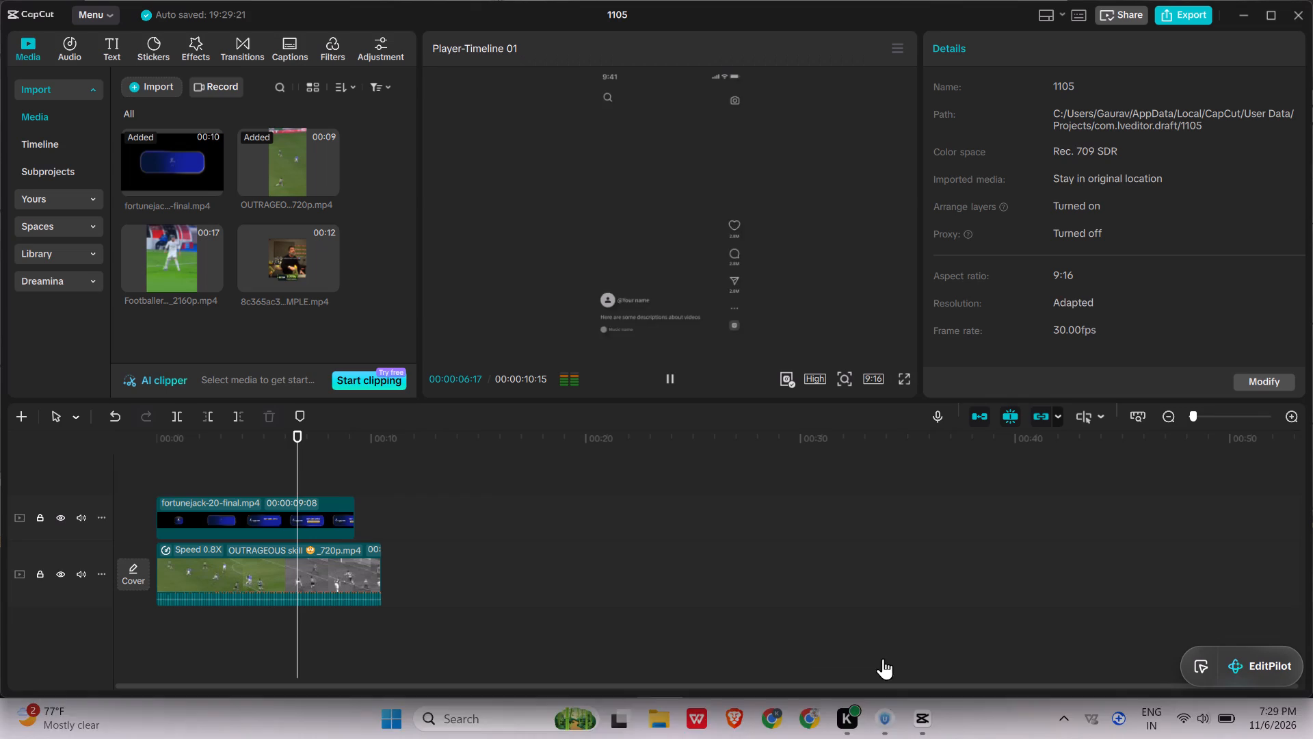
Add the favourite 4K filter and stretch it over the whole OUTRAGEOUS skill clip, from start to end.
{"action": "left_click", "coordinate": [315, 56]}
{"action": "left_click", "coordinate": [327, 58]}
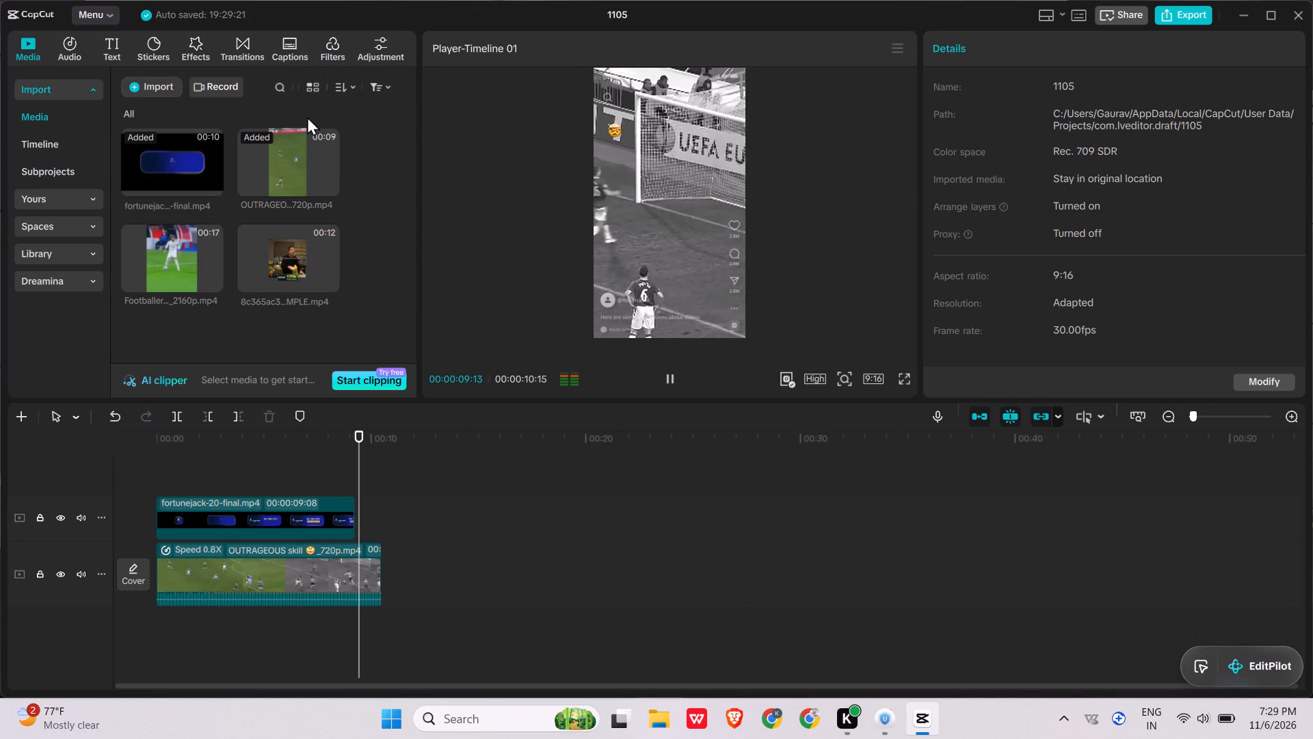
{"action": "left_click", "coordinate": [258, 244]}
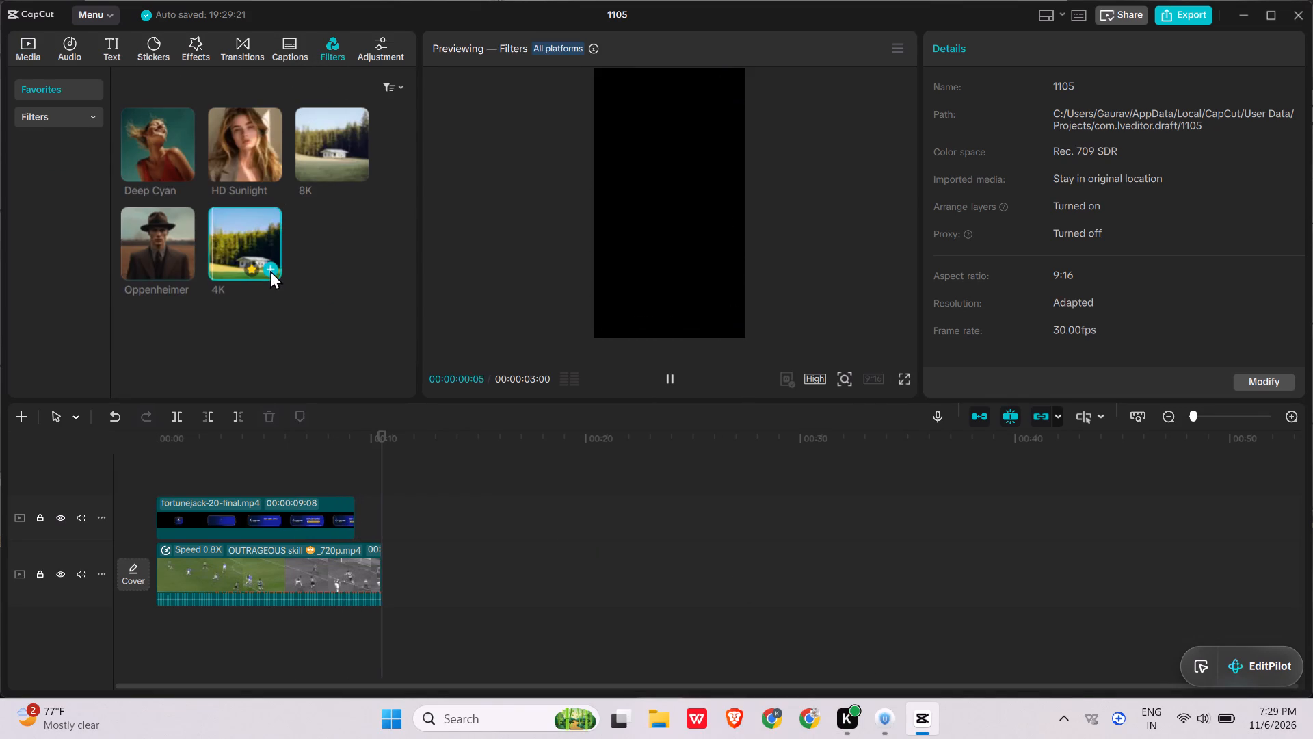
{"action": "left_click", "coordinate": [270, 270]}
{"action": "left_click_drag", "start_coordinate": [382, 505], "coordinate": [345, 503]}
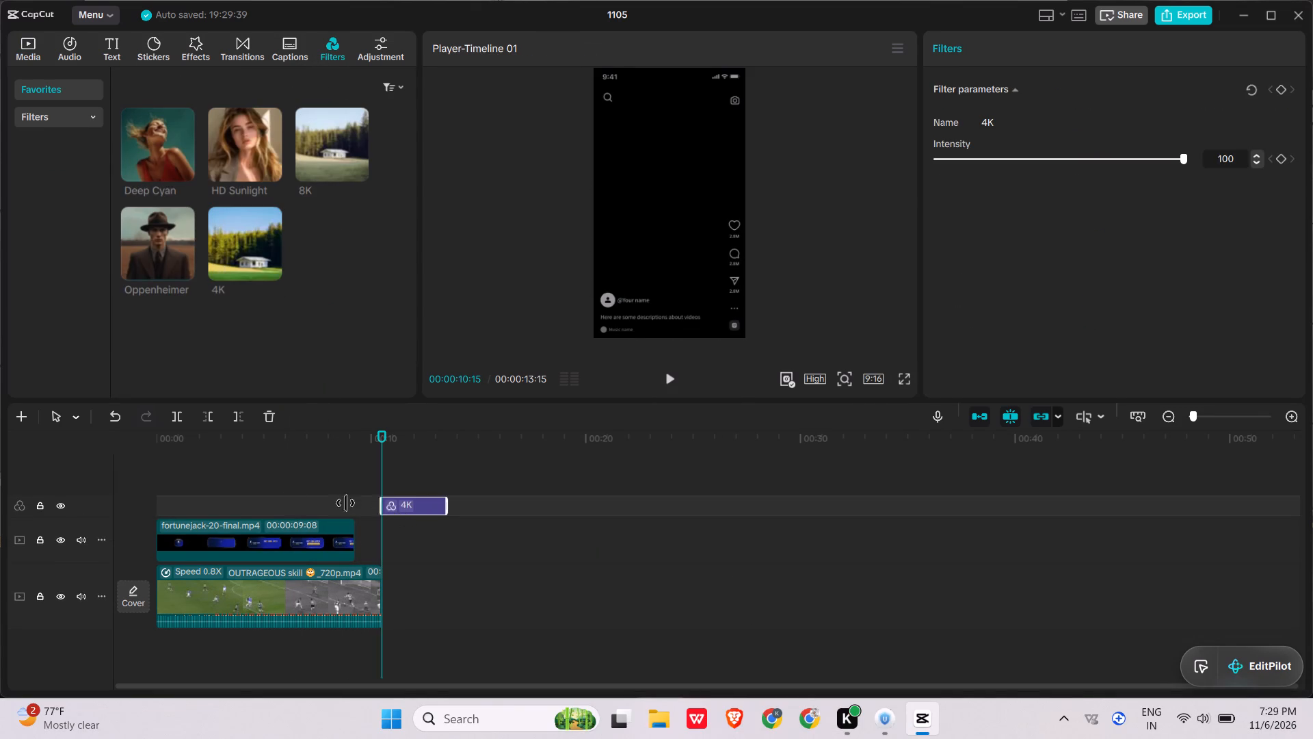
{"action": "left_click_drag", "start_coordinate": [345, 503], "coordinate": [181, 490]}
{"action": "left_click_drag", "start_coordinate": [174, 500], "coordinate": [190, 502]}
{"action": "left_click_drag", "start_coordinate": [228, 506], "coordinate": [129, 504]}
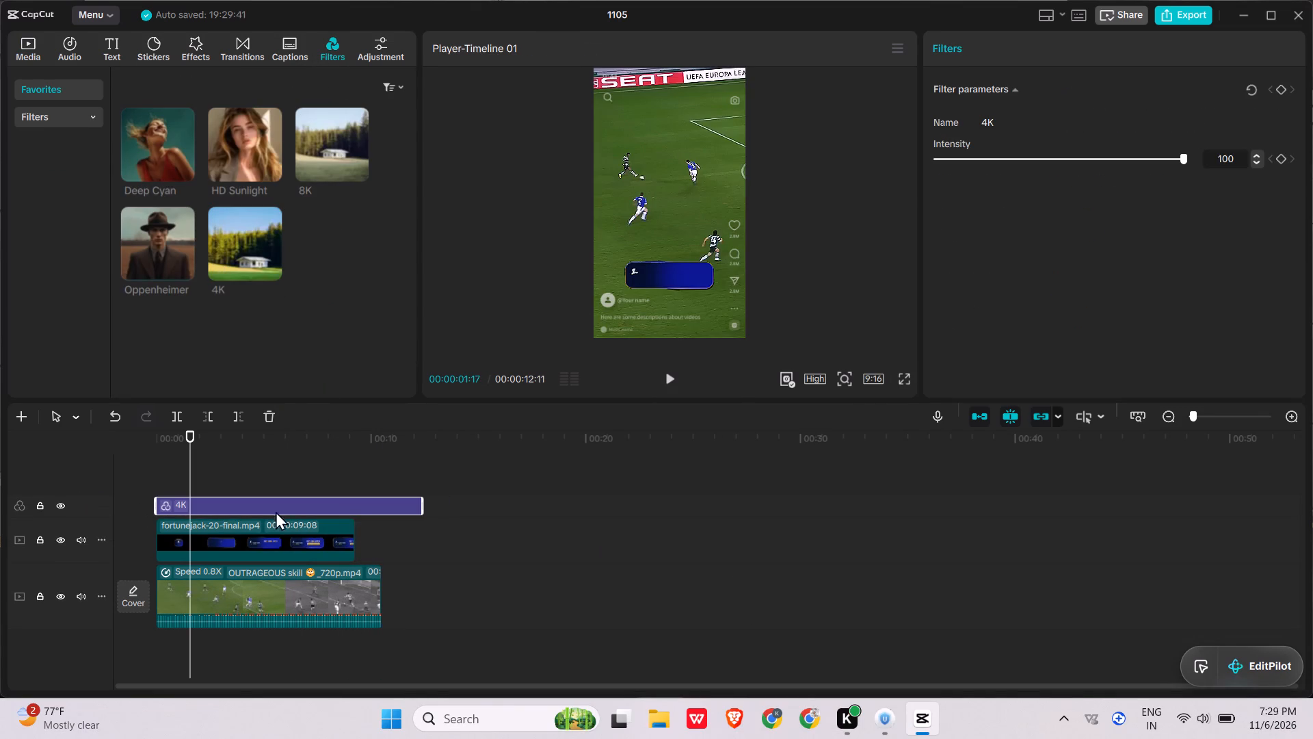
{"action": "left_click_drag", "start_coordinate": [423, 508], "coordinate": [390, 508]}
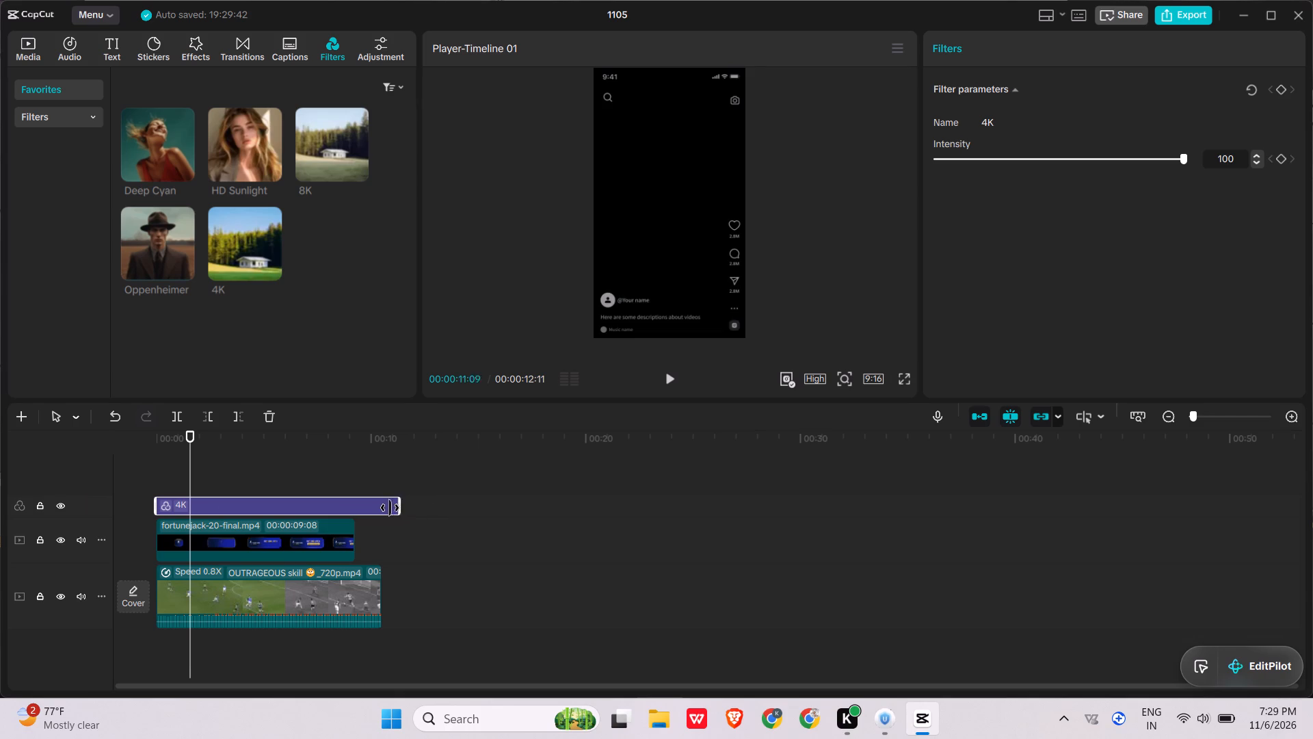
{"action": "left_click_drag", "start_coordinate": [390, 508], "coordinate": [380, 509]}
Extend the FortuneJack banner back to its full 10 s and shift it to end together with the skill clip.
{"action": "left_click", "coordinate": [337, 547]}
{"action": "left_click_drag", "start_coordinate": [353, 543], "coordinate": [356, 543]}
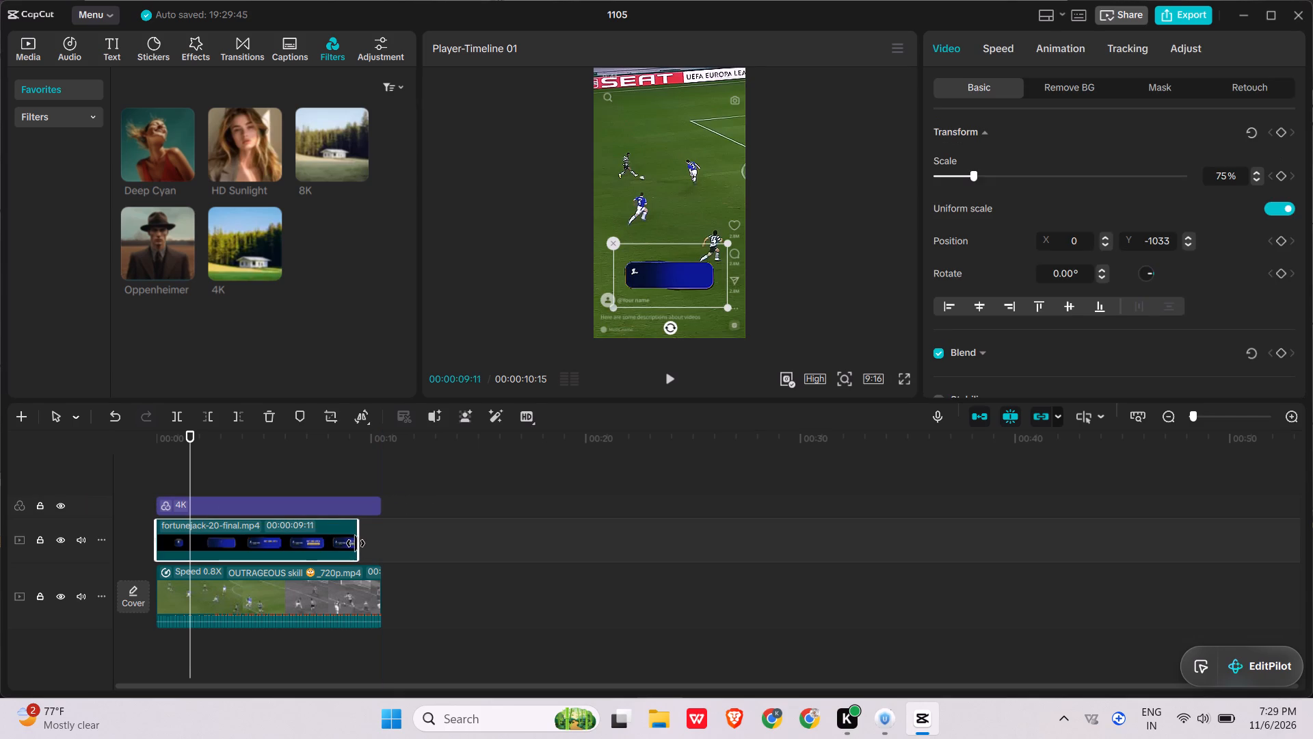
{"action": "left_click_drag", "start_coordinate": [356, 543], "coordinate": [384, 546]}
{"action": "left_click_drag", "start_coordinate": [306, 535], "coordinate": [315, 535]}
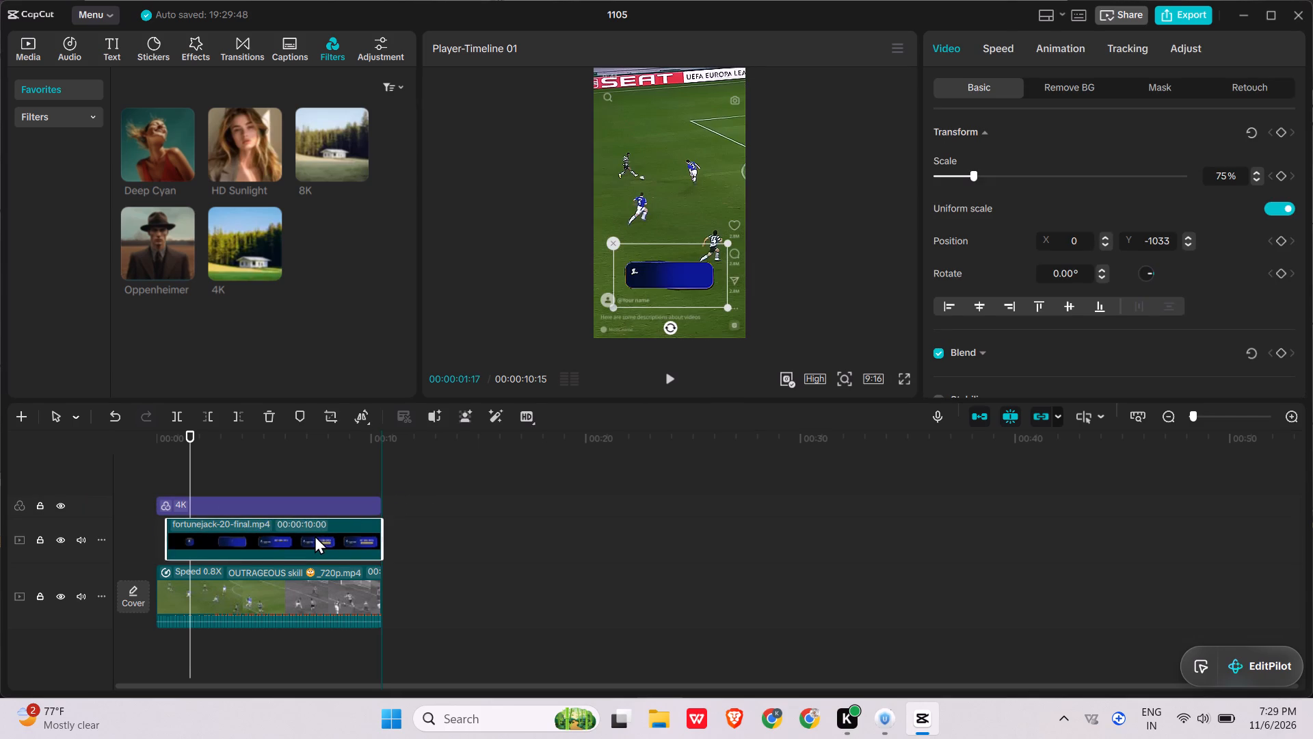
{"action": "left_click_drag", "start_coordinate": [315, 535], "coordinate": [321, 535]}
Play back the filtered OUTRAGEOUS skill video with its banner, partly in full screen, through to the end.
{"action": "left_click_drag", "start_coordinate": [161, 439], "coordinate": [137, 439]}
{"action": "key", "text": "space"}
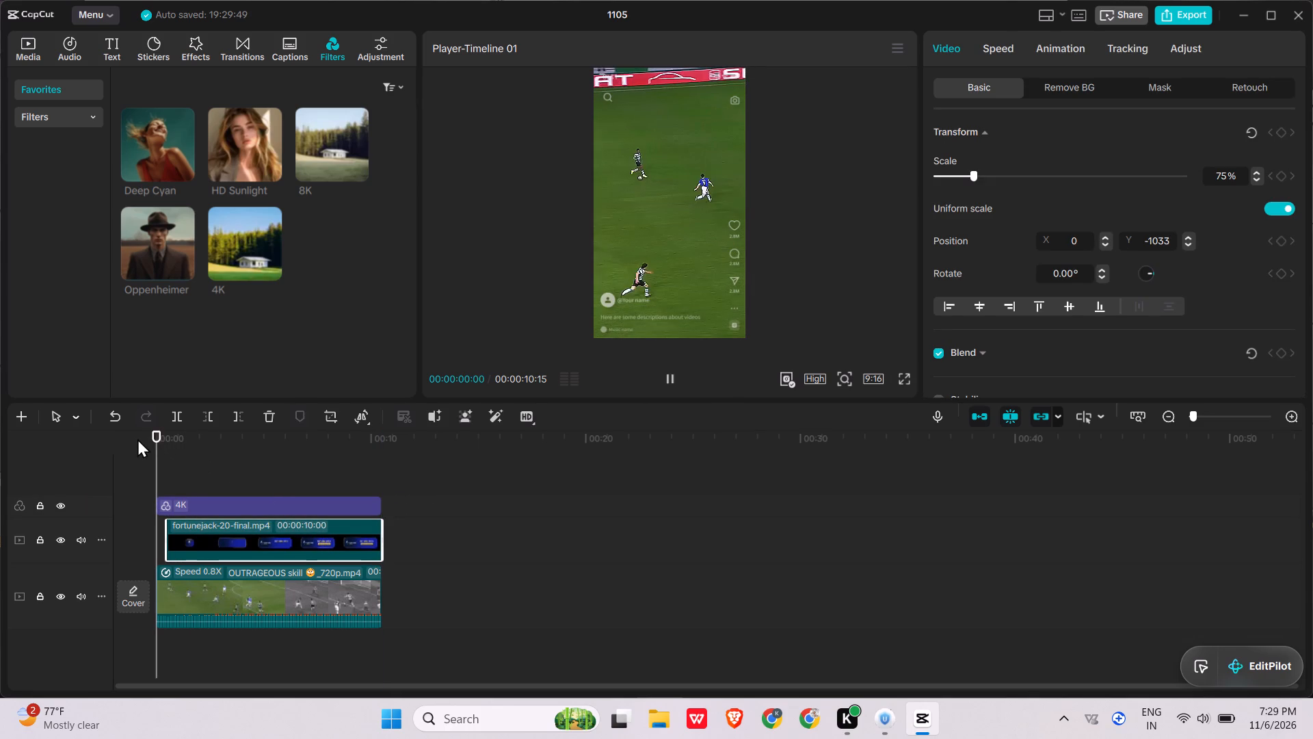
{"action": "left_click", "coordinate": [907, 376]}
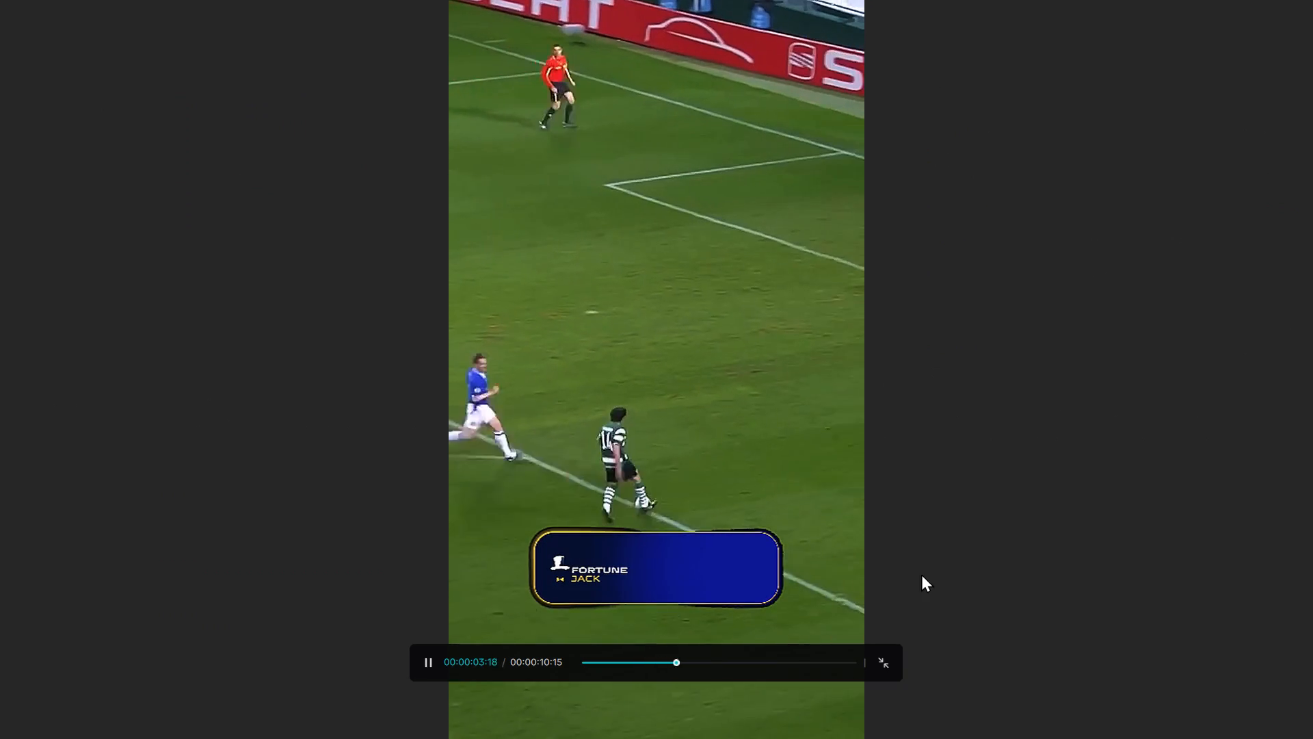
{"action": "left_click", "coordinate": [886, 664]}
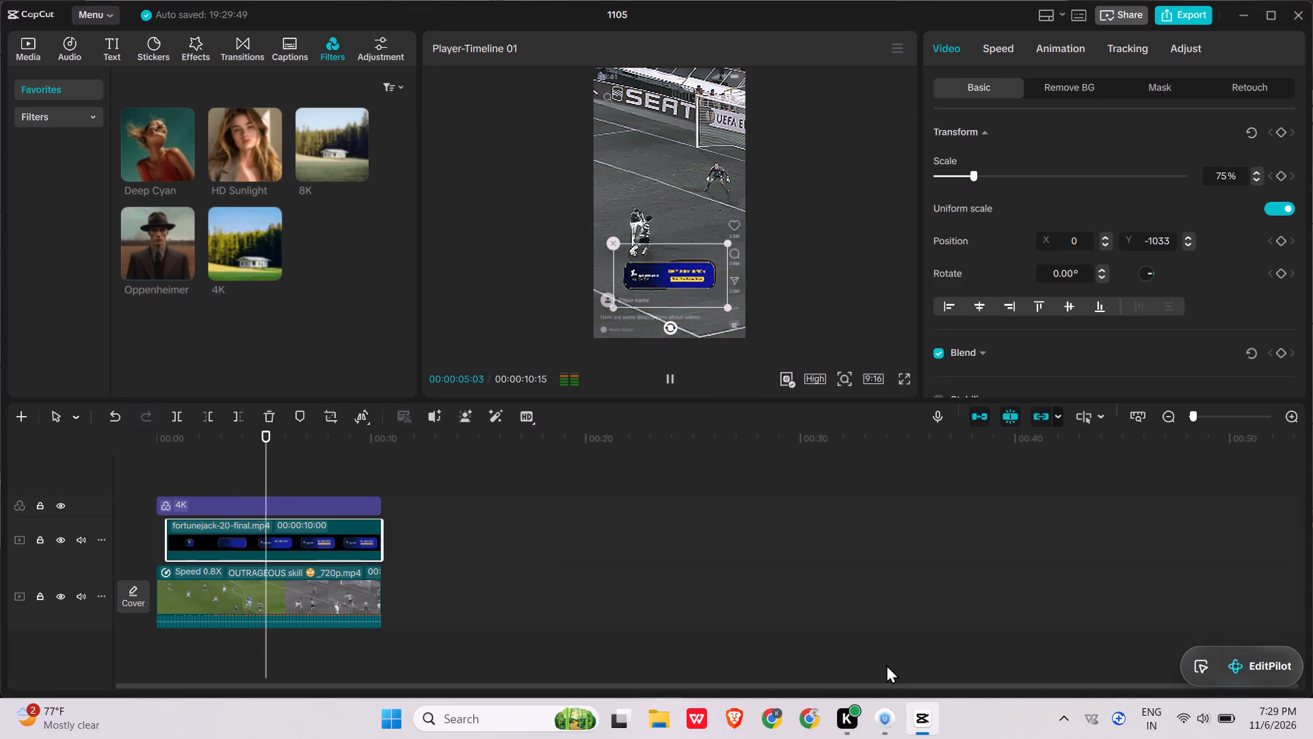
{"action": "left_click", "coordinate": [857, 323]}
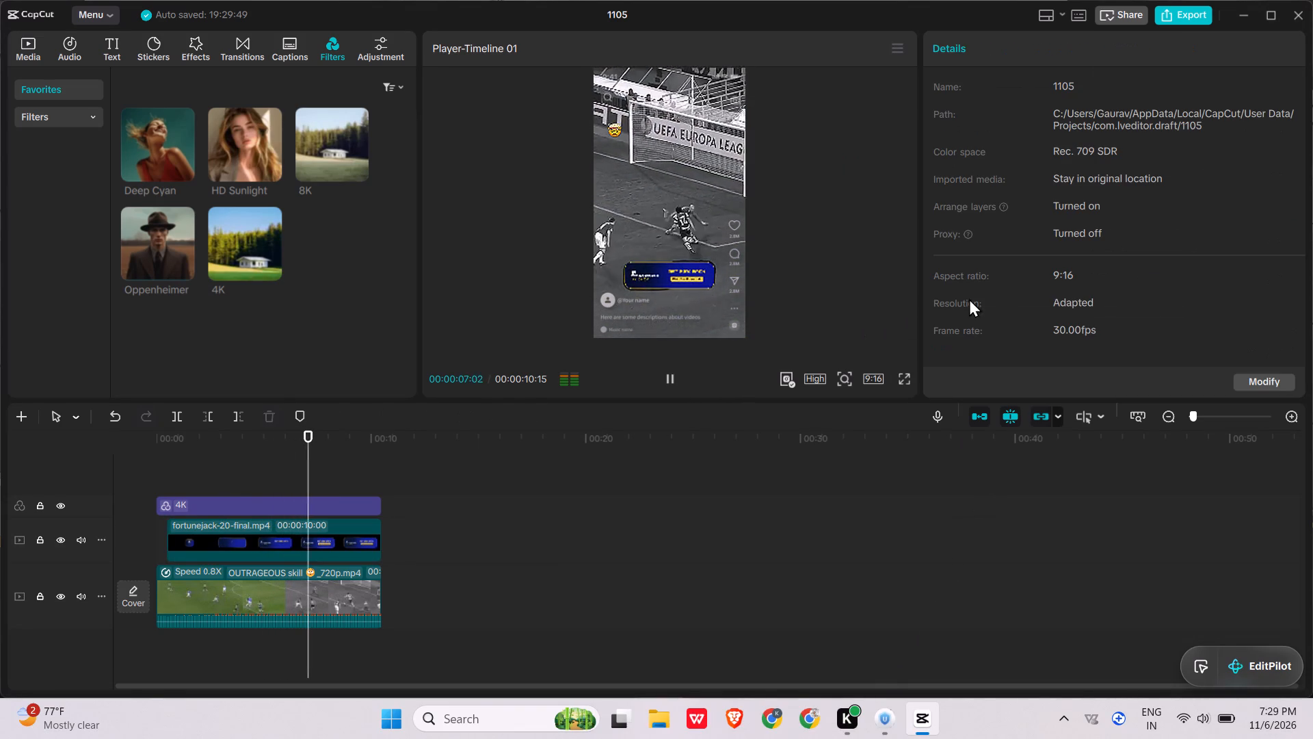
{"action": "key", "text": "space"}
{"action": "key", "text": "space"}
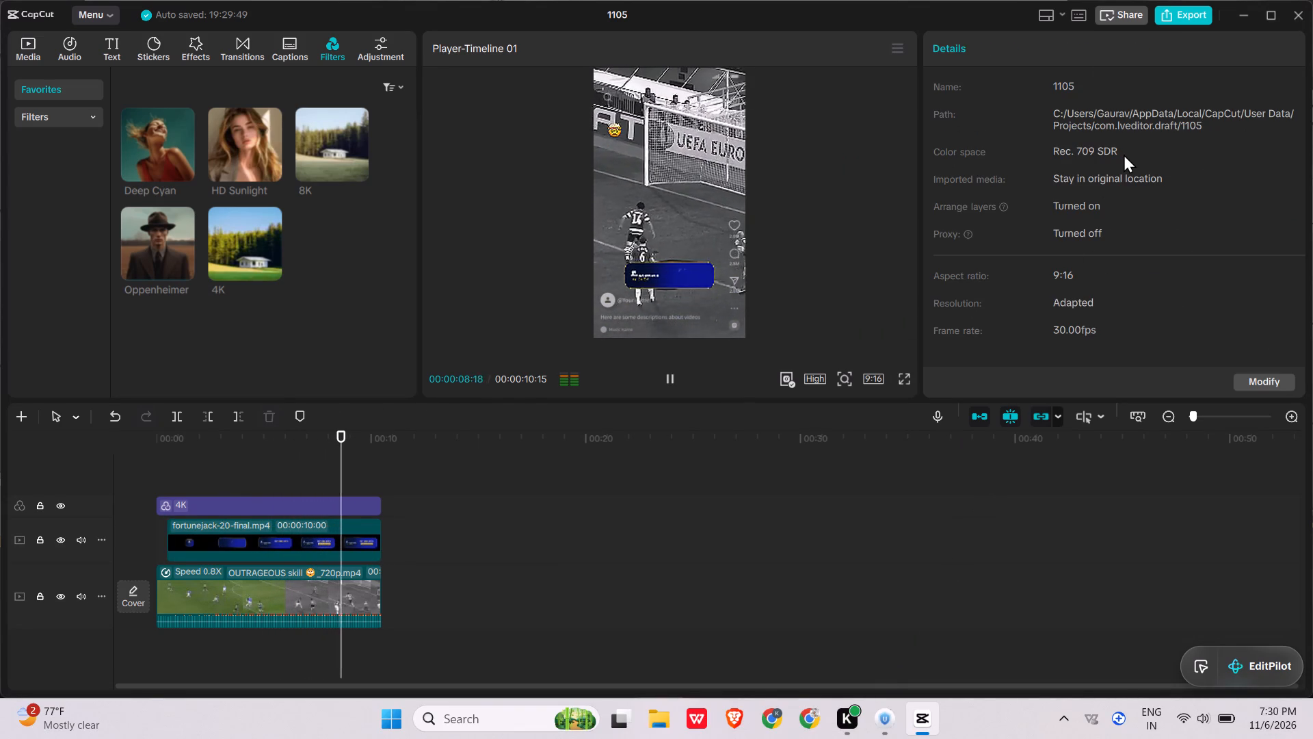
Export the video as 1105(13) in 1080P mp4 at 60fps and close the export dialog.
{"action": "left_click", "coordinate": [1178, 22]}
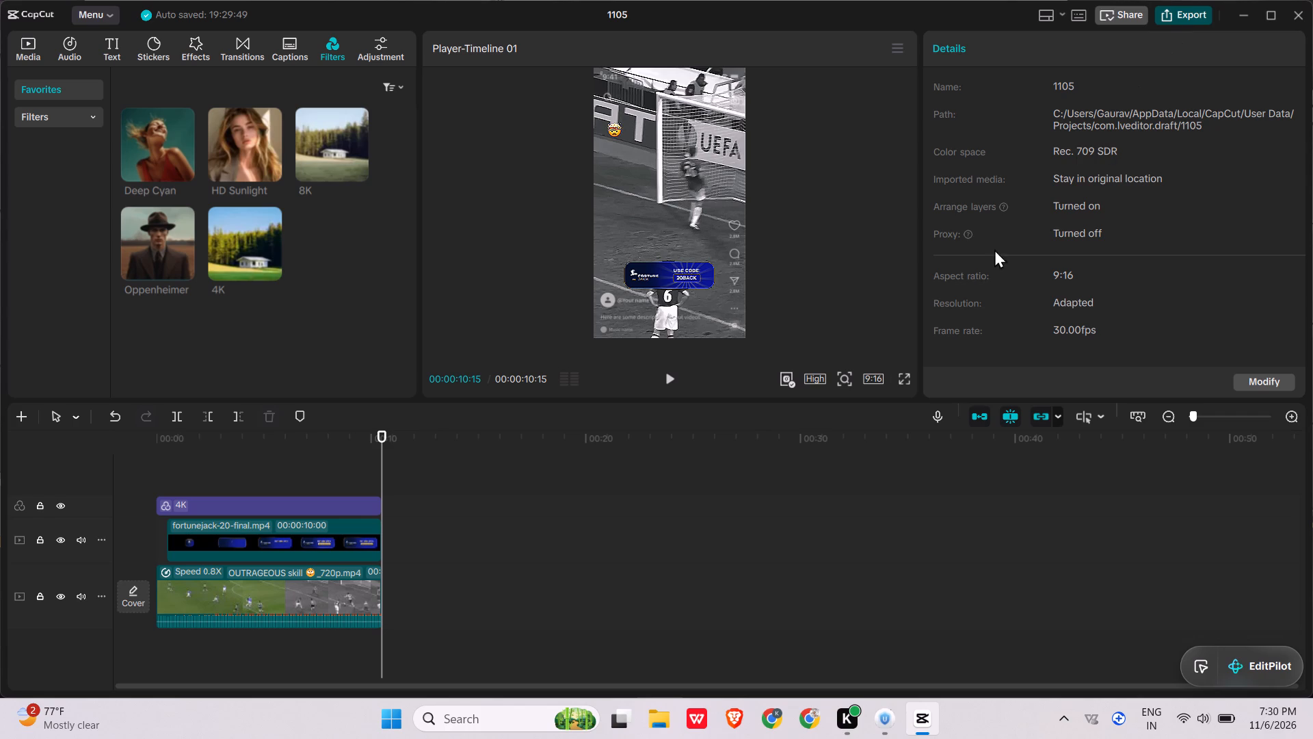
{"action": "left_click", "coordinate": [877, 393]}
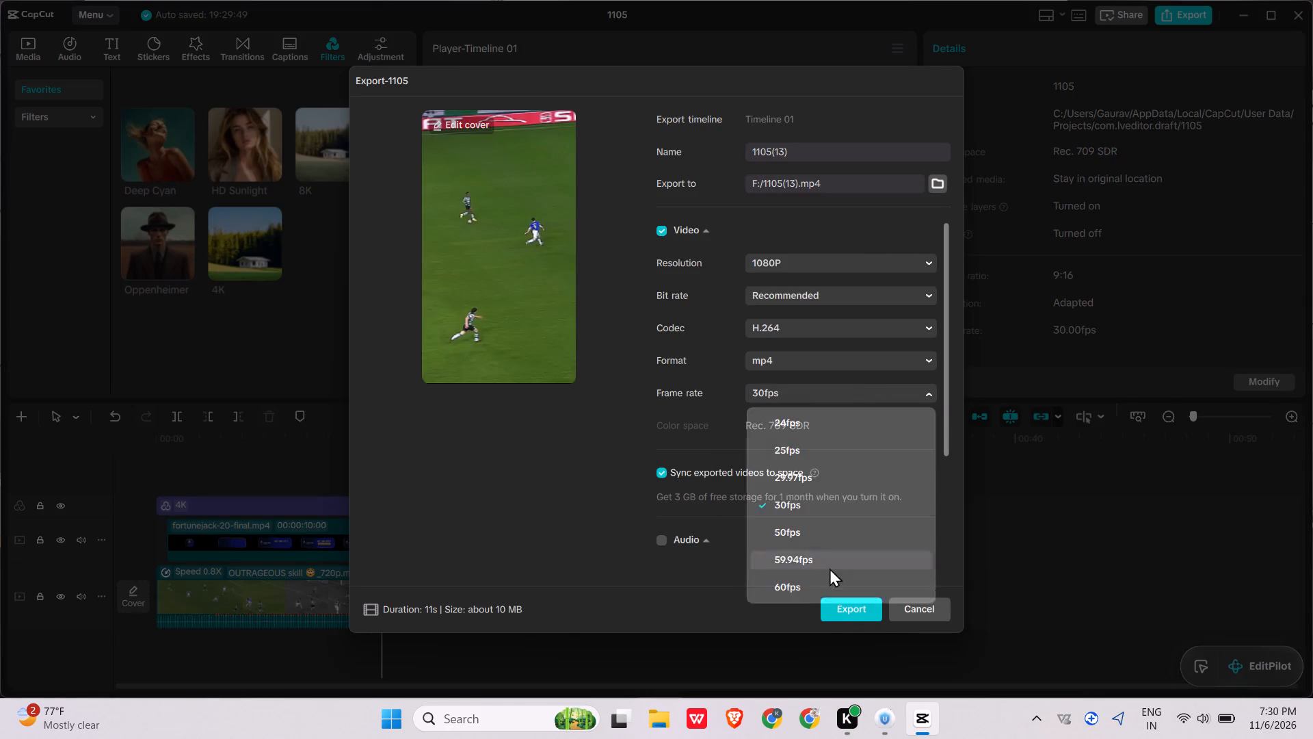
{"action": "left_click", "coordinate": [825, 588]}
{"action": "left_click", "coordinate": [864, 621]}
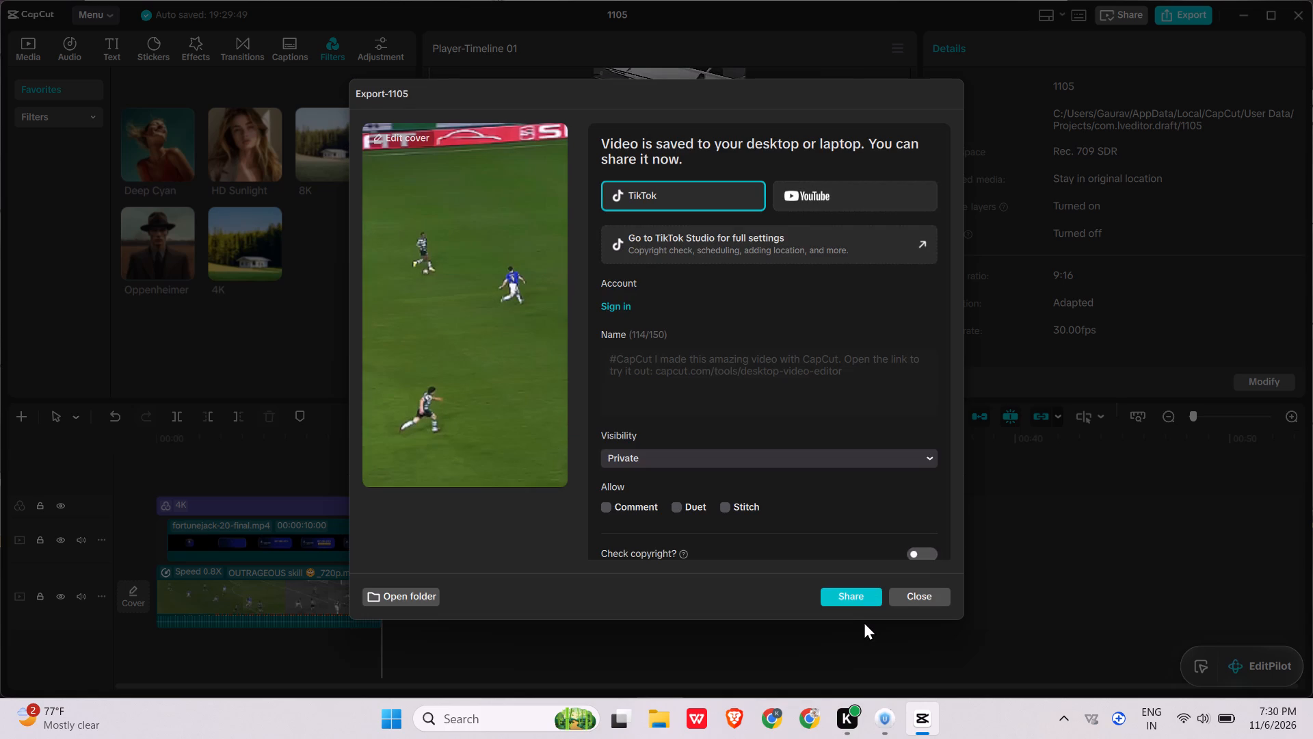
{"action": "left_click", "coordinate": [913, 590]}
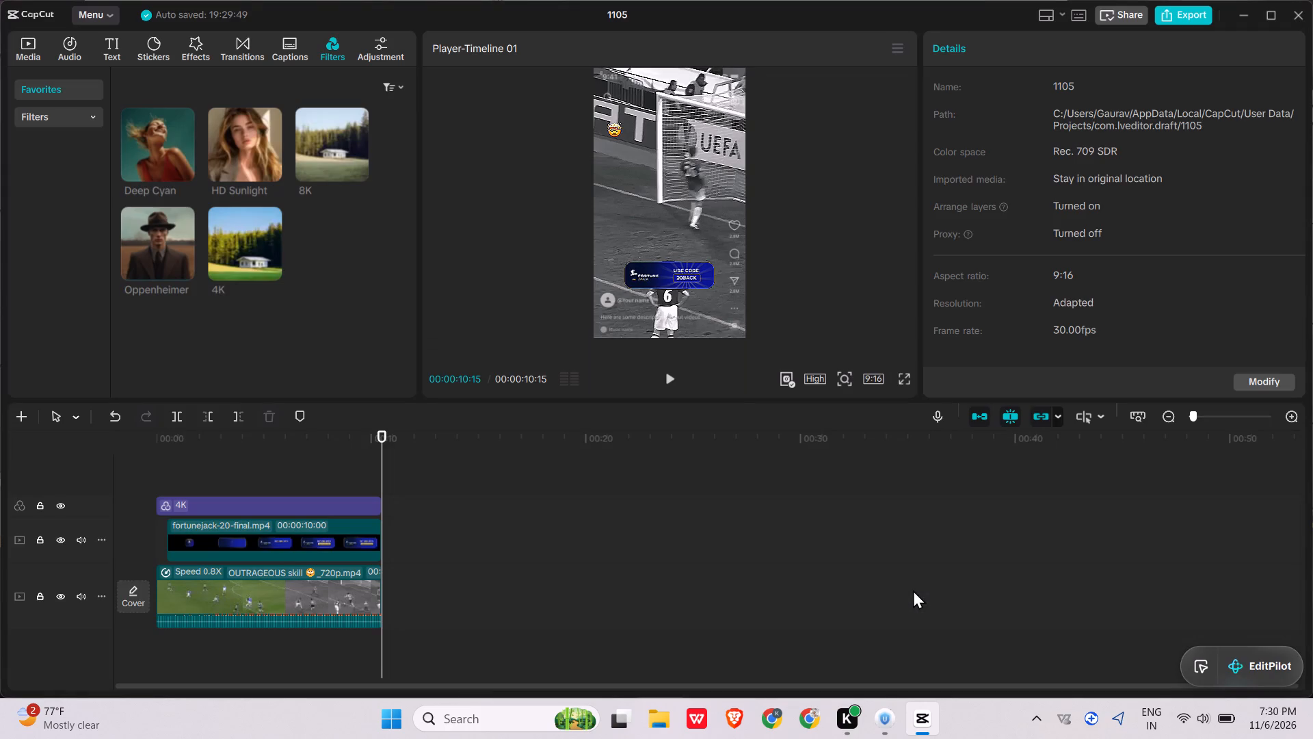
Delete the exported OUTRAGEOUS skill clip from the main track.
{"action": "left_click", "coordinate": [316, 598]}
{"action": "key", "text": "BackSpace"}
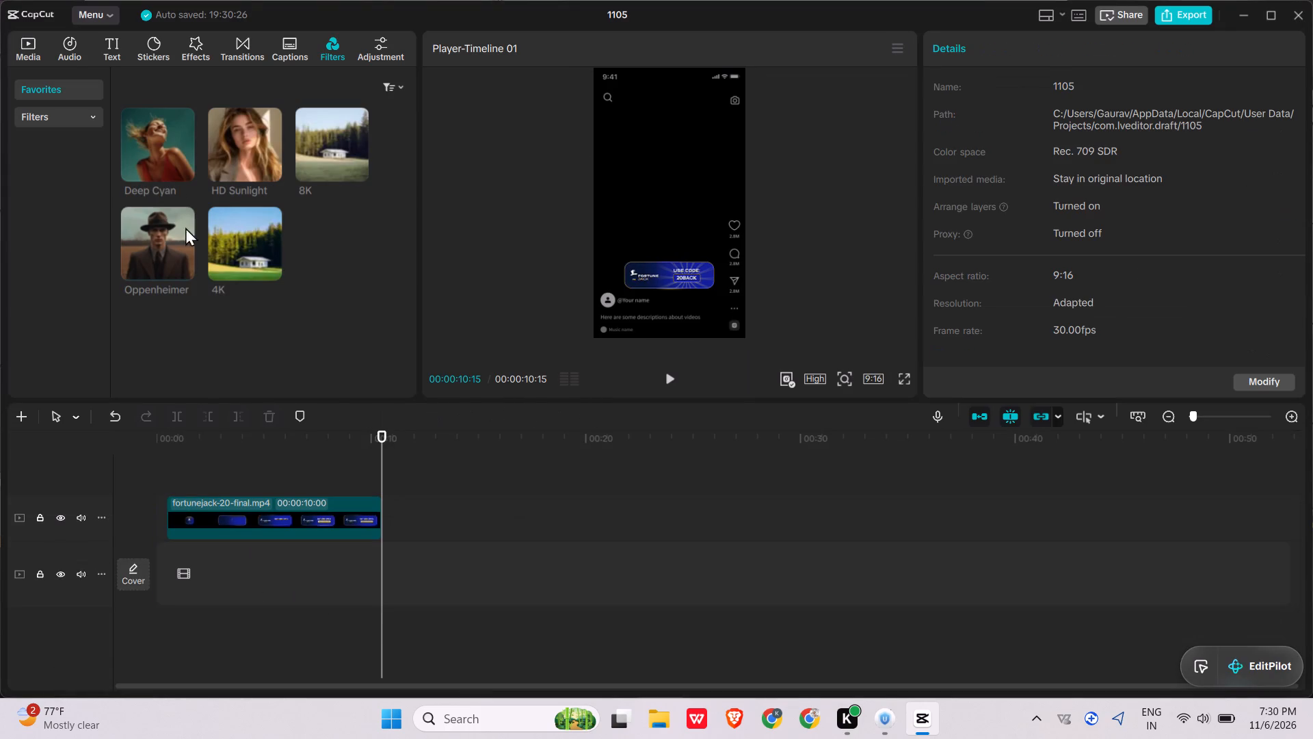
Remove the used OUTRAGEOUS 720p clip from the project's imported media.
{"action": "left_click", "coordinate": [1, 51]}
{"action": "left_click", "coordinate": [27, 57]}
{"action": "left_click", "coordinate": [278, 153]}
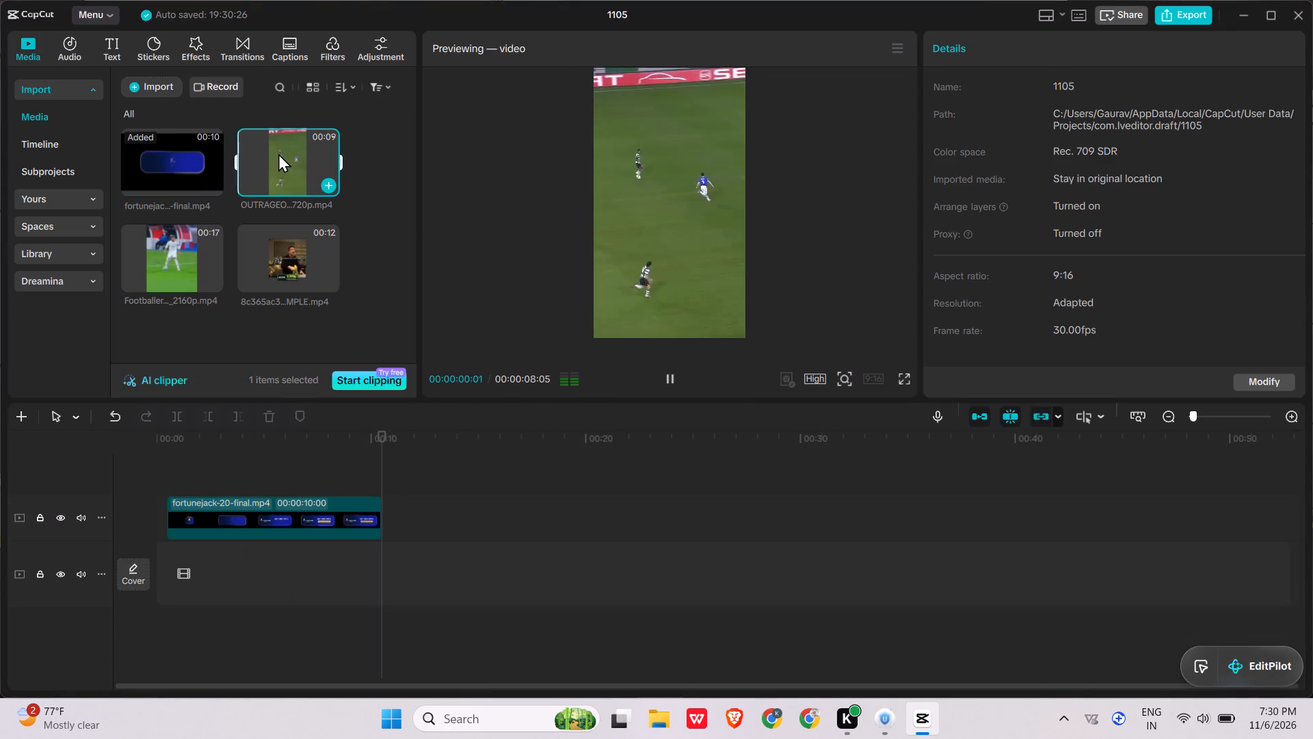
{"action": "key", "text": "BackSpace"}
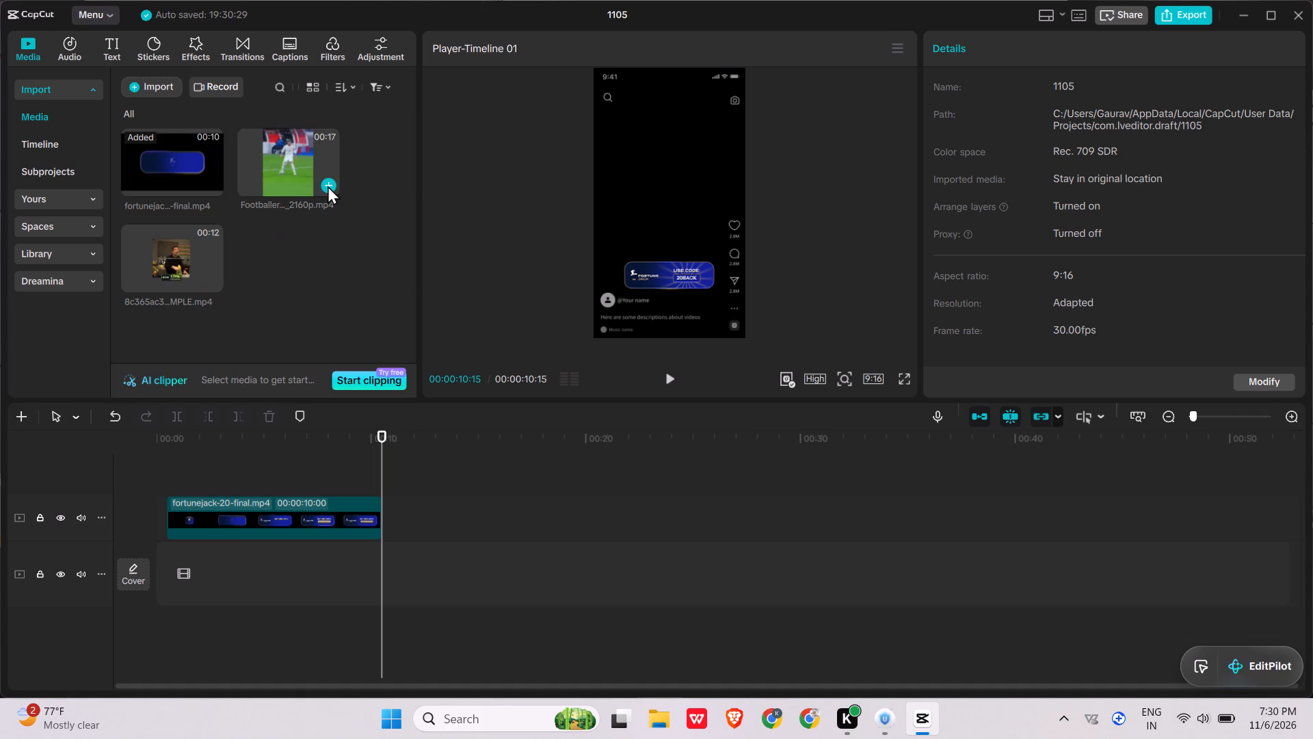
Add the Footballer Crashouts 2160p clip to the main track, starting at 00:00 beneath the FortuneJack banner.
{"action": "left_click", "coordinate": [328, 185]}
{"action": "left_click_drag", "start_coordinate": [302, 572], "coordinate": [218, 569]}
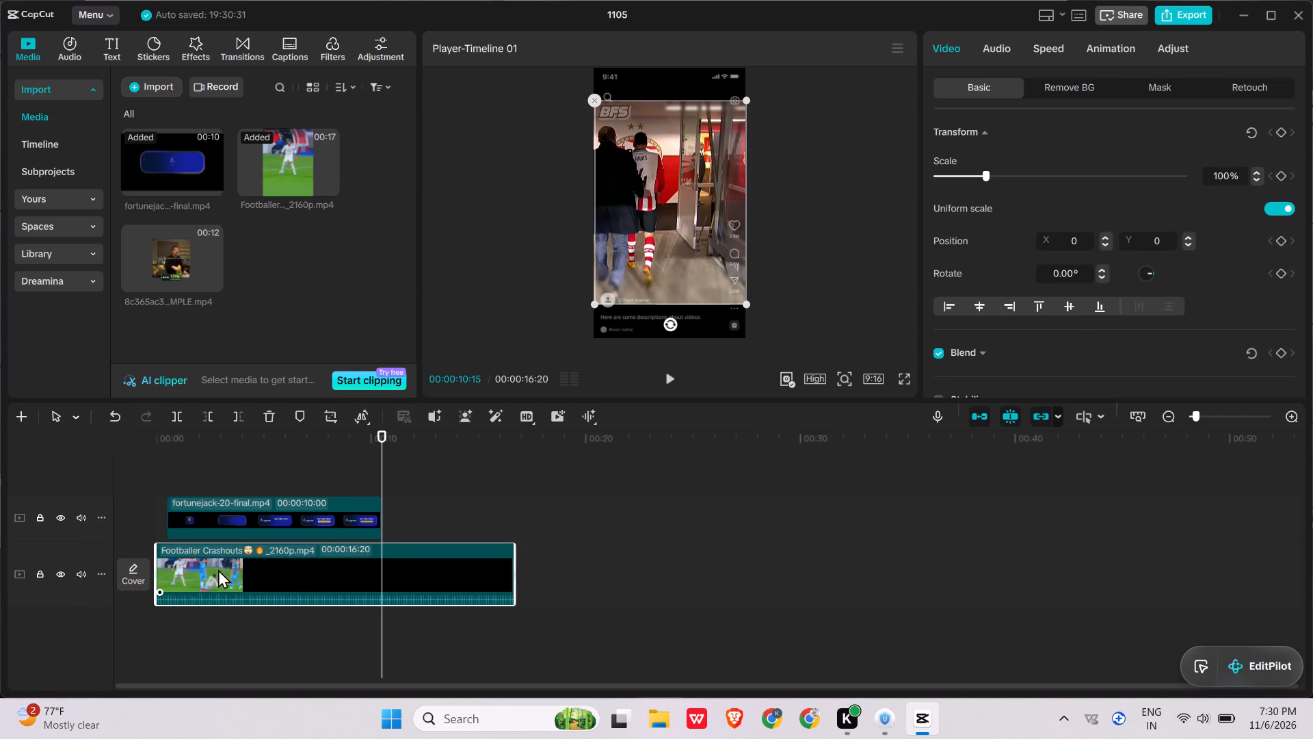
Paste a copy of the FortuneJack banner at 00:00:11:09 and trim its end to about 16 s, just before the football clip ends.
{"action": "left_click_drag", "start_coordinate": [253, 519], "coordinate": [246, 519]}
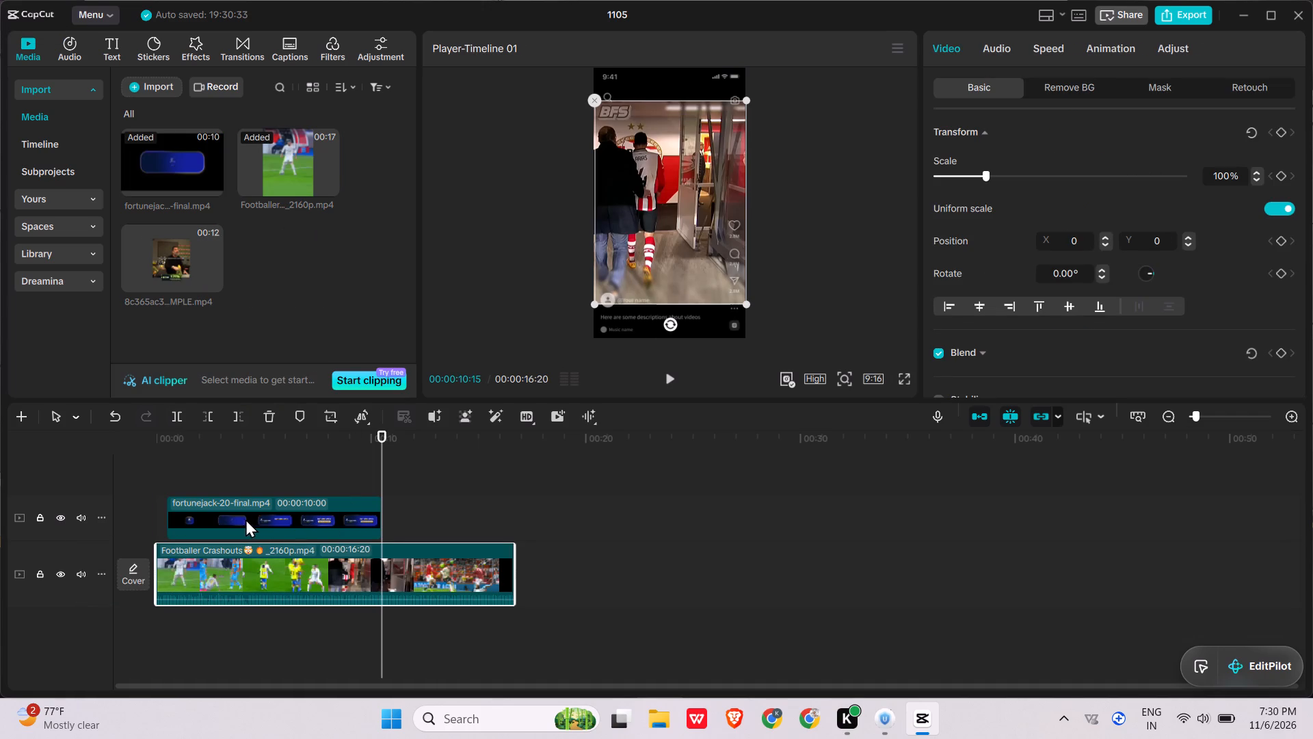
{"action": "left_click_drag", "start_coordinate": [246, 519], "coordinate": [244, 519]}
{"action": "left_click_drag", "start_coordinate": [244, 519], "coordinate": [258, 519]}
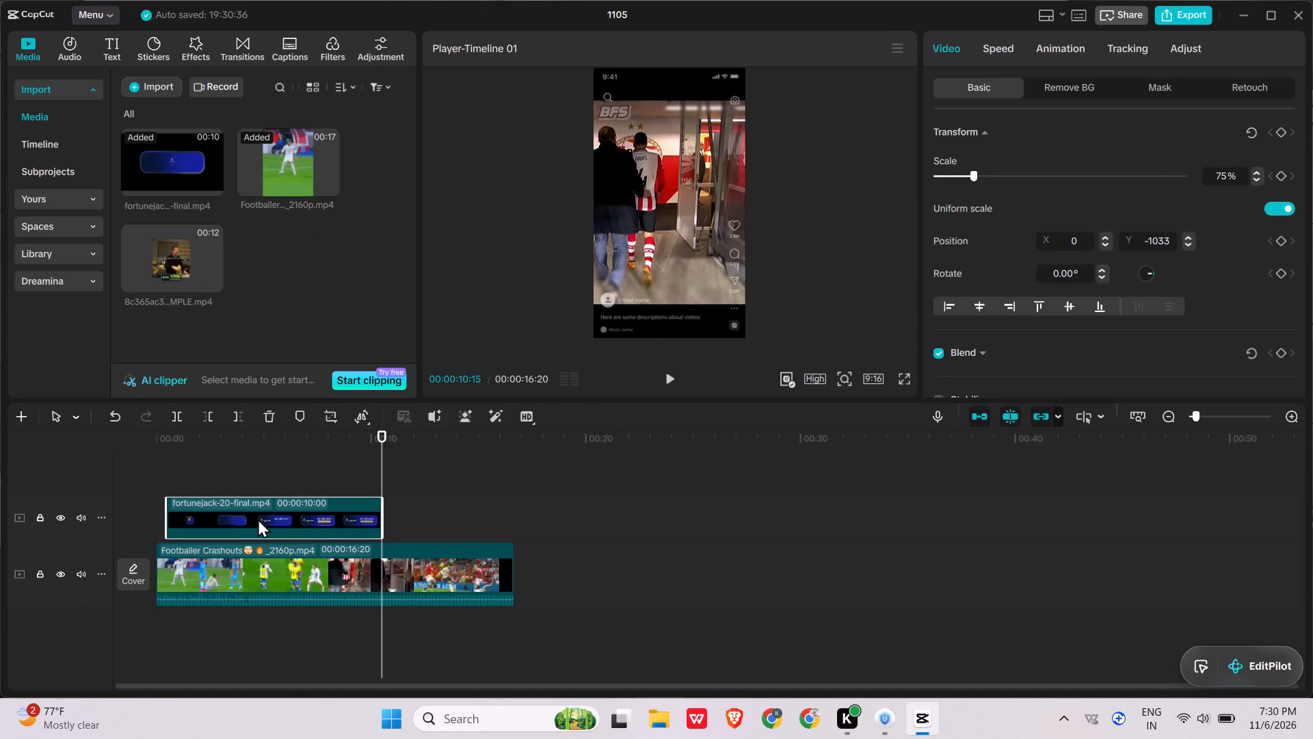
{"action": "key", "text": "ctrl+c"}
{"action": "left_click_drag", "start_coordinate": [382, 434], "coordinate": [421, 434], "text": "ctrl"}
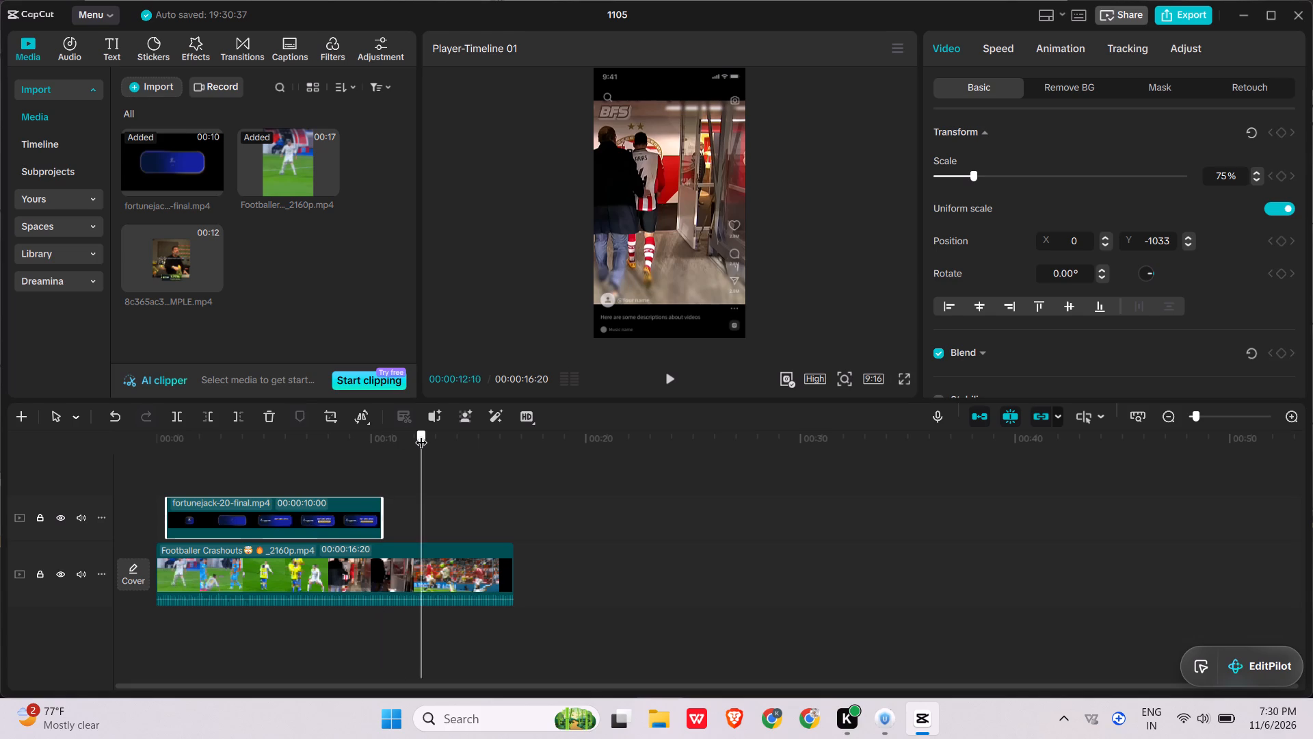
{"action": "left_click_drag", "start_coordinate": [421, 434], "coordinate": [399, 433], "text": "ctrl"}
{"action": "key", "text": "ctrl+v"}
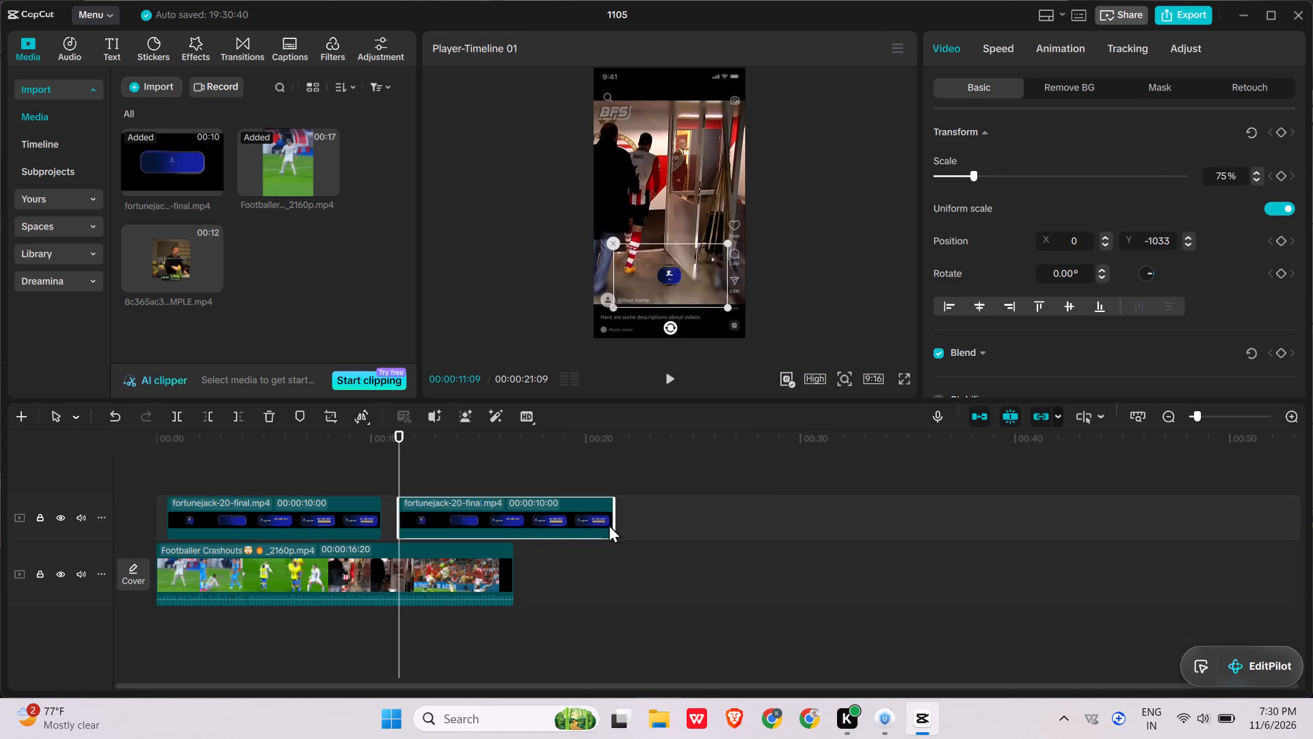
{"action": "left_click_drag", "start_coordinate": [614, 526], "coordinate": [496, 515]}
Play back the Footballer Crashouts video with both banners from the start, mostly in full screen, to check it.
{"action": "key", "text": "space"}
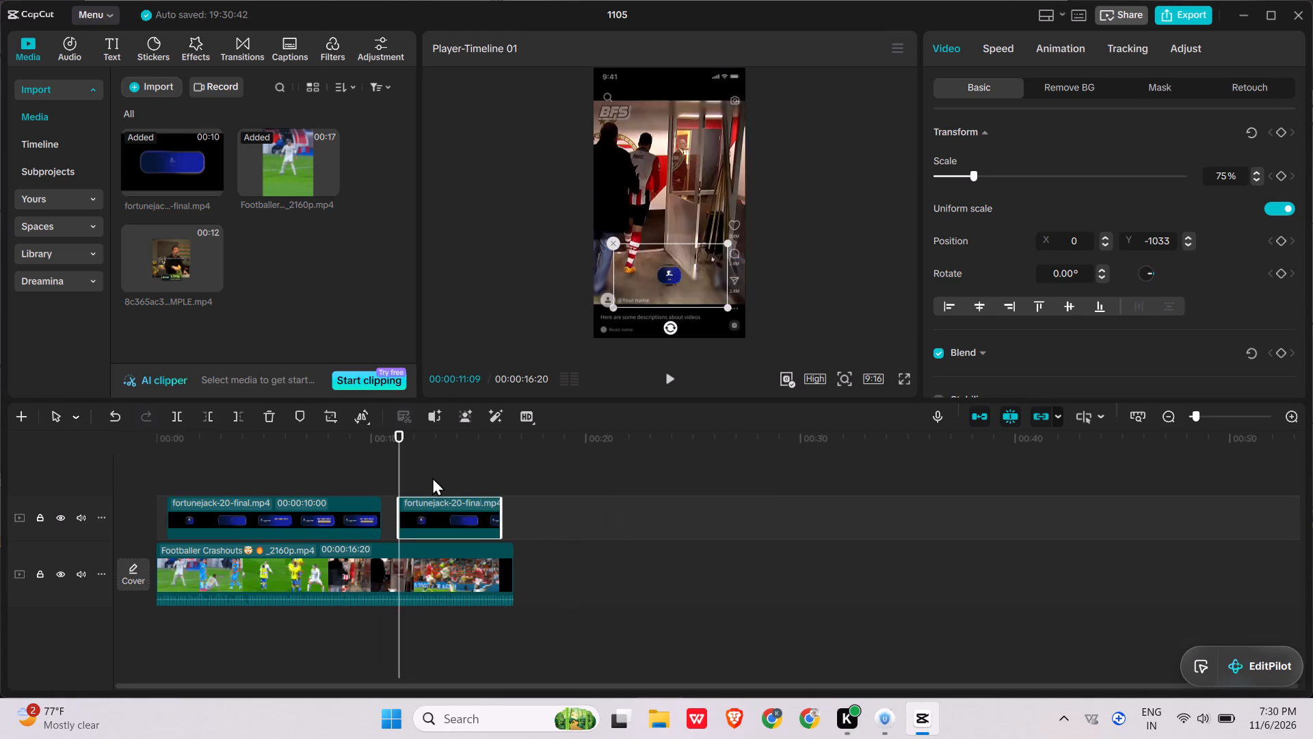
{"action": "left_click_drag", "start_coordinate": [167, 442], "coordinate": [137, 441]}
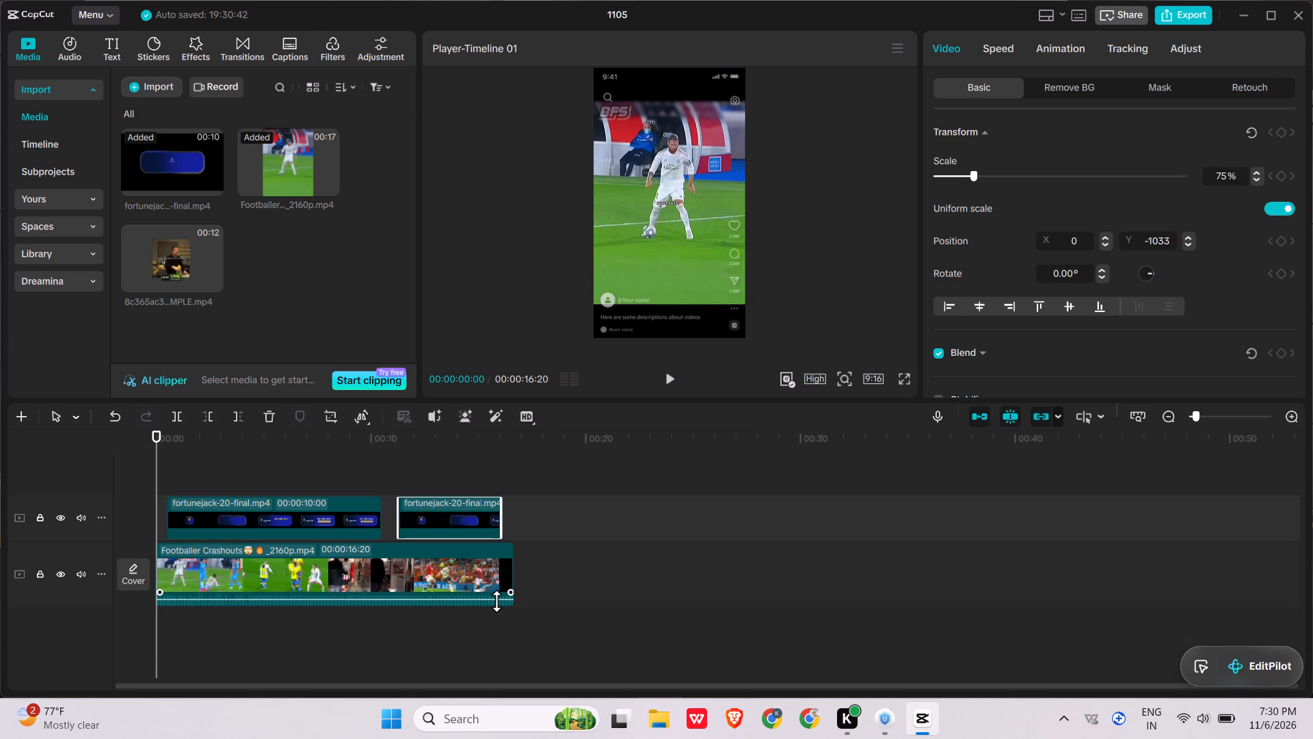
{"action": "key", "text": "space"}
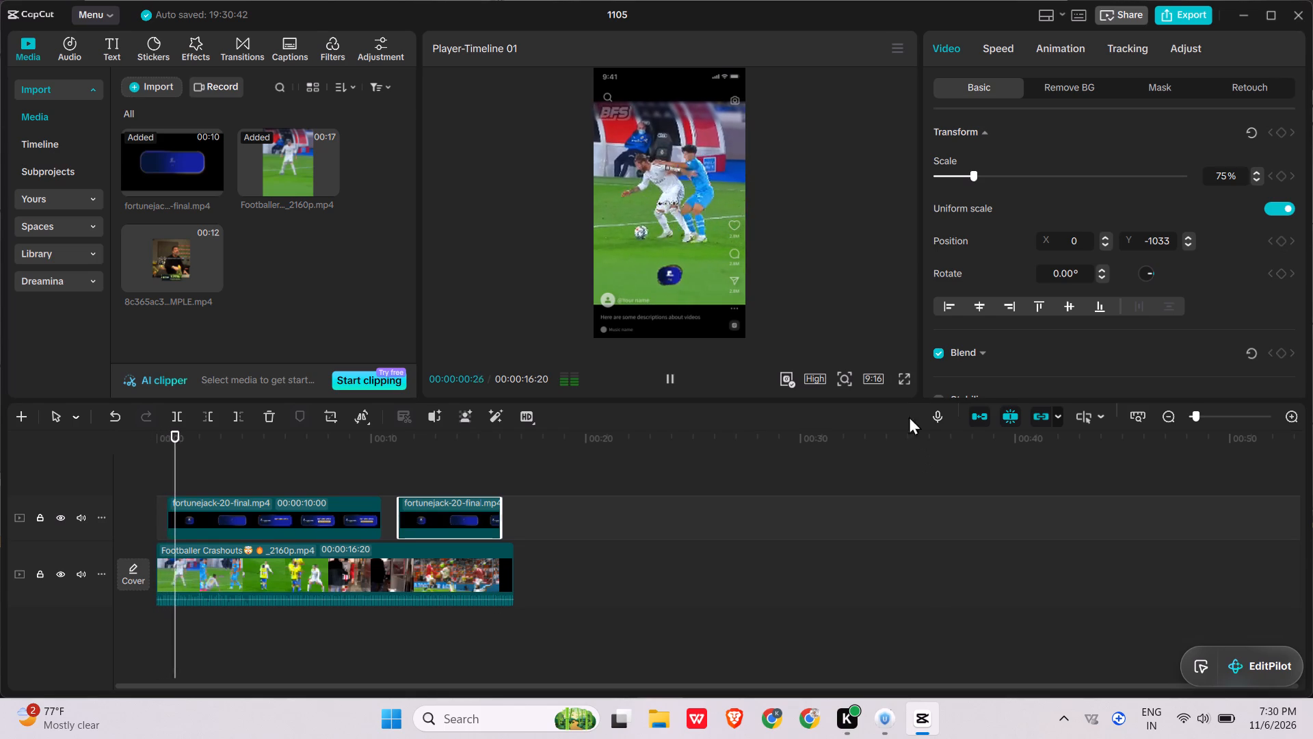
{"action": "left_click", "coordinate": [893, 374]}
{"action": "left_click", "coordinate": [900, 377]}
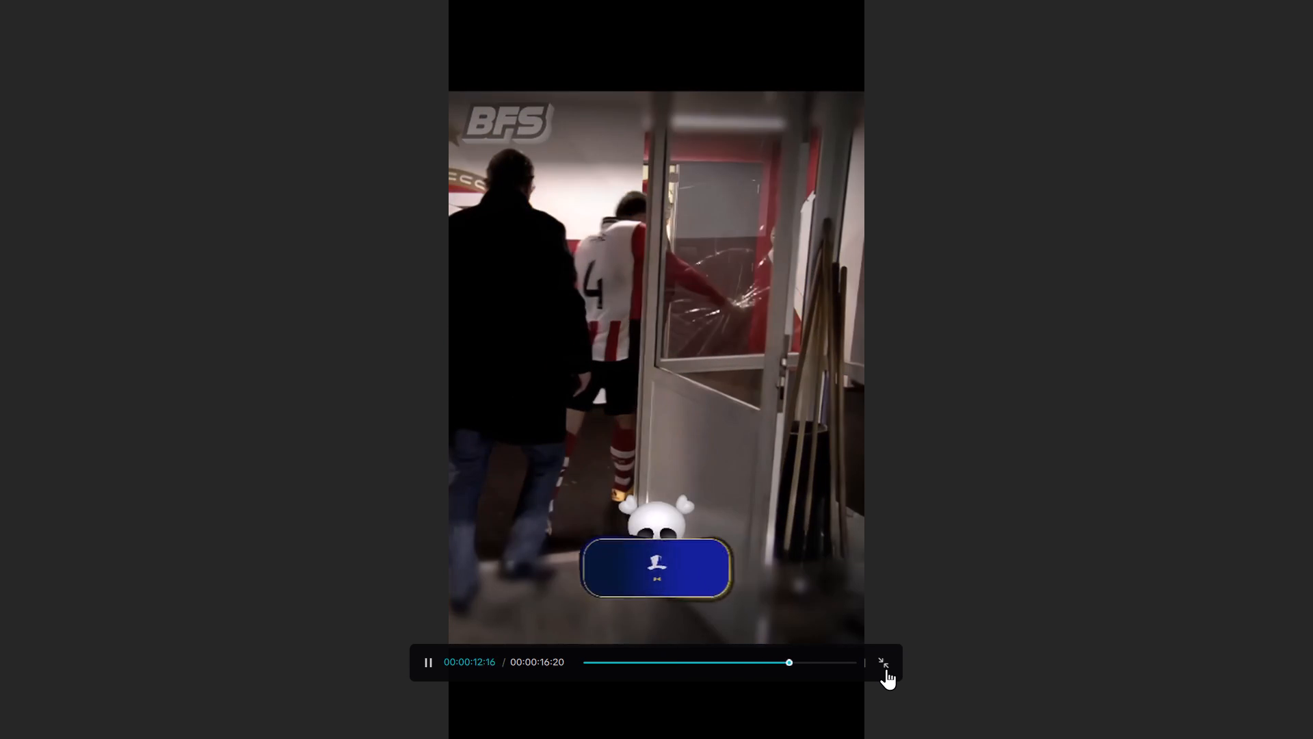
{"action": "left_click", "coordinate": [886, 669]}
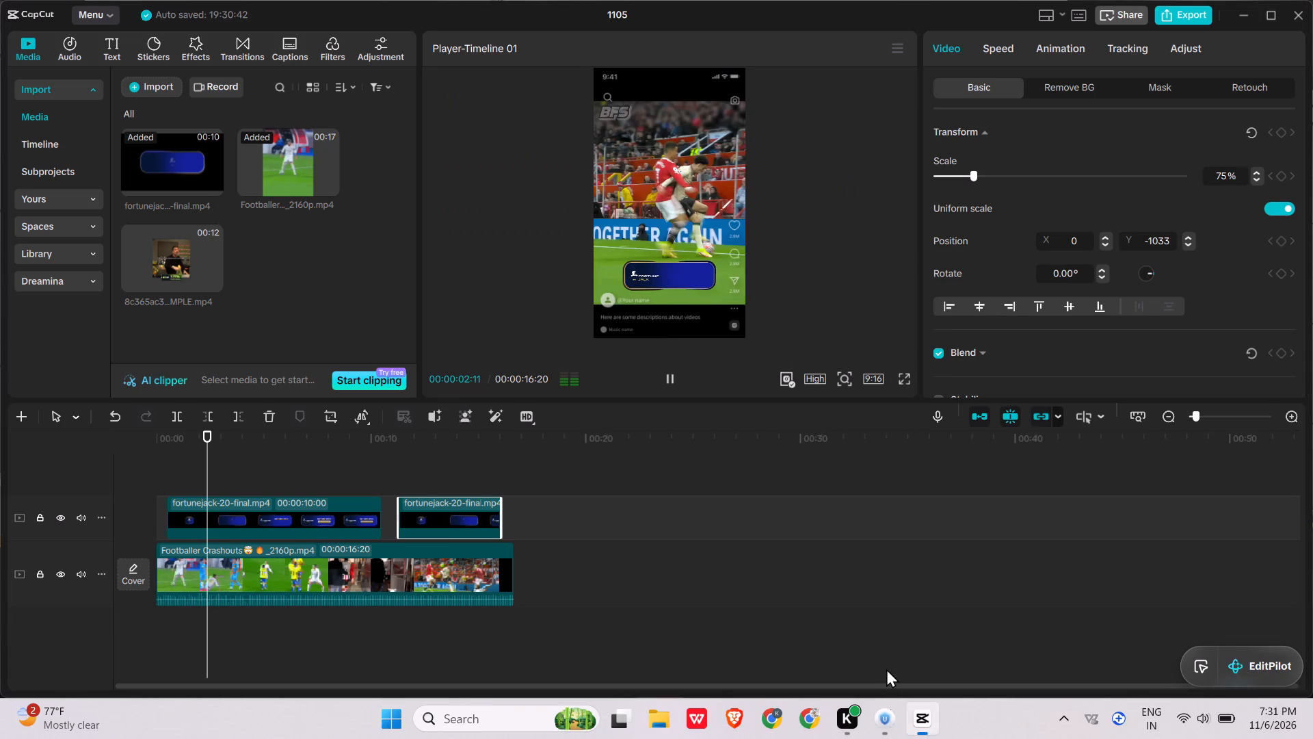
{"action": "key", "text": "space"}
Apply the 4K filter and stretch it over the whole Footballer Crashouts clip, from 00:00 to the clip's end.
{"action": "left_click", "coordinate": [332, 45]}
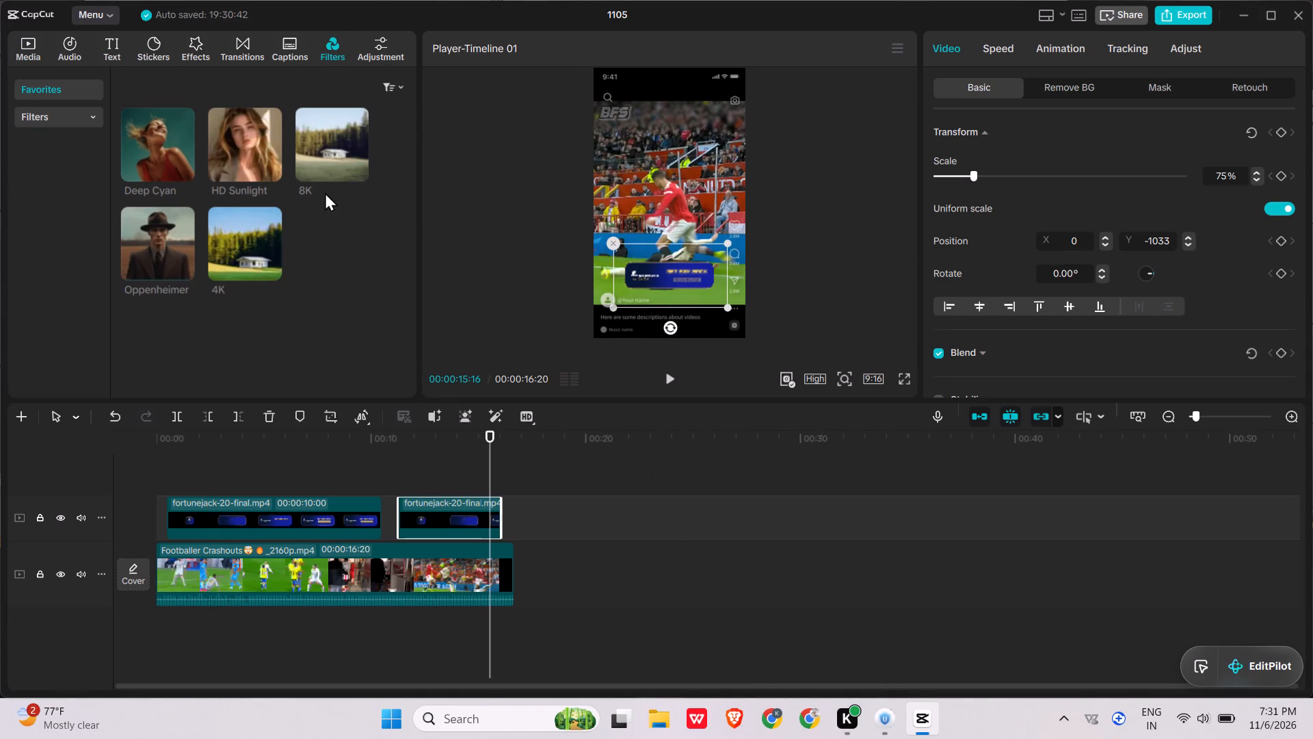
{"action": "left_click", "coordinate": [267, 267]}
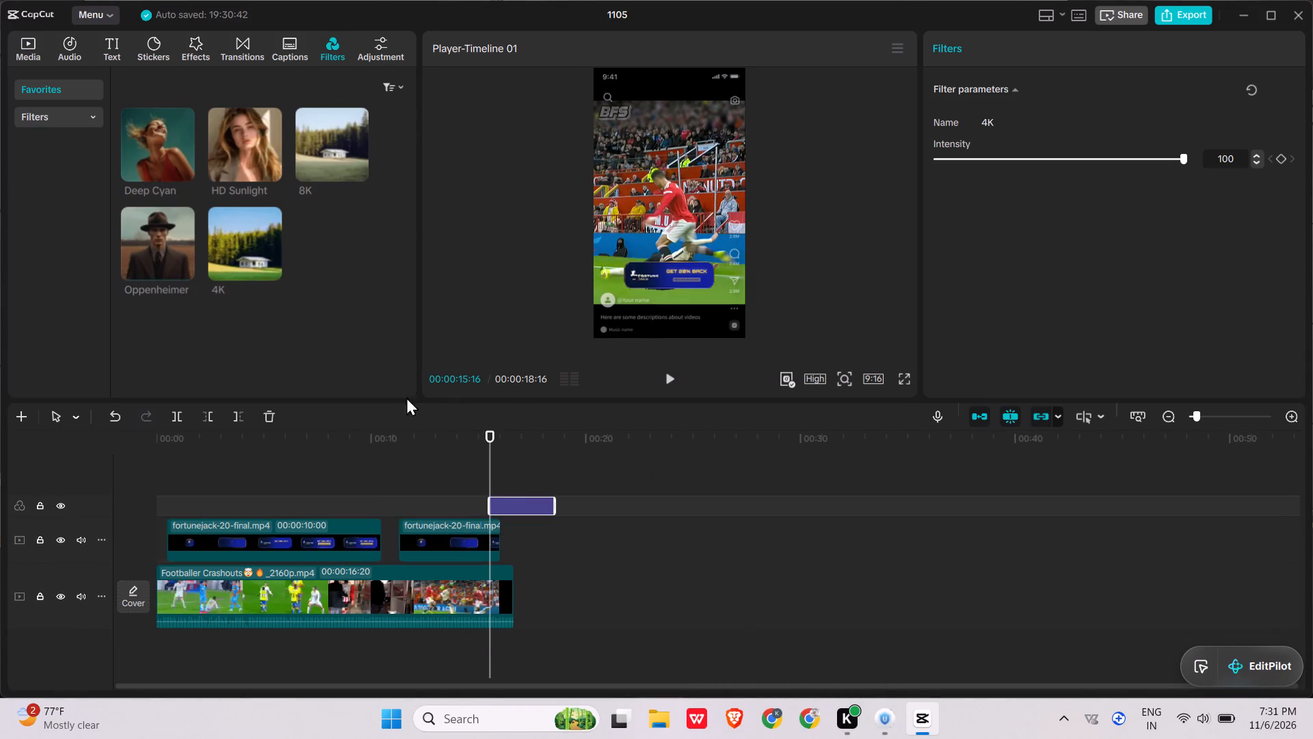
{"action": "left_click_drag", "start_coordinate": [491, 500], "coordinate": [110, 490]}
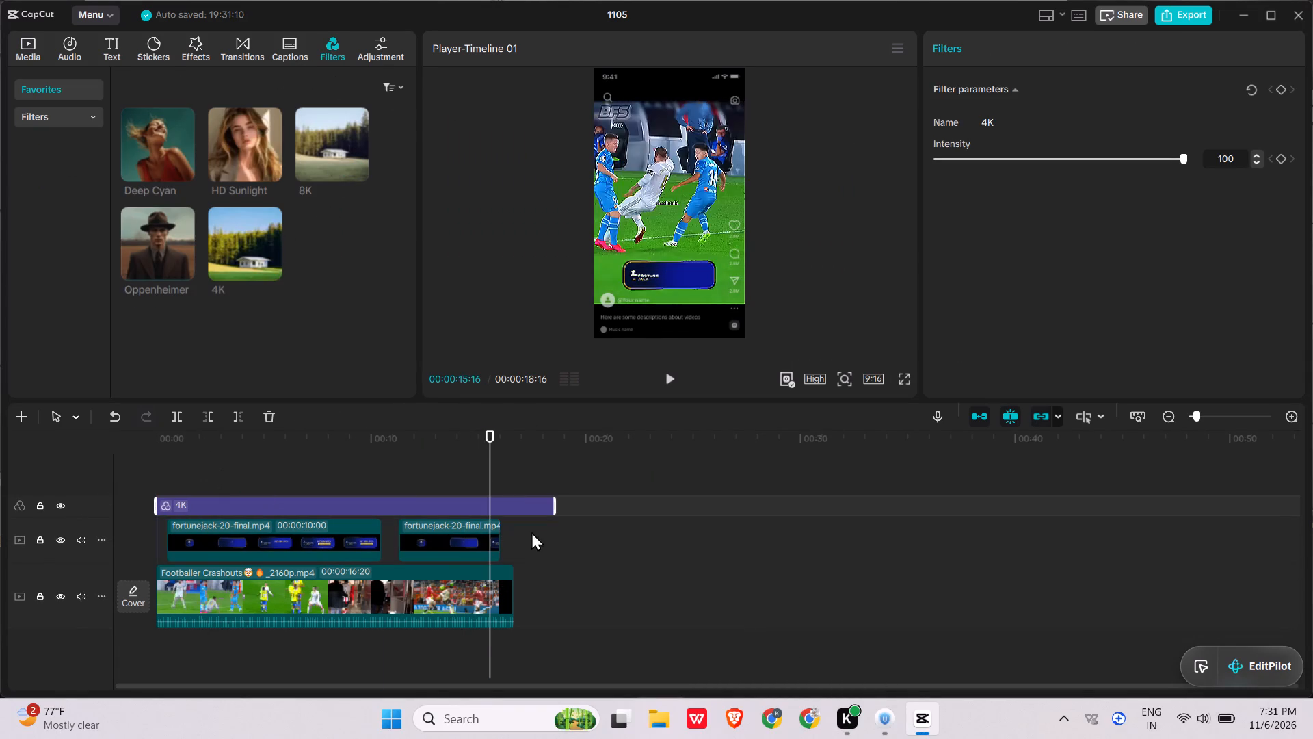
{"action": "left_click_drag", "start_coordinate": [555, 508], "coordinate": [502, 497]}
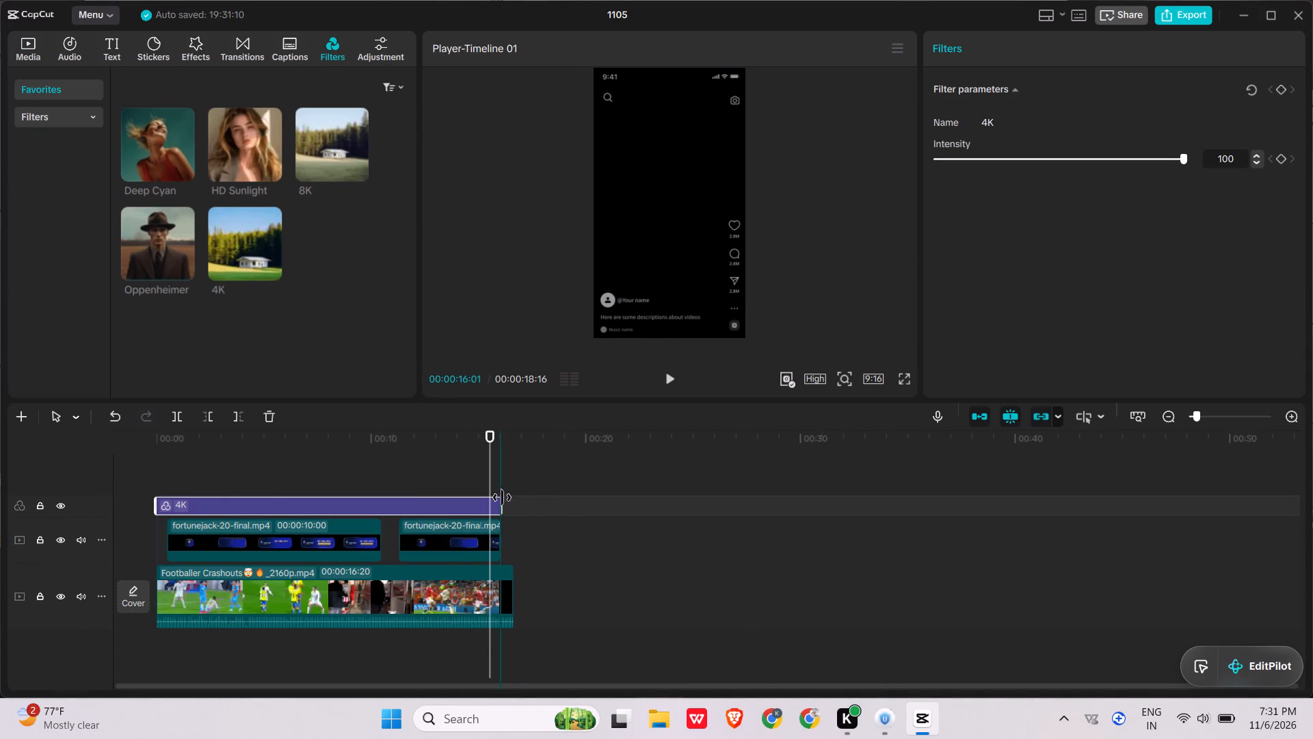
{"action": "left_click_drag", "start_coordinate": [502, 497], "coordinate": [514, 505]}
Export the video as 1105(14) in 1080P mp4 with the frame rate set to 60fps.
{"action": "left_click", "coordinate": [1194, 21]}
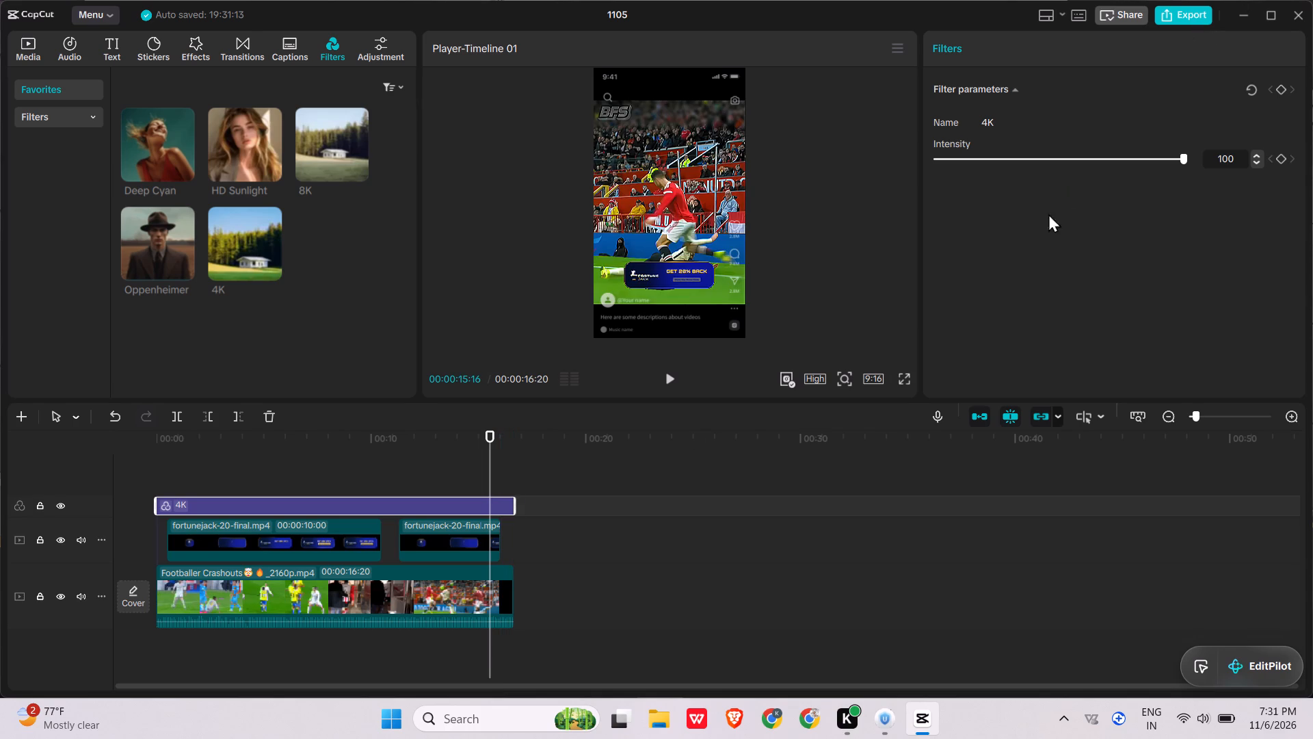
{"action": "left_click", "coordinate": [839, 395]}
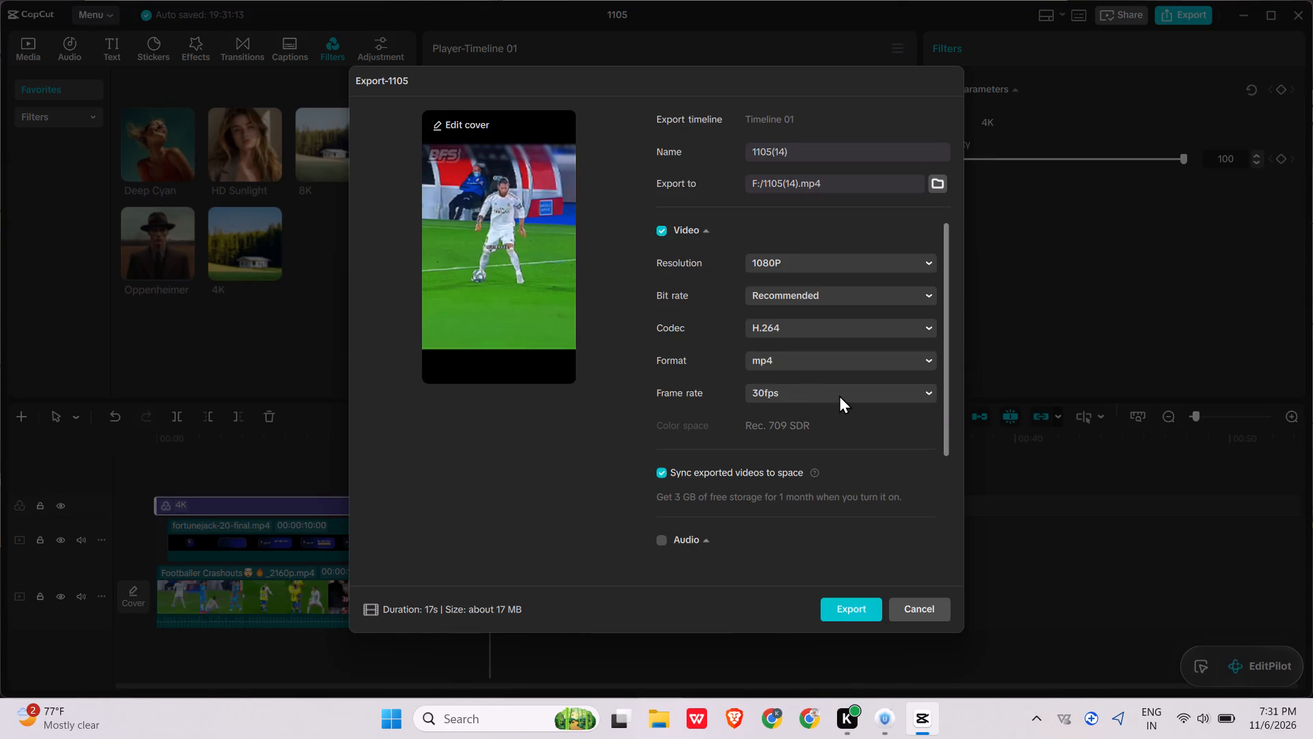
{"action": "left_click", "coordinate": [836, 587]}
{"action": "left_click", "coordinate": [857, 608]}
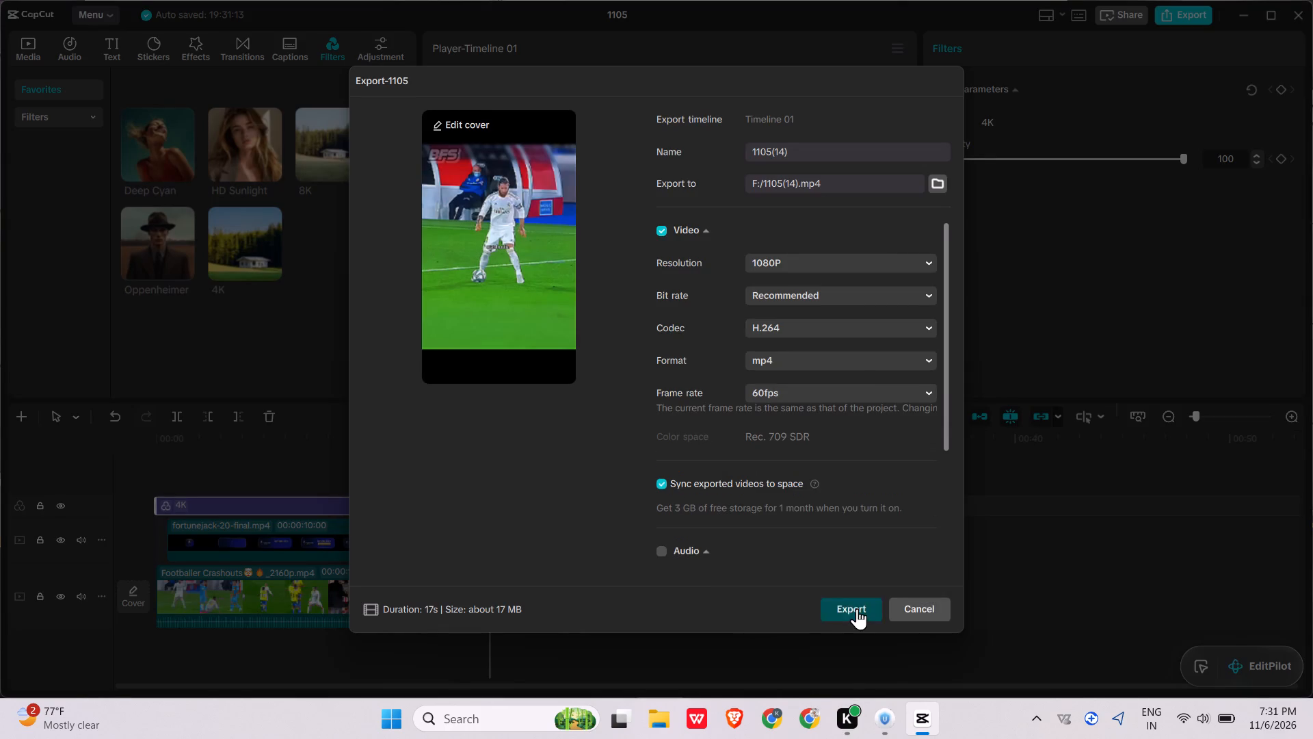
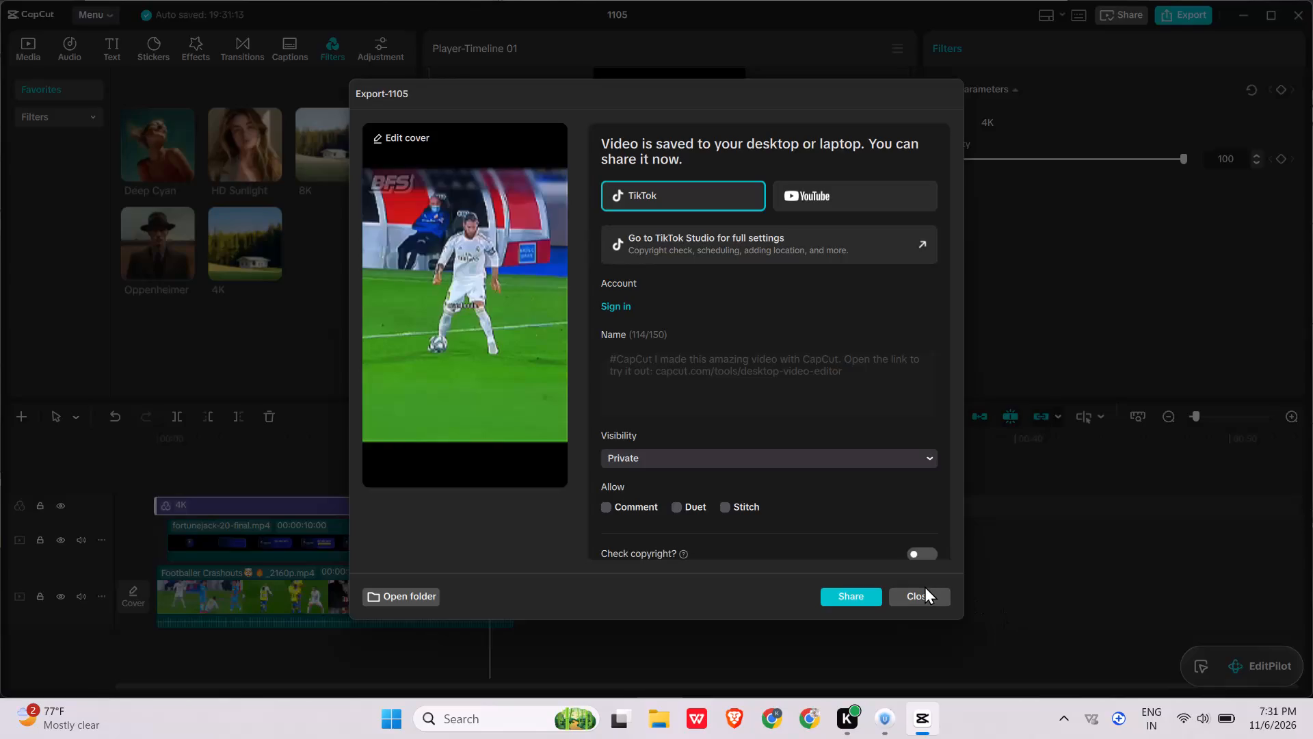
Close the finished export and delete the Footballer Crashouts clip from the main track, leaving the two FortuneJack banners.
{"action": "left_click", "coordinate": [924, 599]}
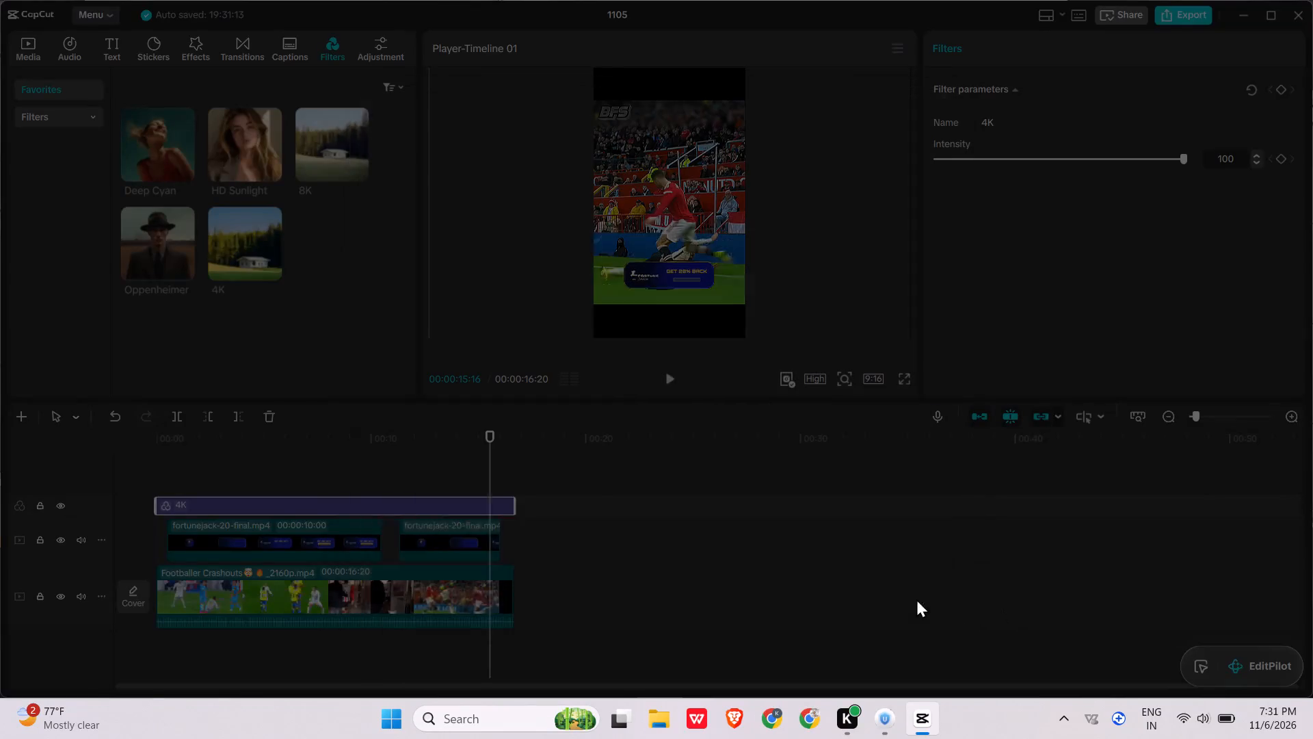
{"action": "left_click", "coordinate": [340, 600]}
{"action": "key", "text": "BackSpace"}
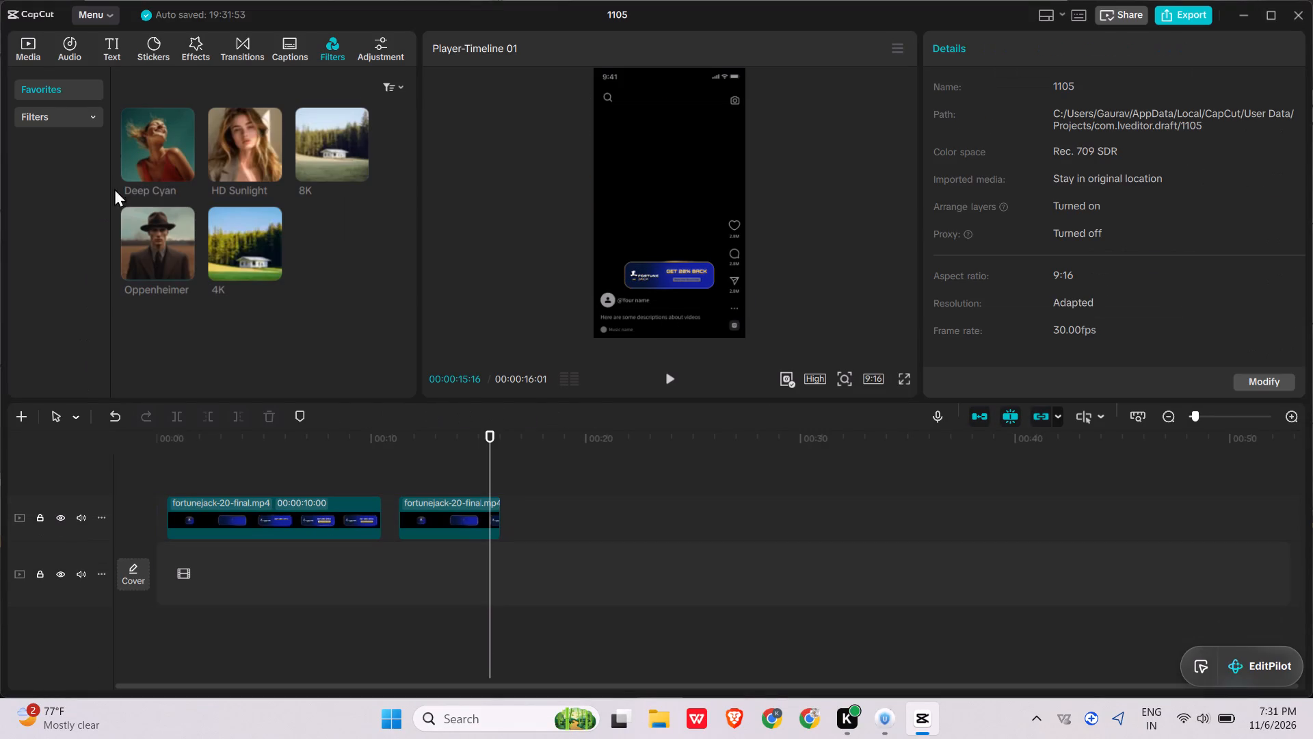
Remove the Footballer Crashouts and 8c365ac3 videos from the project's imported media, keeping only the fortunejack-20-final banner.
{"action": "left_click", "coordinate": [31, 52]}
{"action": "left_click", "coordinate": [248, 163]}
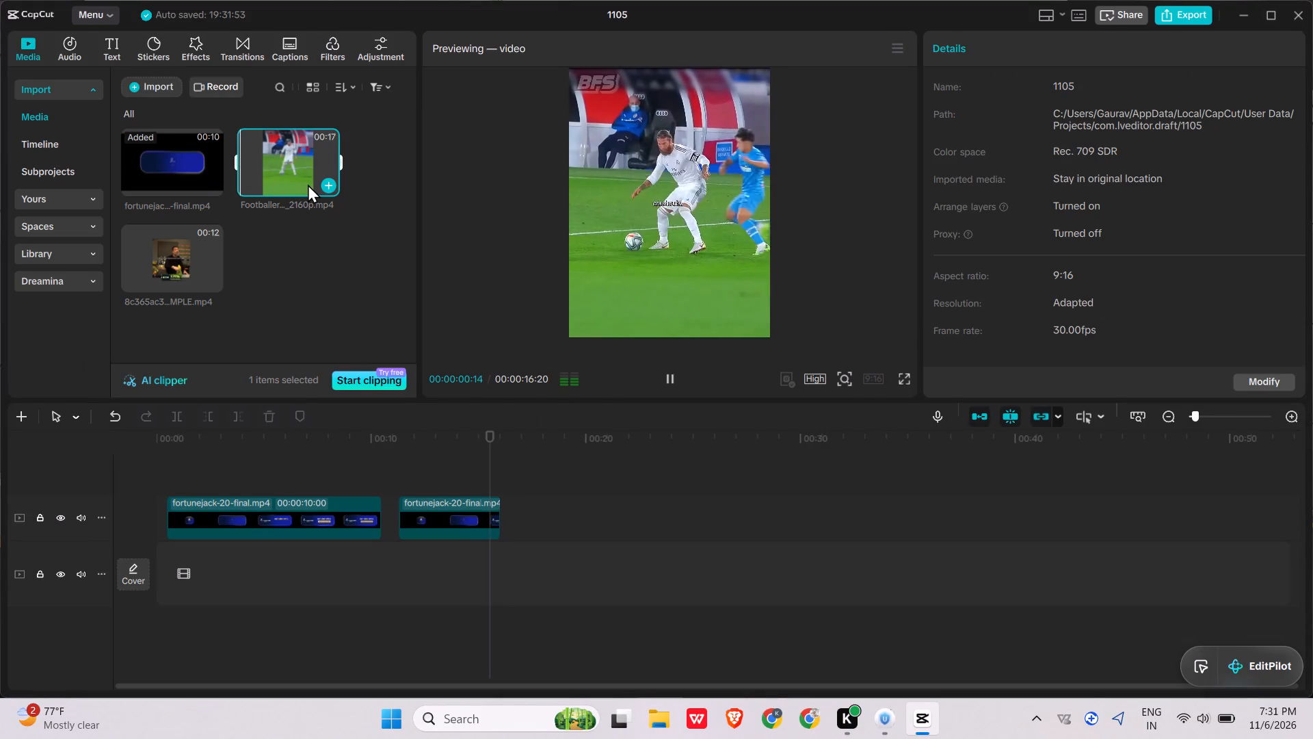
{"action": "key", "text": "BackSpace"}
{"action": "left_click", "coordinate": [176, 242]}
{"action": "left_click", "coordinate": [264, 172]}
{"action": "key", "text": "BackSpace"}
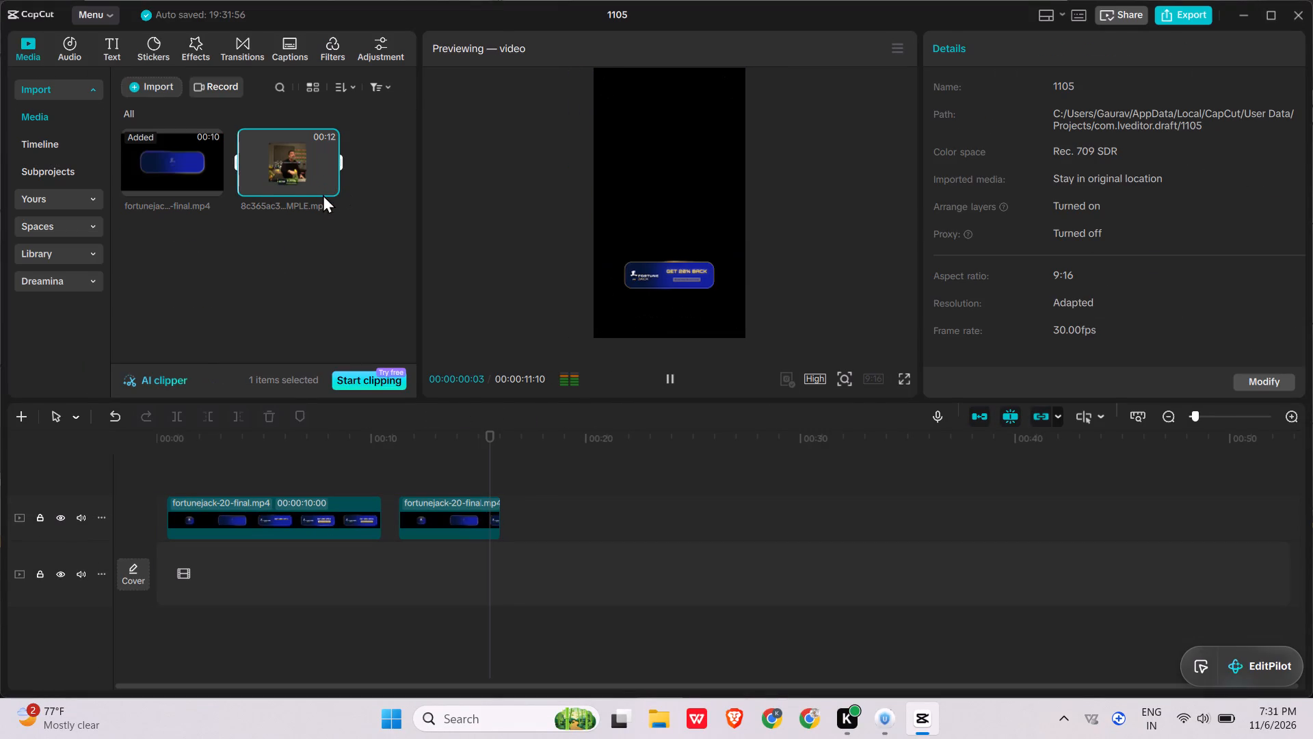
Import the NEVER FORGET PRIME JACKSON 2160p video from Downloads and add it to the main track beneath the banners.
{"action": "left_click", "coordinate": [155, 83]}
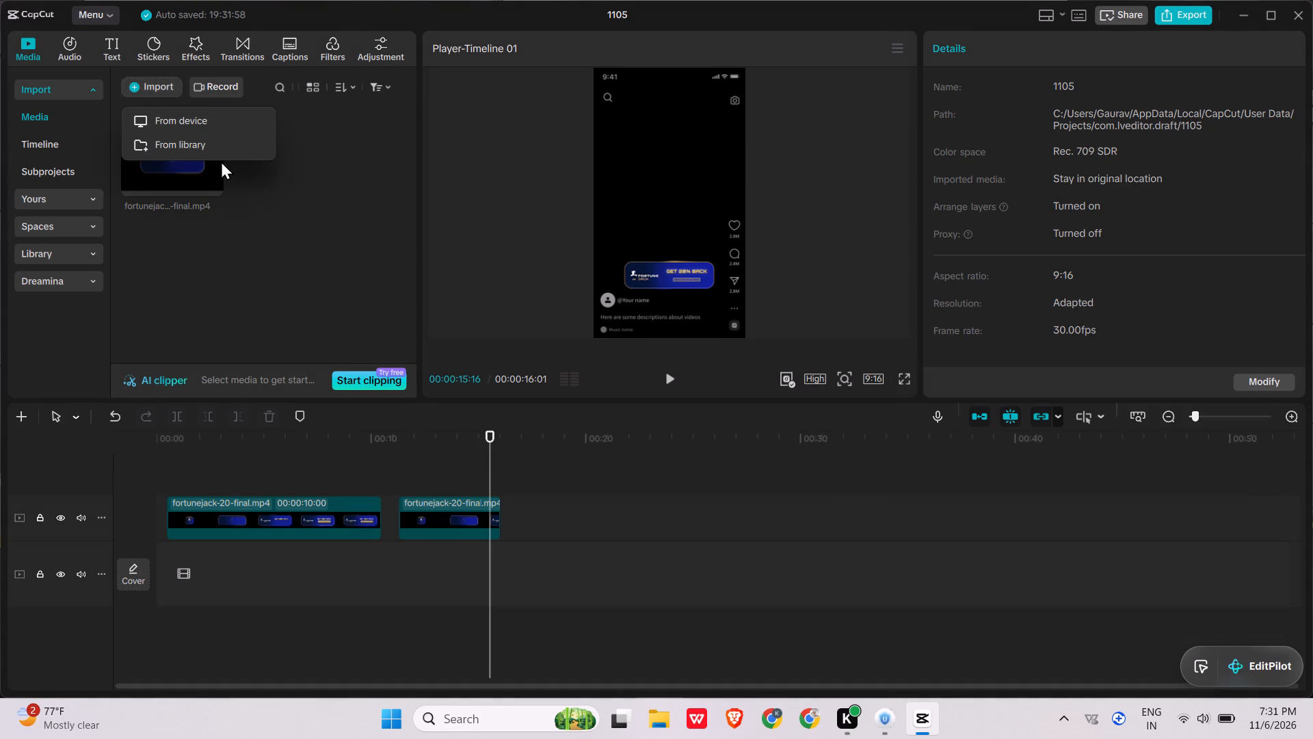
{"action": "left_click", "coordinate": [208, 122]}
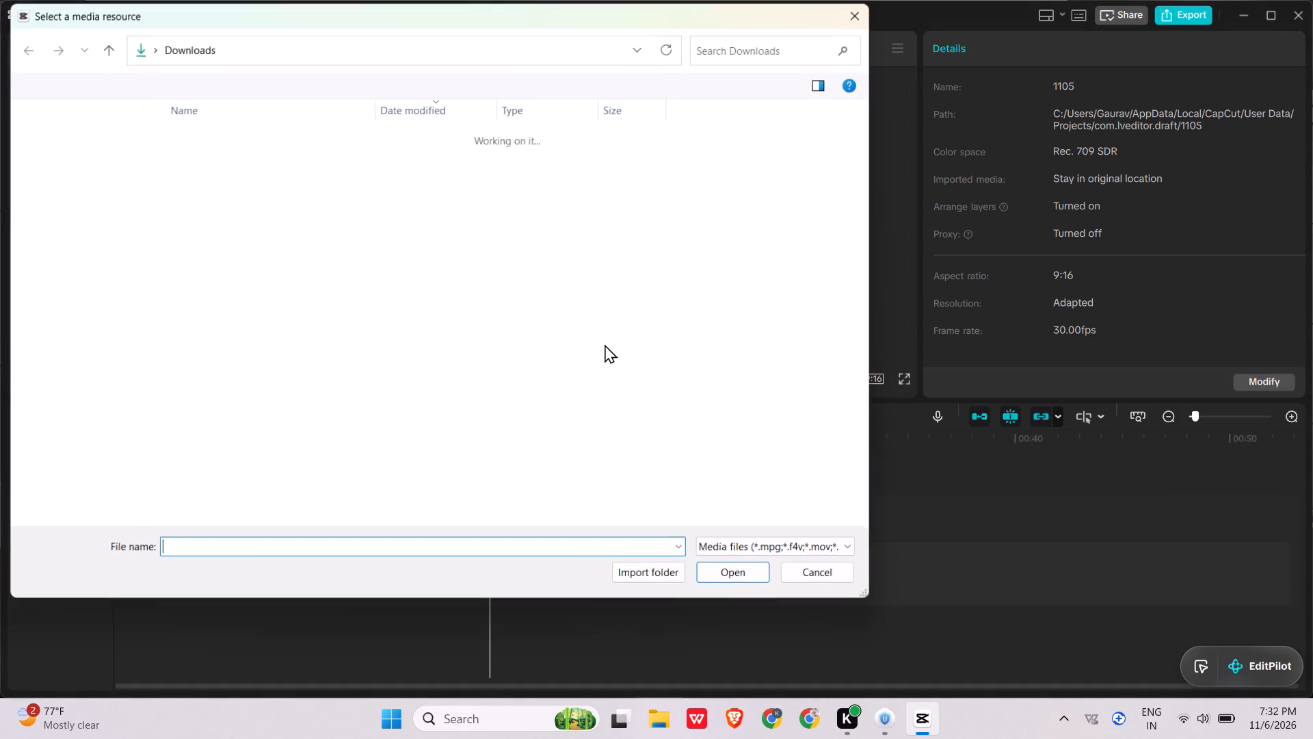
{"action": "scroll", "coordinate": [449, 452], "scroll_direction": "down", "scroll_amount": 1}
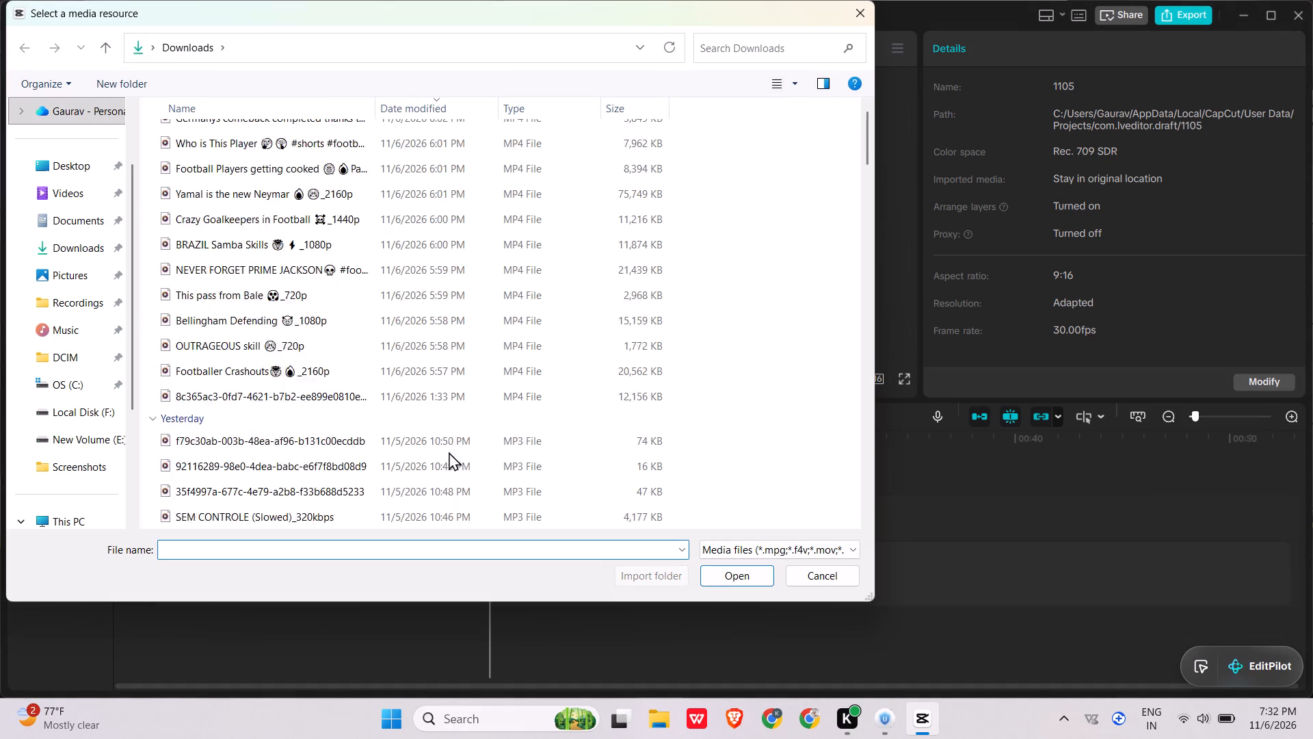
{"action": "scroll", "coordinate": [449, 452], "scroll_direction": "down", "scroll_amount": 1}
{"action": "scroll", "coordinate": [637, 409], "scroll_direction": "down", "scroll_amount": 1}
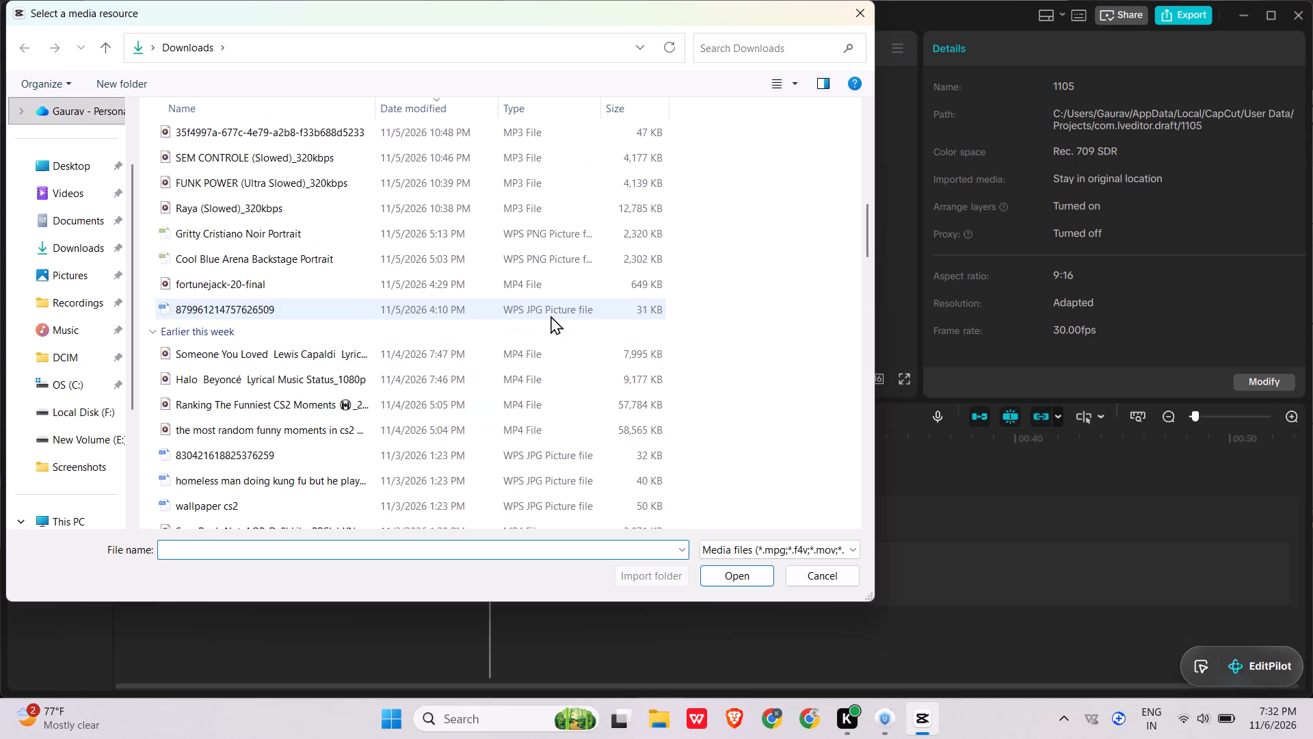
{"action": "scroll", "coordinate": [551, 315], "scroll_direction": "down", "scroll_amount": 1}
{"action": "scroll", "coordinate": [499, 266], "scroll_direction": "up", "scroll_amount": 1}
{"action": "scroll", "coordinate": [566, 373], "scroll_direction": "up", "scroll_amount": 1}
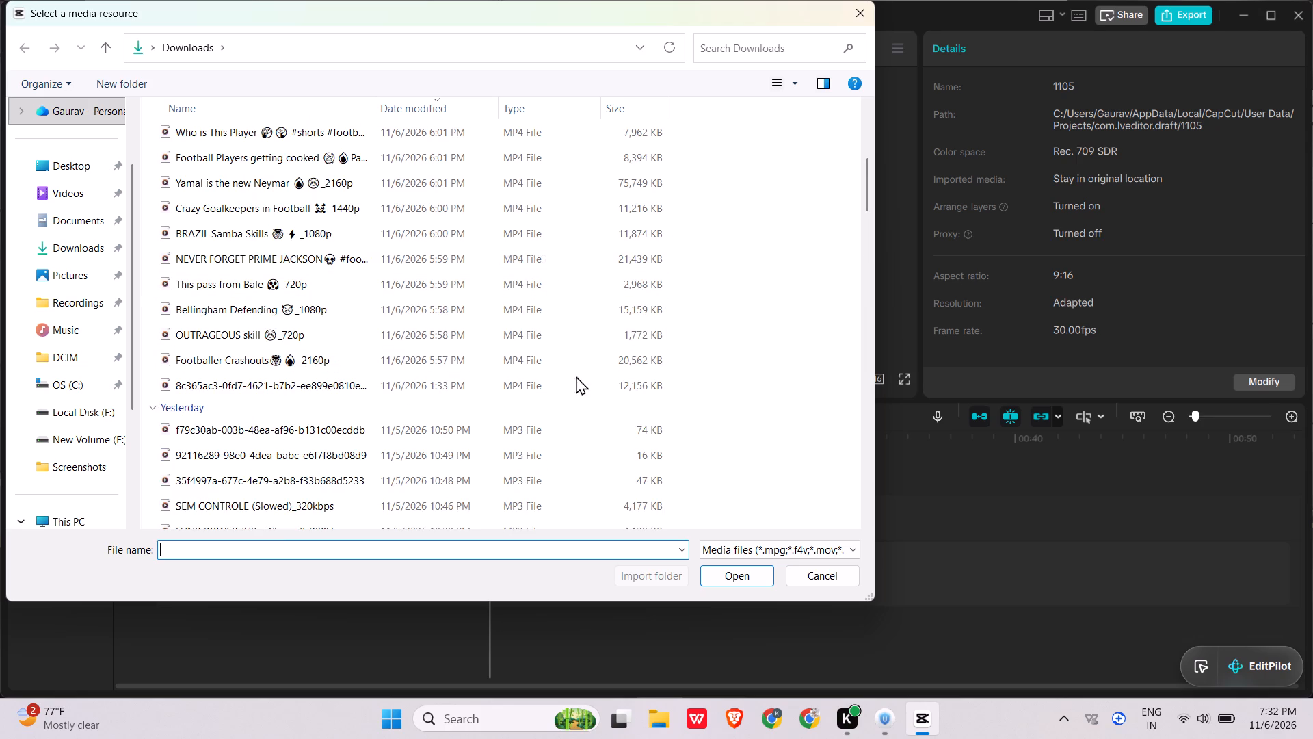
{"action": "scroll", "coordinate": [691, 391], "scroll_direction": "up", "scroll_amount": 1}
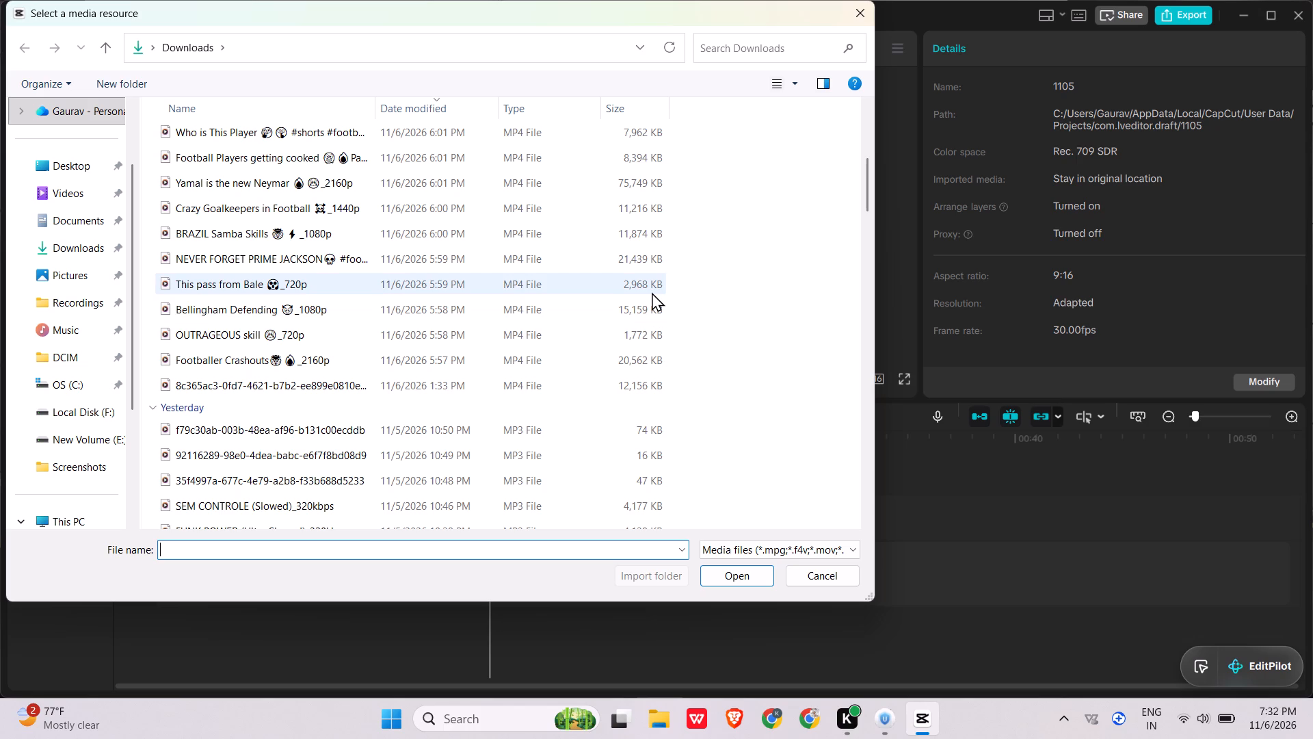
{"action": "left_click_drag", "start_coordinate": [715, 252], "coordinate": [654, 259]}
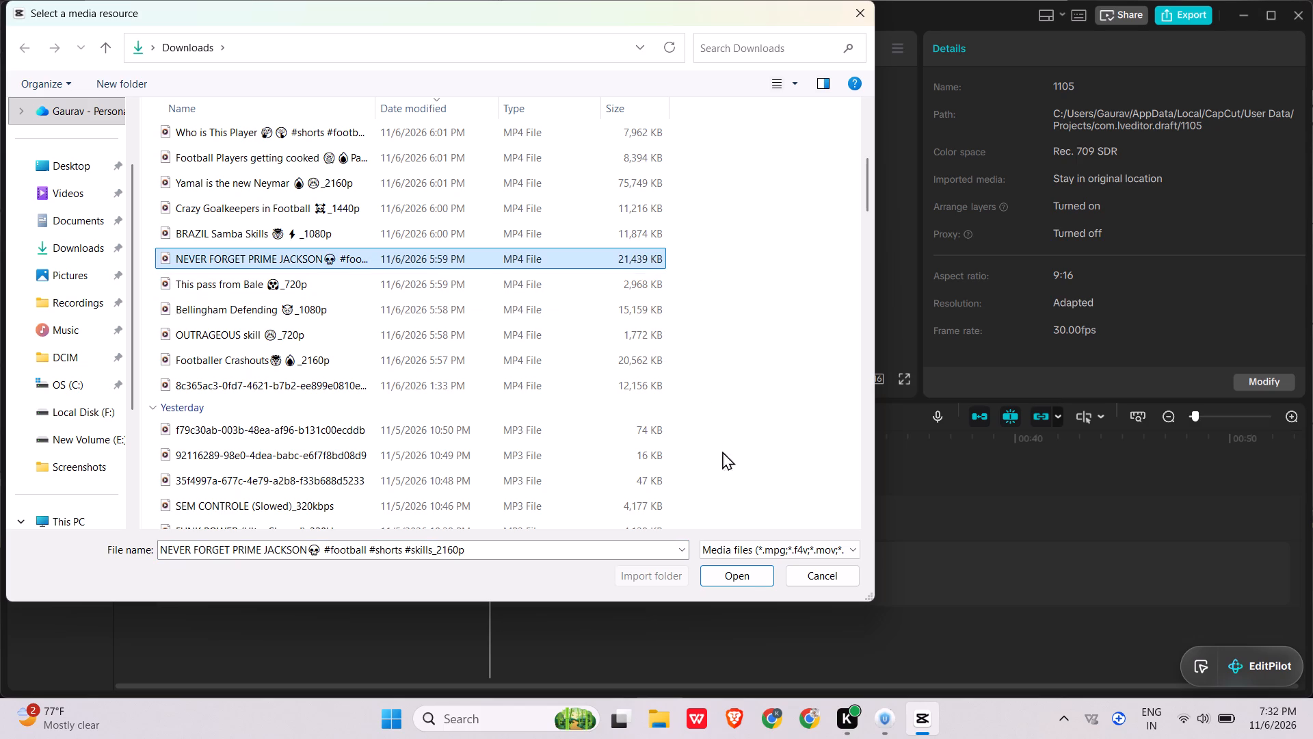
{"action": "left_click", "coordinate": [749, 579]}
{"action": "scroll", "coordinate": [667, 577], "scroll_direction": "up", "scroll_amount": 1}
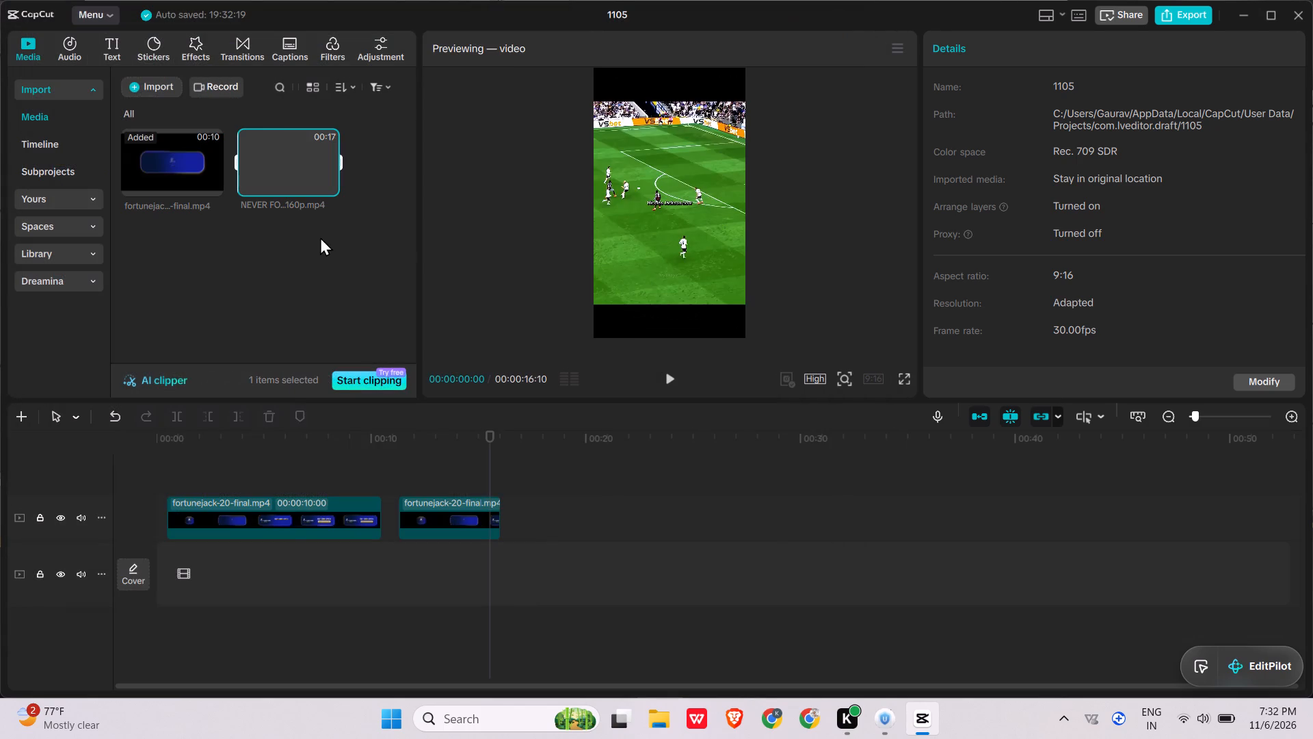
{"action": "left_click", "coordinate": [331, 187]}
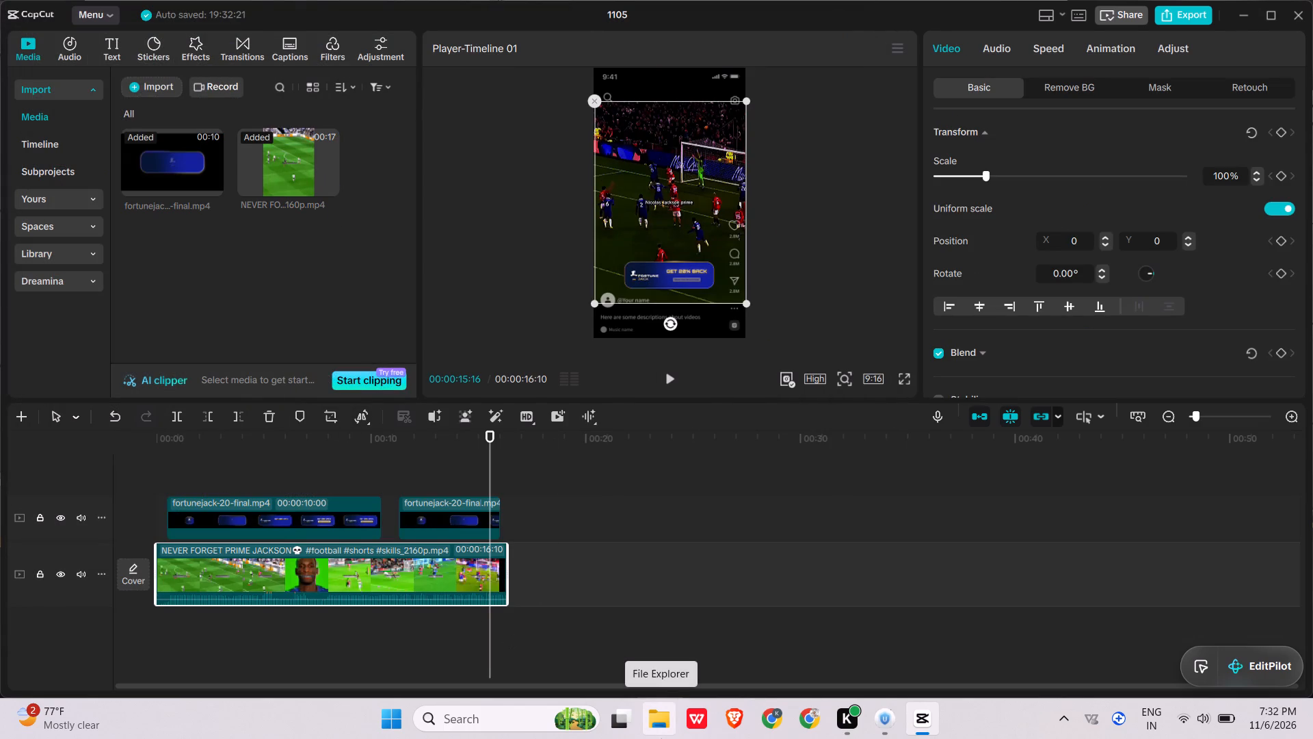
Play back the NEVER FORGET PRIME JACKSON video with both banners from the start in full screen to check it.
{"action": "left_click", "coordinate": [905, 380]}
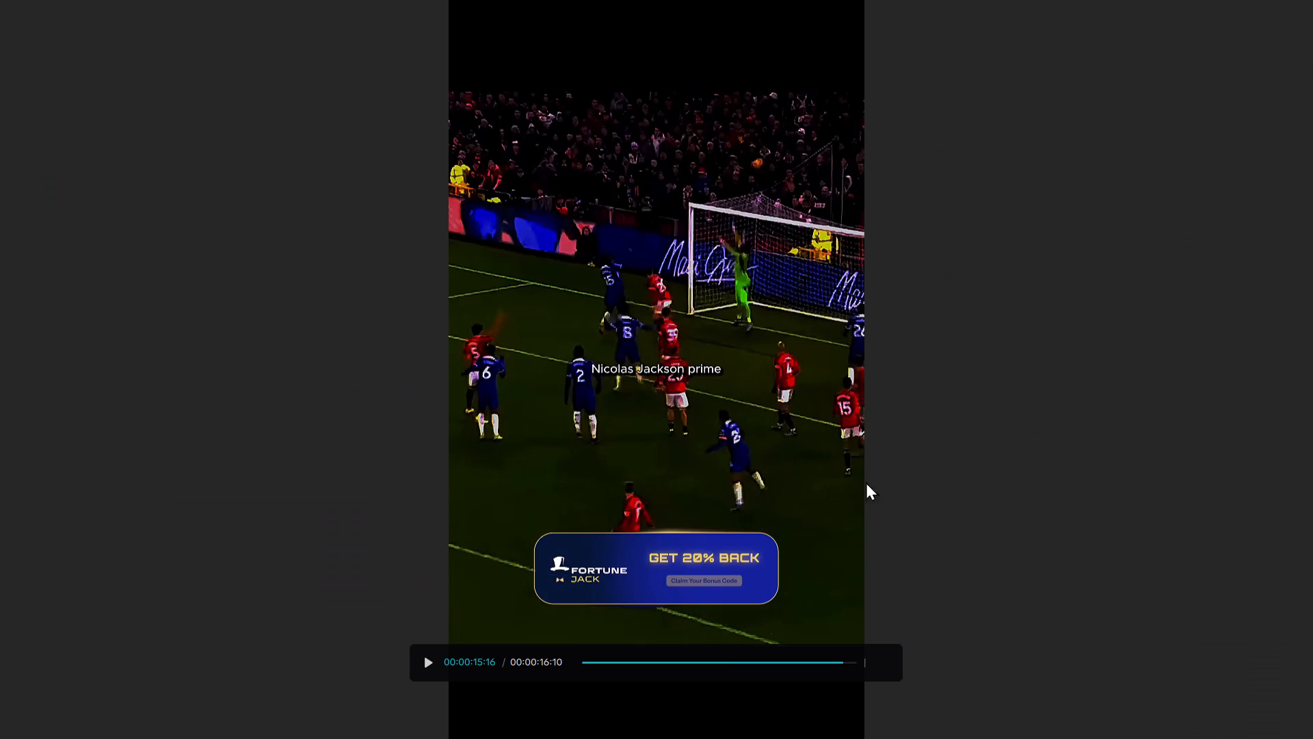
{"action": "left_click_drag", "start_coordinate": [598, 669], "coordinate": [579, 662]}
{"action": "left_click", "coordinate": [580, 658]}
{"action": "left_click", "coordinate": [584, 660]}
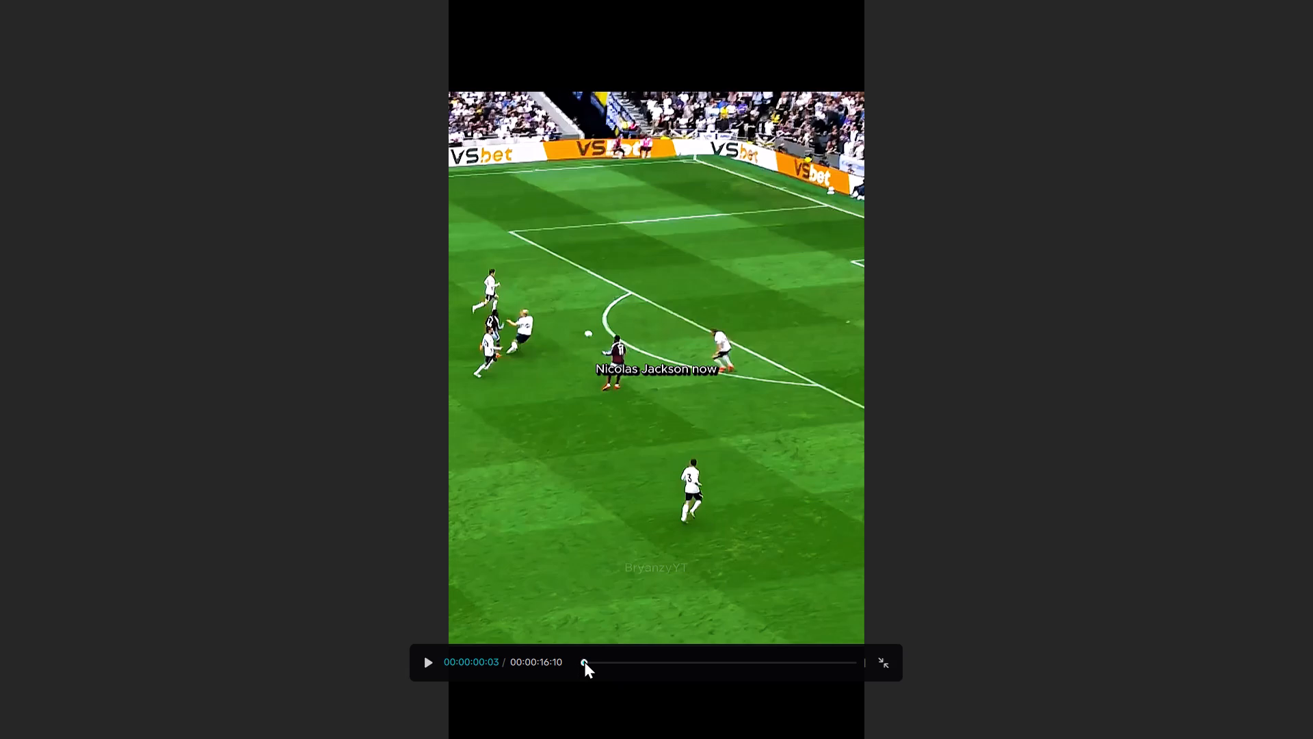
{"action": "key", "text": "space"}
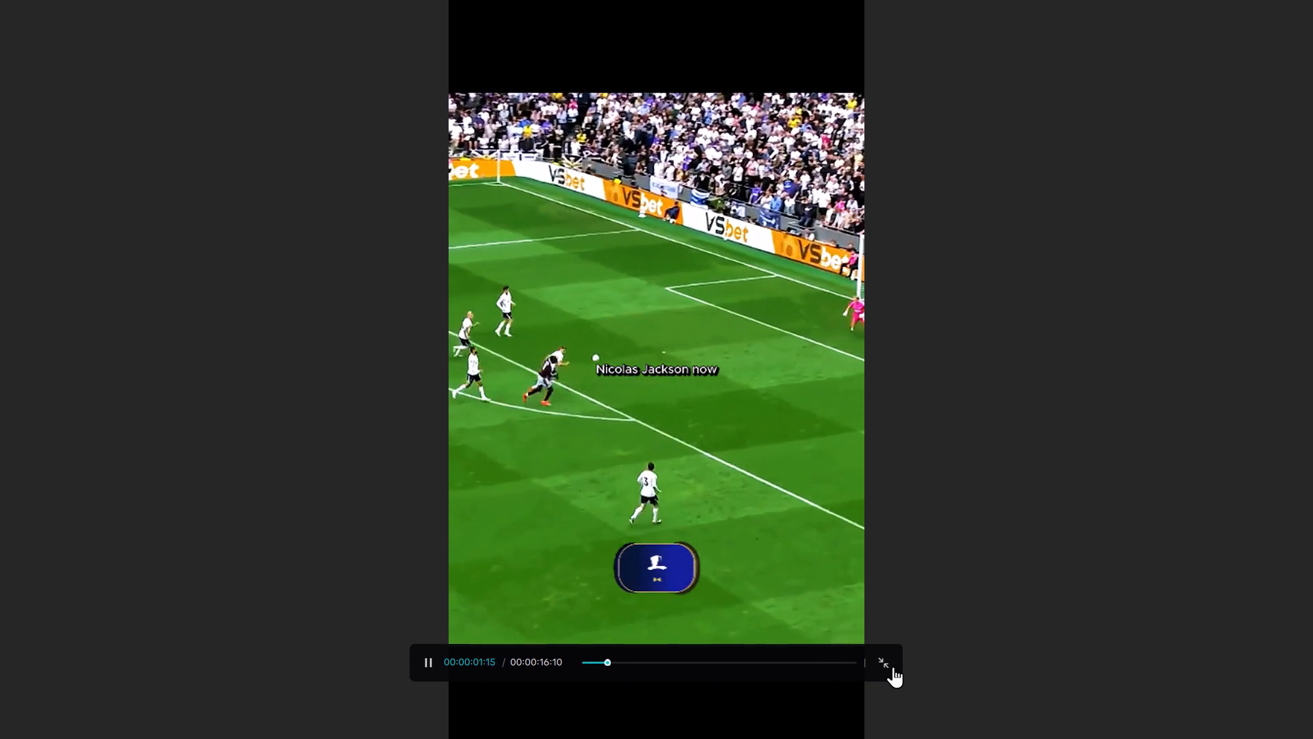
{"action": "left_click", "coordinate": [893, 666]}
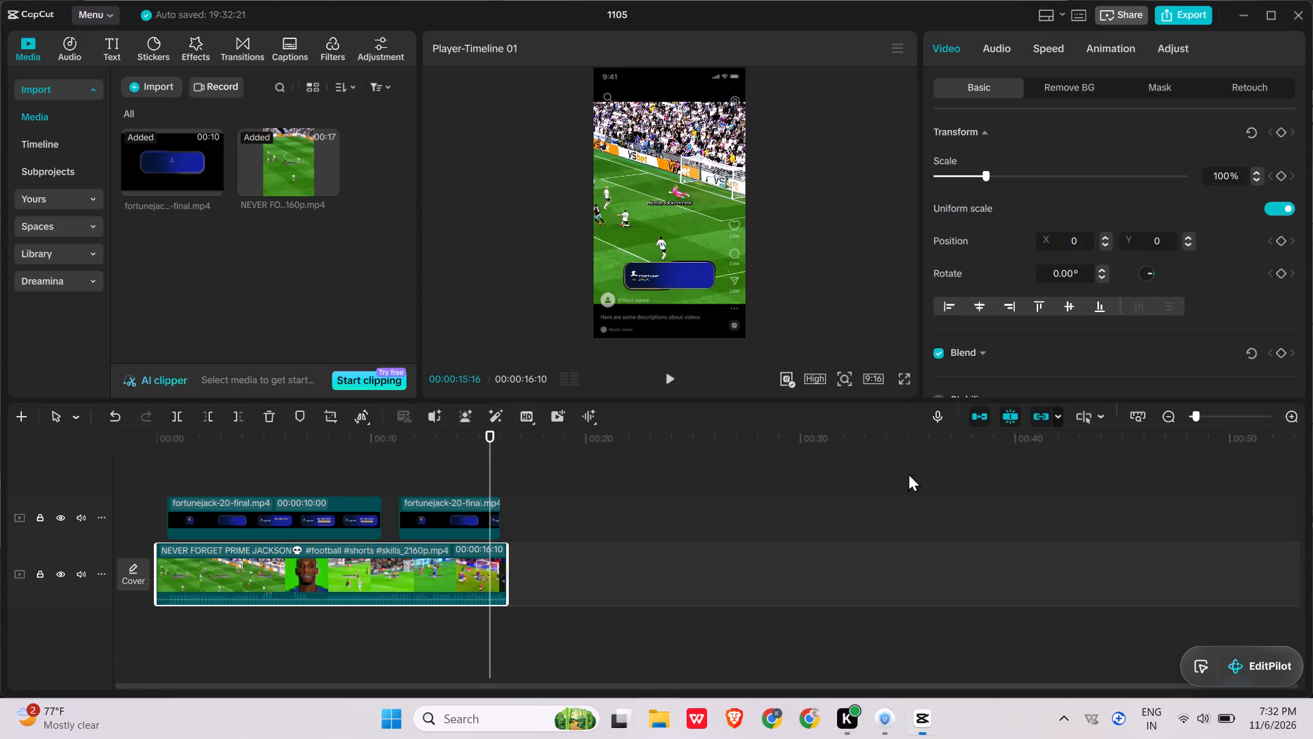
{"action": "left_click", "coordinate": [910, 383]}
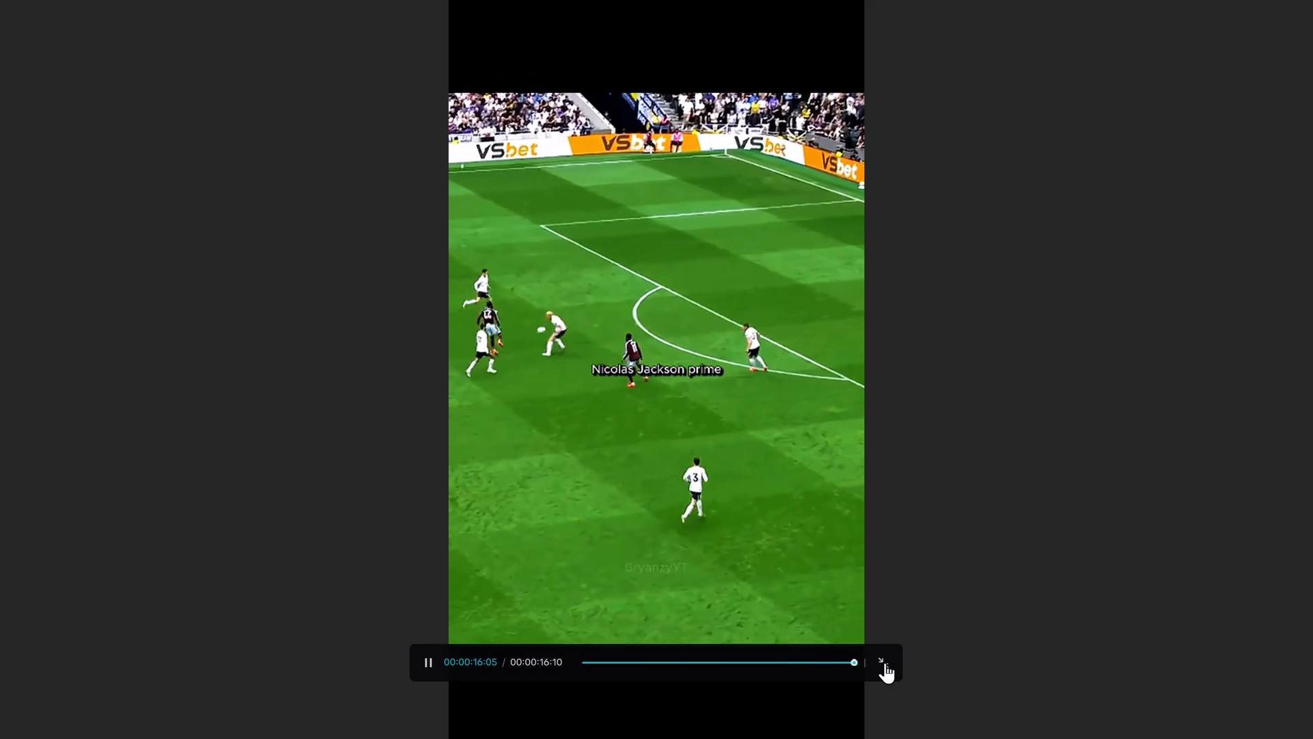
{"action": "left_click", "coordinate": [885, 662]}
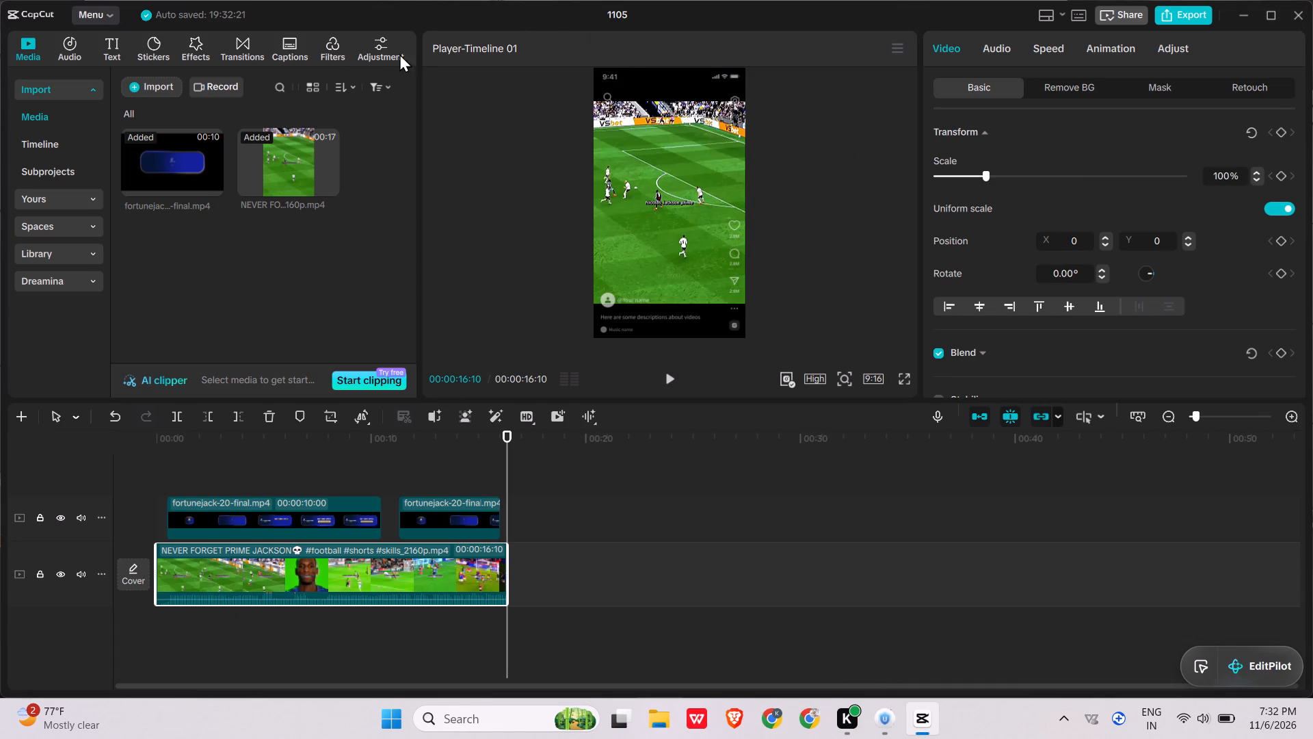
Apply the 4K filter at 00:00 and stretch it over the whole NEVER FORGET PRIME JACKSON clip, to the clip's end.
{"action": "left_click", "coordinate": [320, 52]}
{"action": "left_click_drag", "start_coordinate": [170, 452], "coordinate": [8, 422]}
{"action": "left_click", "coordinate": [276, 268]}
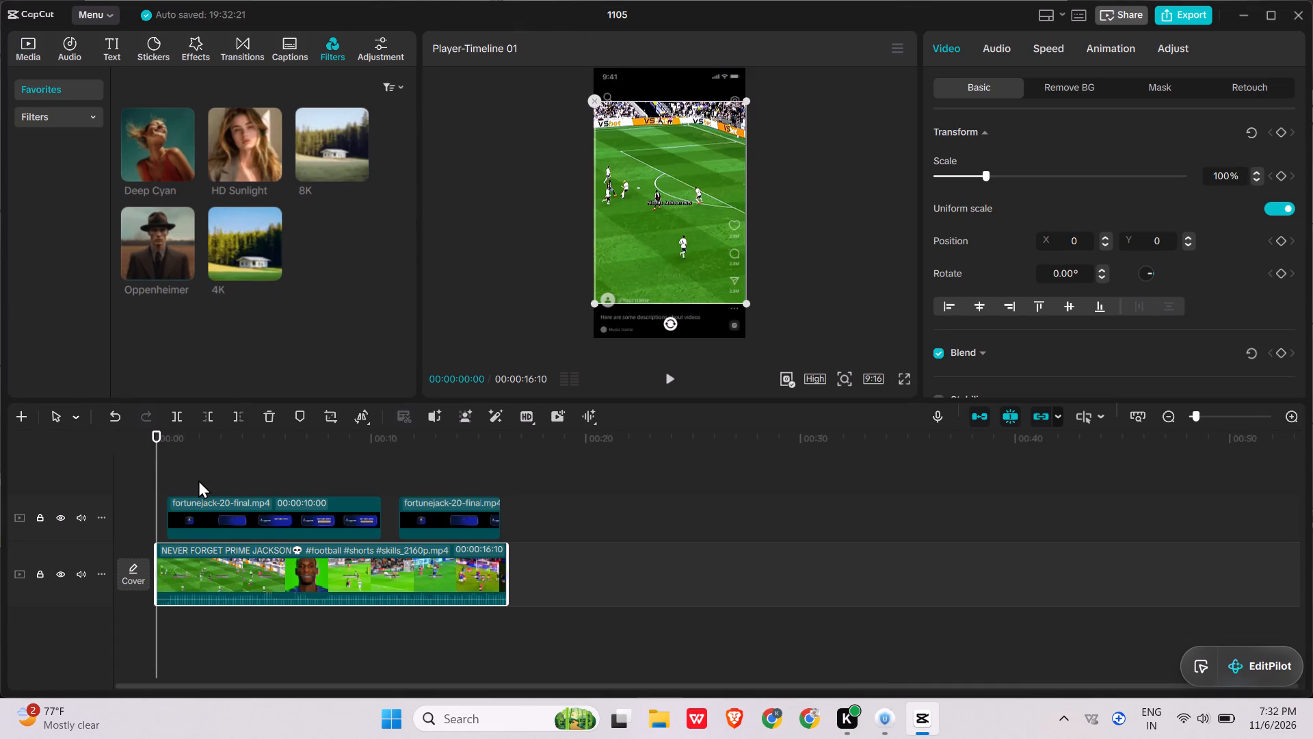
{"action": "left_click", "coordinate": [269, 270]}
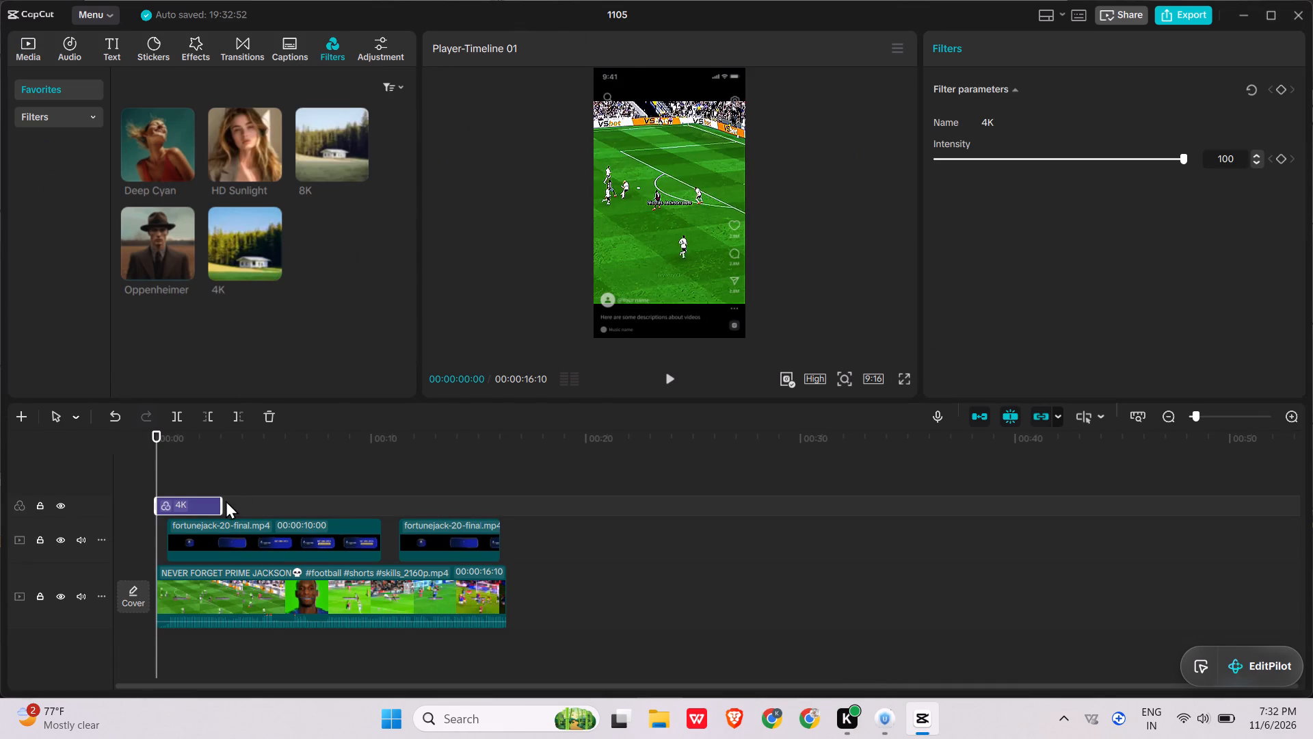
{"action": "left_click_drag", "start_coordinate": [222, 504], "coordinate": [505, 505]}
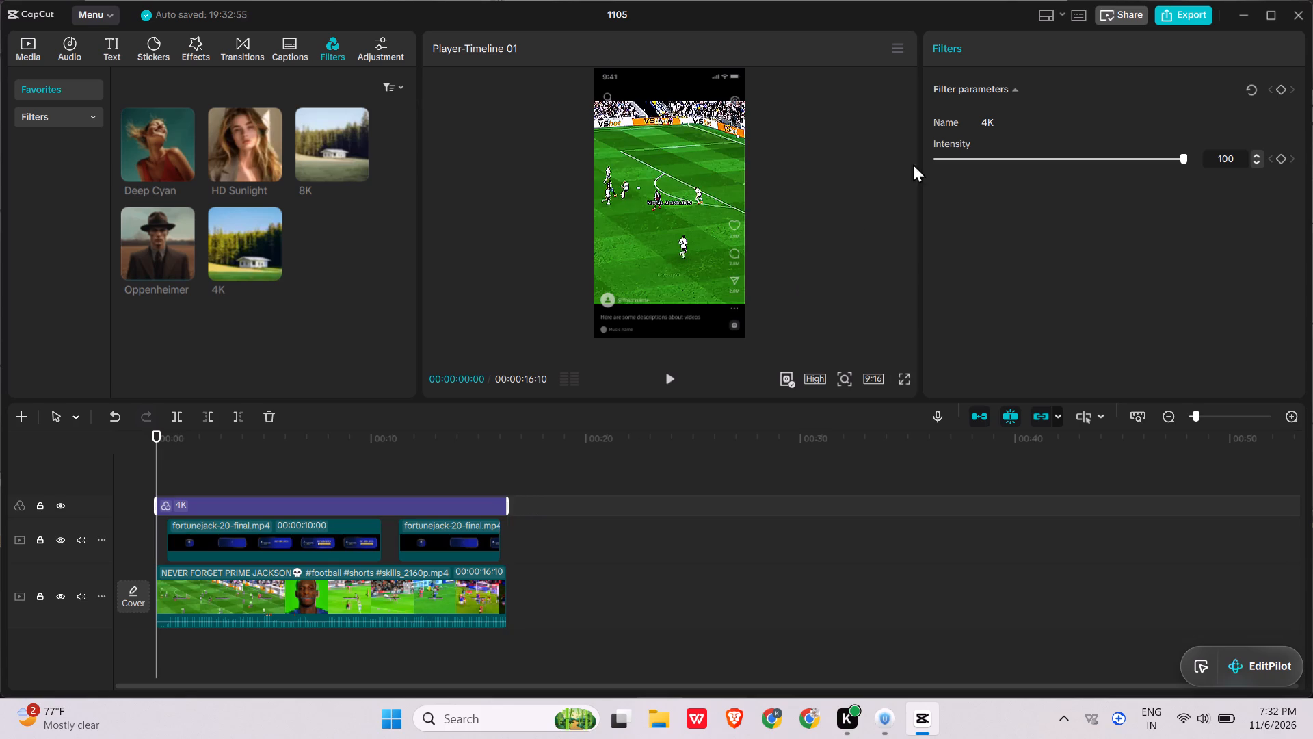
Export the video as 1105(15) in 1080P mp4 with the frame rate set to 60fps.
{"action": "left_click", "coordinate": [1178, 14]}
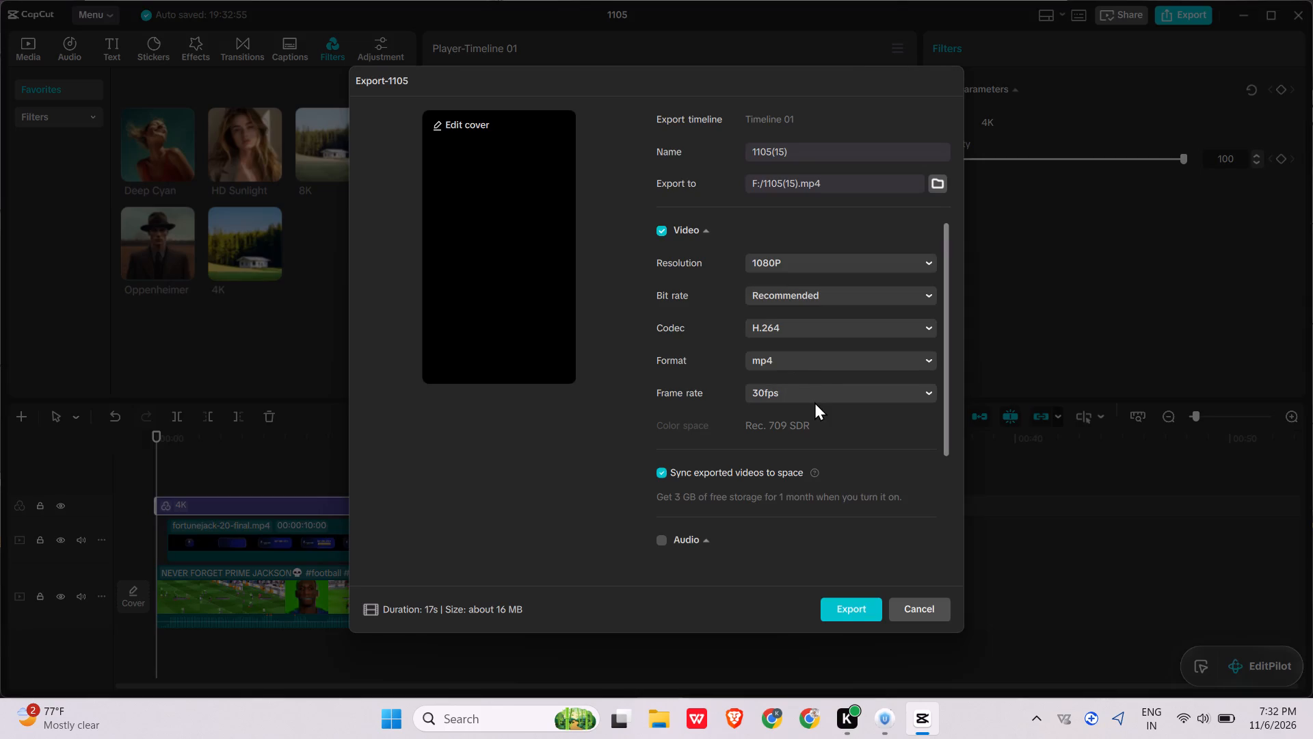
{"action": "left_click", "coordinate": [814, 396]}
{"action": "left_click", "coordinate": [860, 588]}
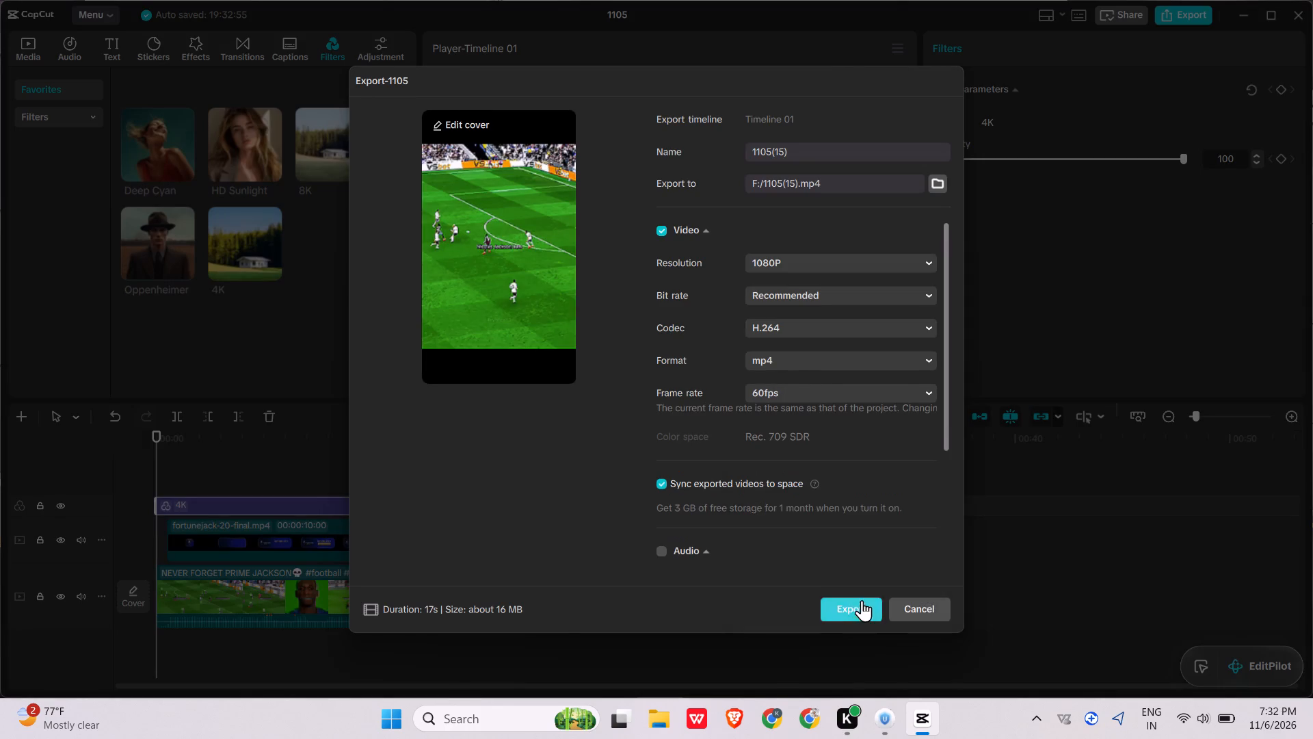
{"action": "left_click", "coordinate": [862, 604]}
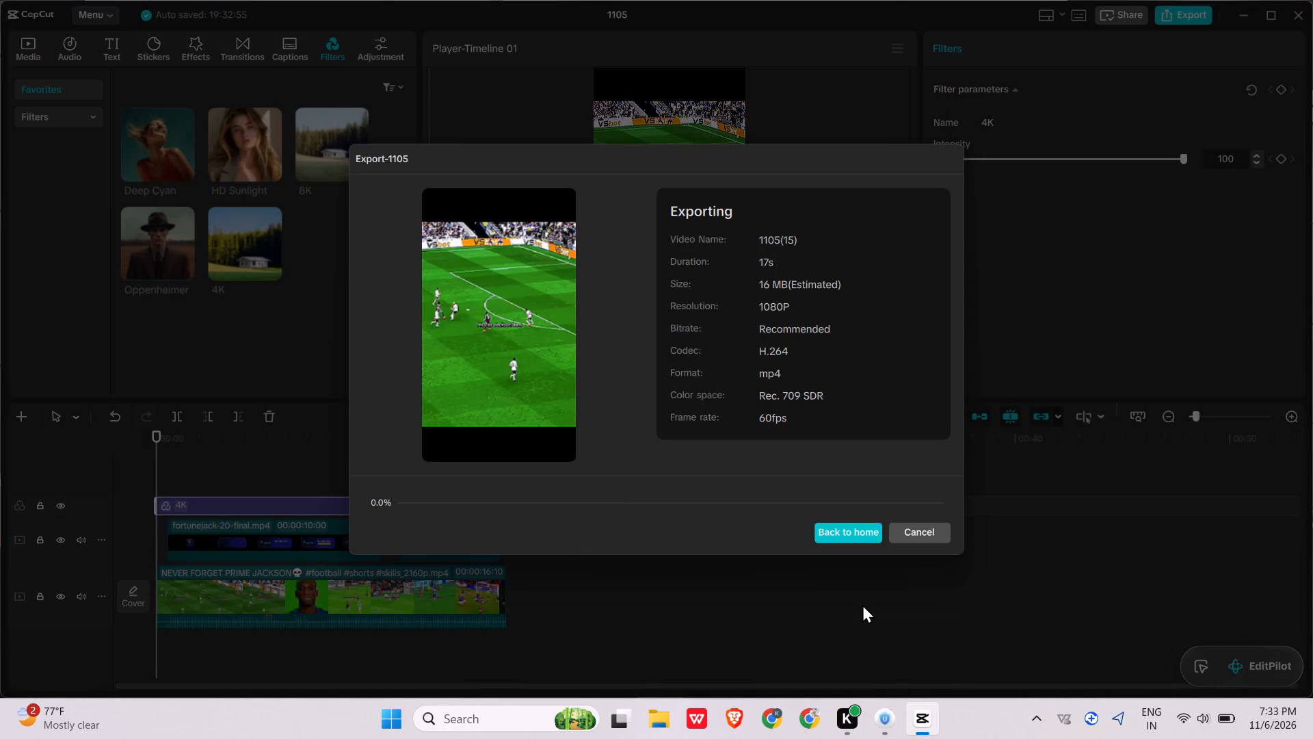
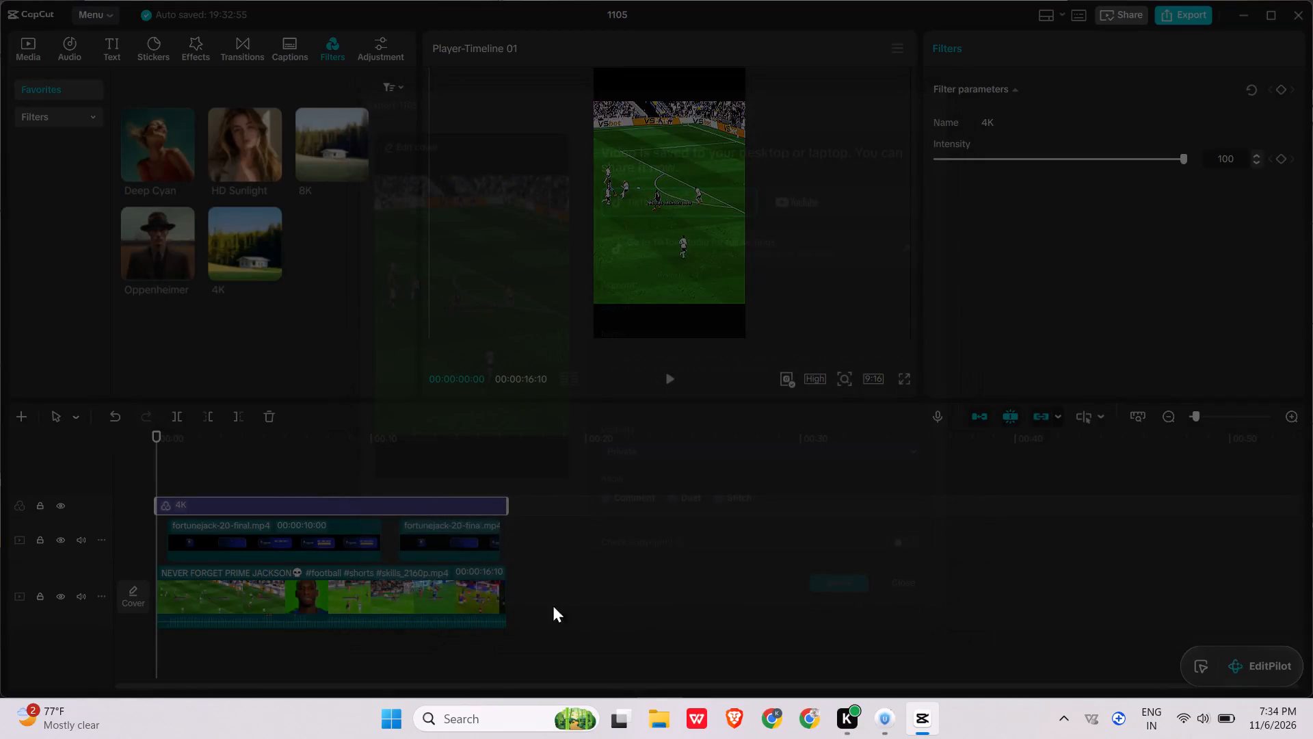
Delete the NEVER FORGET PRIME JACKSON clip from the timeline and remove its file from the project media.
{"action": "left_click", "coordinate": [488, 599]}
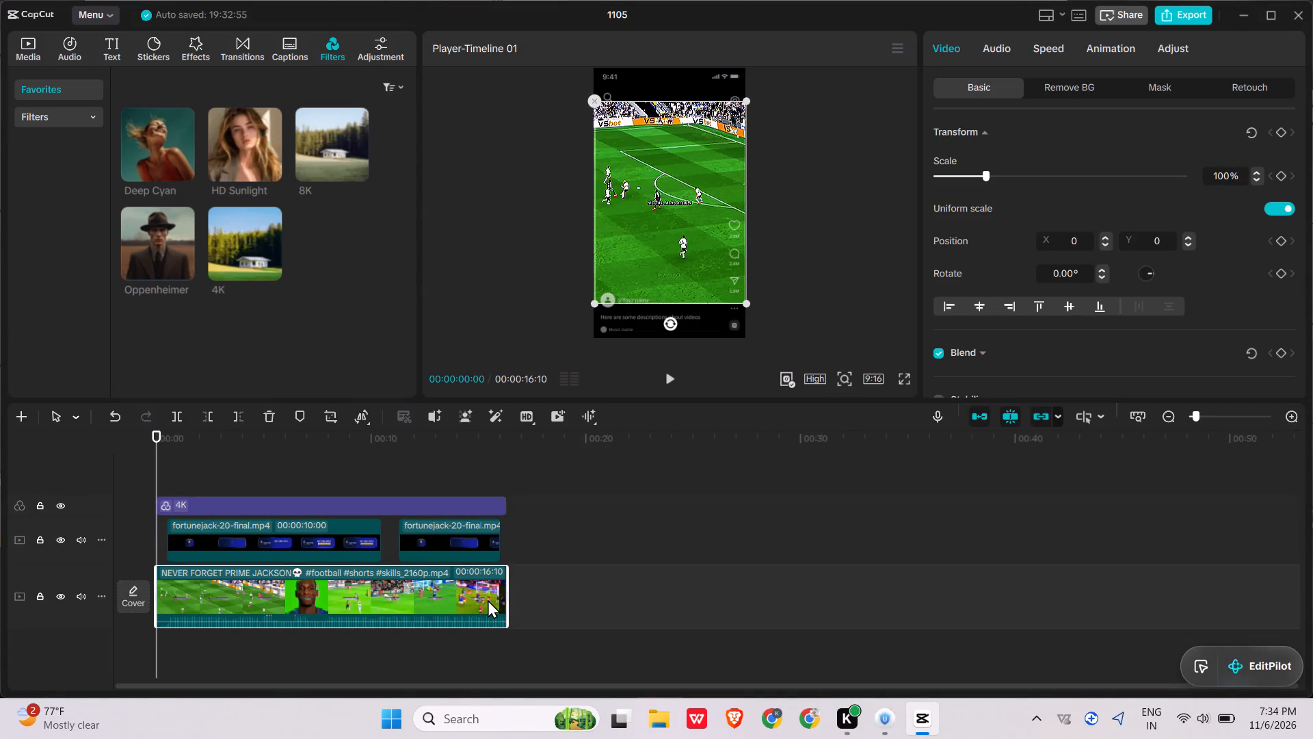
{"action": "key", "text": "BackSpace"}
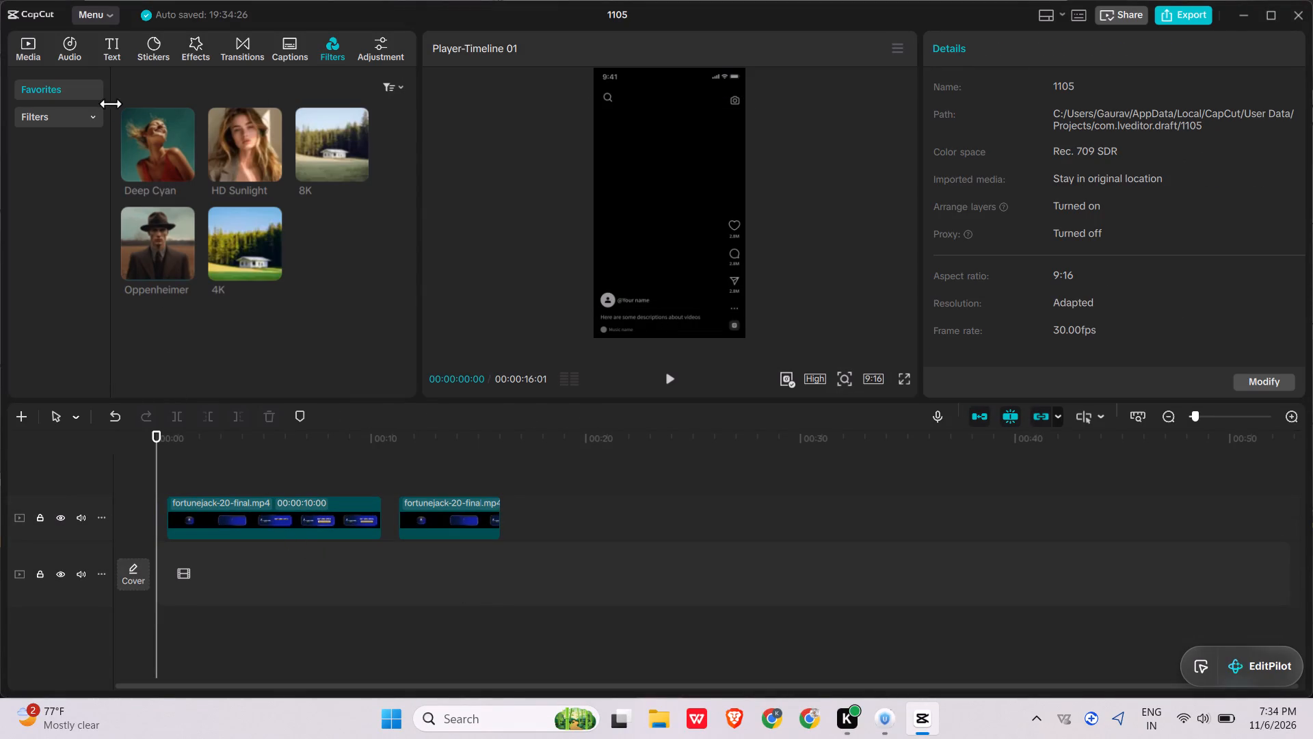
{"action": "left_click", "coordinate": [42, 51]}
{"action": "left_click", "coordinate": [319, 166]}
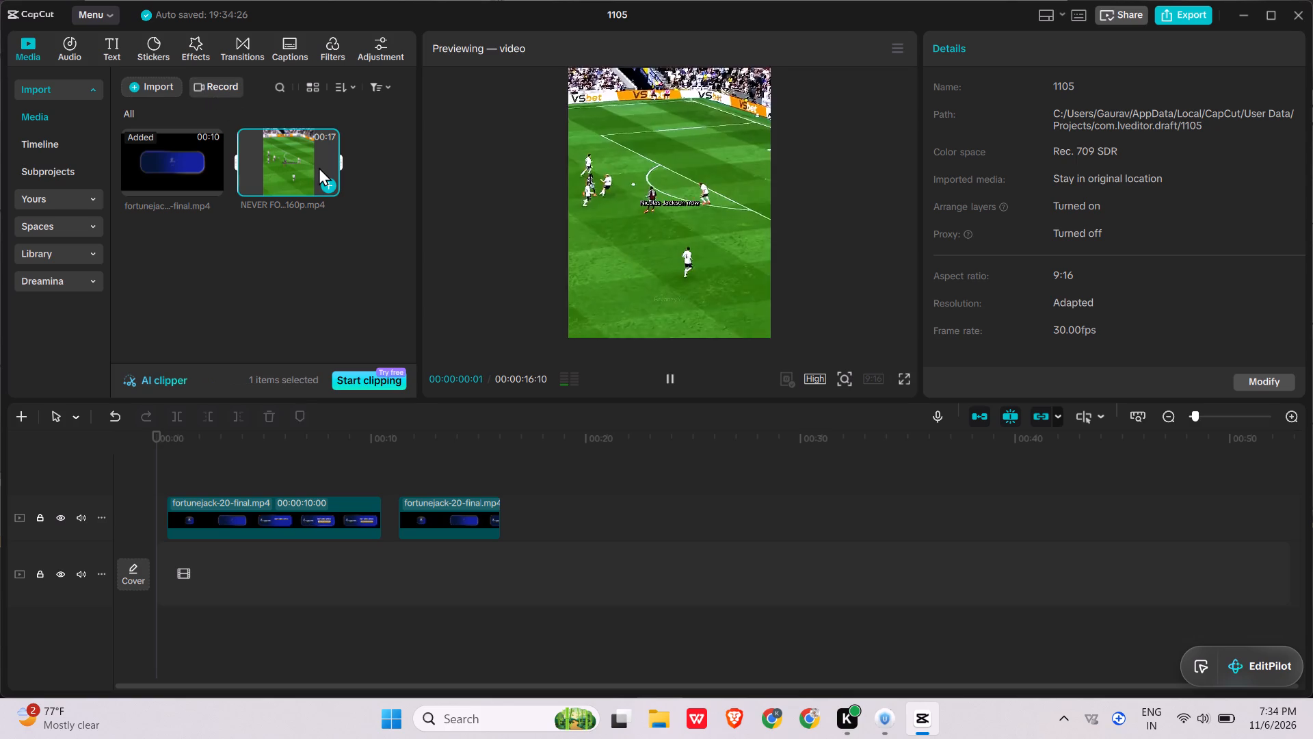
{"action": "key", "text": "BackSpace"}
Start a media import from the Downloads folder and show its files as a detailed list with dates and sizes.
{"action": "left_click", "coordinate": [170, 88]}
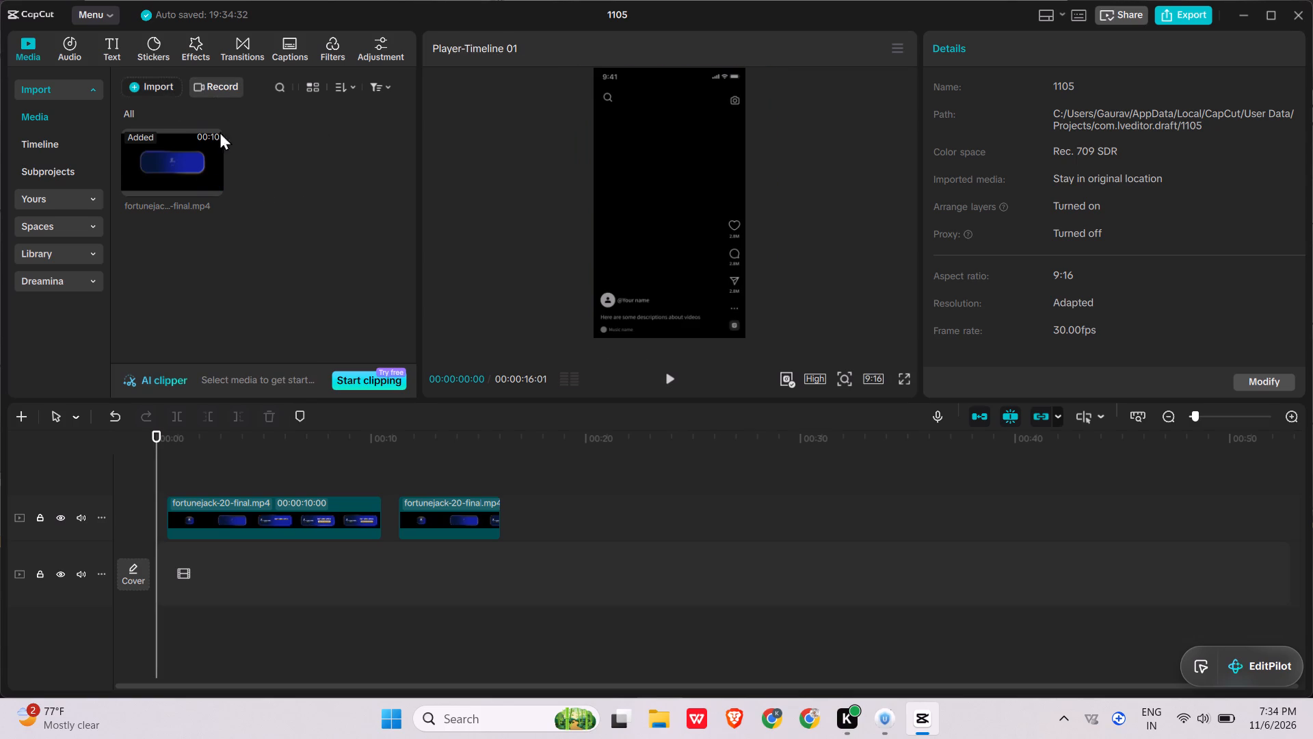
{"action": "left_click", "coordinate": [204, 112]}
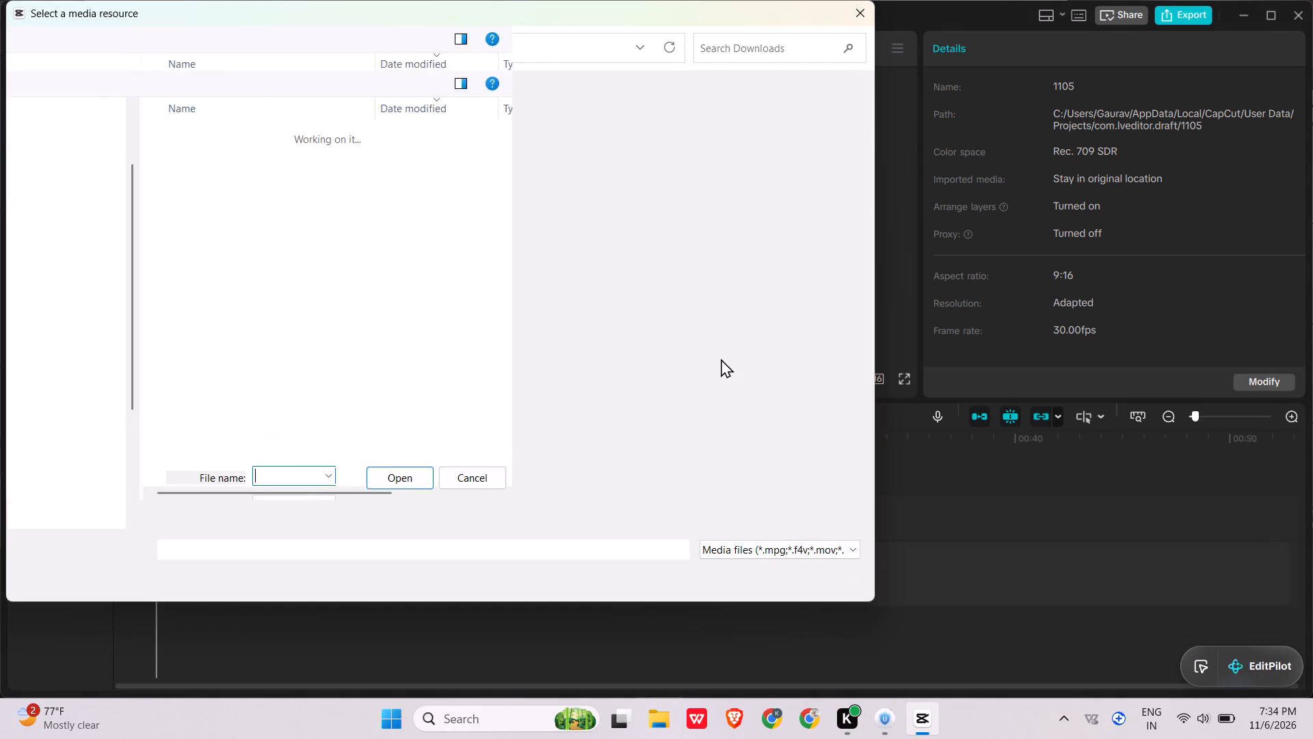
{"action": "scroll", "coordinate": [721, 359], "scroll_direction": "up", "scroll_amount": 4}
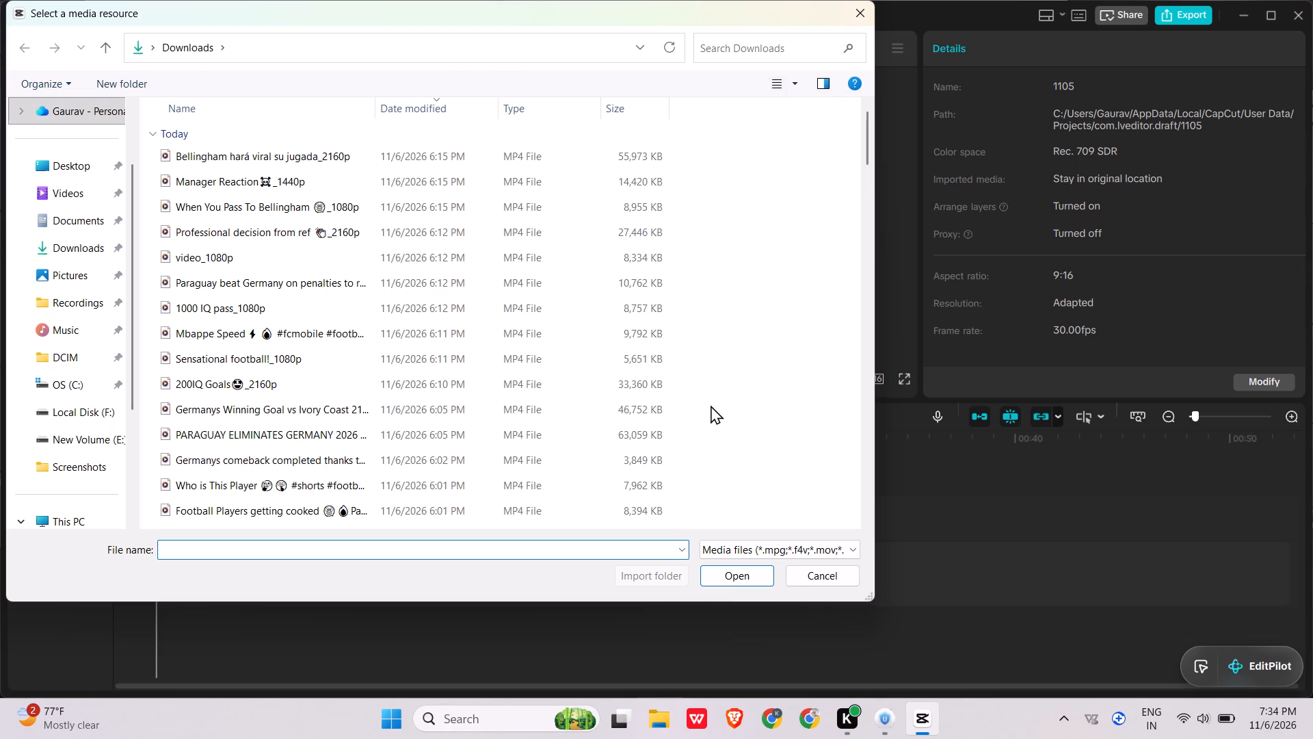
{"action": "scroll", "coordinate": [711, 405], "scroll_direction": "down", "scroll_amount": 1}
{"action": "scroll", "coordinate": [738, 376], "scroll_direction": "down", "scroll_amount": 1, "text": "ctrl"}
{"action": "scroll", "coordinate": [804, 136], "scroll_direction": "down", "scroll_amount": 1, "text": "ctrl"}
{"action": "scroll", "coordinate": [751, 302], "scroll_direction": "up", "scroll_amount": 3}
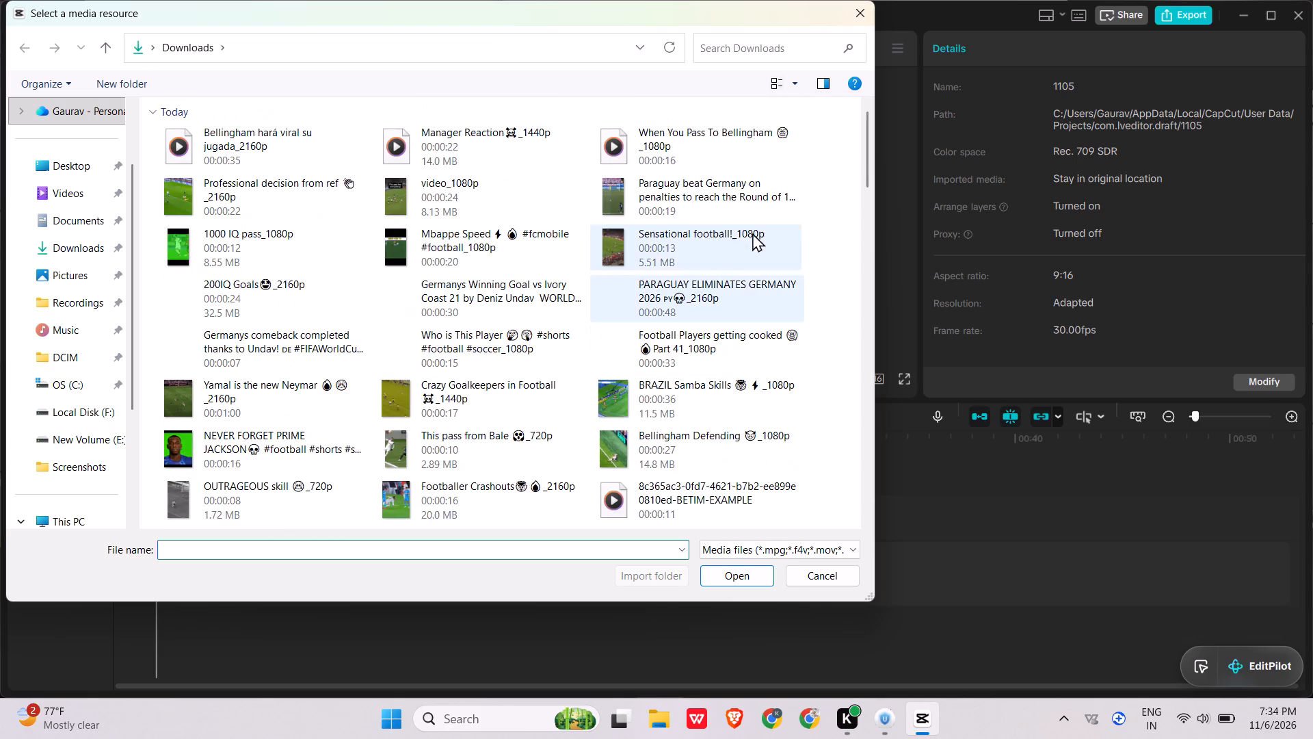
{"action": "scroll", "coordinate": [752, 233], "scroll_direction": "up", "scroll_amount": 1}
{"action": "left_click", "coordinate": [784, 95]}
{"action": "left_click", "coordinate": [784, 90]}
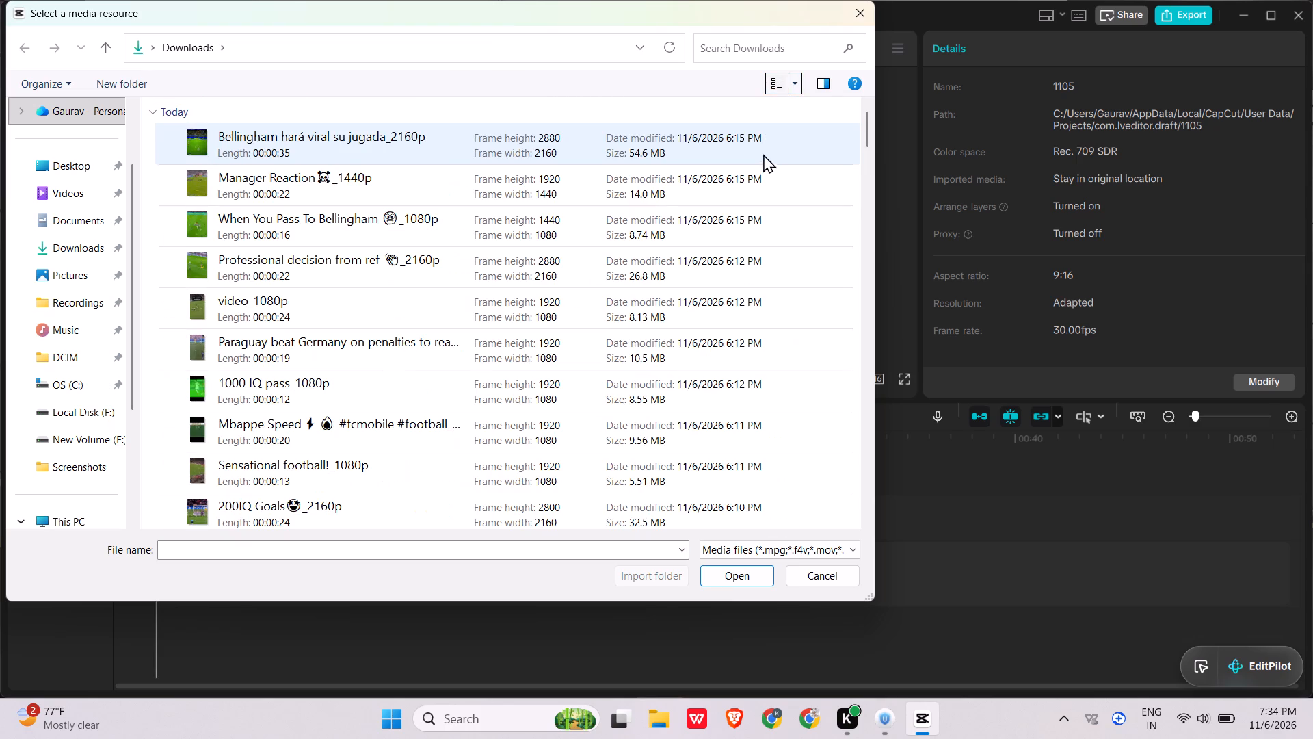
{"action": "left_click", "coordinate": [778, 86]}
{"action": "left_click", "coordinate": [778, 88]}
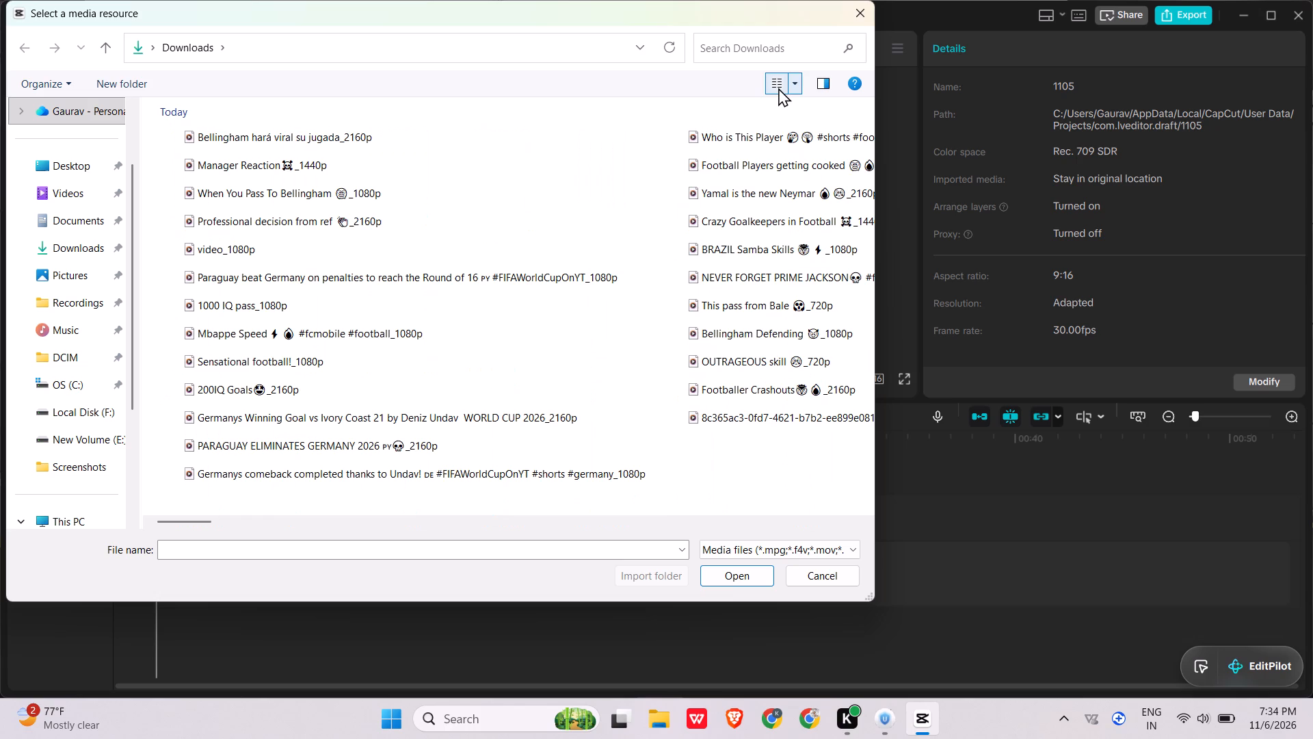
{"action": "left_click", "coordinate": [778, 92]}
Import the 18 newest Downloads videos, from Bellingham hará viral su jugada_2160p through BRAZIL Samba Skills_1080p, into the project media.
{"action": "scroll", "coordinate": [744, 419], "scroll_direction": "down", "scroll_amount": 1}
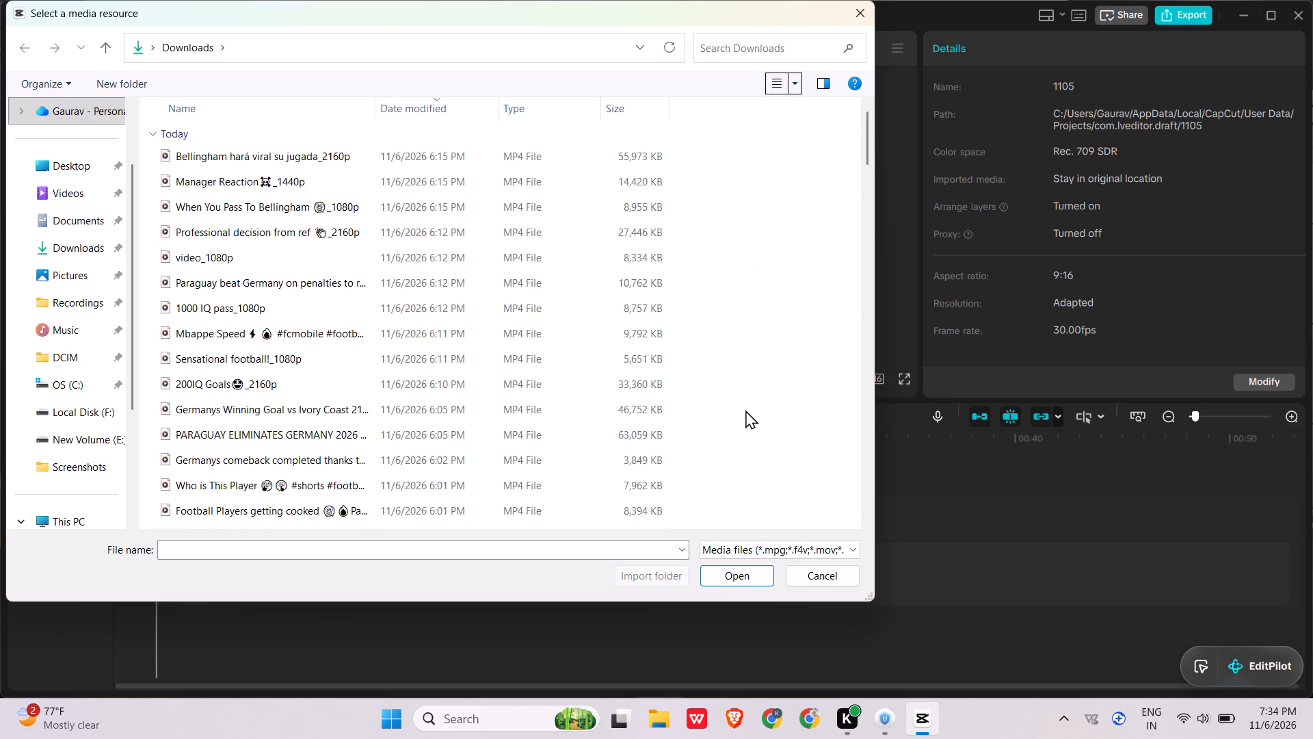
{"action": "scroll", "coordinate": [745, 410], "scroll_direction": "down", "scroll_amount": 1}
{"action": "left_click_drag", "start_coordinate": [867, 144], "coordinate": [869, 151]}
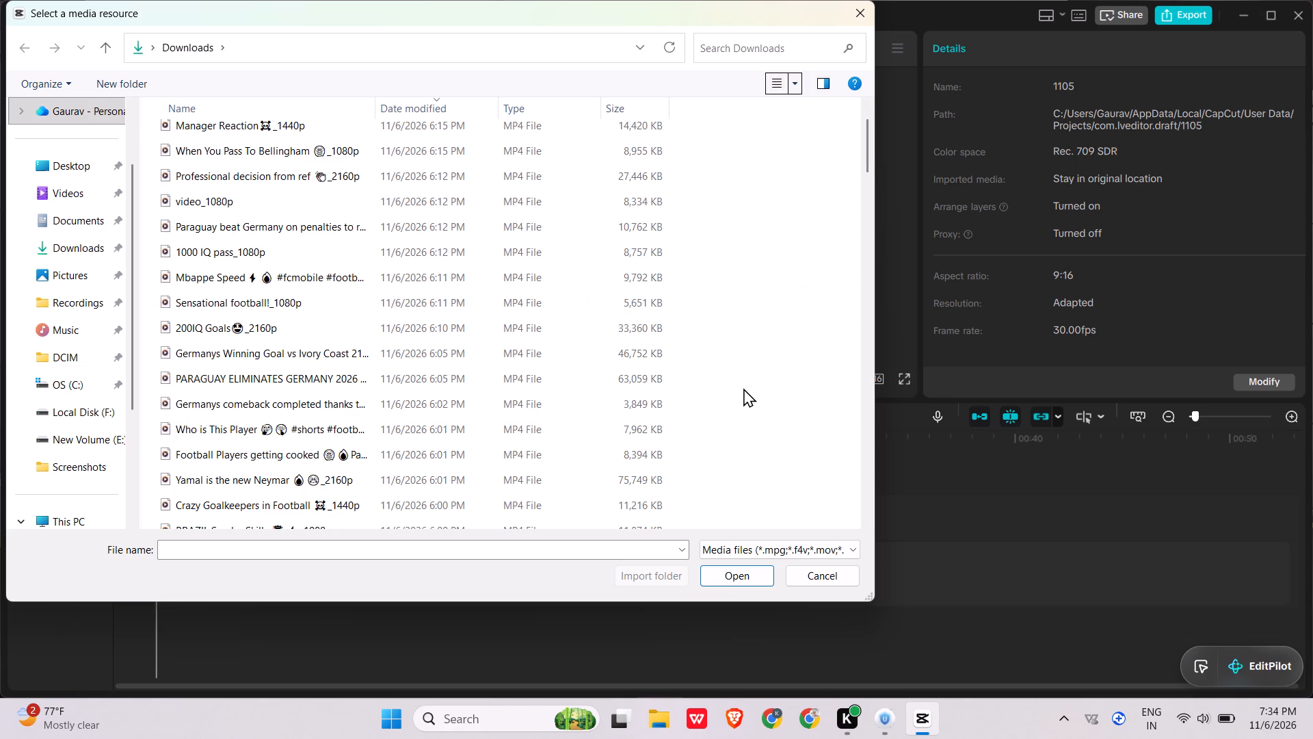
{"action": "scroll", "coordinate": [677, 445], "scroll_direction": "down", "scroll_amount": 2}
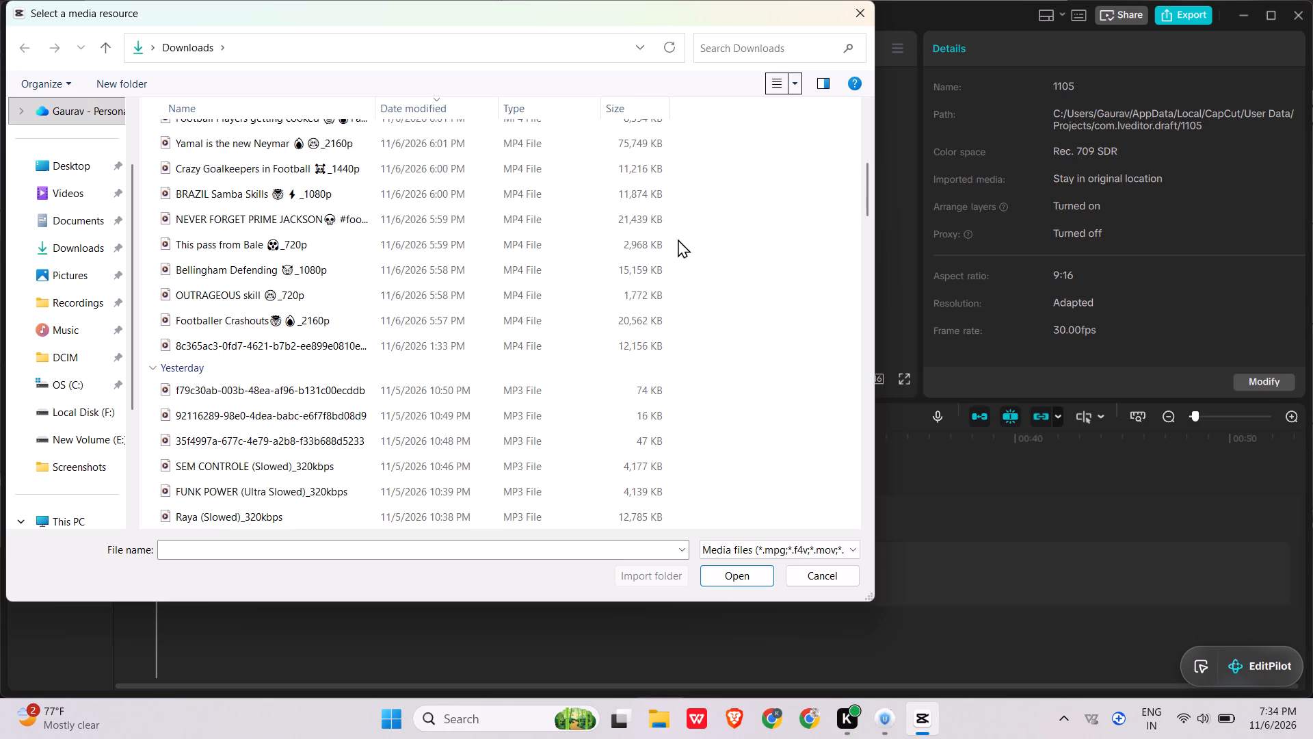
{"action": "left_click_drag", "start_coordinate": [869, 200], "coordinate": [871, 173]}
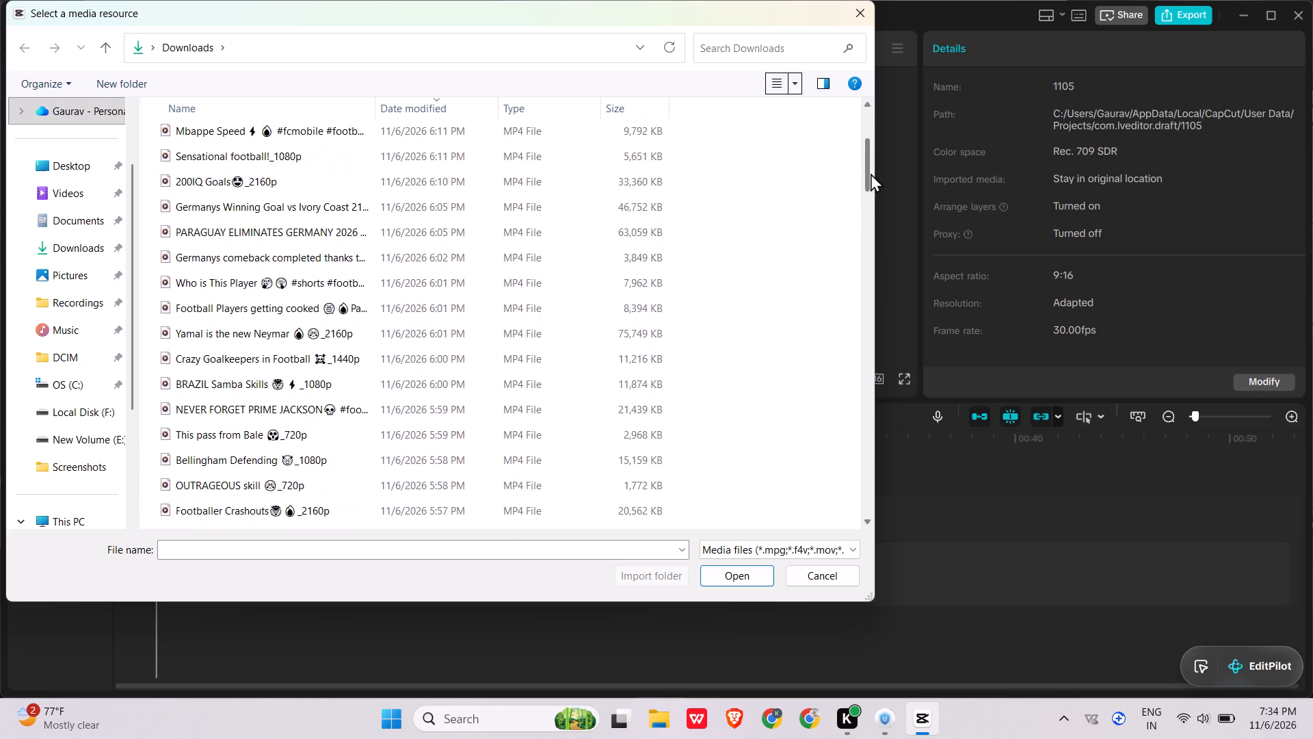
{"action": "left_click_drag", "start_coordinate": [871, 173], "coordinate": [873, 136]}
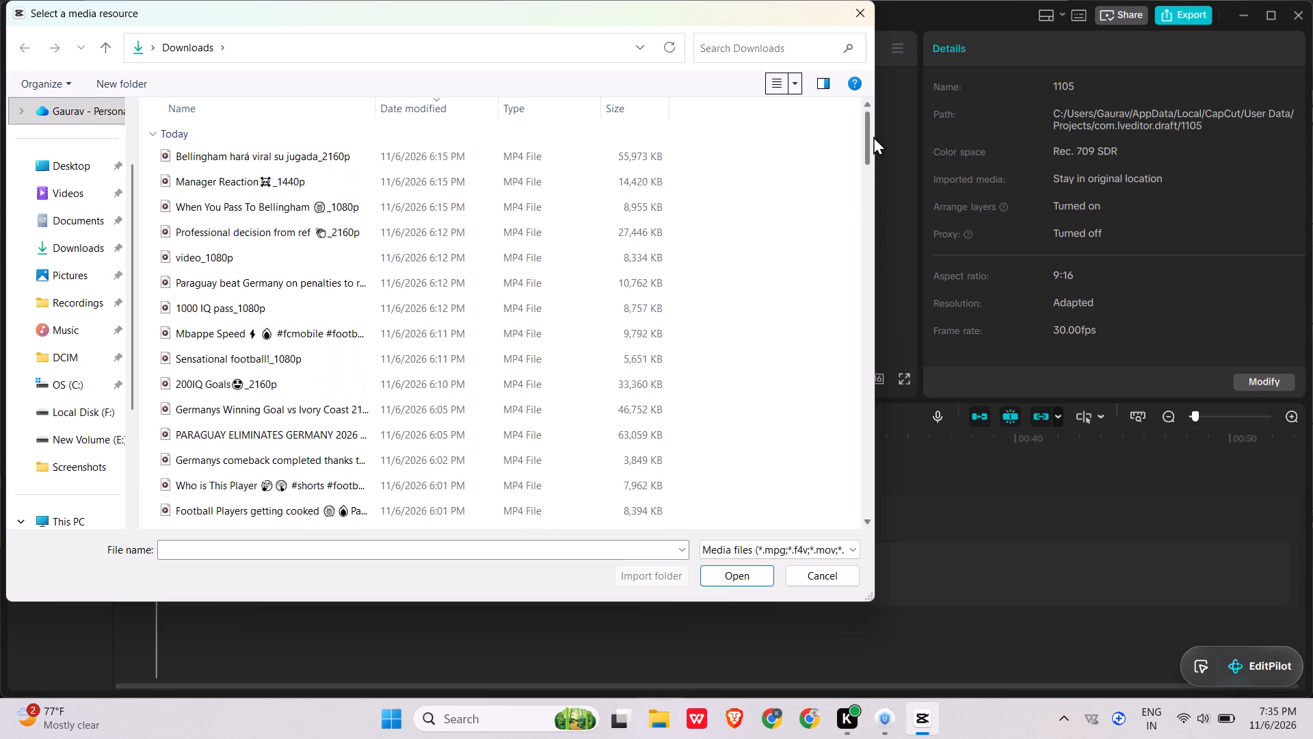
{"action": "left_click_drag", "start_coordinate": [873, 136], "coordinate": [875, 162]}
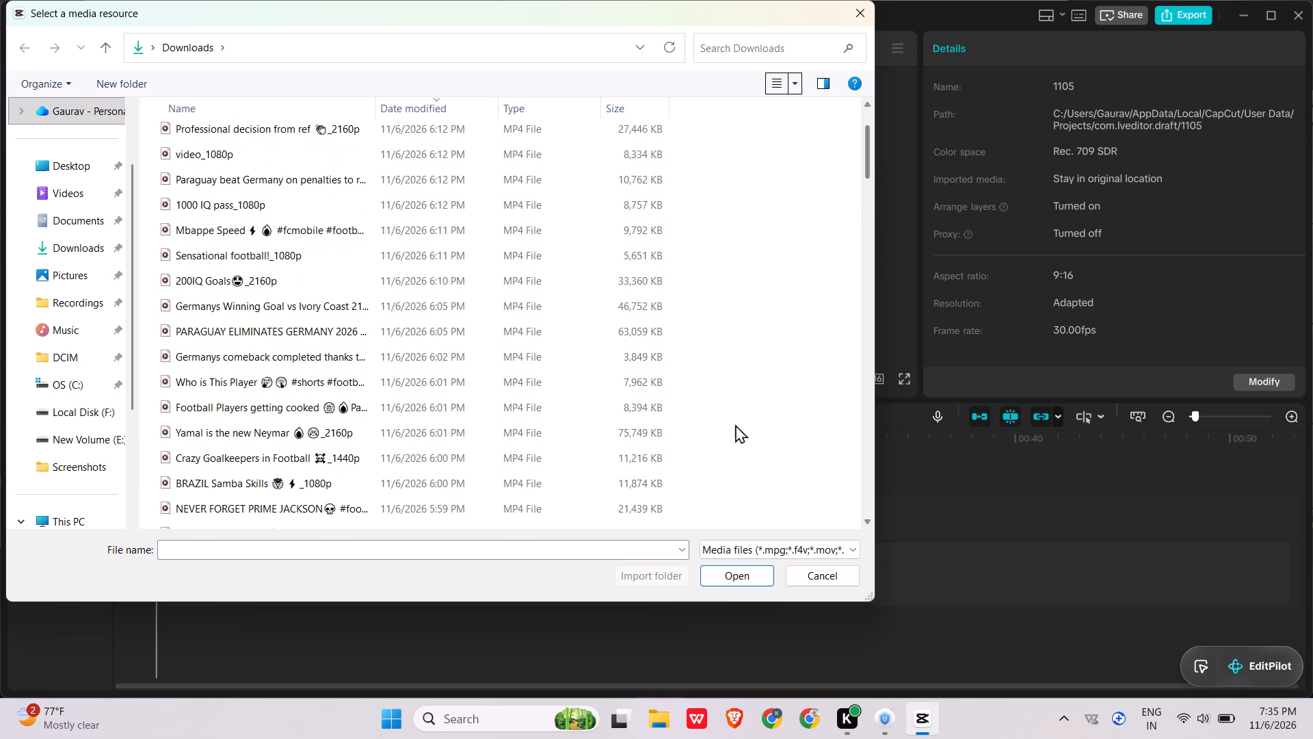
{"action": "scroll", "coordinate": [733, 474], "scroll_direction": "down", "scroll_amount": 1}
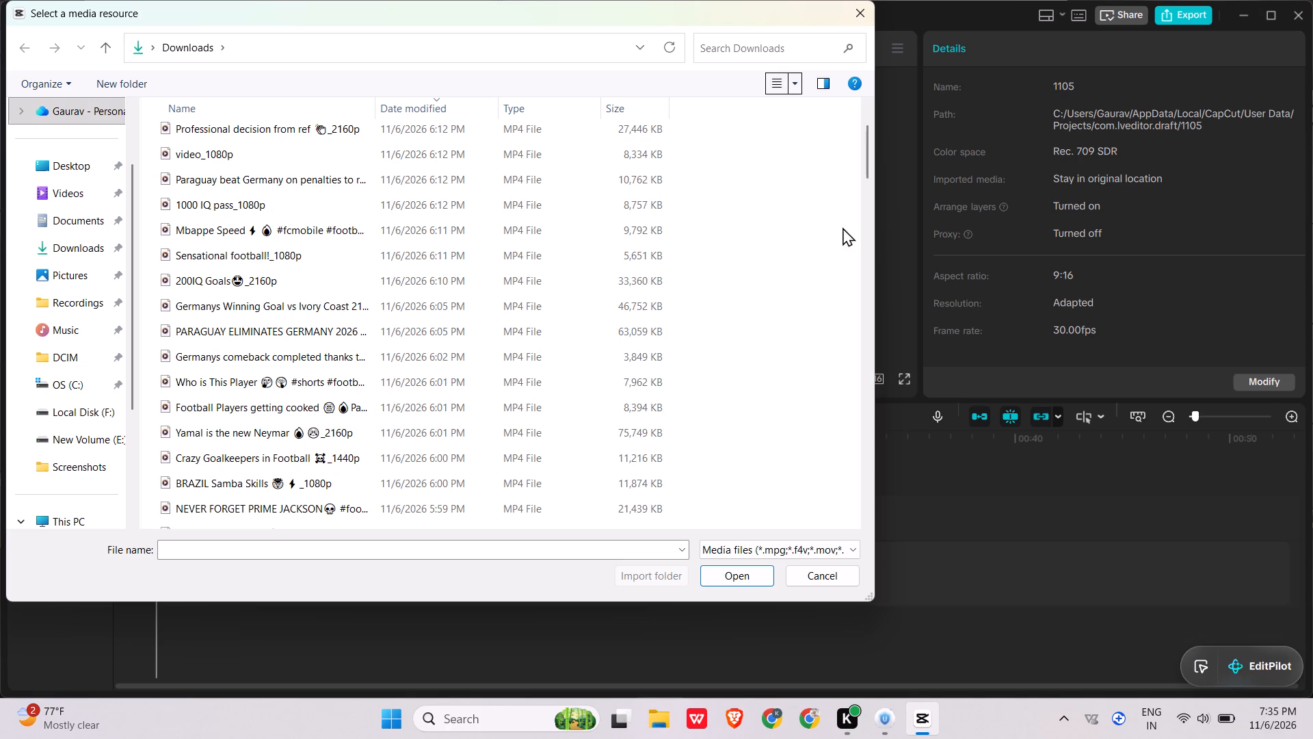
{"action": "left_click", "coordinate": [866, 164]}
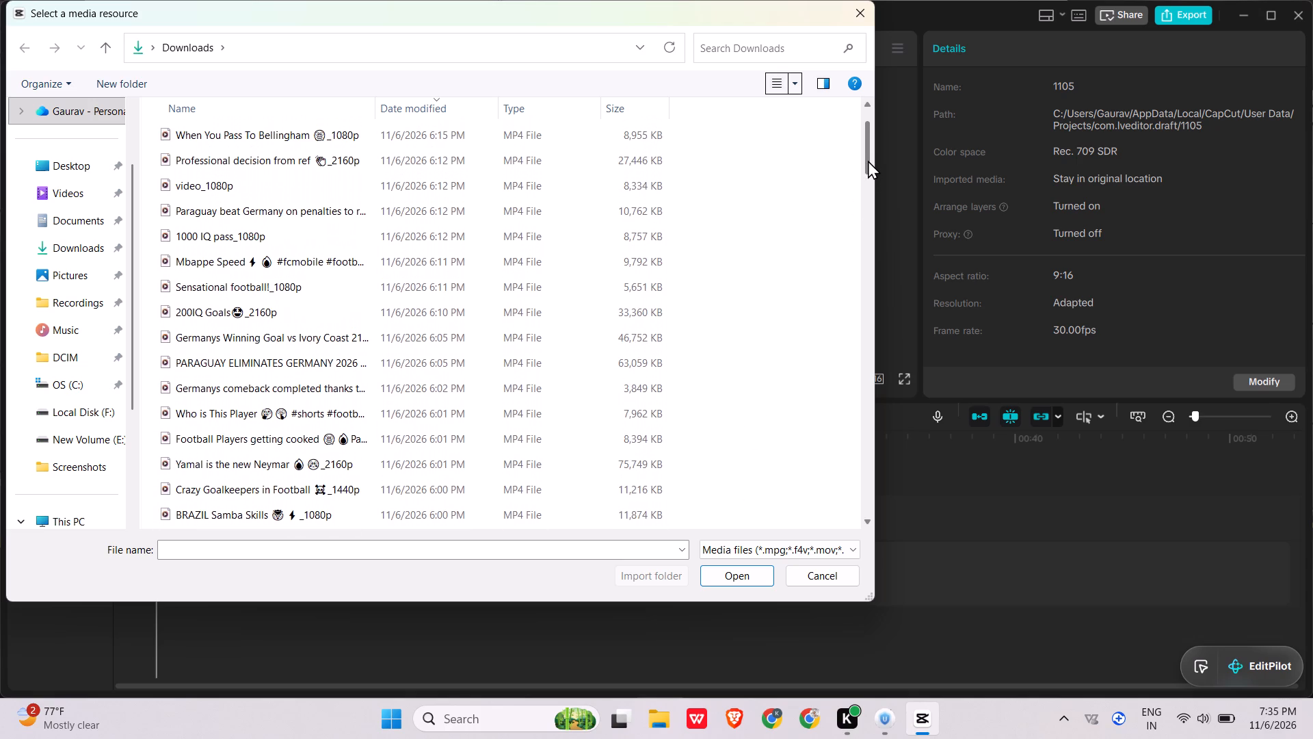
{"action": "left_click_drag", "start_coordinate": [698, 521], "coordinate": [650, 125]}
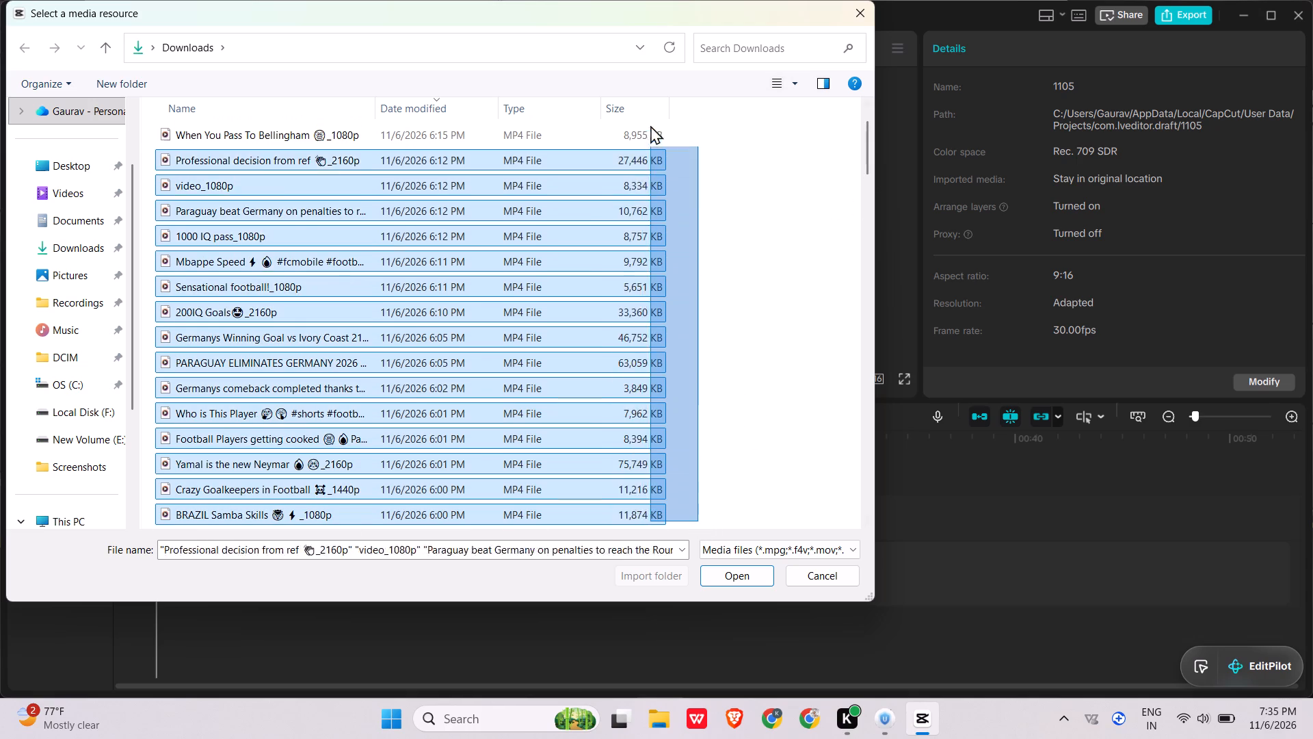
{"action": "left_click_drag", "start_coordinate": [650, 125], "coordinate": [596, 107]}
{"action": "left_click", "coordinate": [747, 584]}
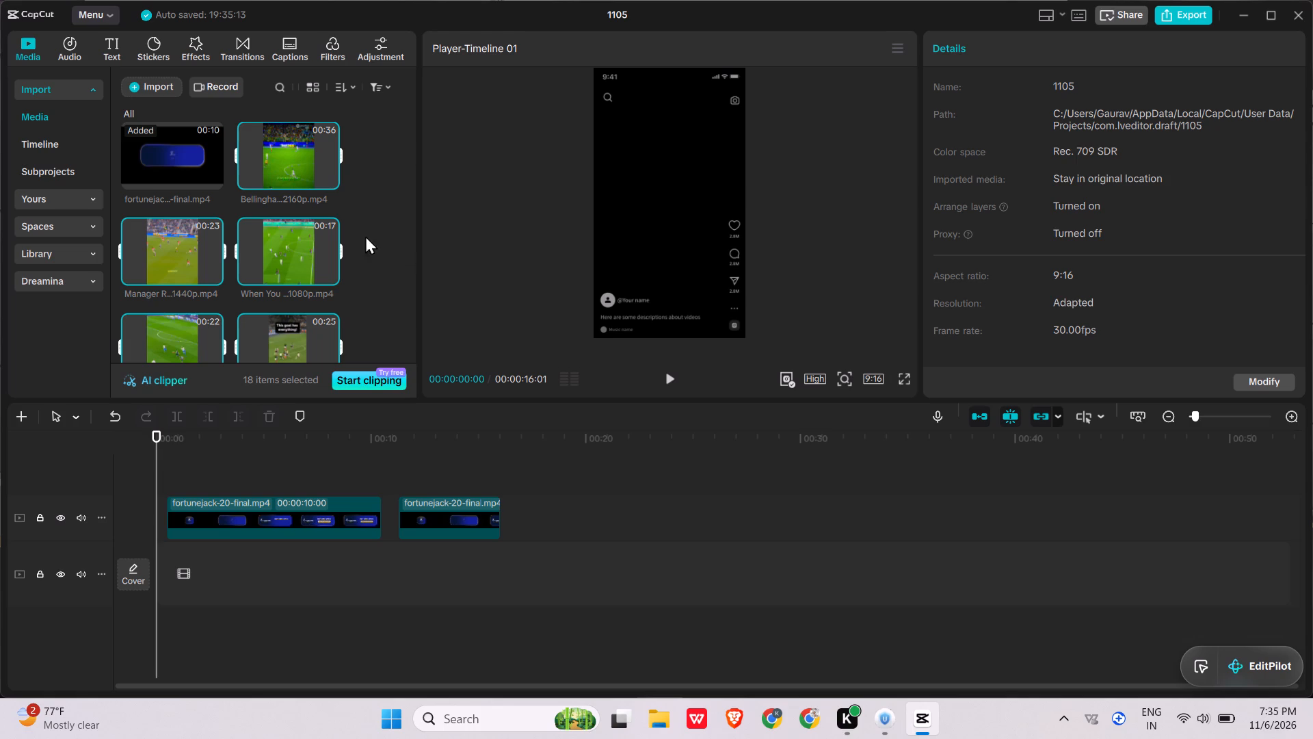
Add the Bellingham hará viral su jugada_2160p video to the main track at 00:00, beneath the FortuneJack banners.
{"action": "left_click", "coordinate": [323, 151]}
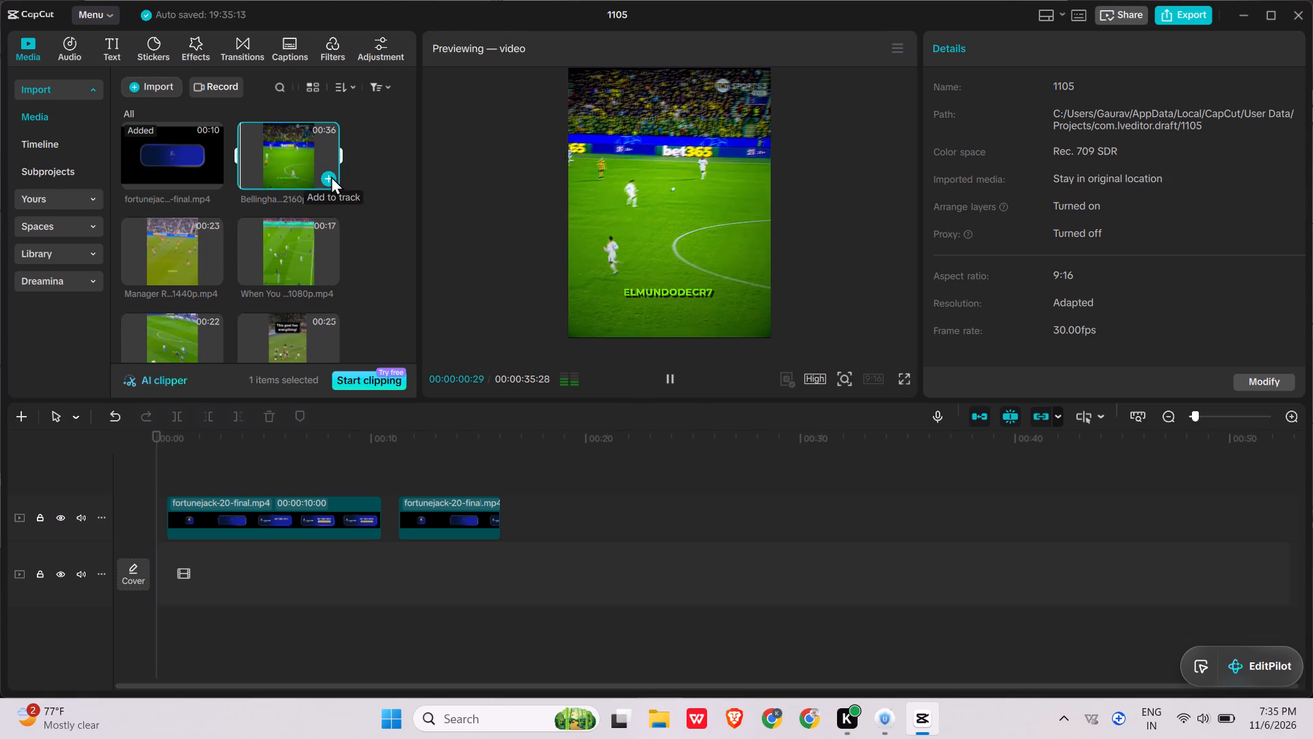
{"action": "left_click", "coordinate": [331, 176]}
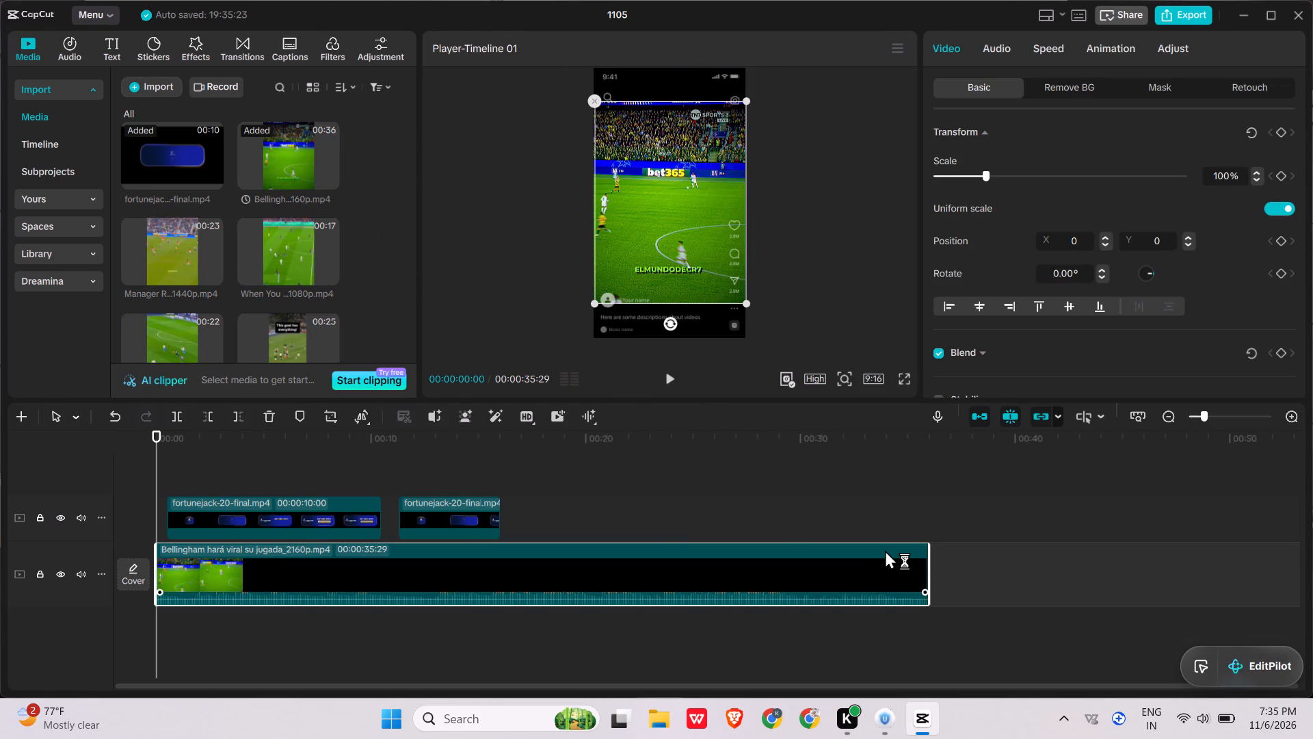
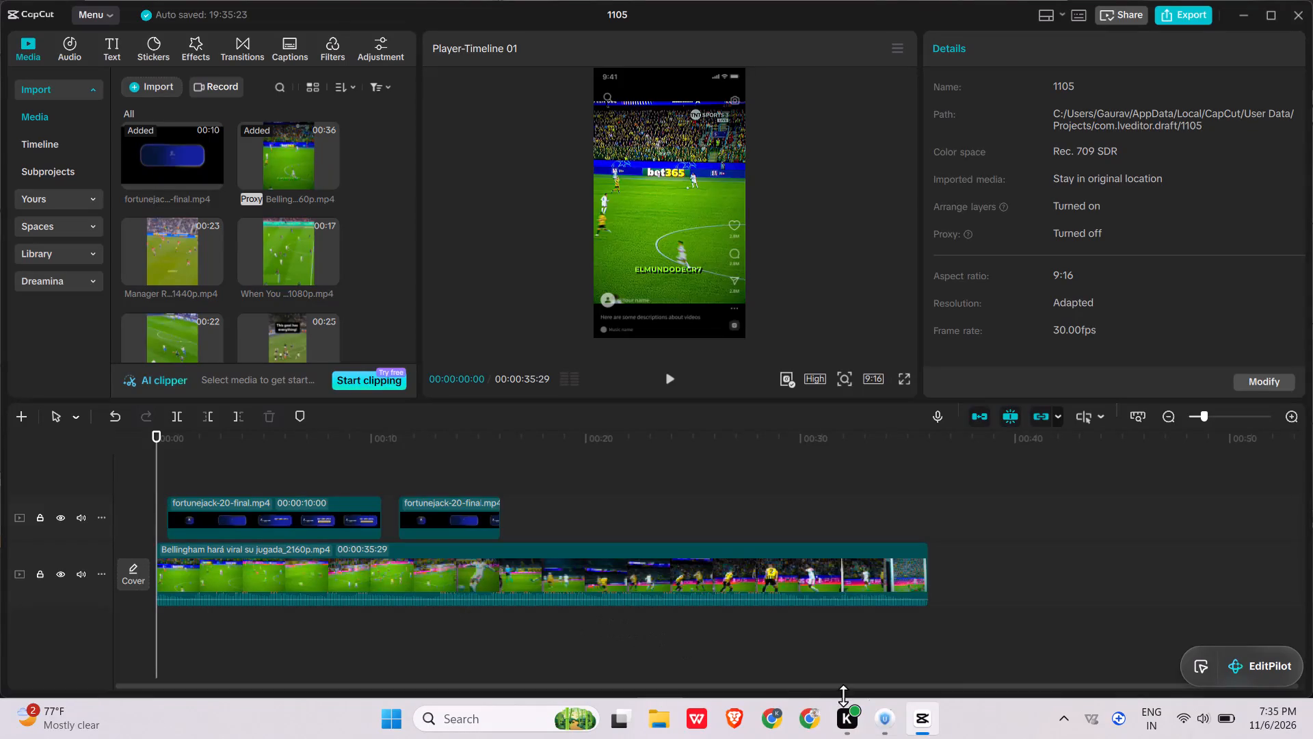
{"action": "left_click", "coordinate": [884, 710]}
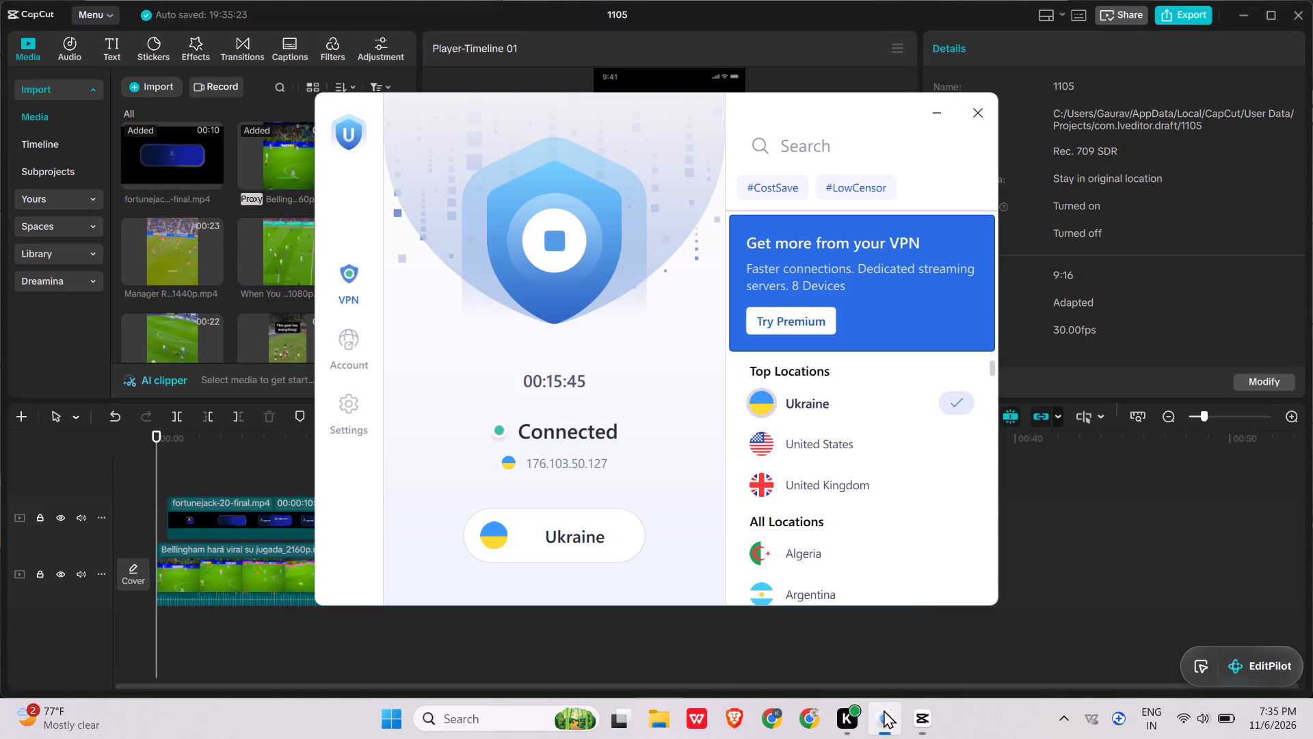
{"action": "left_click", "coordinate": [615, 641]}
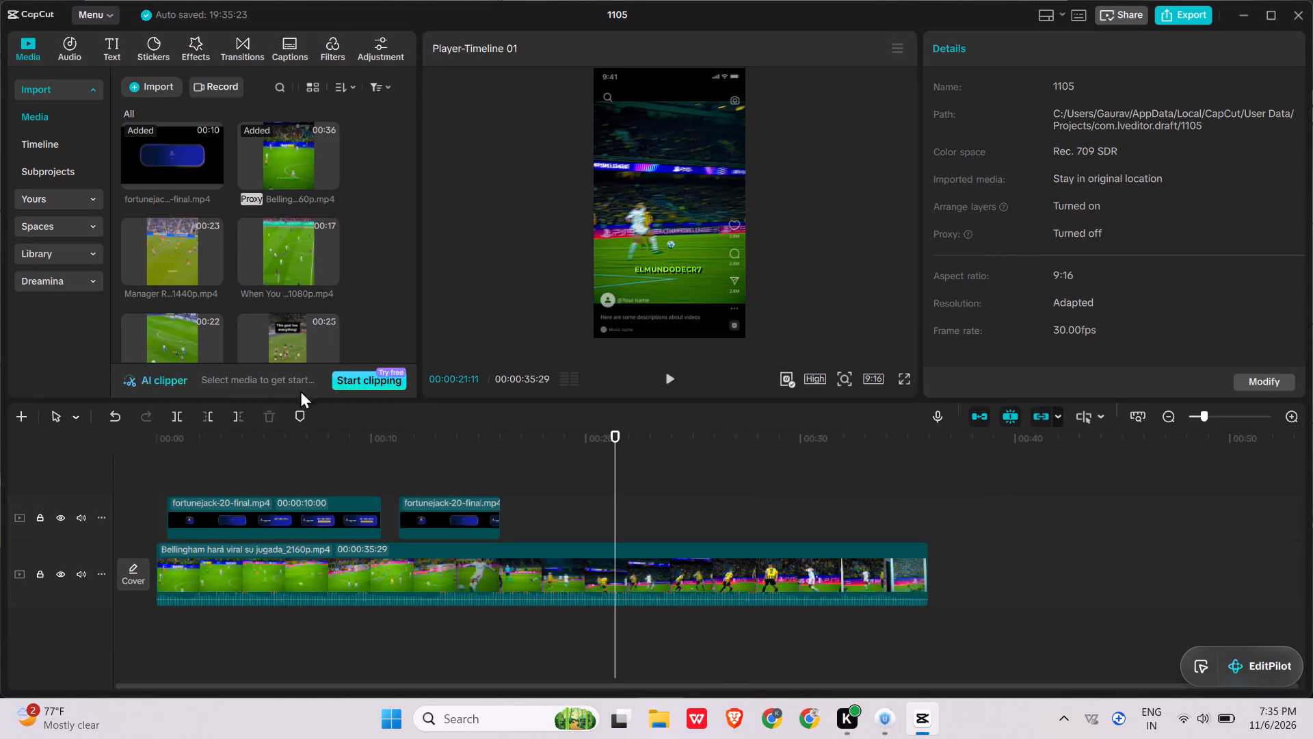
Extend the end of the second FortuneJack banner clip to its full 10-second length.
{"action": "left_click_drag", "start_coordinate": [185, 464], "coordinate": [143, 458]}
{"action": "left_click_drag", "start_coordinate": [164, 428], "coordinate": [128, 439]}
{"action": "left_click_drag", "start_coordinate": [181, 441], "coordinate": [132, 444]}
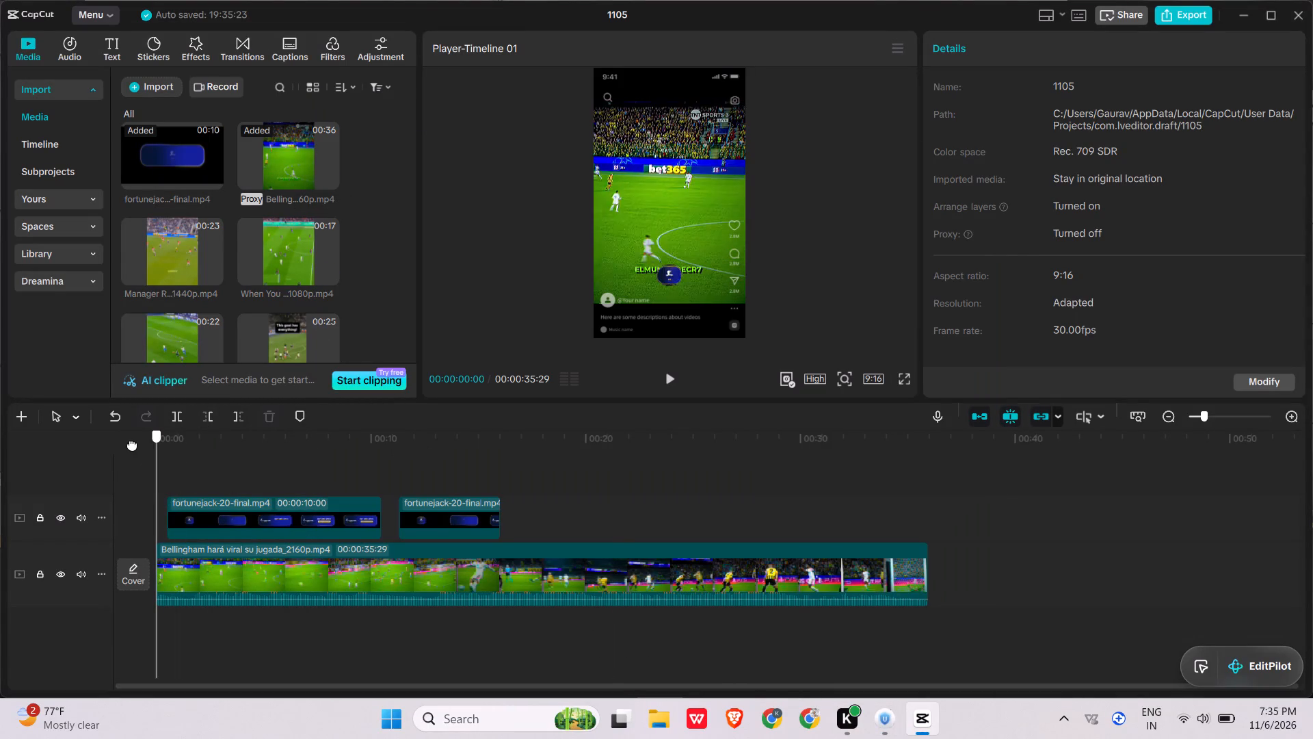
{"action": "left_click_drag", "start_coordinate": [132, 444], "coordinate": [124, 444]}
{"action": "key", "text": "space"}
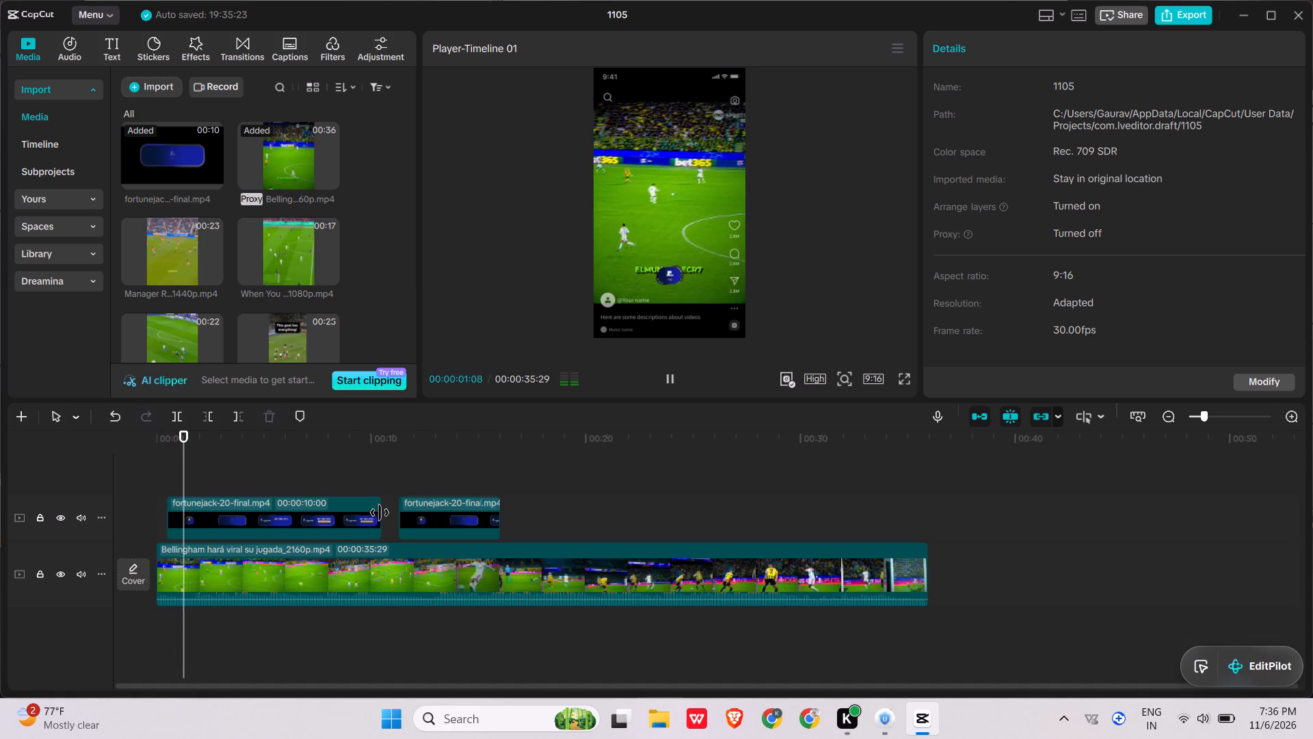
{"action": "left_click", "coordinate": [459, 515]}
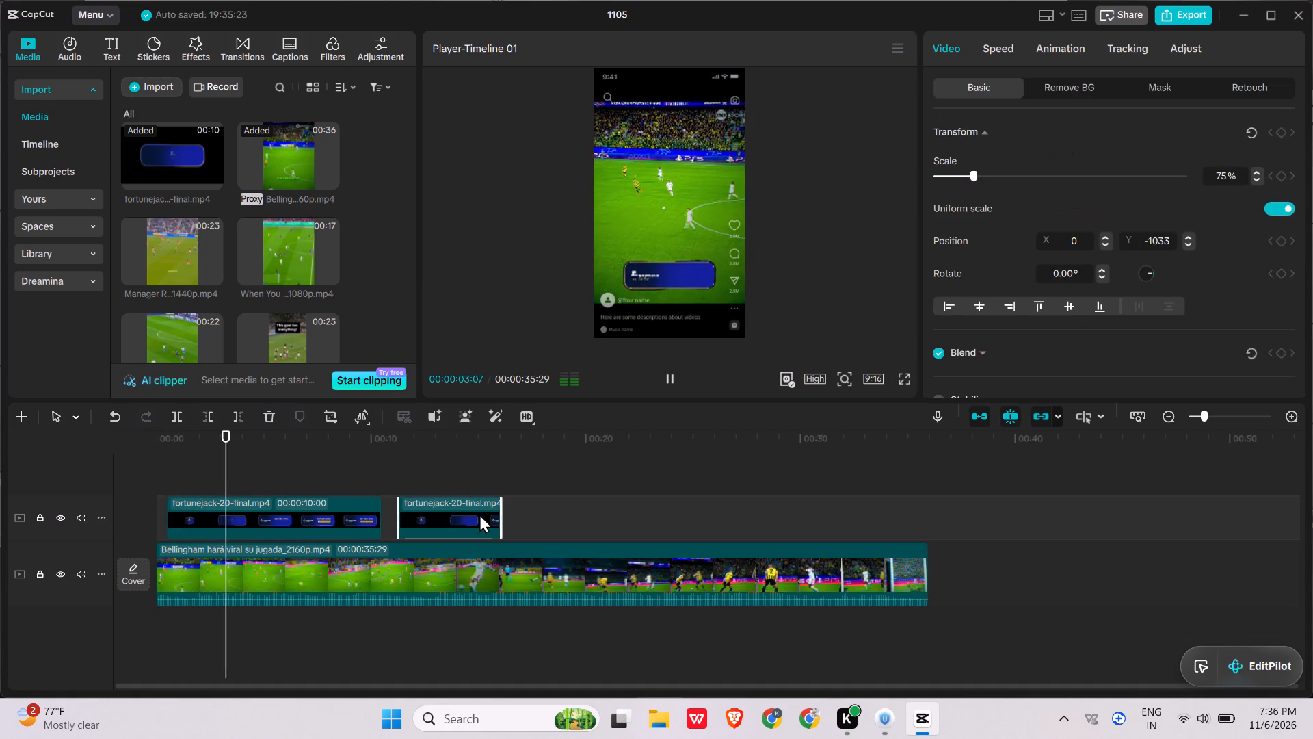
{"action": "left_click_drag", "start_coordinate": [500, 516], "coordinate": [729, 510]}
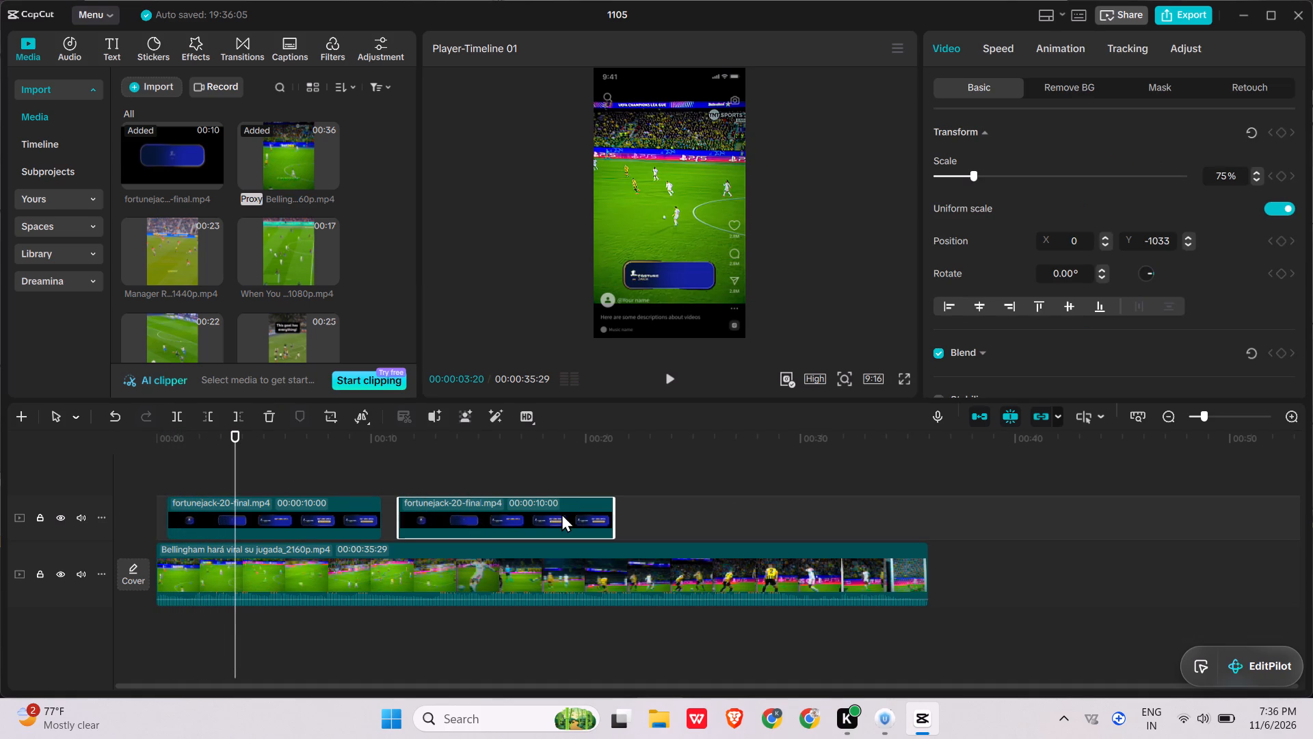
Copy the second FortuneJack banner and paste a third one on the same track at about 00:23.
{"action": "key", "text": "ctrl+c"}
{"action": "left_click", "coordinate": [652, 447]}
{"action": "left_click_drag", "start_coordinate": [648, 447], "coordinate": [644, 448]}
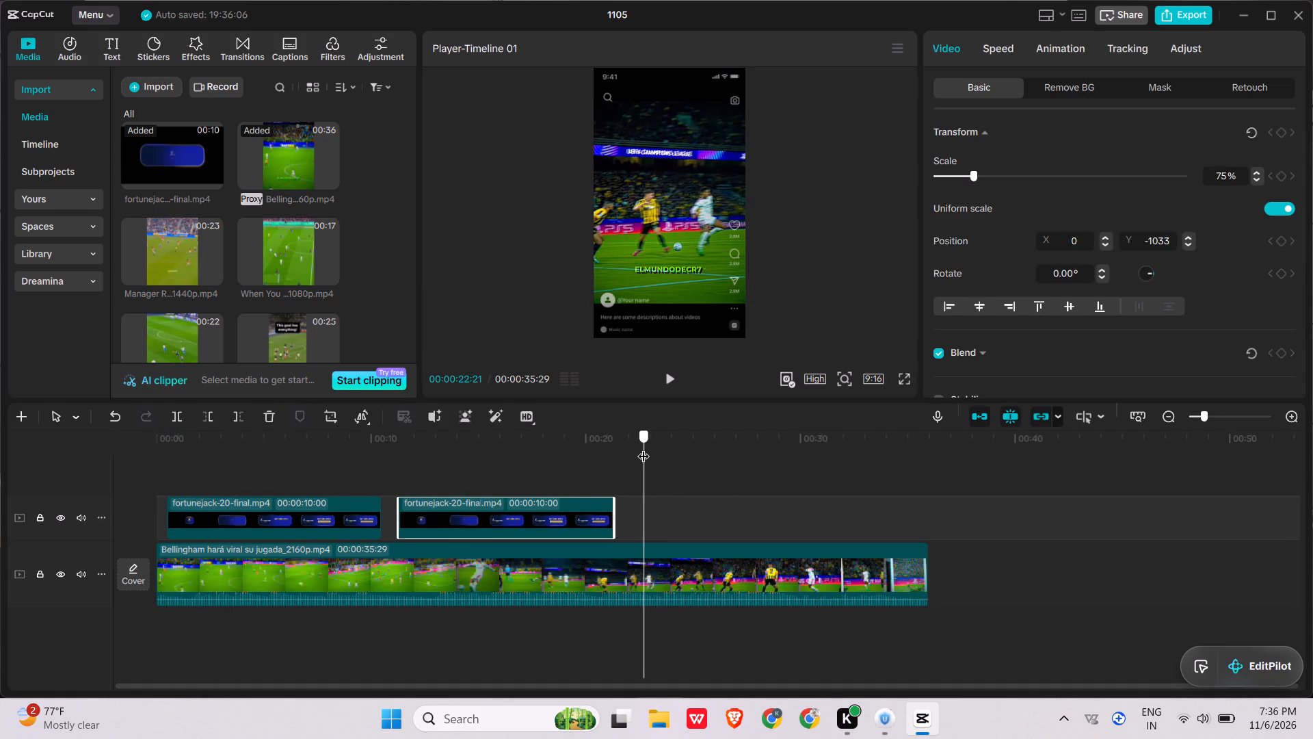
{"action": "left_click_drag", "start_coordinate": [644, 448], "coordinate": [659, 448]}
{"action": "key", "text": "ctrl+v"}
Play the edit from the start in full screen to check the FortuneJack banners over the Bellingham clip.
{"action": "left_click_drag", "start_coordinate": [163, 436], "coordinate": [146, 432]}
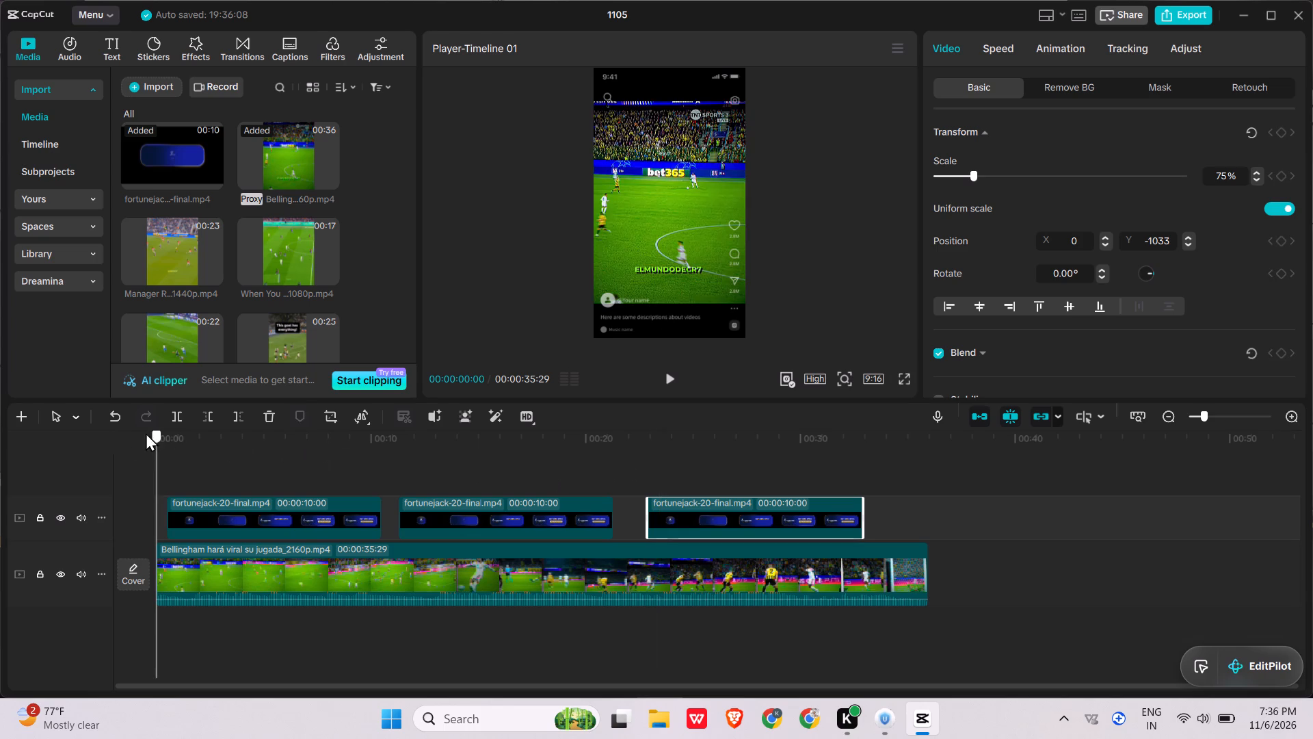
{"action": "left_click_drag", "start_coordinate": [146, 432], "coordinate": [127, 432]}
{"action": "key", "text": "space"}
{"action": "left_click", "coordinate": [903, 379]}
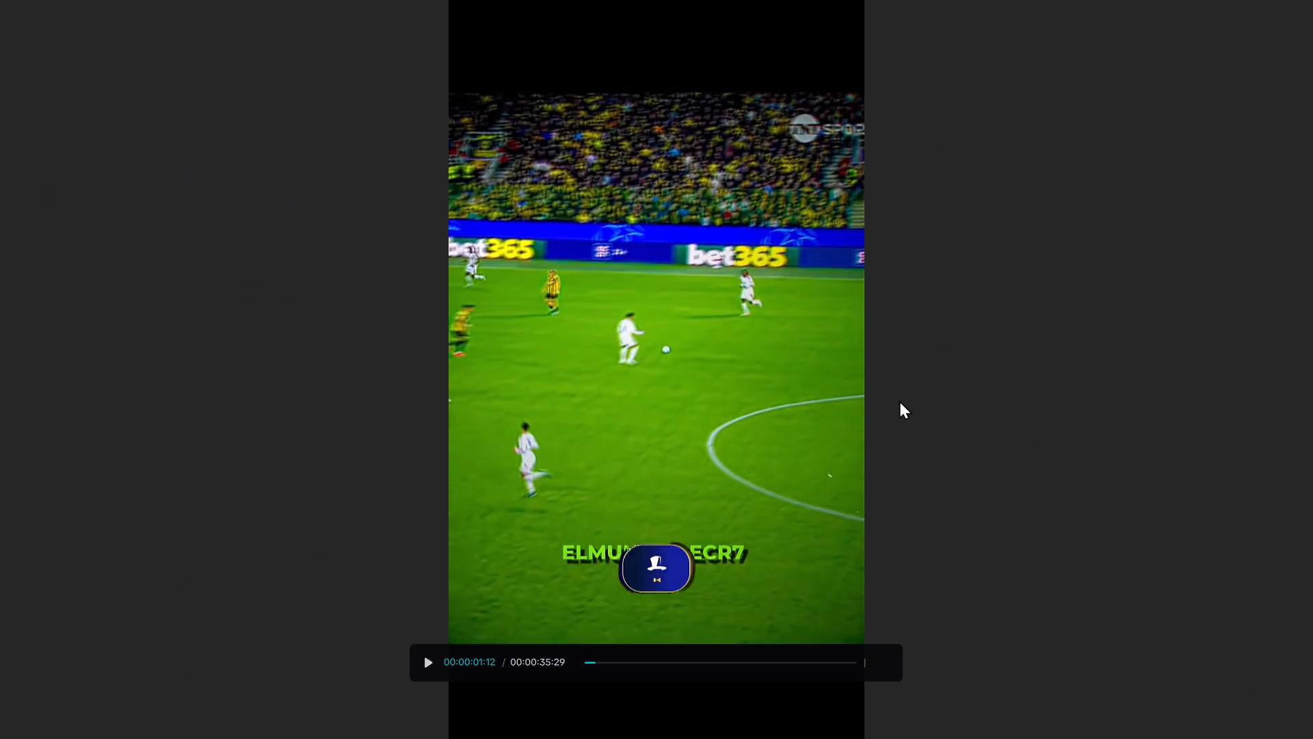
{"action": "left_click", "coordinate": [892, 664]}
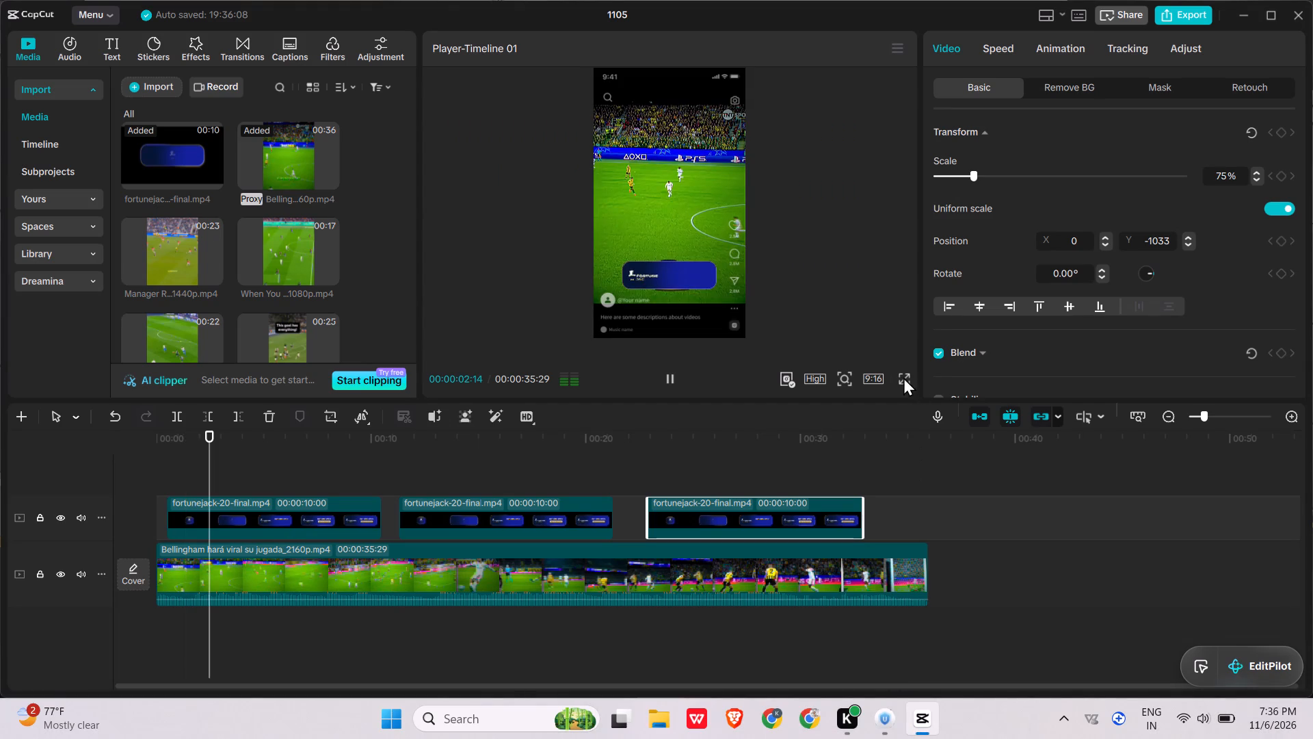
{"action": "left_click", "coordinate": [905, 377]}
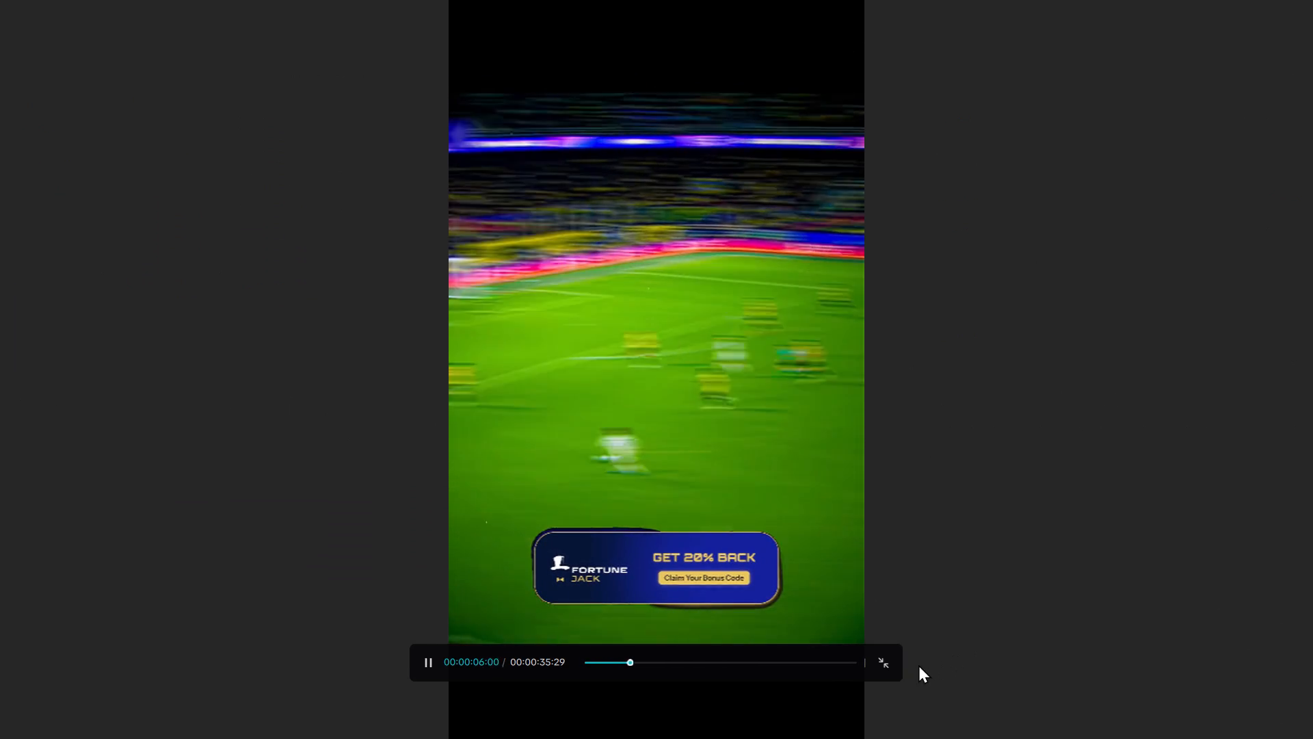
{"action": "left_click", "coordinate": [974, 644]}
{"action": "left_click", "coordinate": [974, 644]}
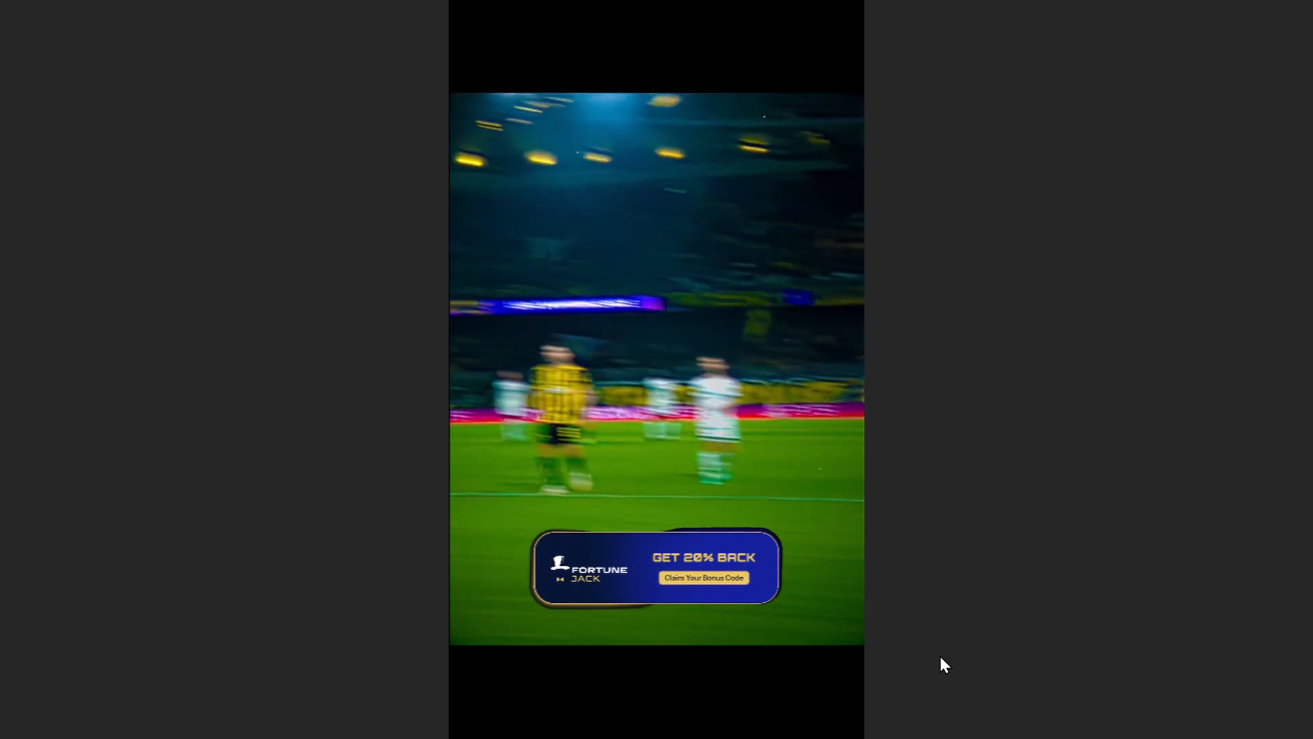
{"action": "left_click", "coordinate": [938, 618]}
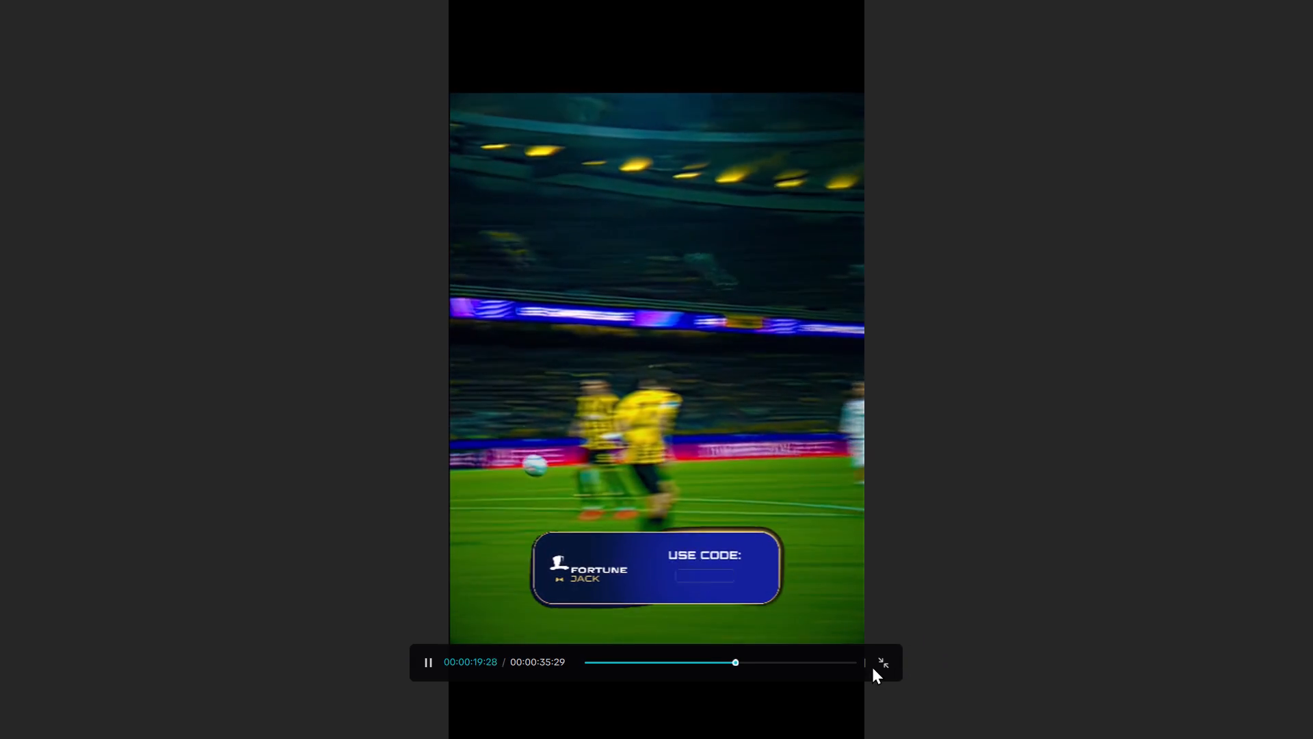
{"action": "left_click", "coordinate": [879, 662]}
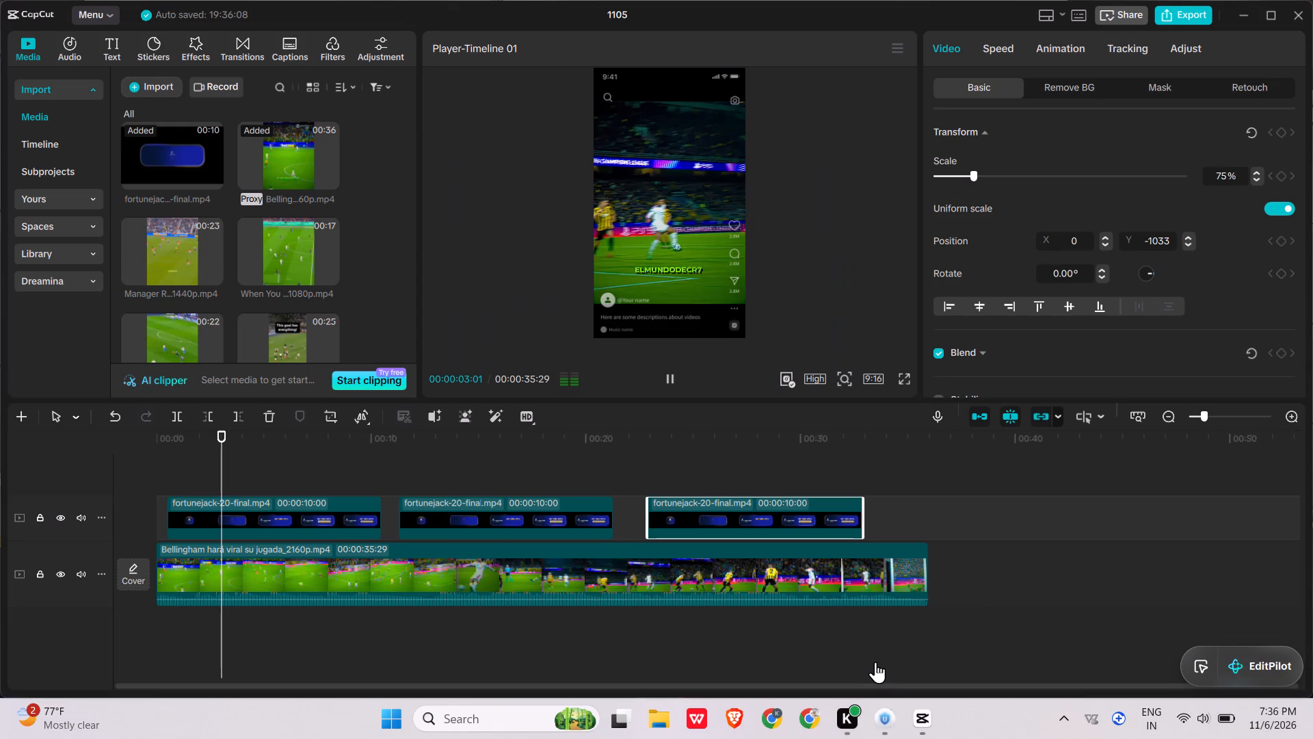
{"action": "key", "text": "space"}
{"action": "key", "text": "space"}
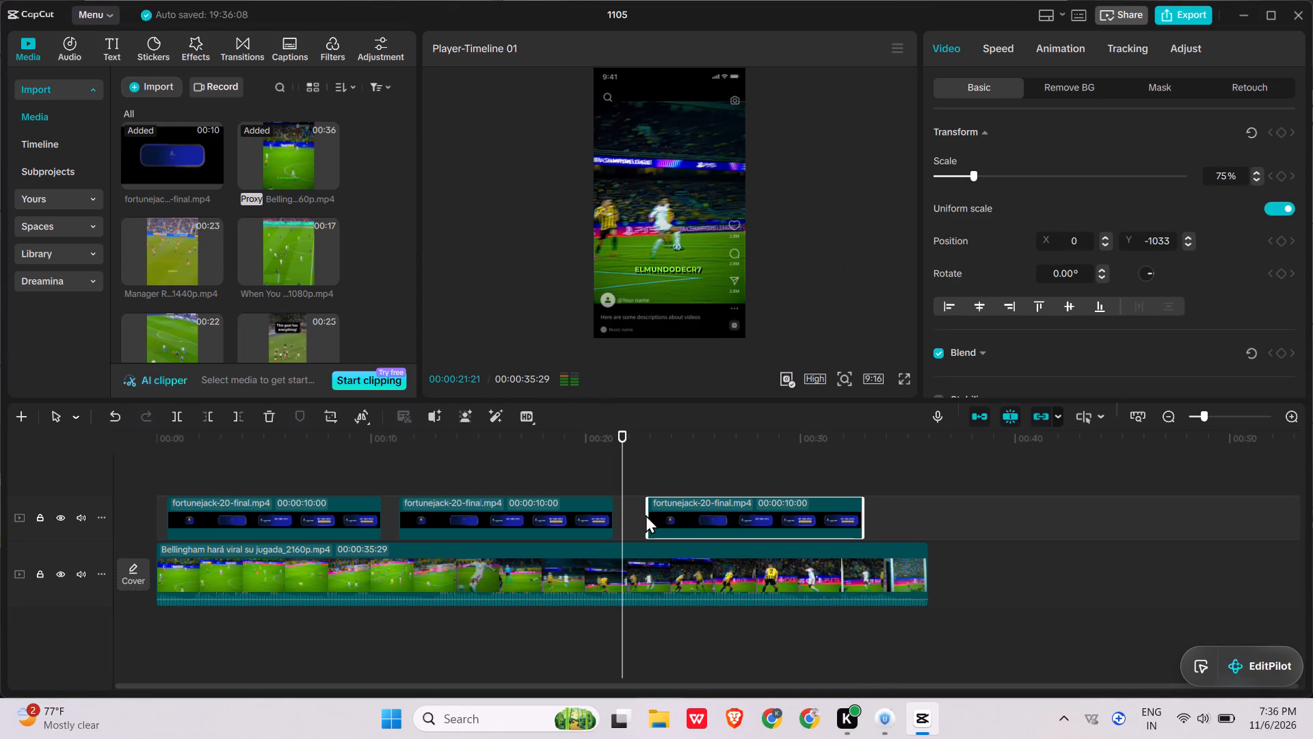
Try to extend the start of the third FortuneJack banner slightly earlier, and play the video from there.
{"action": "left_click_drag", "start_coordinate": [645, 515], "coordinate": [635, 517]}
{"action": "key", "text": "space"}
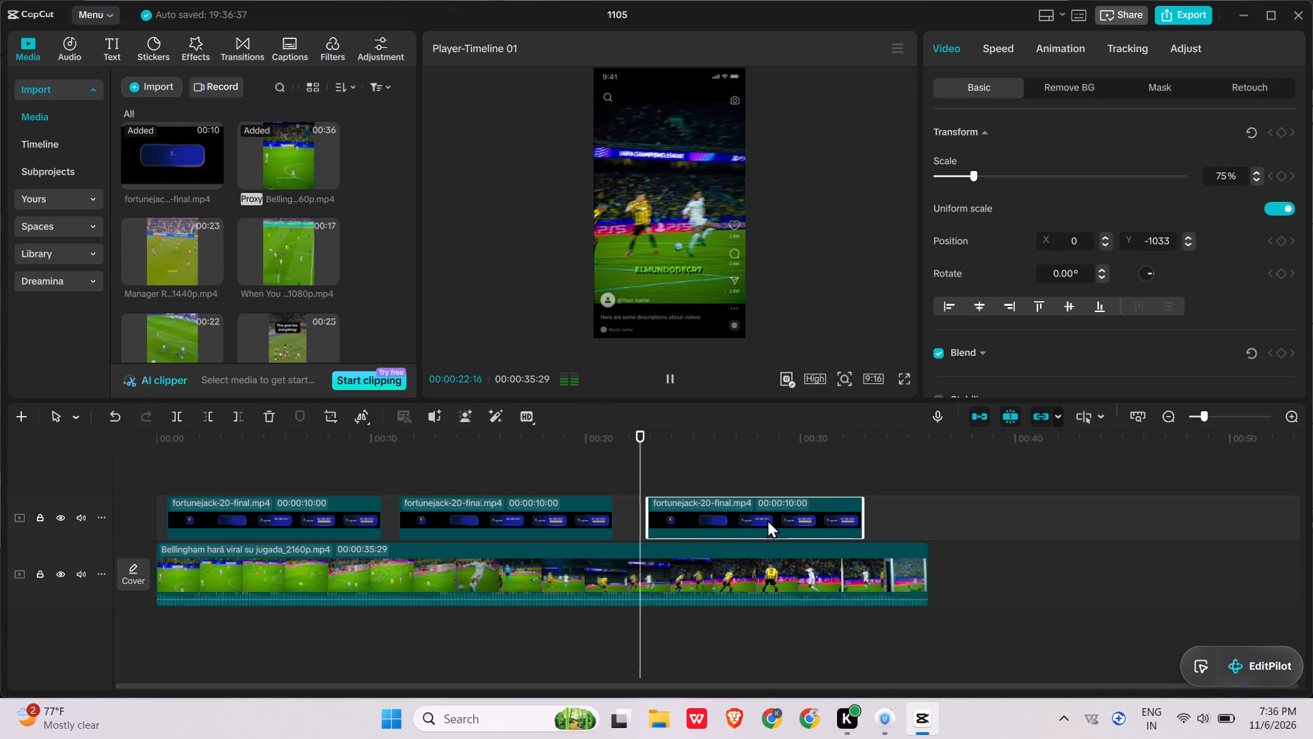
Add the favourite 4K filter to the timeline at 00:00, above the banner track.
{"action": "left_click", "coordinate": [293, 167]}
{"action": "left_click", "coordinate": [382, 47]}
{"action": "left_click", "coordinate": [336, 47]}
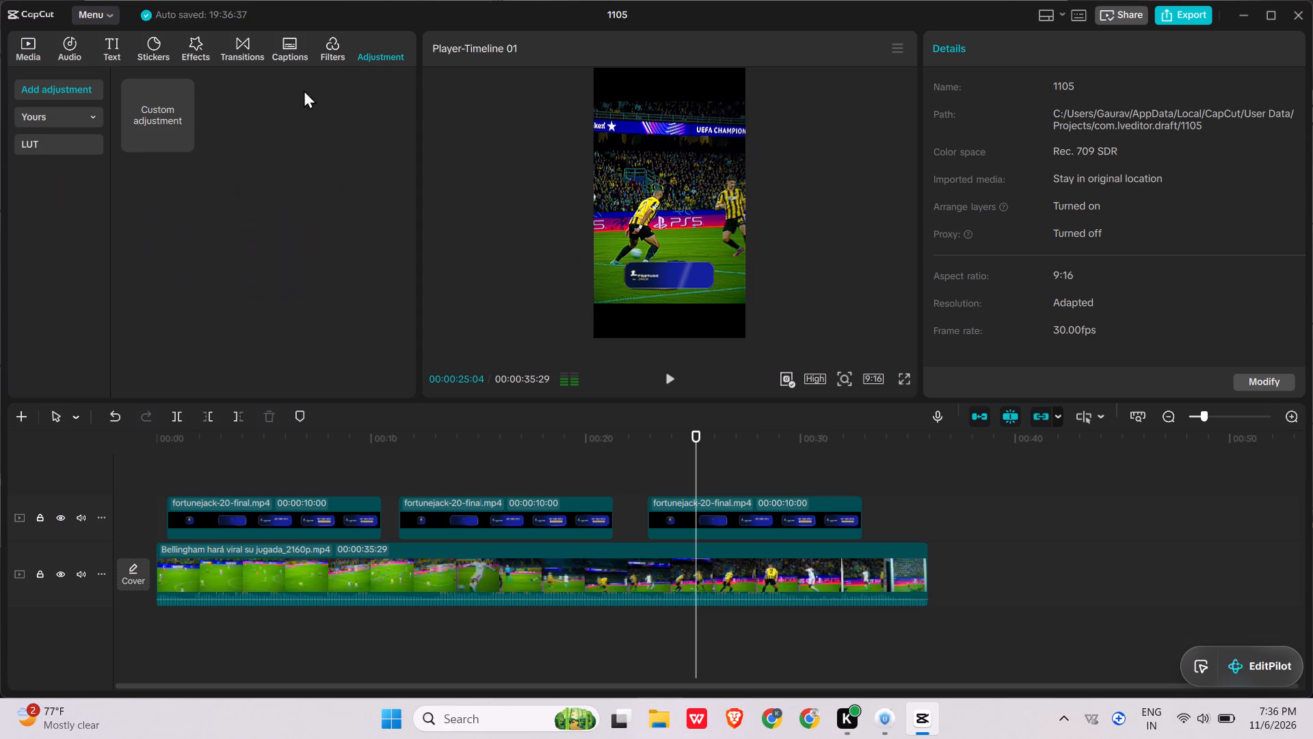
{"action": "left_click_drag", "start_coordinate": [176, 442], "coordinate": [96, 452]}
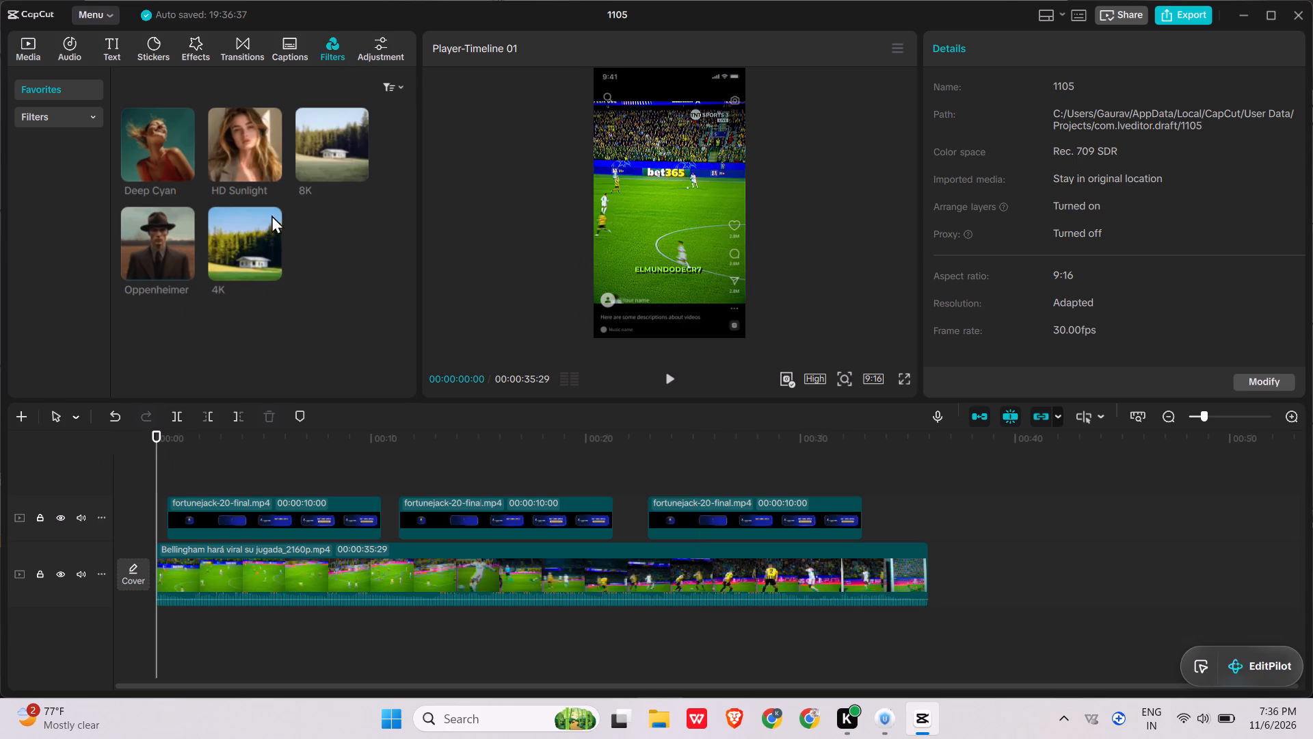
{"action": "left_click", "coordinate": [272, 270]}
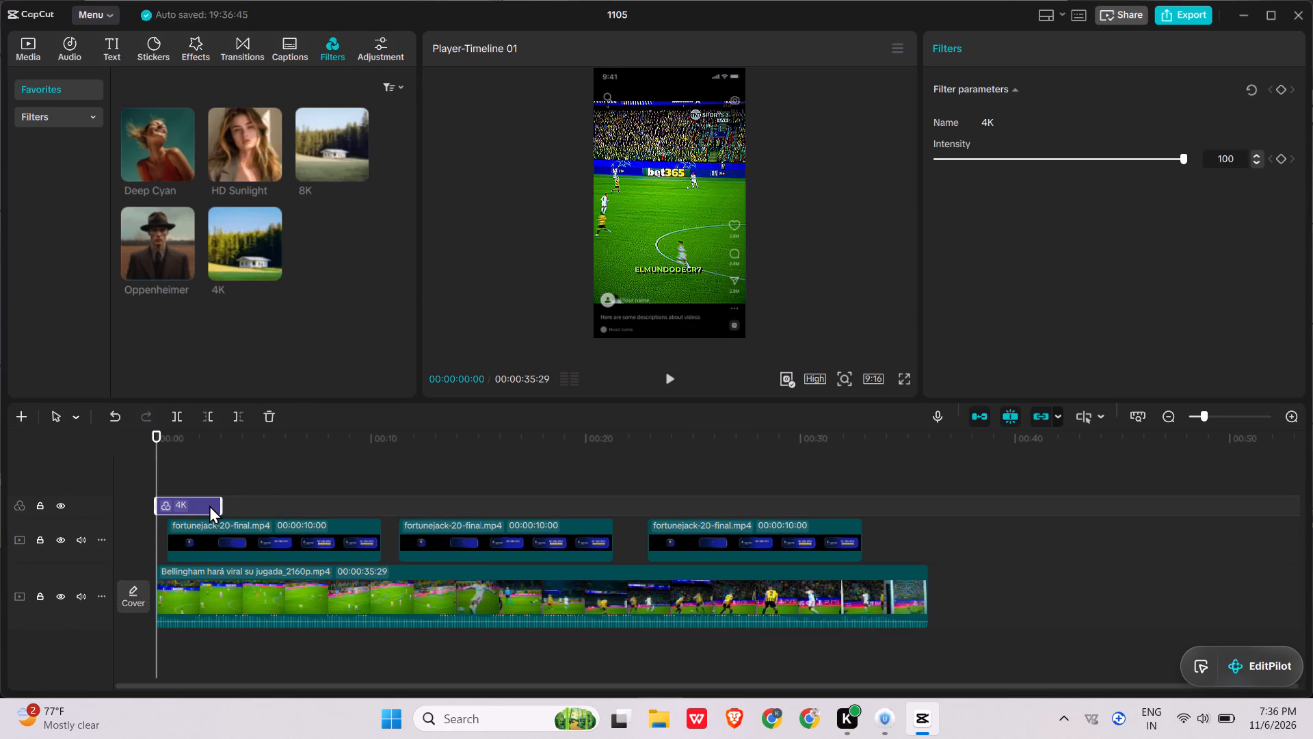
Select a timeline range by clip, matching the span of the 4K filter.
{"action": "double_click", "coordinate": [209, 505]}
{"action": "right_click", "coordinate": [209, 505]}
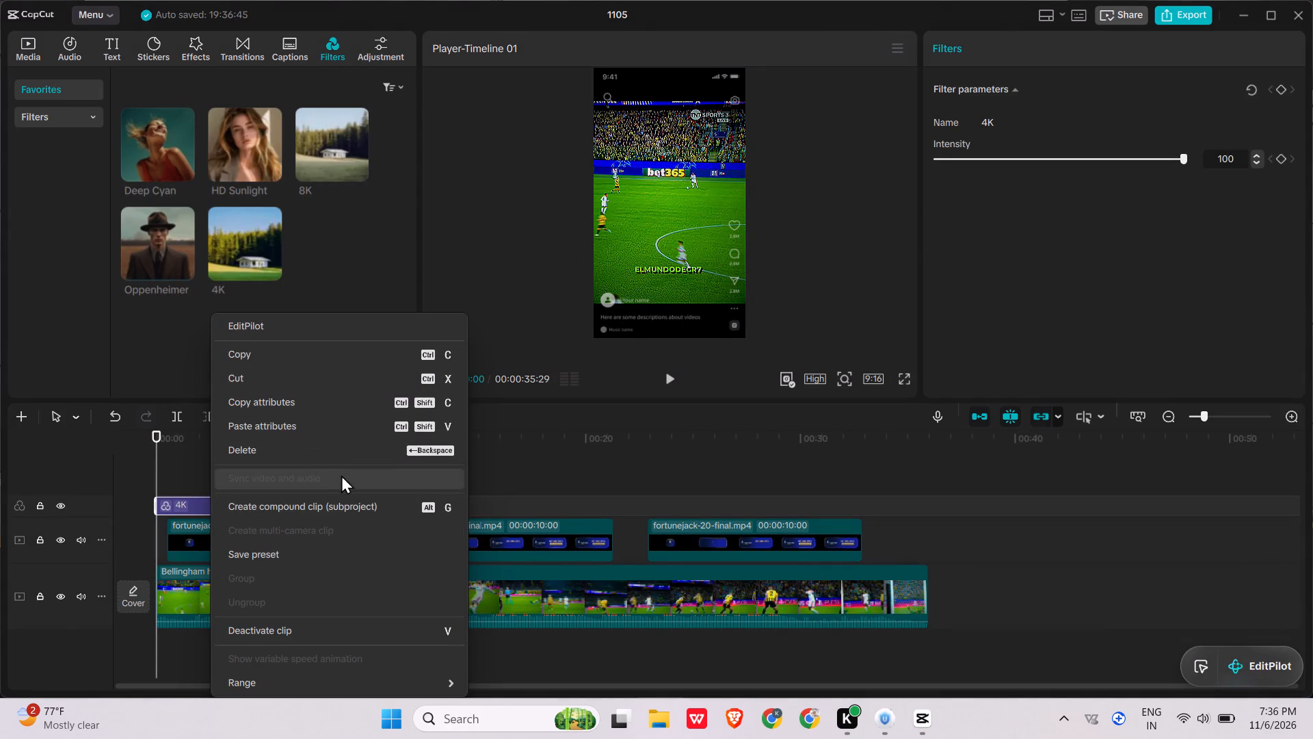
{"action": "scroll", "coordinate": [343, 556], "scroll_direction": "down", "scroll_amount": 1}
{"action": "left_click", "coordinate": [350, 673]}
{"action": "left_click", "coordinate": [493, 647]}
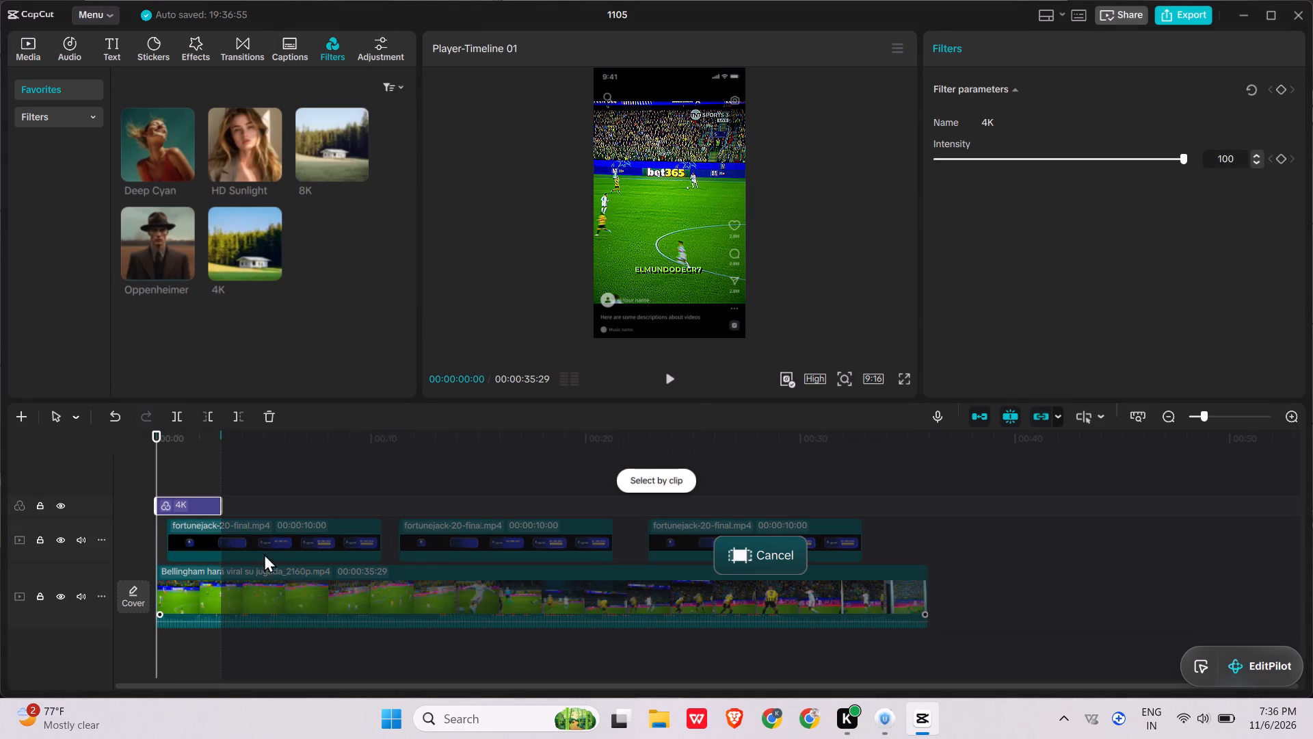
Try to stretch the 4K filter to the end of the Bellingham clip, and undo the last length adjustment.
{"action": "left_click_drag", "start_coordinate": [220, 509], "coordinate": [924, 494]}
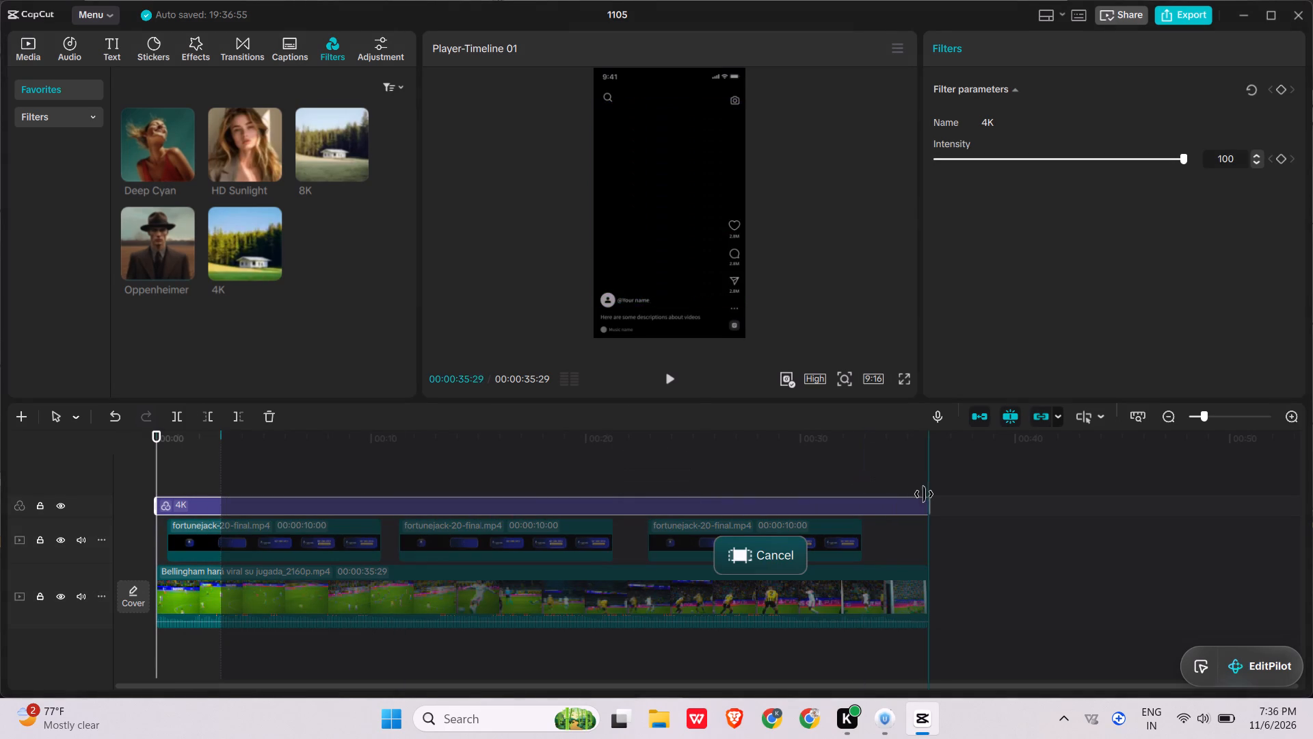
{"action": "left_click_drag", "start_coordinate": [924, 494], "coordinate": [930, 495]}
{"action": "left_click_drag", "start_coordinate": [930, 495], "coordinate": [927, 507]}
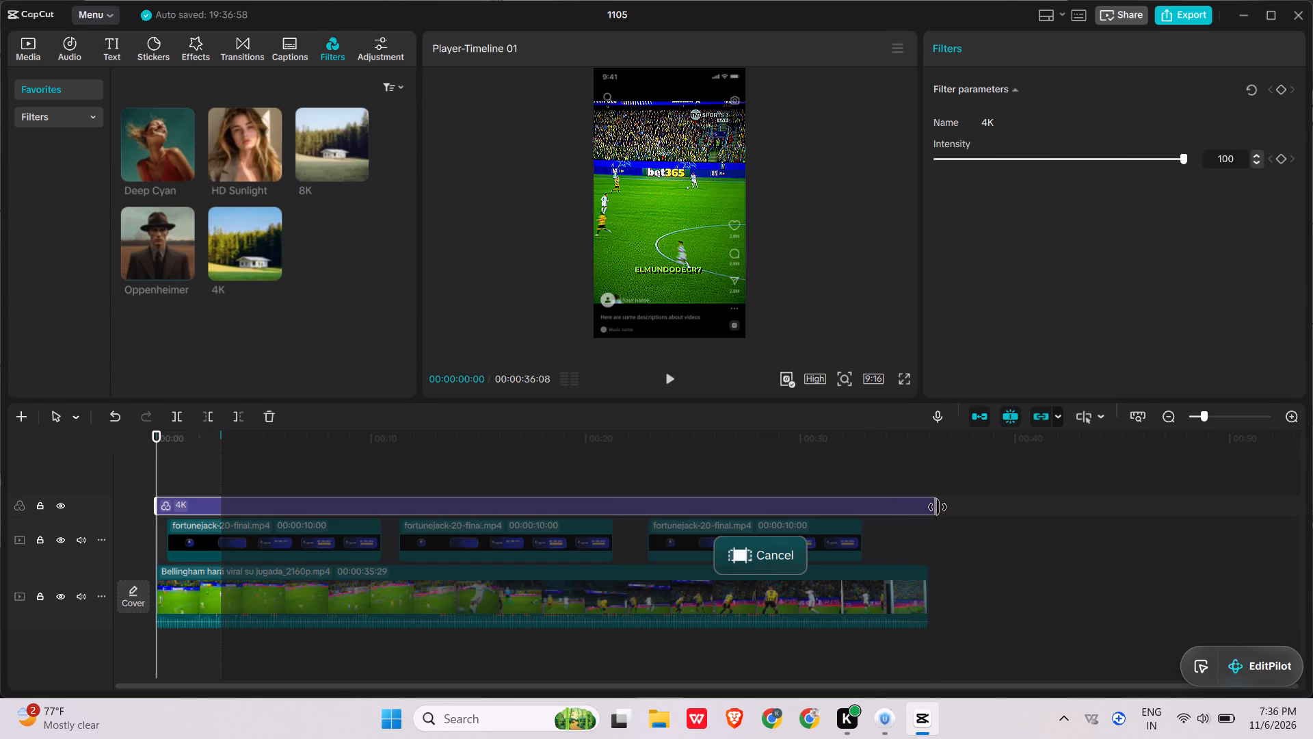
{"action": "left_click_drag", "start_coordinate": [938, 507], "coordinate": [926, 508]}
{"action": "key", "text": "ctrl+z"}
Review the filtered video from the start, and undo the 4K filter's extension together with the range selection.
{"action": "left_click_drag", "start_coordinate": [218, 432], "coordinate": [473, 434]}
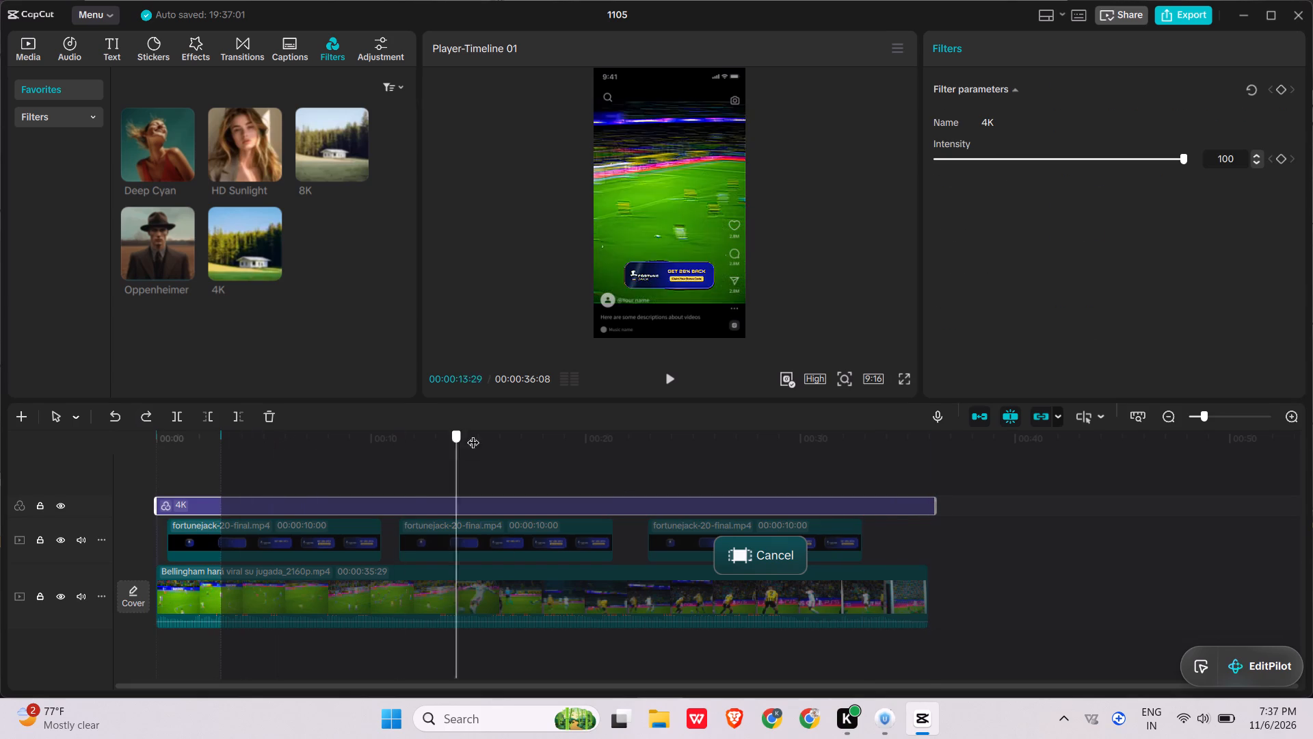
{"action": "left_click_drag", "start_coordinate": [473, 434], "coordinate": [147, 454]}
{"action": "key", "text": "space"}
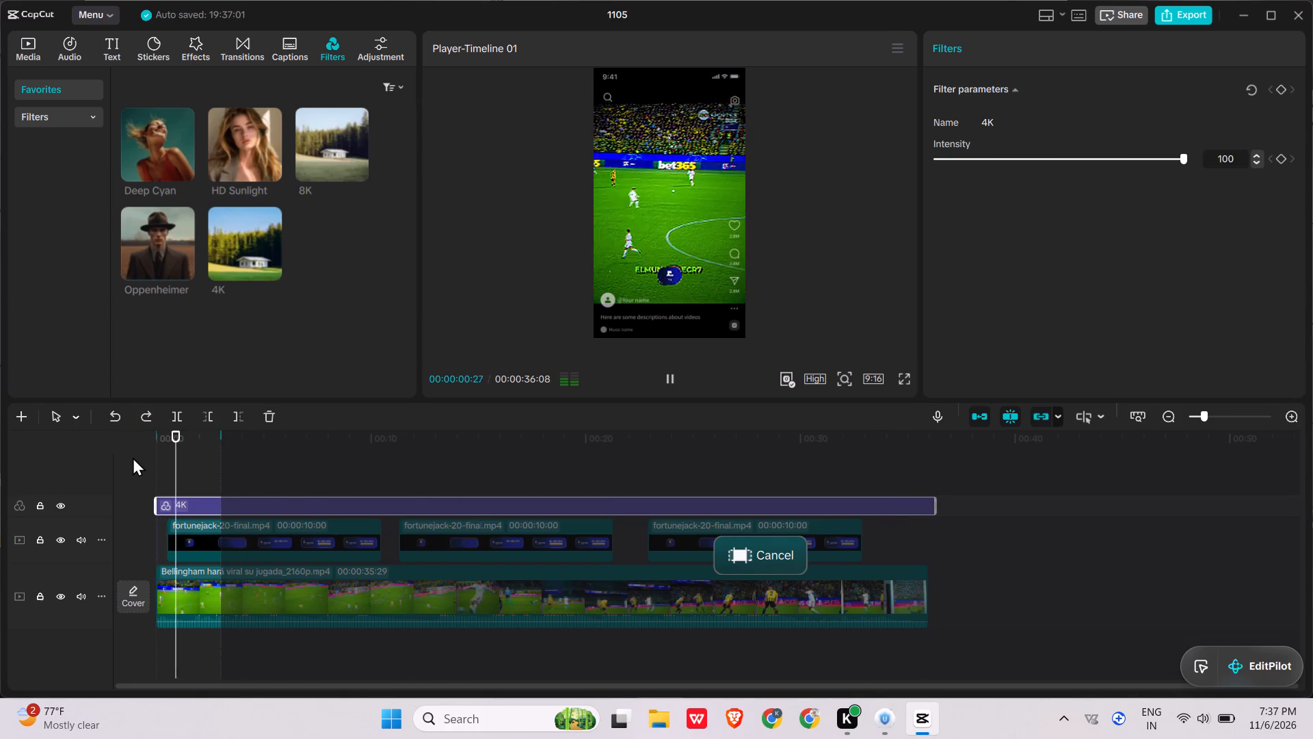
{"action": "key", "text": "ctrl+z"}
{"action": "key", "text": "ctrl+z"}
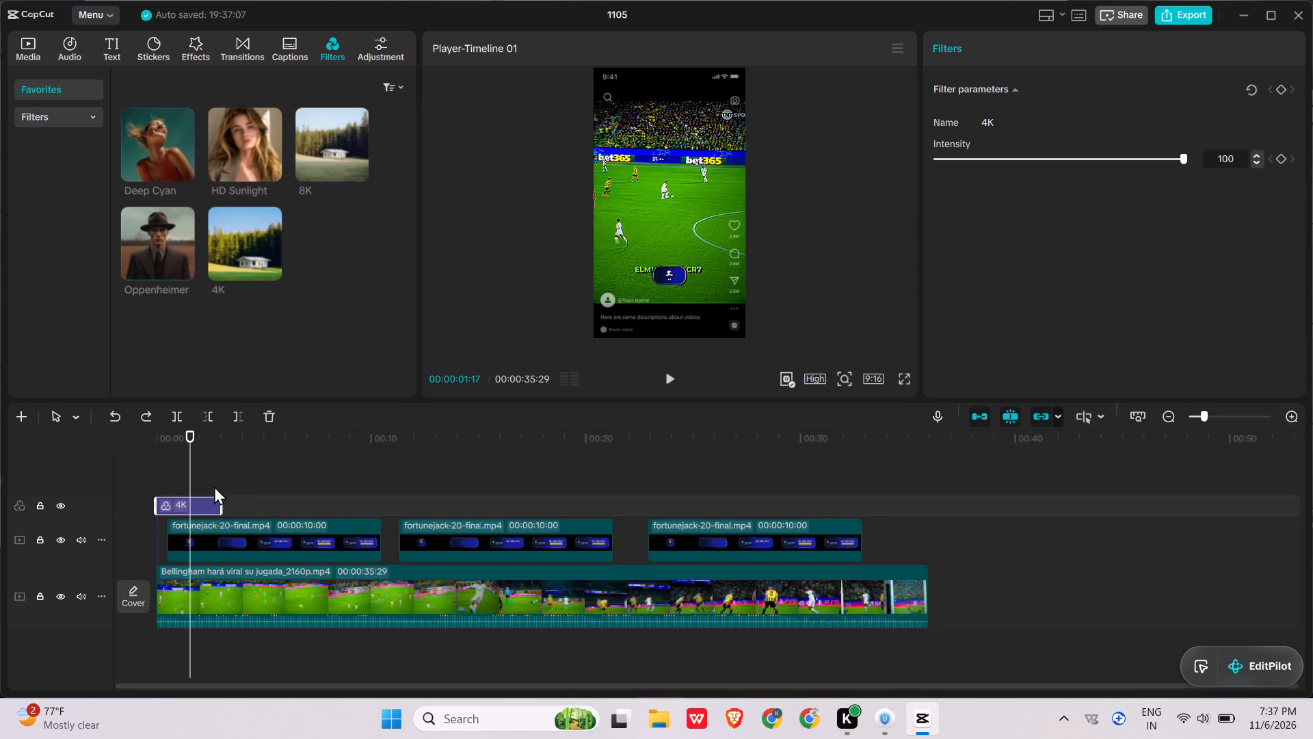
Extend the 4K filter to the end of the Bellingham clip and briefly play the video.
{"action": "left_click_drag", "start_coordinate": [221, 500], "coordinate": [914, 489]}
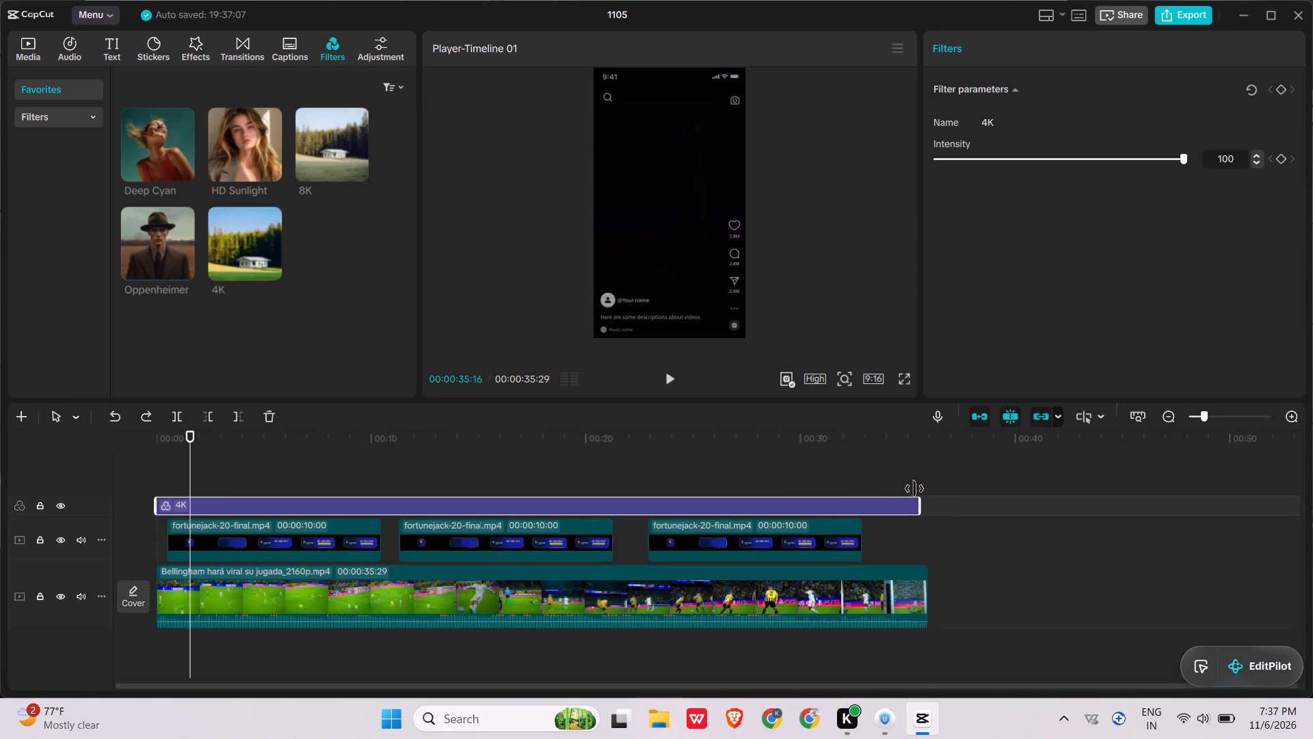
{"action": "left_click_drag", "start_coordinate": [914, 489], "coordinate": [929, 491]}
{"action": "key", "text": "space"}
{"action": "key", "text": "space"}
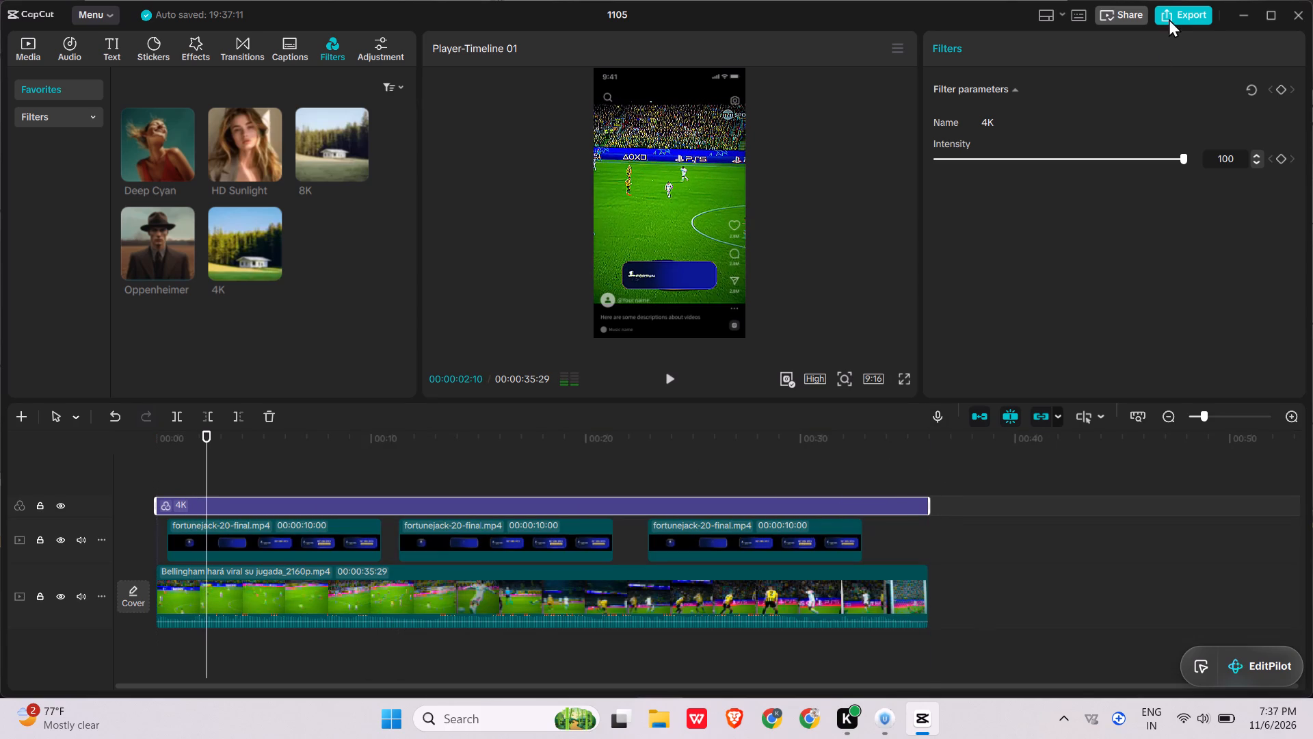
Export the Bellingham video as a 1080P H.264 mp4 at 60fps to drive F, and close the sharing window once saved.
{"action": "left_click", "coordinate": [1170, 16]}
{"action": "left_click", "coordinate": [849, 396]}
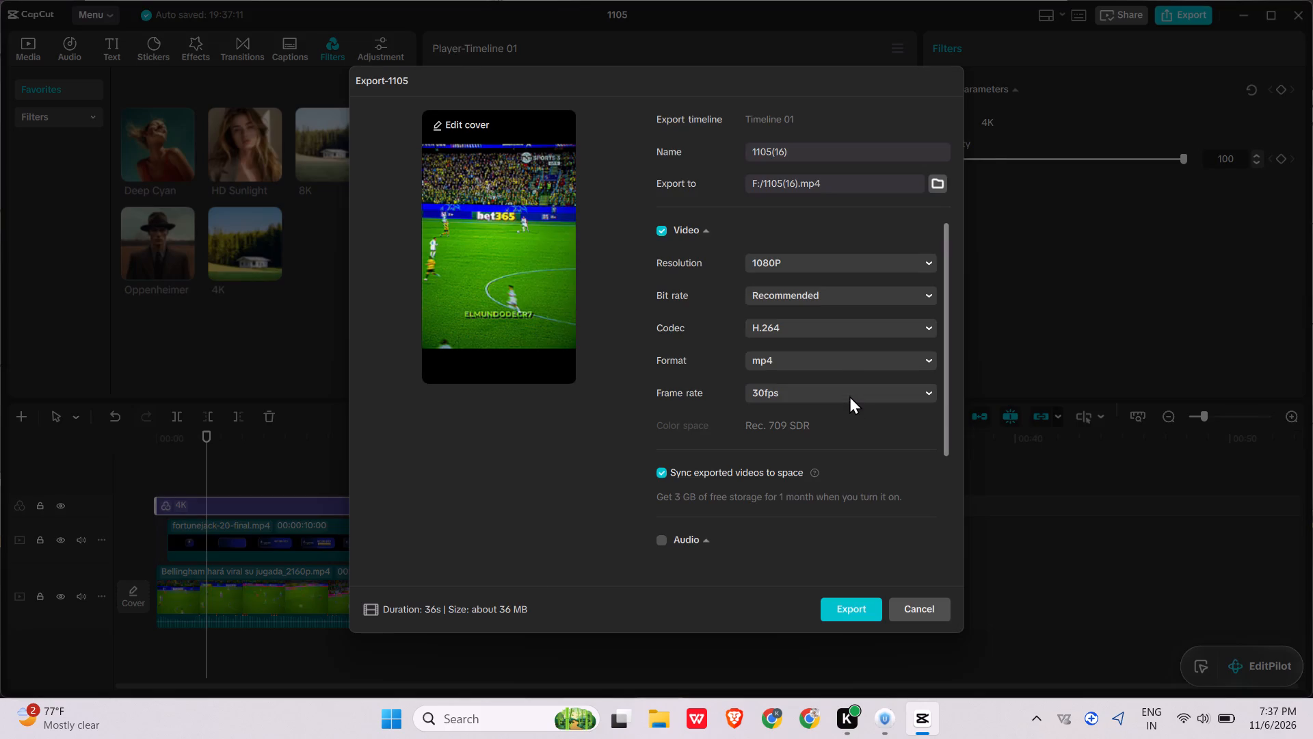
{"action": "left_click", "coordinate": [838, 586]}
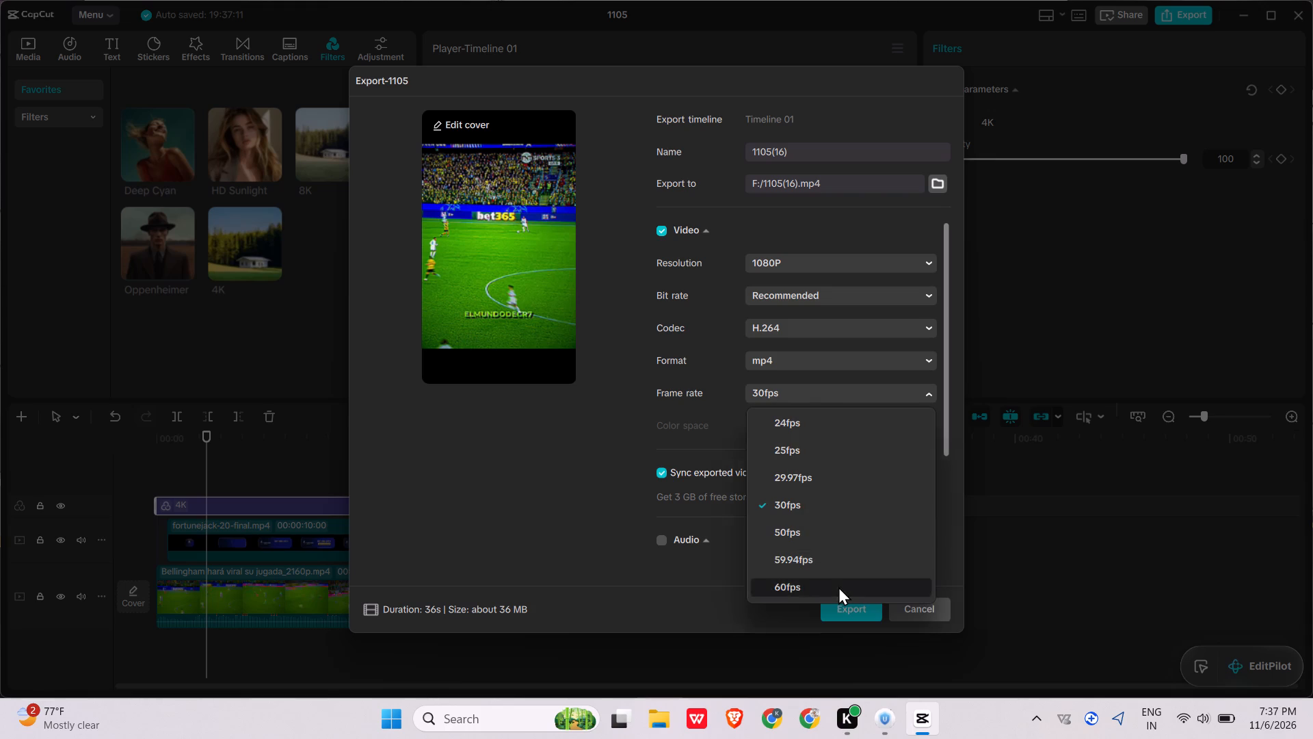
{"action": "left_click", "coordinate": [842, 601]}
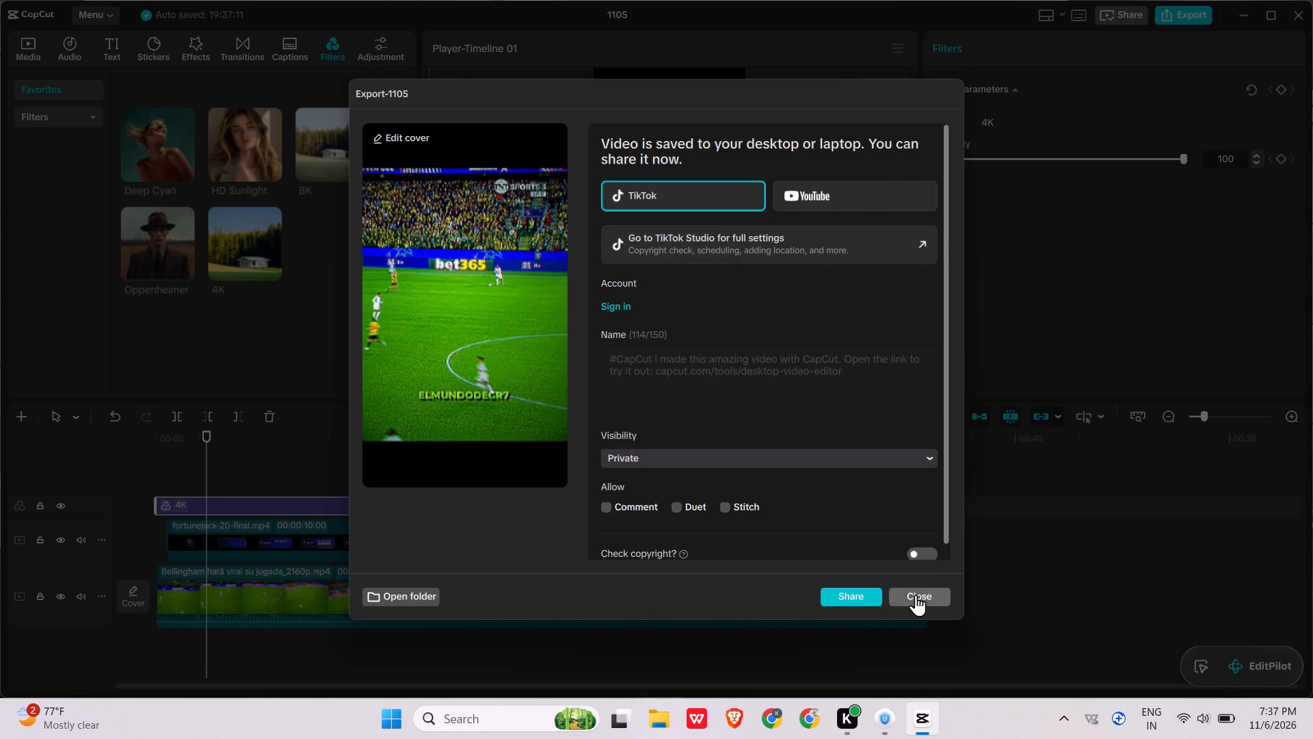
{"action": "left_click", "coordinate": [916, 595]}
Delete the Bellingham hará viral su jugada clip from the main track, keeping the three FortuneJack banners.
{"action": "left_click", "coordinate": [825, 614]}
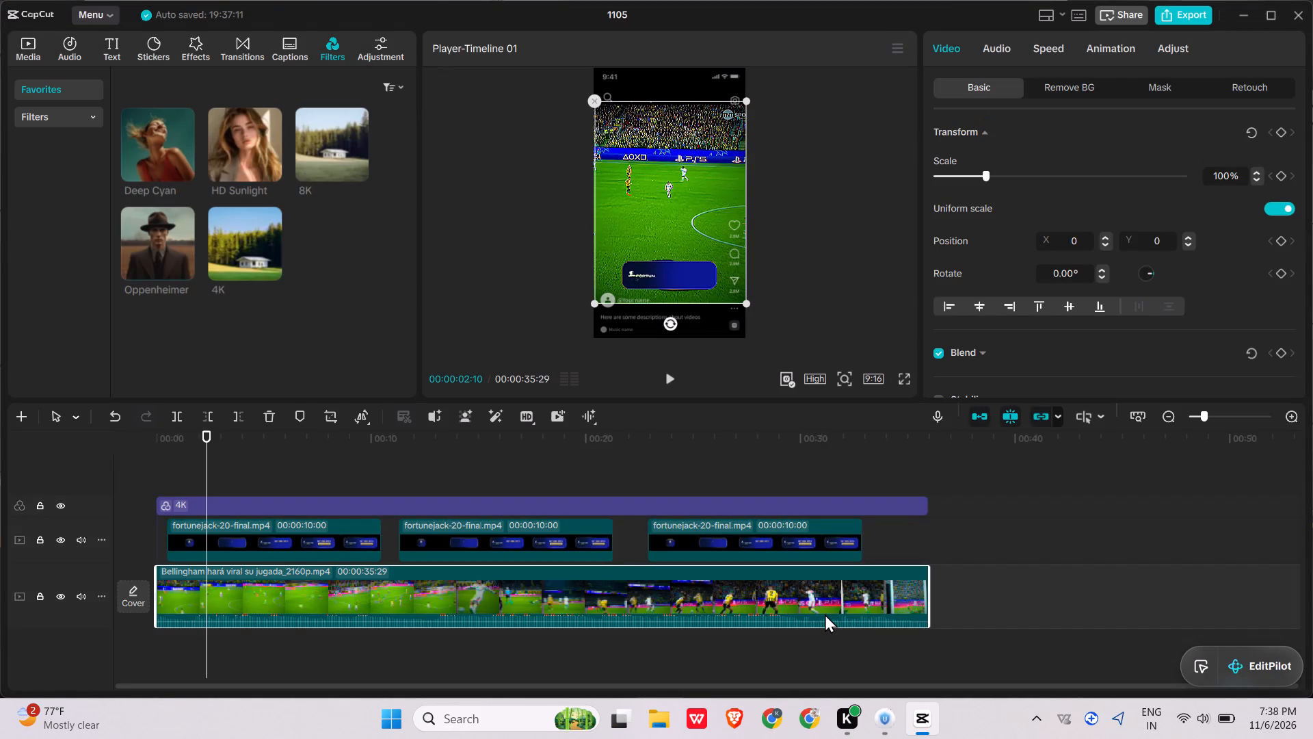
{"action": "key", "text": "BackSpace"}
Remove the already used Bellingham clip from the project's imported media.
{"action": "left_click", "coordinate": [12, 44]}
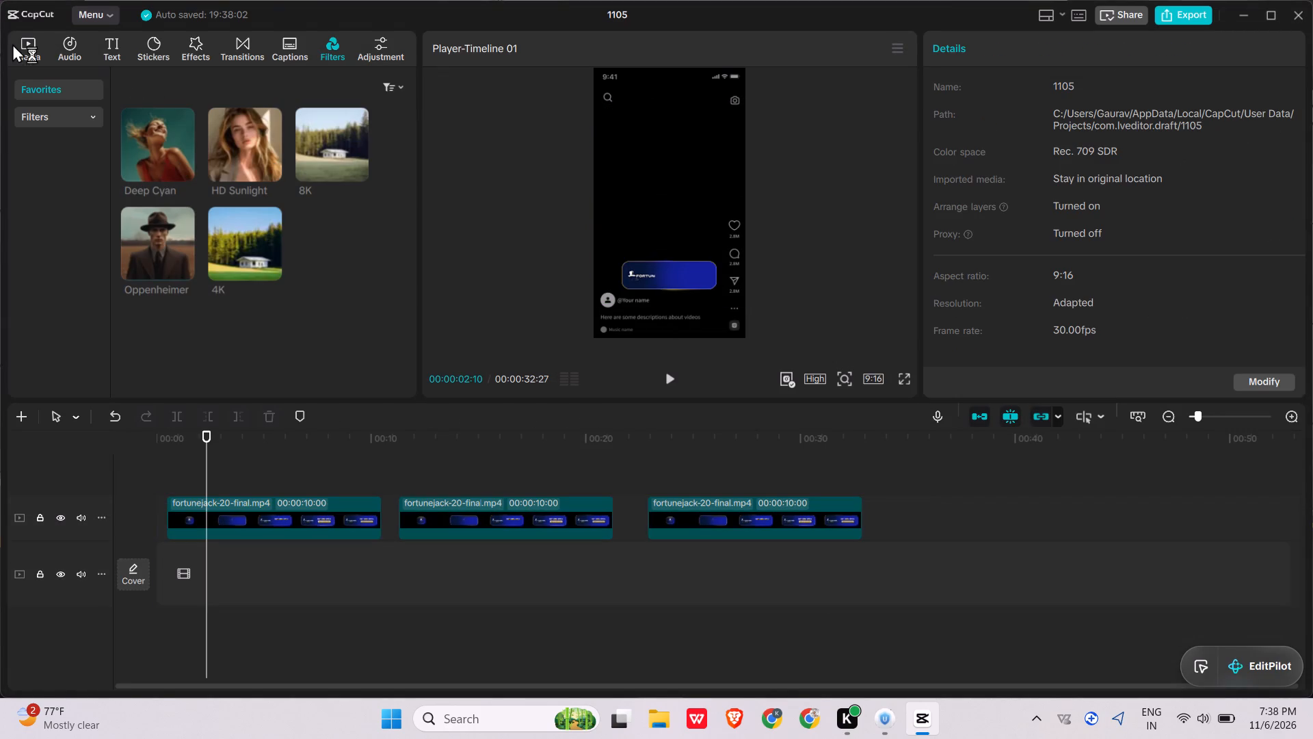
{"action": "left_click", "coordinate": [46, 60]}
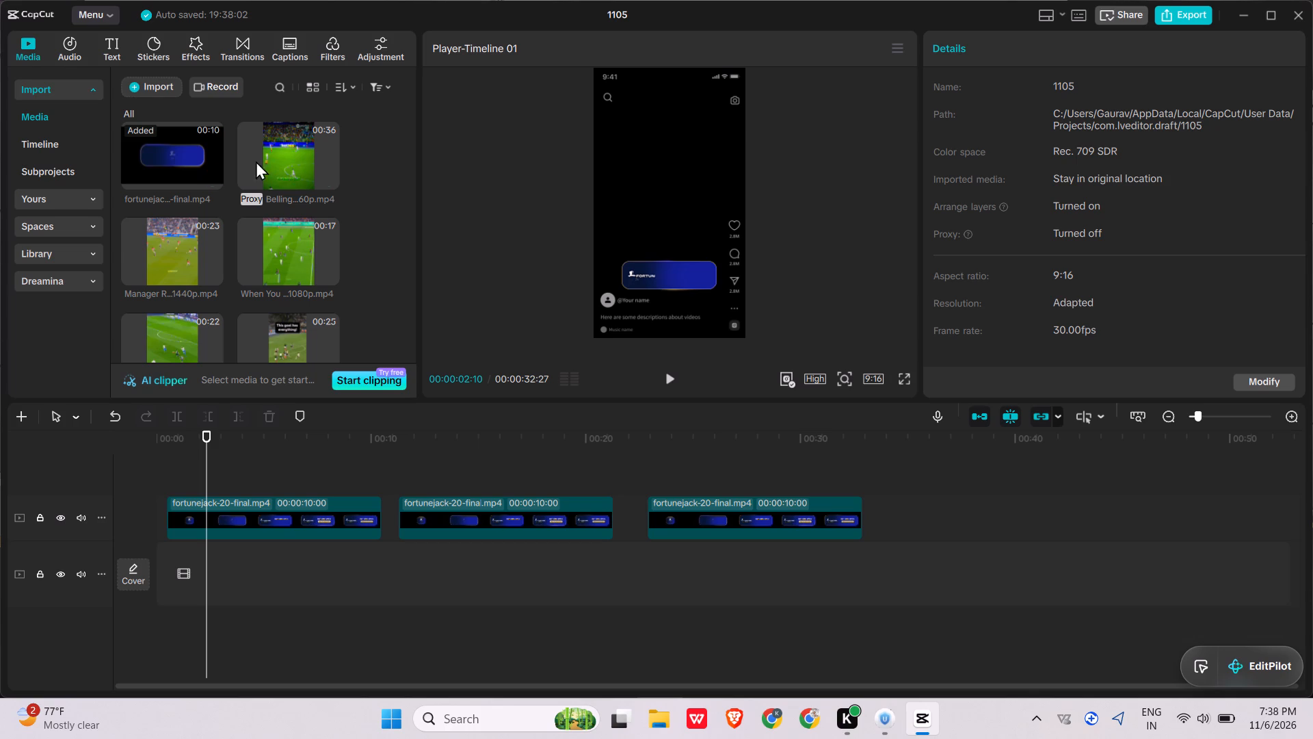
{"action": "left_click", "coordinate": [304, 167]}
{"action": "key", "text": "BackSpace"}
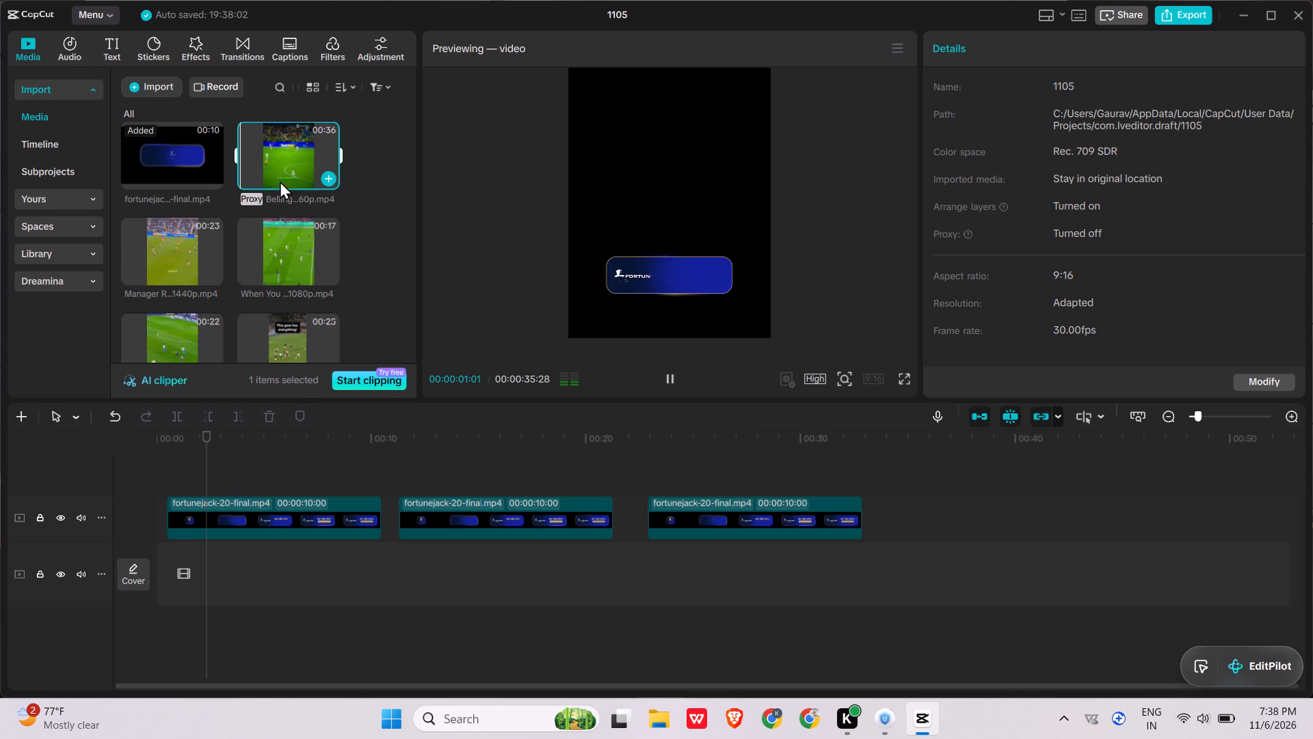
Add the Manager Reaction 1440p clip to the main track and delete the third FortuneJack banner beyond its end.
{"action": "left_click", "coordinate": [324, 177]}
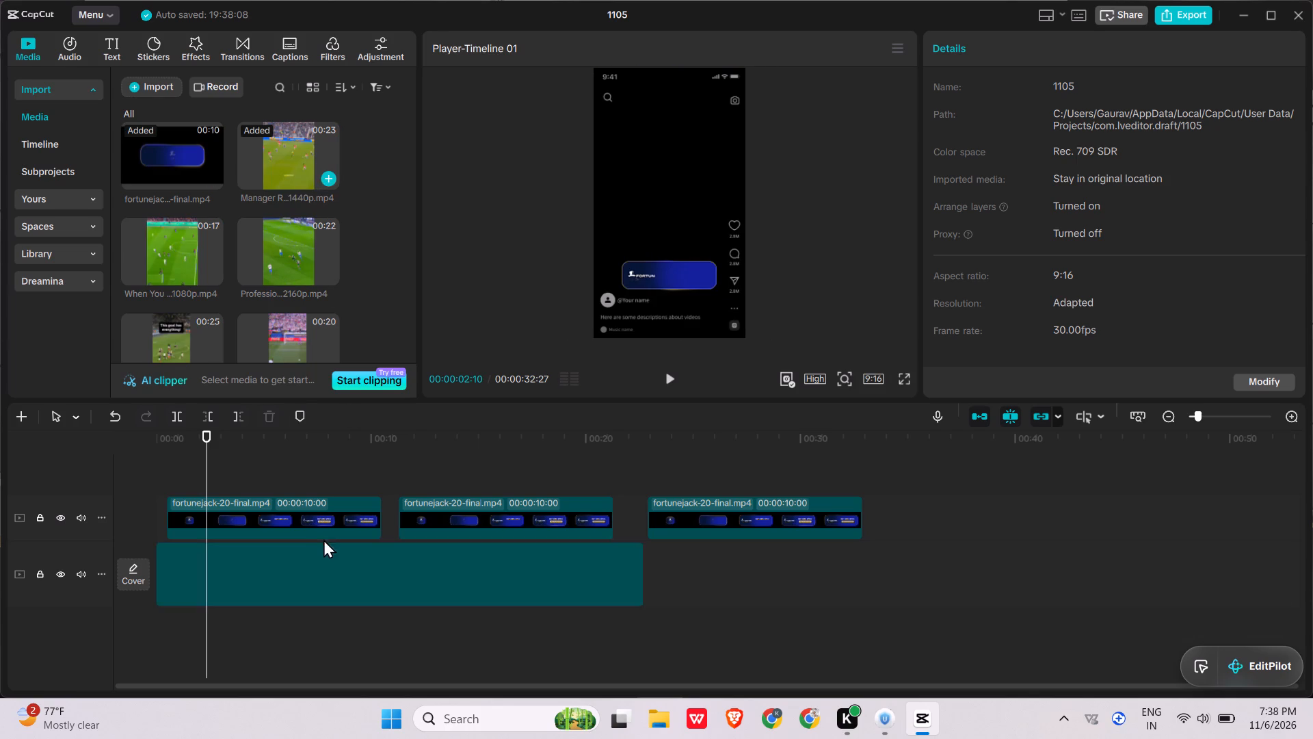
{"action": "left_click", "coordinate": [727, 515]}
{"action": "key", "text": "BackSpace"}
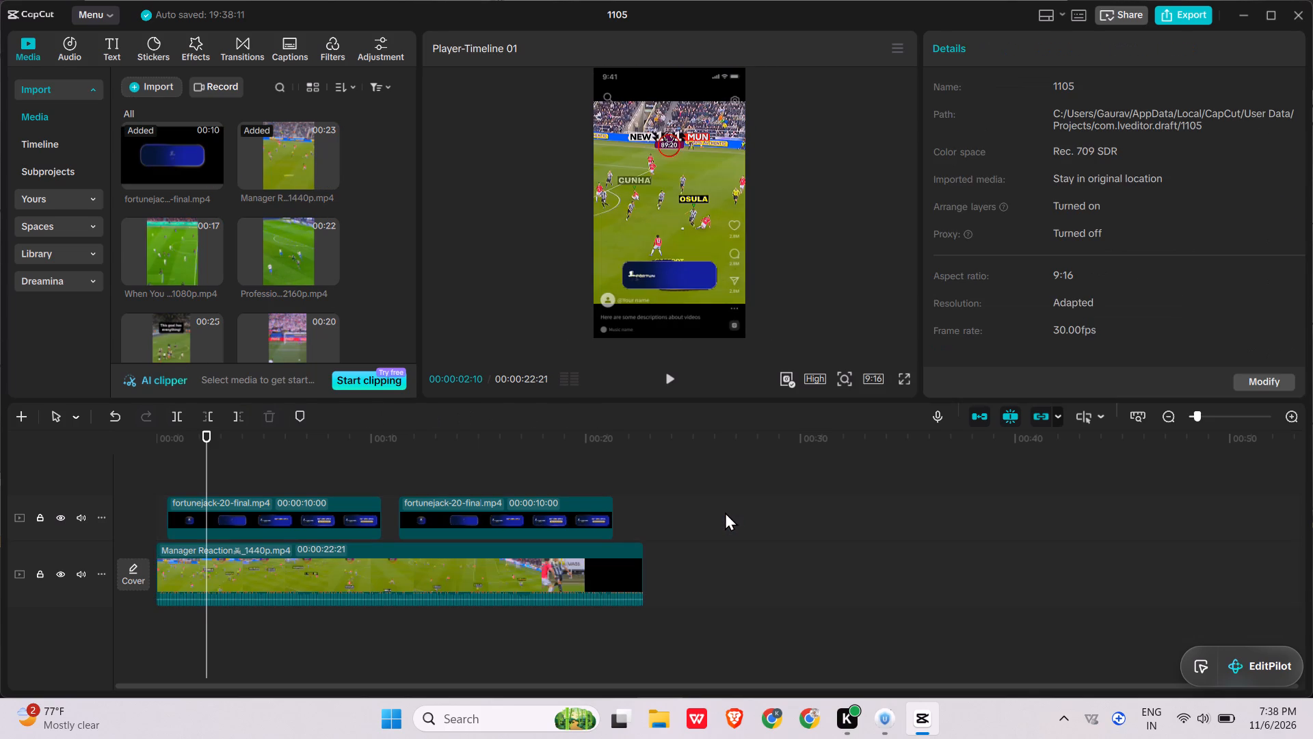
Review the Manager Reaction video with its two banners full screen from start to end, and briefly replay its opening.
{"action": "left_click", "coordinate": [291, 512]}
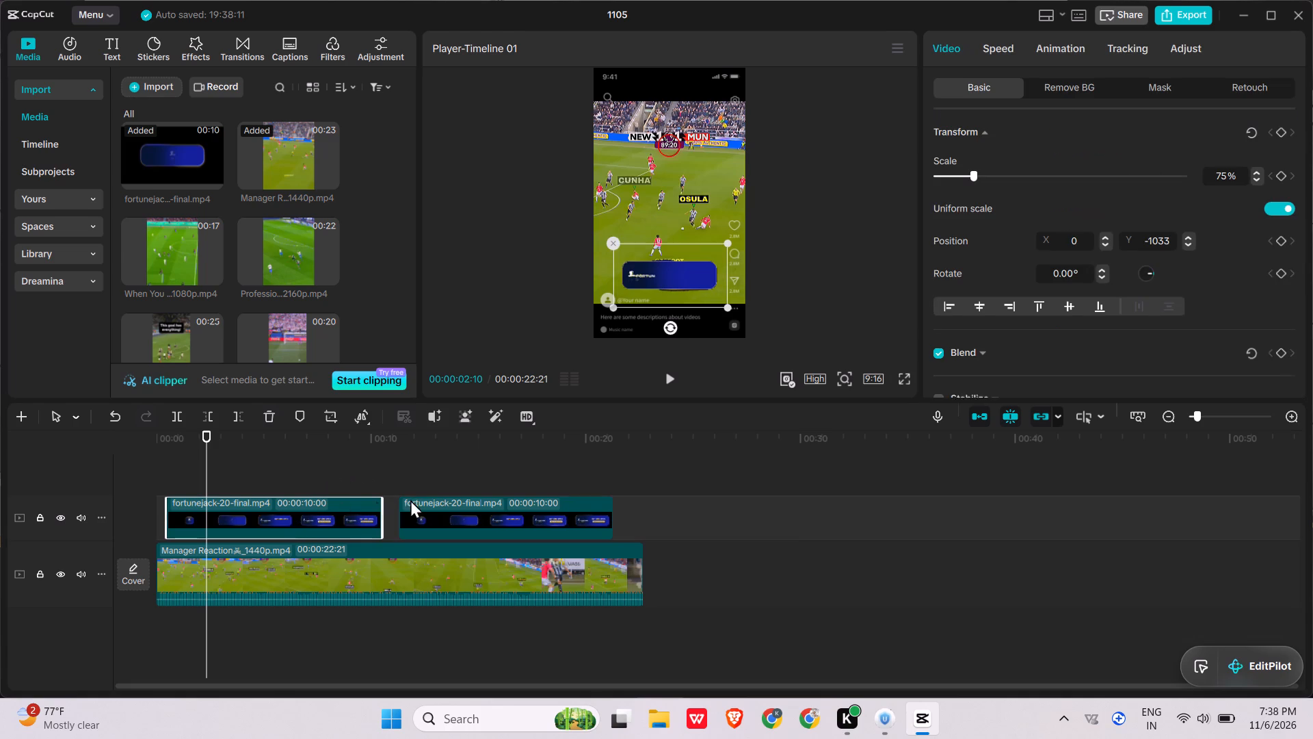
{"action": "left_click", "coordinate": [144, 445]}
{"action": "left_click_drag", "start_coordinate": [167, 441], "coordinate": [121, 441]}
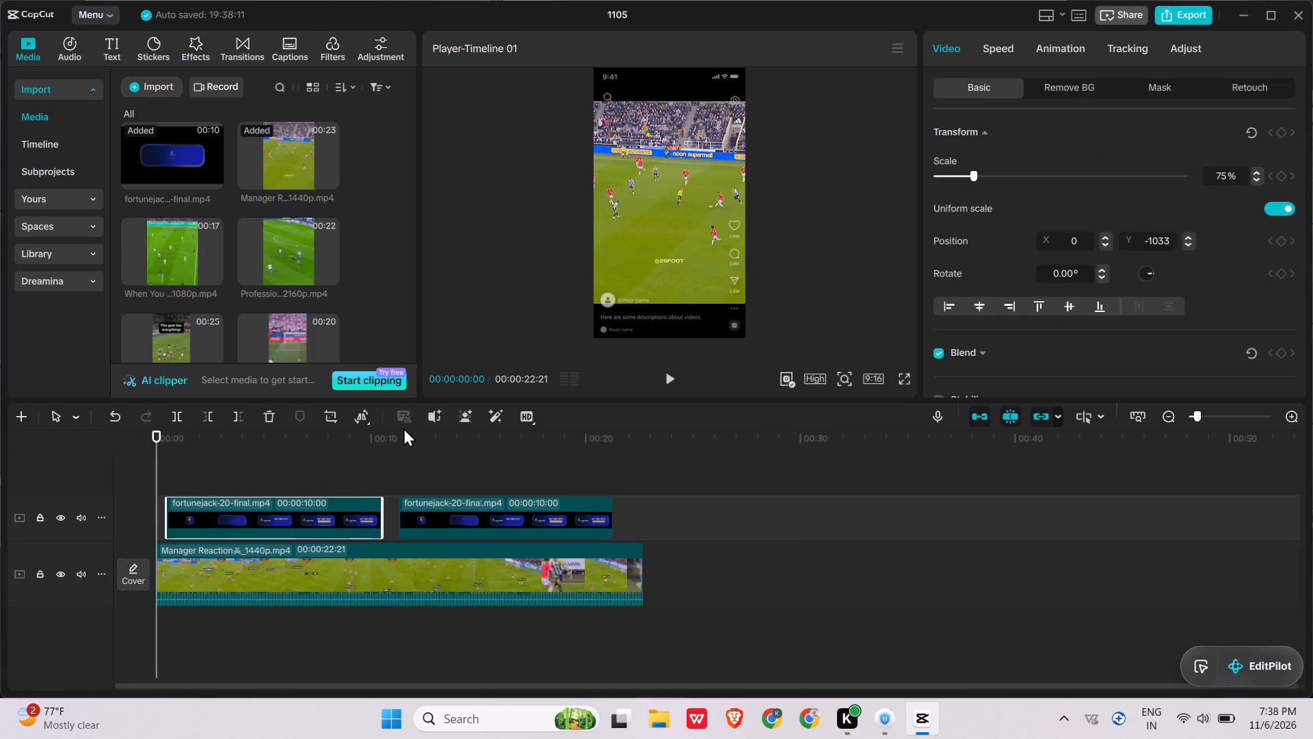
{"action": "key", "text": "space"}
{"action": "left_click", "coordinate": [901, 376]}
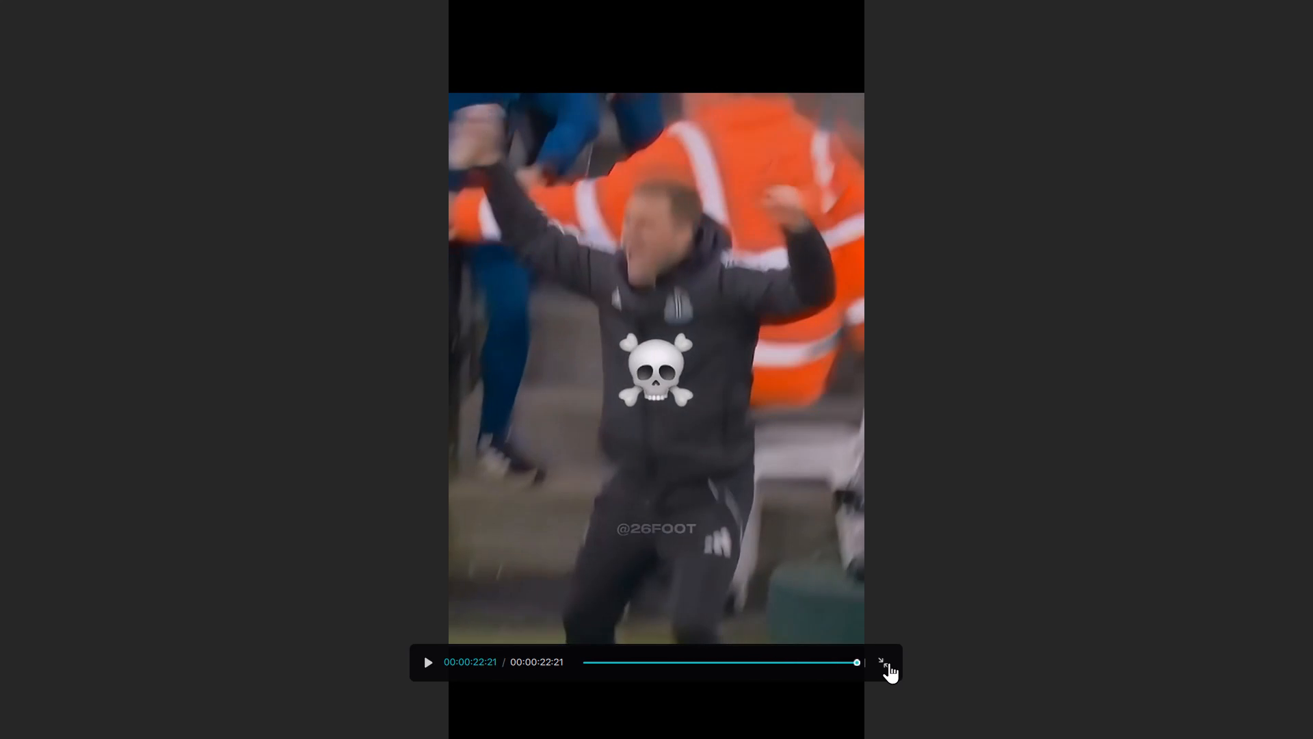
{"action": "left_click", "coordinate": [889, 662]}
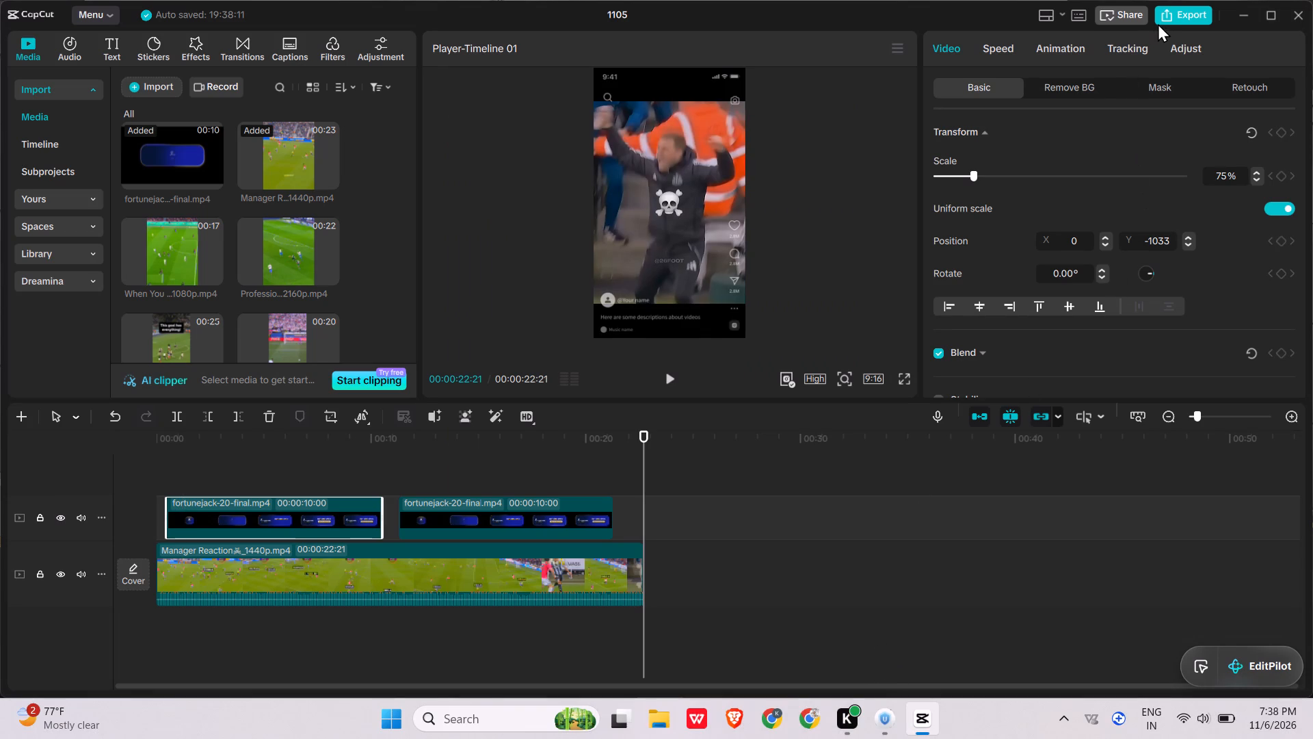
{"action": "key", "text": "space"}
{"action": "key", "text": "space"}
Apply the favourite 4K filter and stretch it over the full length of the Manager Reaction clip.
{"action": "left_click", "coordinate": [330, 57]}
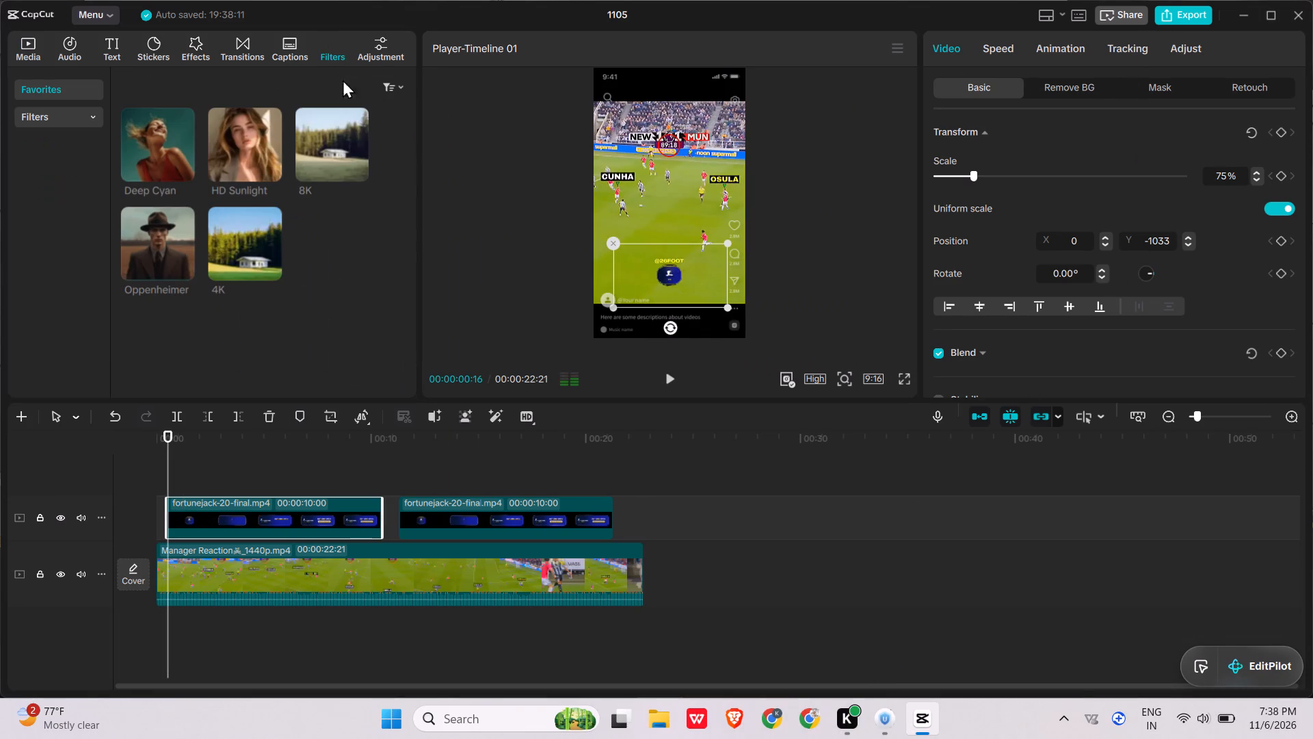
{"action": "left_click", "coordinate": [274, 271]}
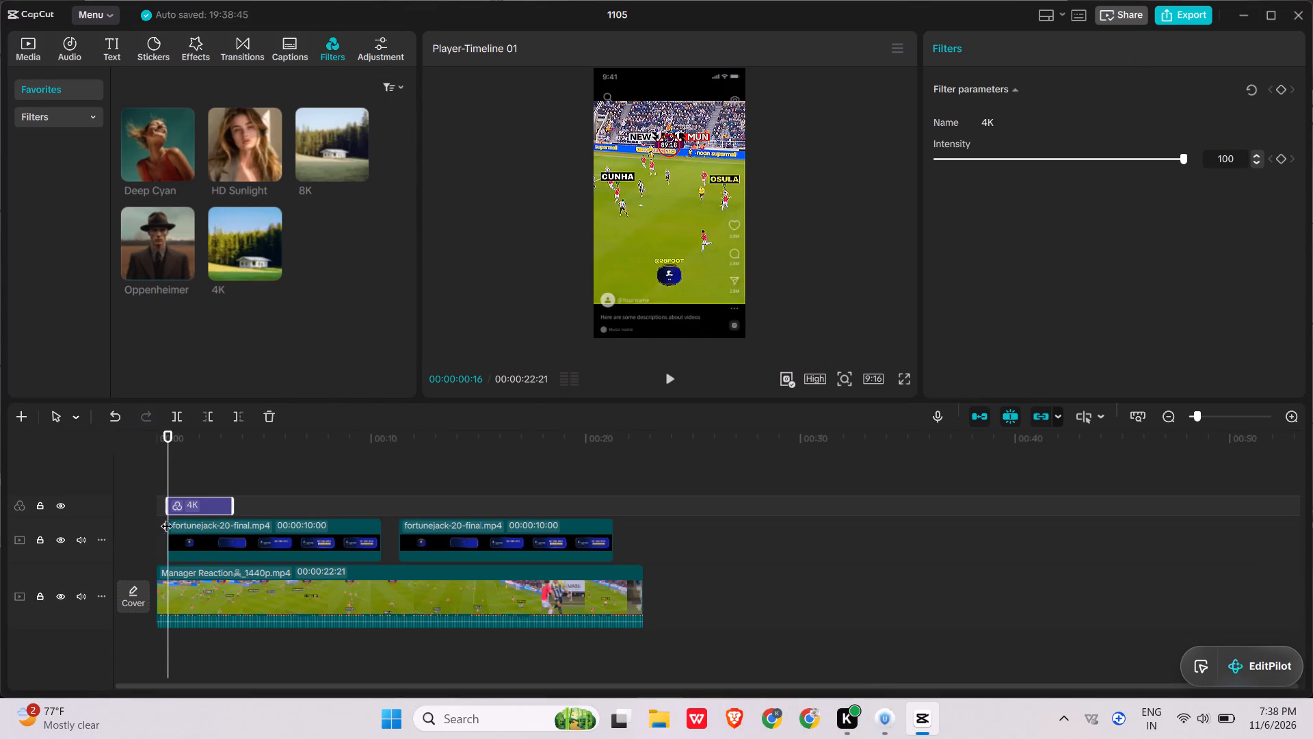
{"action": "left_click_drag", "start_coordinate": [167, 508], "coordinate": [114, 504]}
{"action": "left_click_drag", "start_coordinate": [229, 507], "coordinate": [339, 506]}
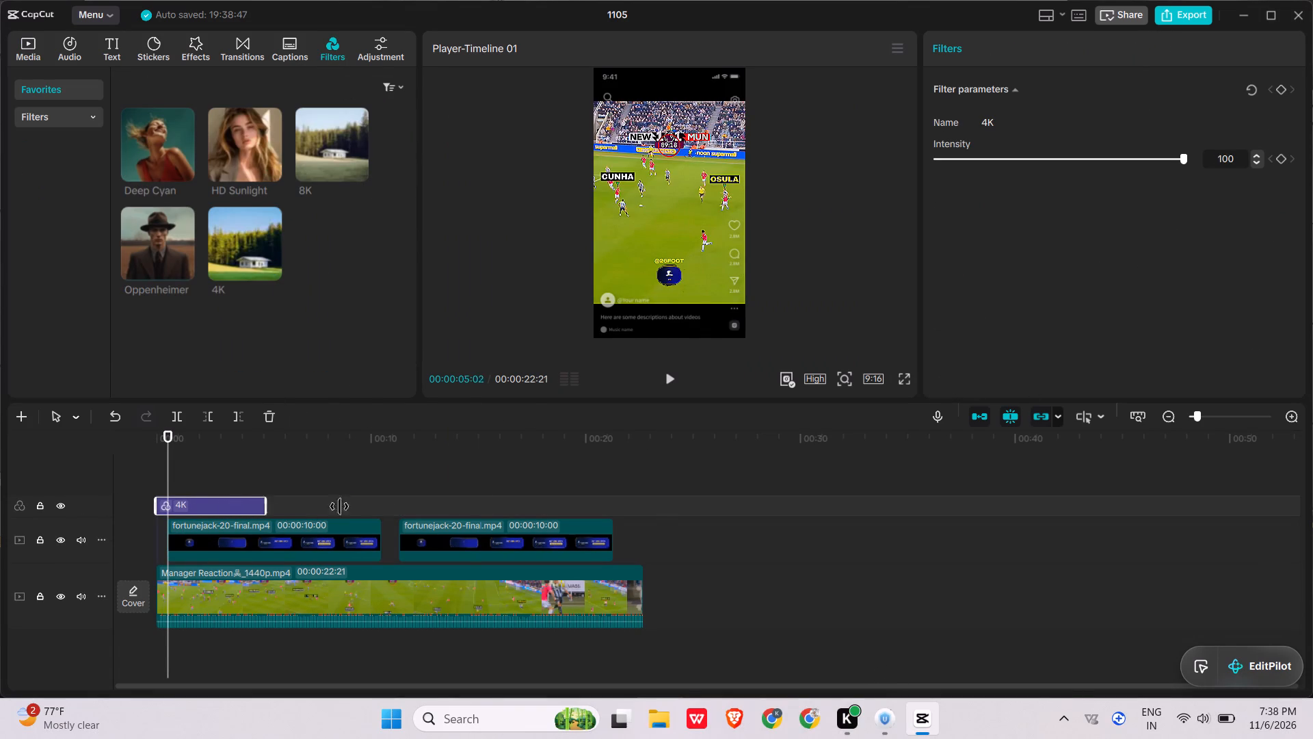
{"action": "left_click_drag", "start_coordinate": [339, 506], "coordinate": [643, 518]}
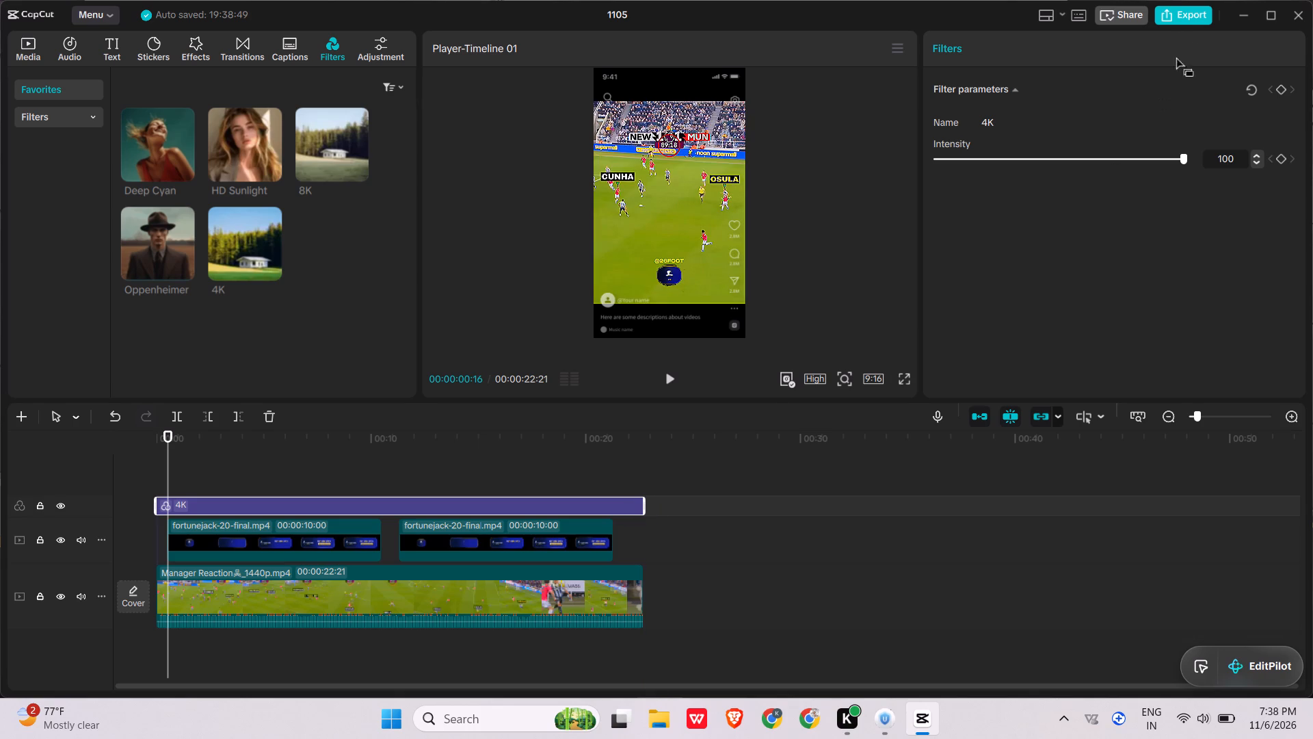
Export the Manager Reaction video to drive F as a 1080P H.264 mp4 at 60fps.
{"action": "left_click", "coordinate": [1182, 22]}
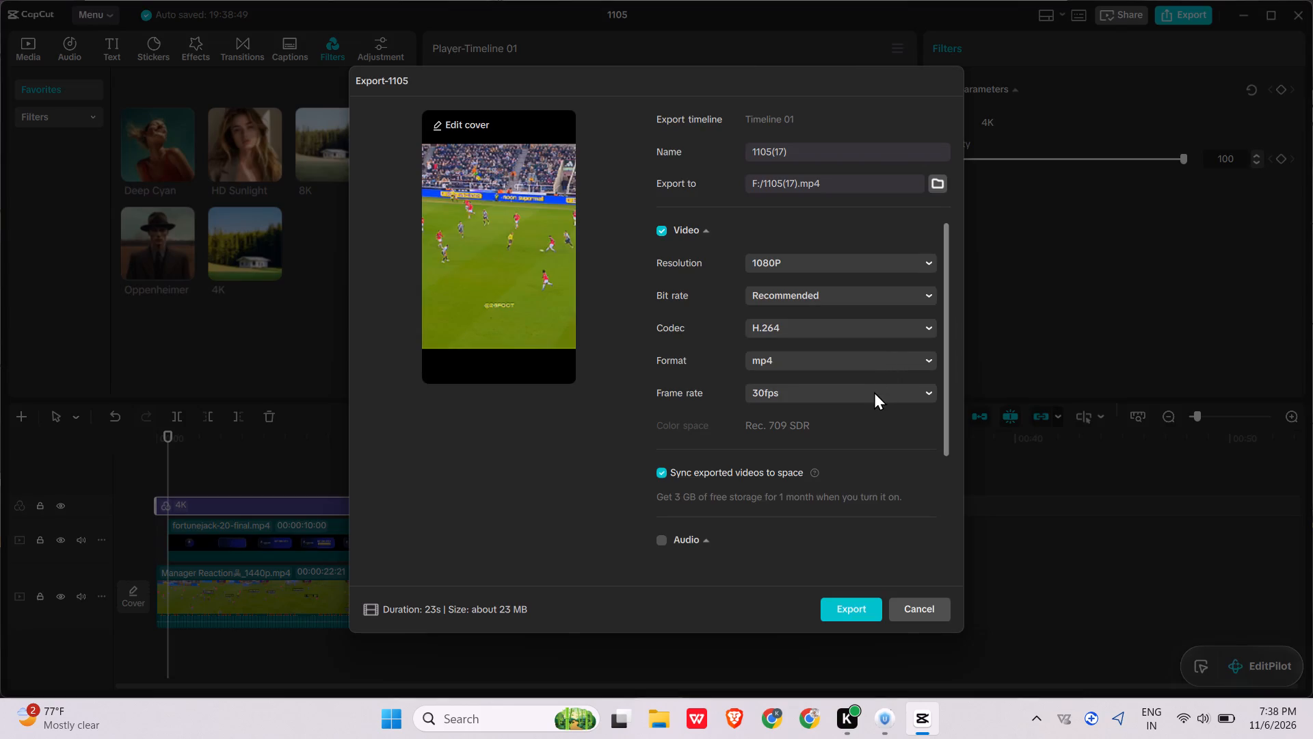
{"action": "left_click", "coordinate": [874, 391]}
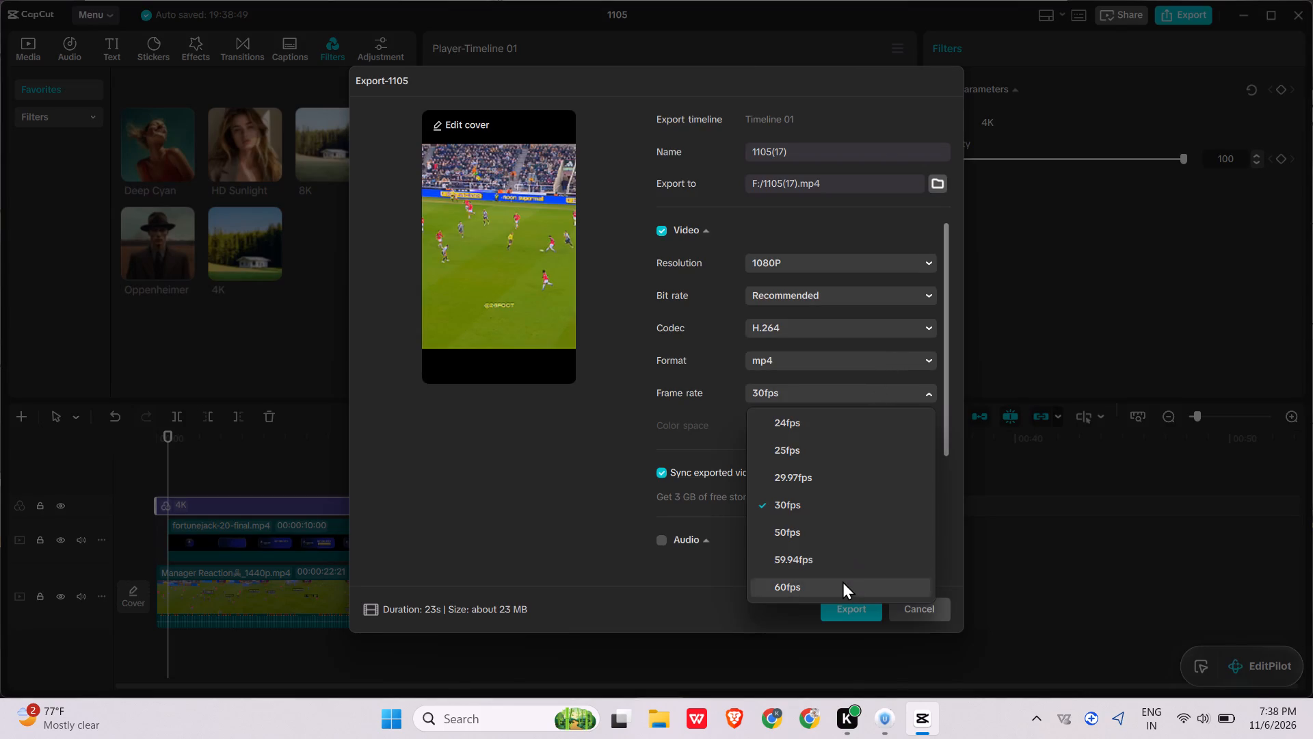
{"action": "left_click", "coordinate": [840, 589]}
{"action": "left_click", "coordinate": [847, 617]}
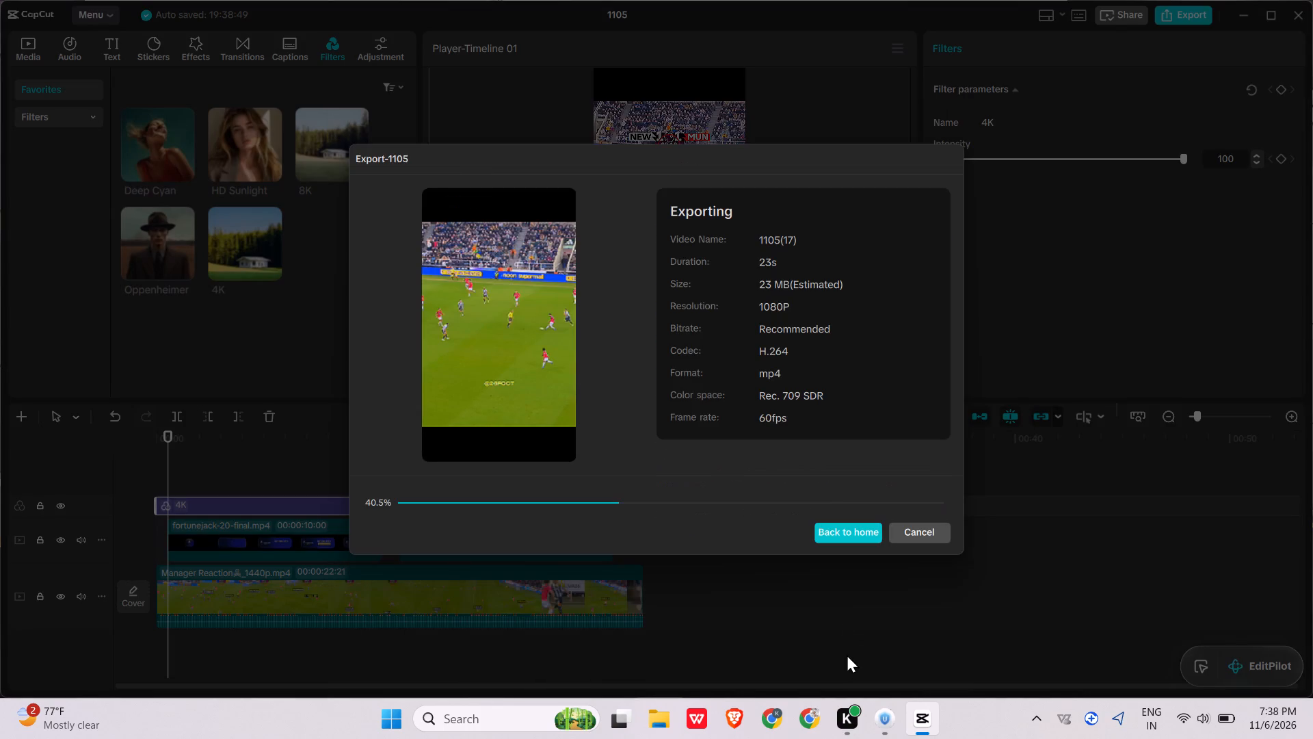
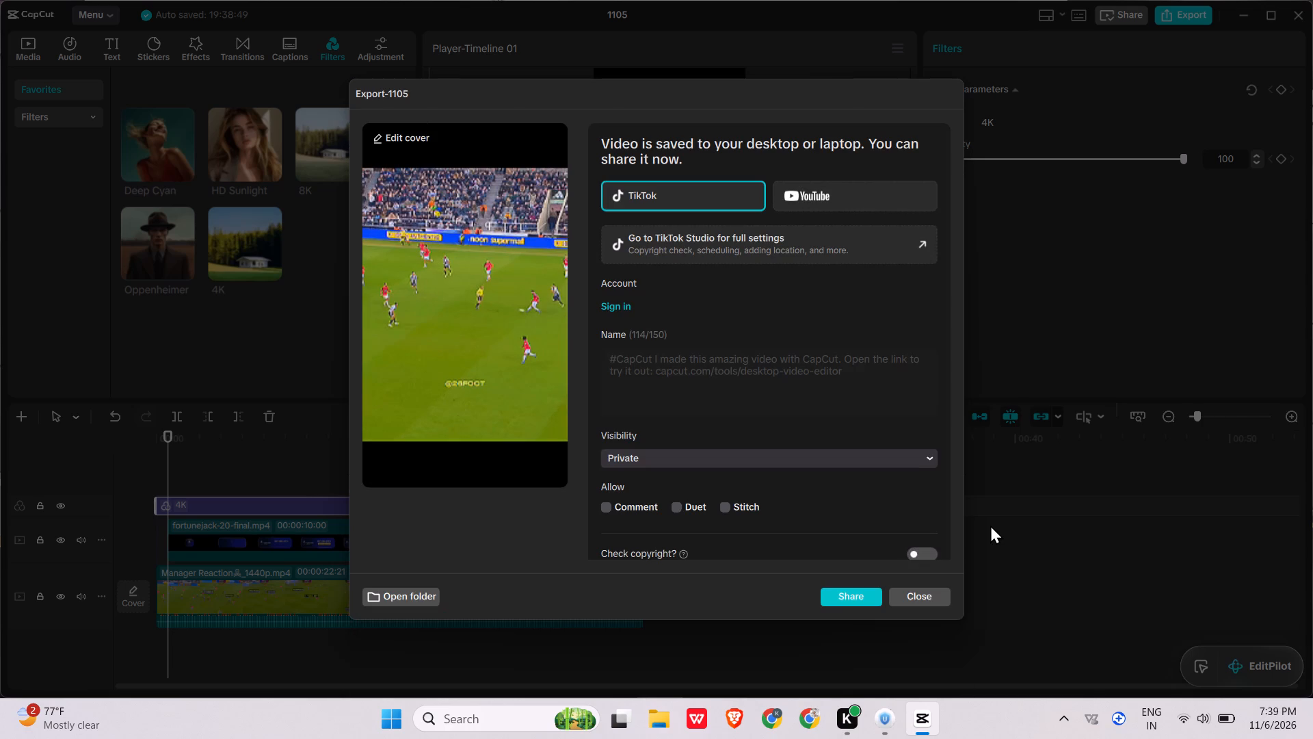
Close the finished export and delete the Manager Reaction clip from both the timeline and the project's media library.
{"action": "left_click", "coordinate": [931, 595]}
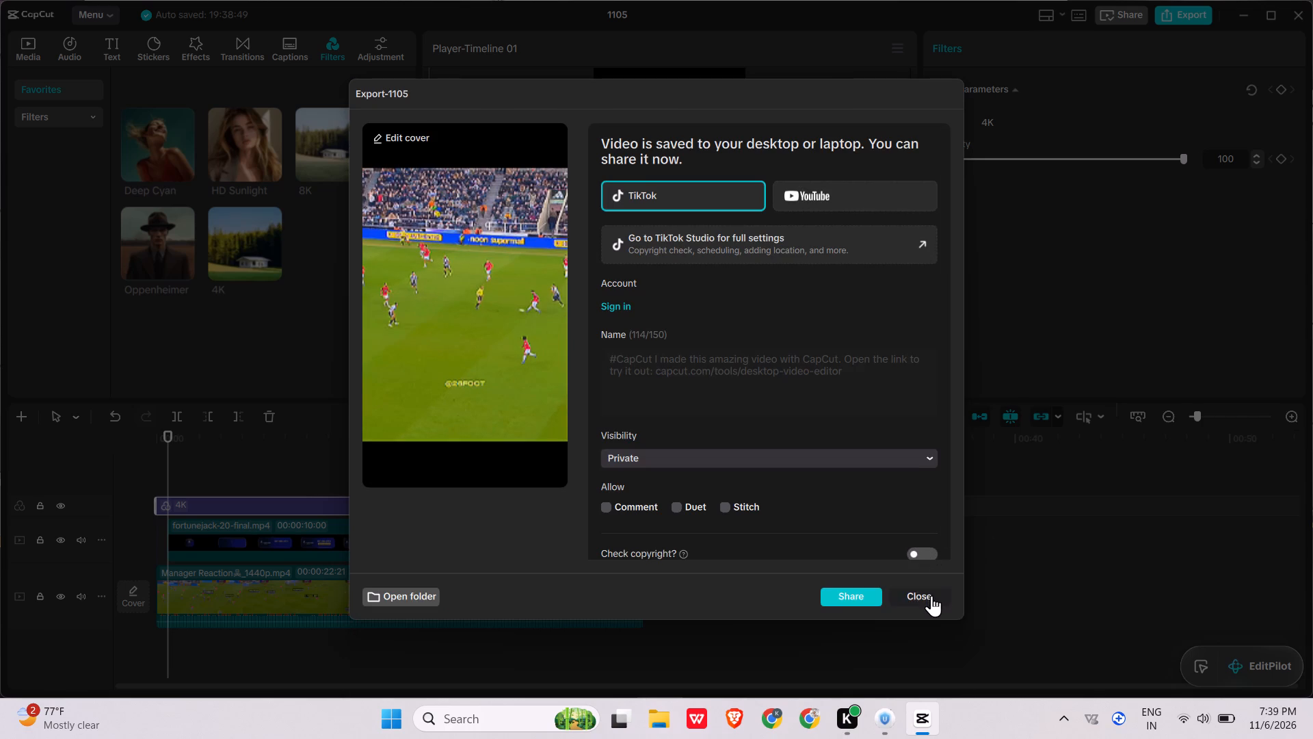
{"action": "left_click", "coordinate": [618, 607]}
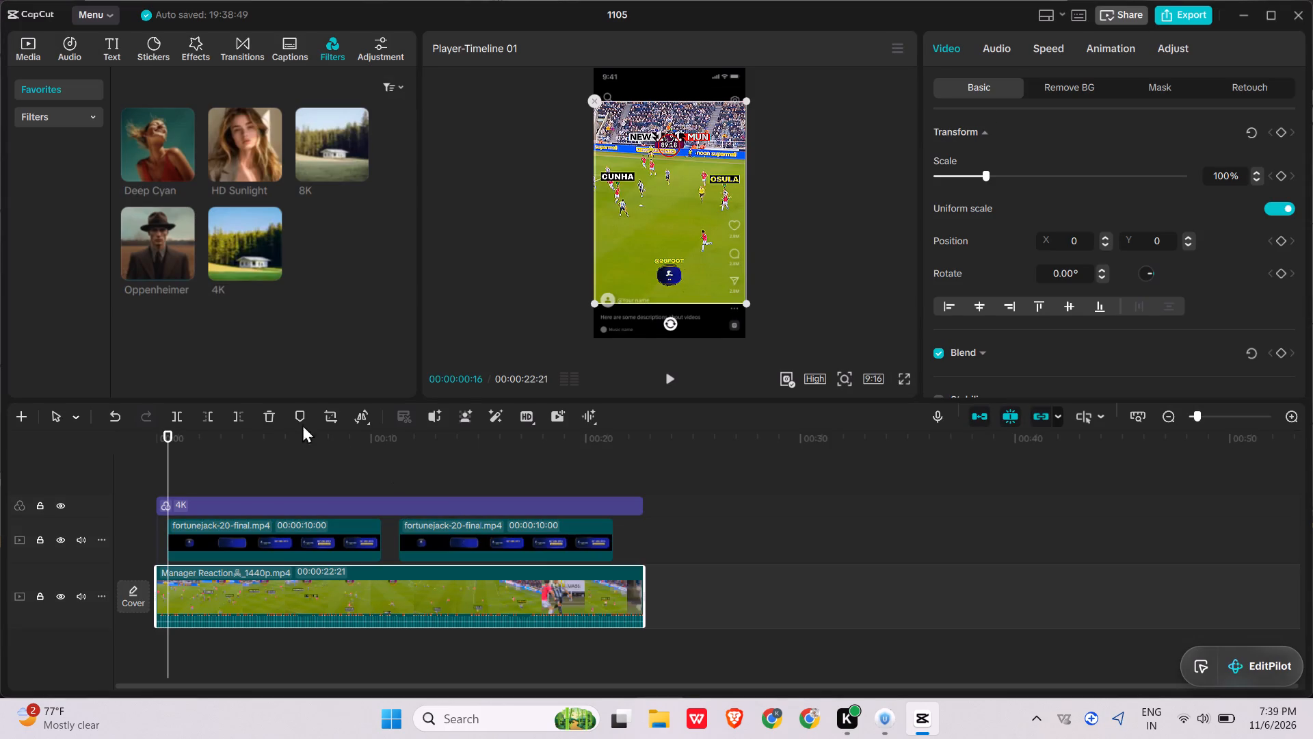
{"action": "left_click", "coordinate": [276, 411]}
{"action": "left_click", "coordinate": [34, 51]}
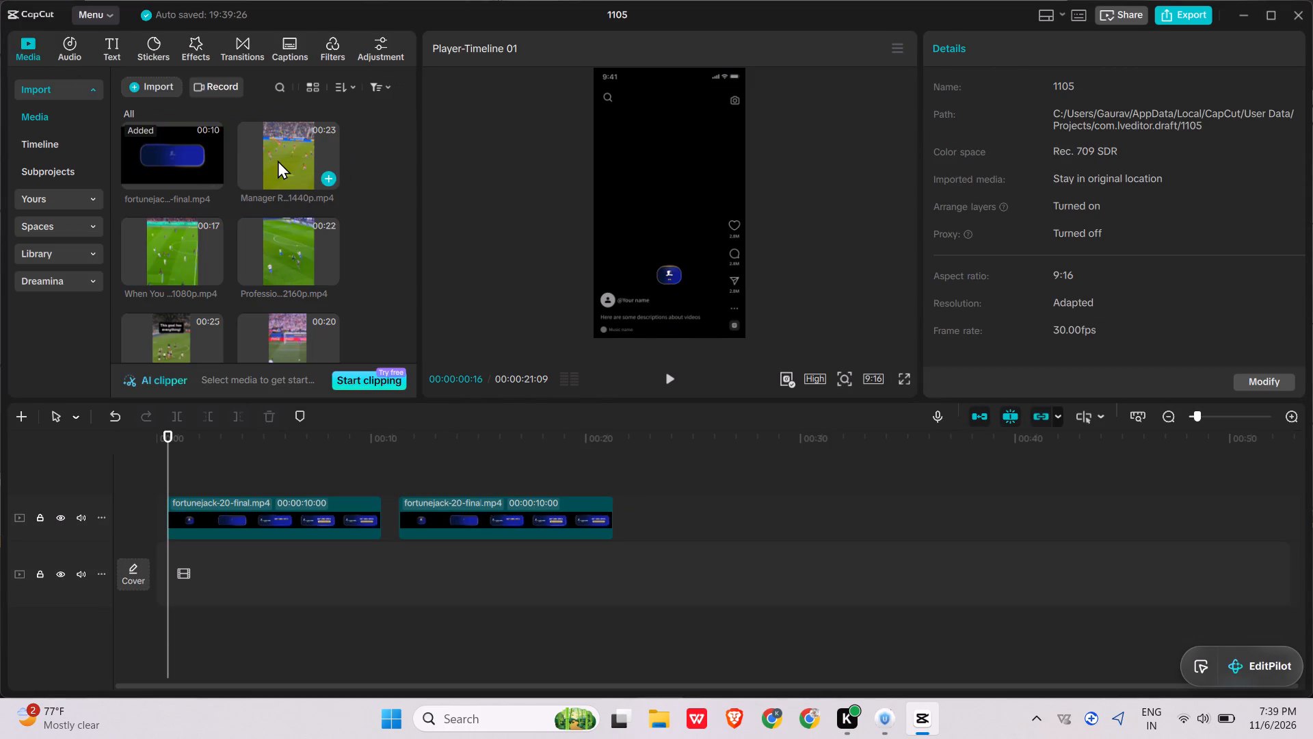
{"action": "left_click", "coordinate": [279, 159]}
{"action": "key", "text": "BackSpace"}
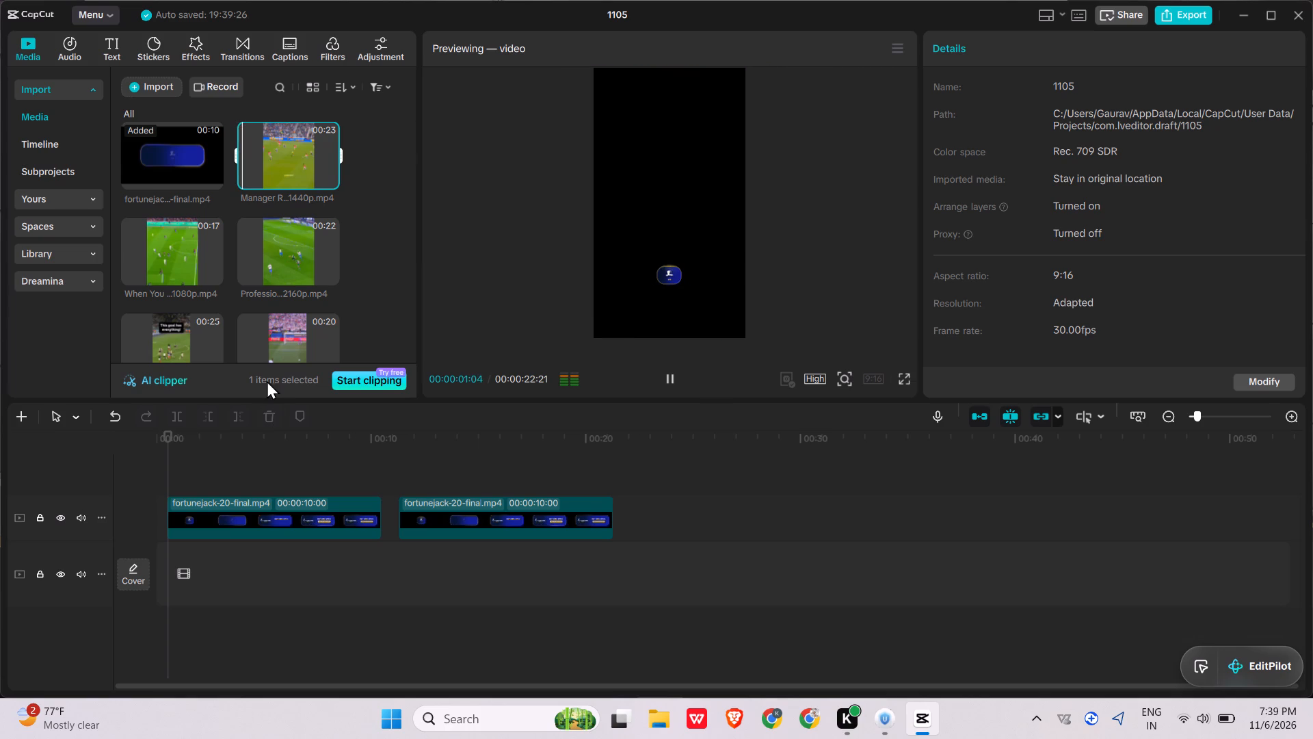
Add the When You Pass To Bellingham 1080p clip to the main track.
{"action": "left_click", "coordinate": [332, 181]}
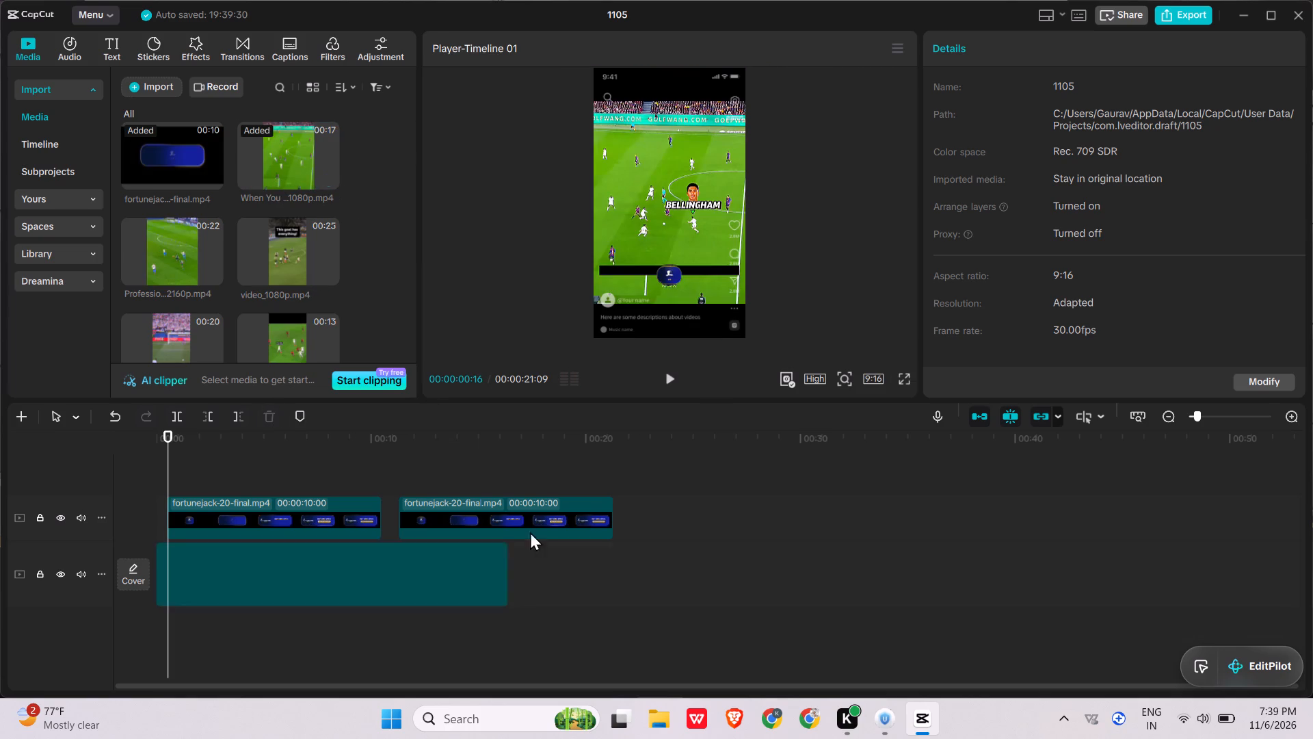
Reposition the two FortuneJack banners, starting the first just after the Bellingham clip begins and nudging the second slightly later.
{"action": "left_click", "coordinate": [556, 512]}
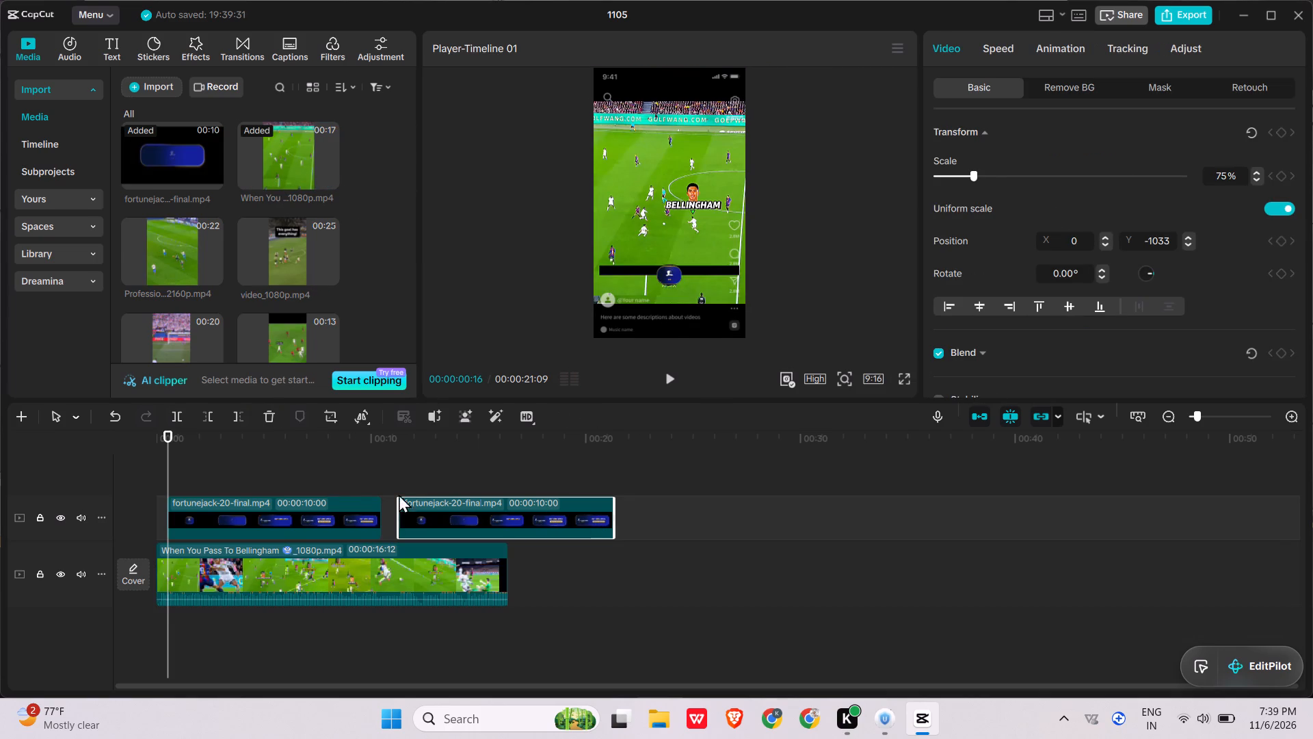
{"action": "left_click_drag", "start_coordinate": [292, 506], "coordinate": [289, 510]}
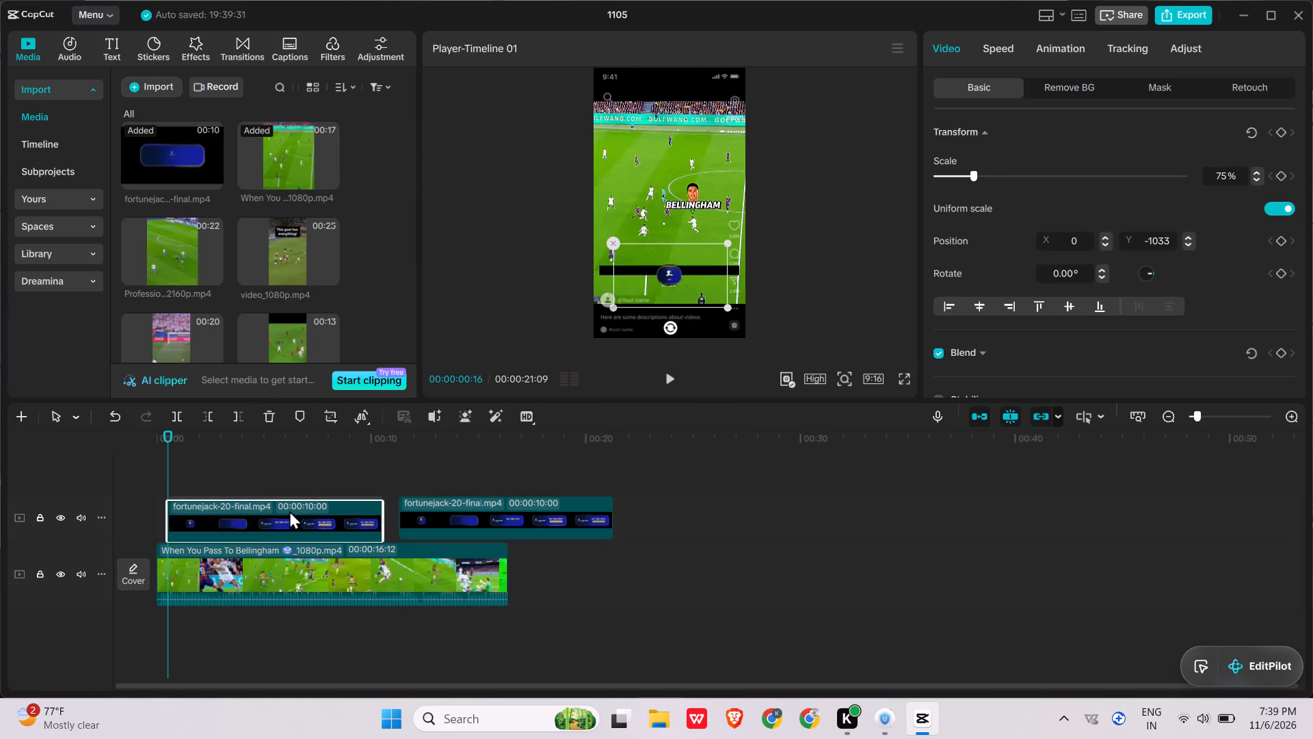
{"action": "left_click_drag", "start_coordinate": [289, 510], "coordinate": [286, 511]}
{"action": "left_click_drag", "start_coordinate": [176, 452], "coordinate": [109, 448]}
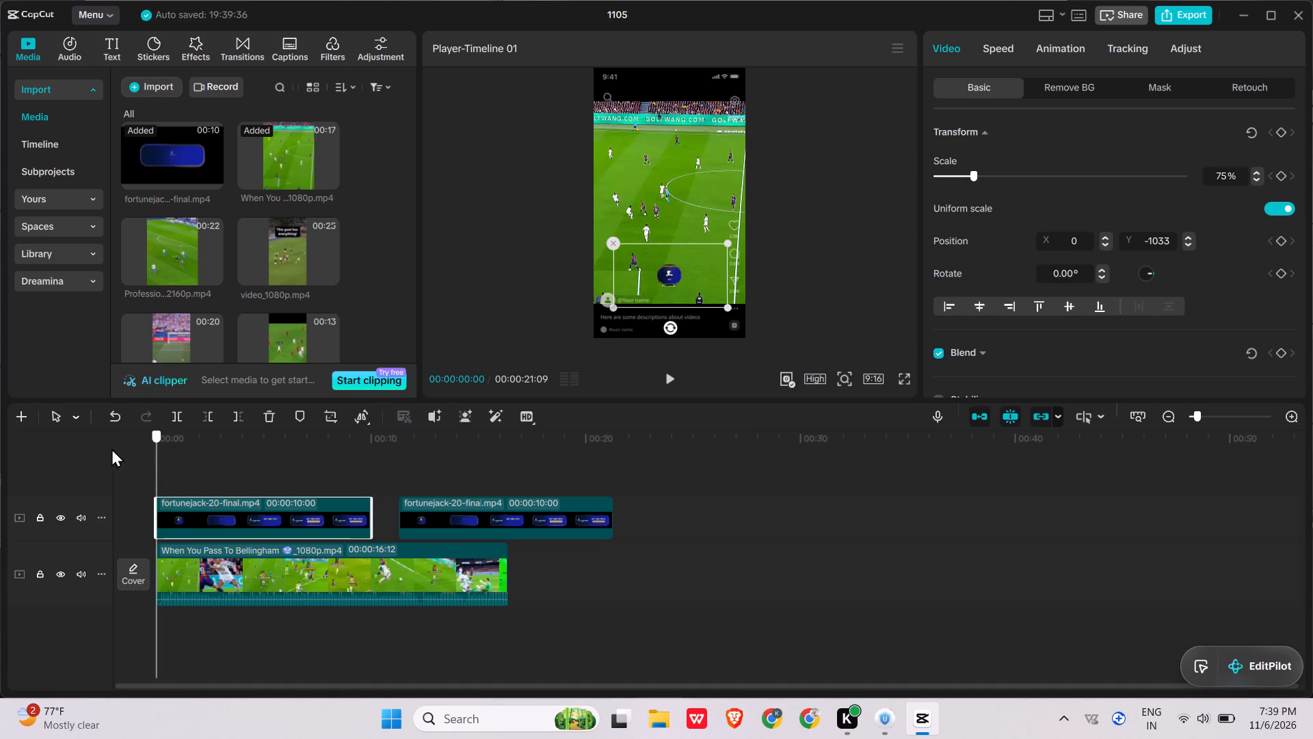
{"action": "left_click_drag", "start_coordinate": [183, 519], "coordinate": [190, 521]}
{"action": "left_click_drag", "start_coordinate": [410, 521], "coordinate": [412, 509]}
{"action": "left_click", "coordinate": [414, 512]}
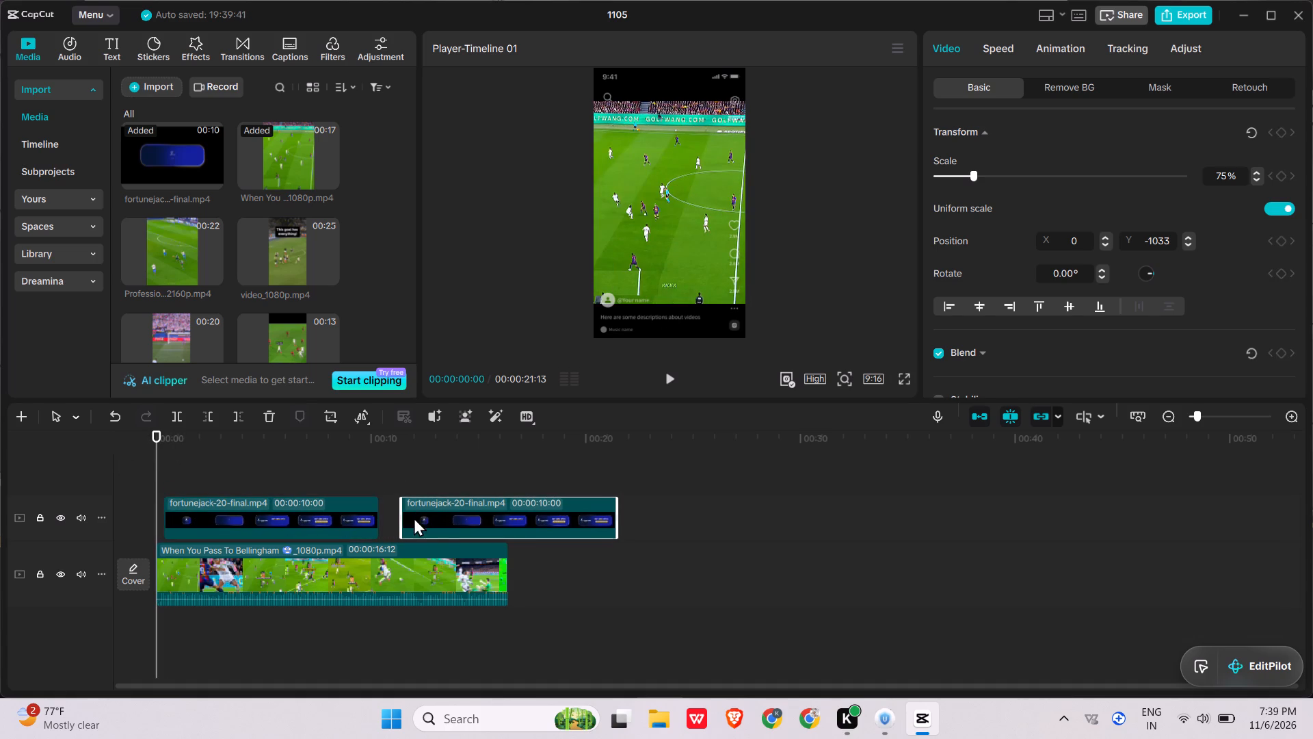
Trim the second FortuneJack banner so it ends slightly before the end of the Bellingham clip.
{"action": "left_click_drag", "start_coordinate": [615, 526], "coordinate": [502, 535]}
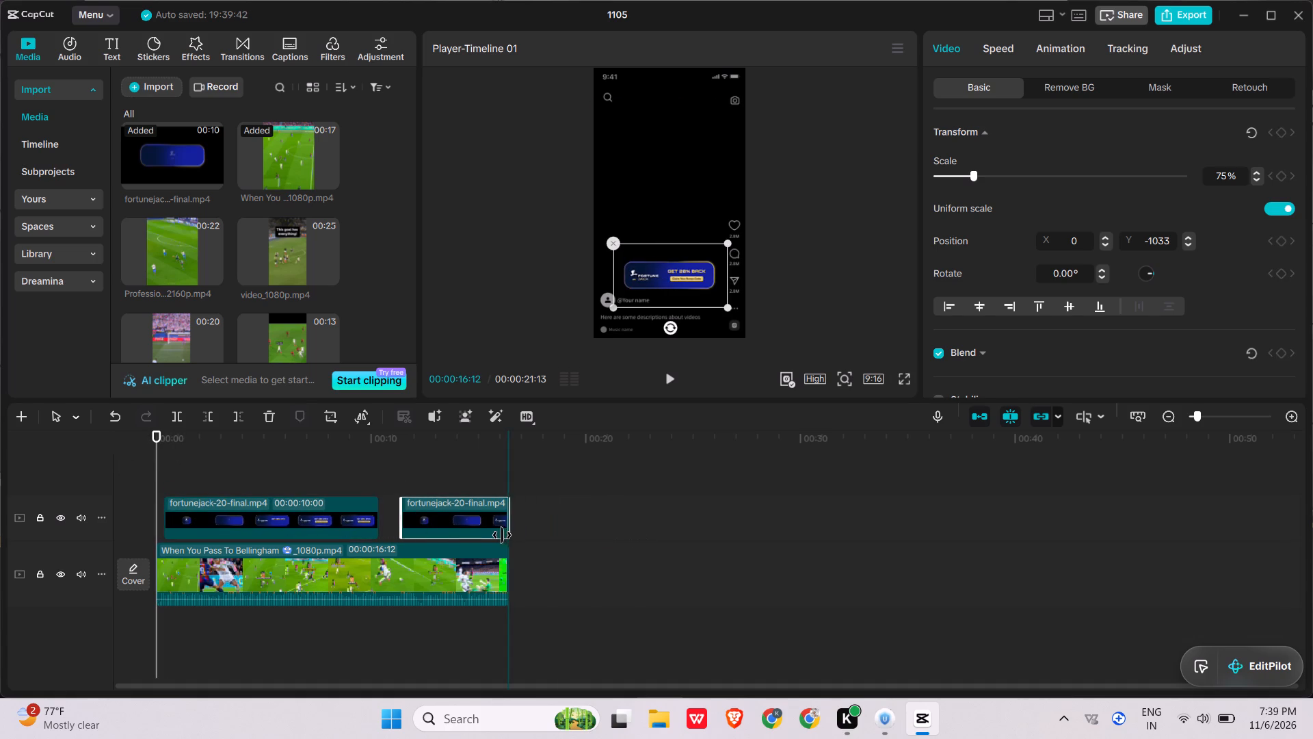
{"action": "left_click_drag", "start_coordinate": [502, 535], "coordinate": [496, 536]}
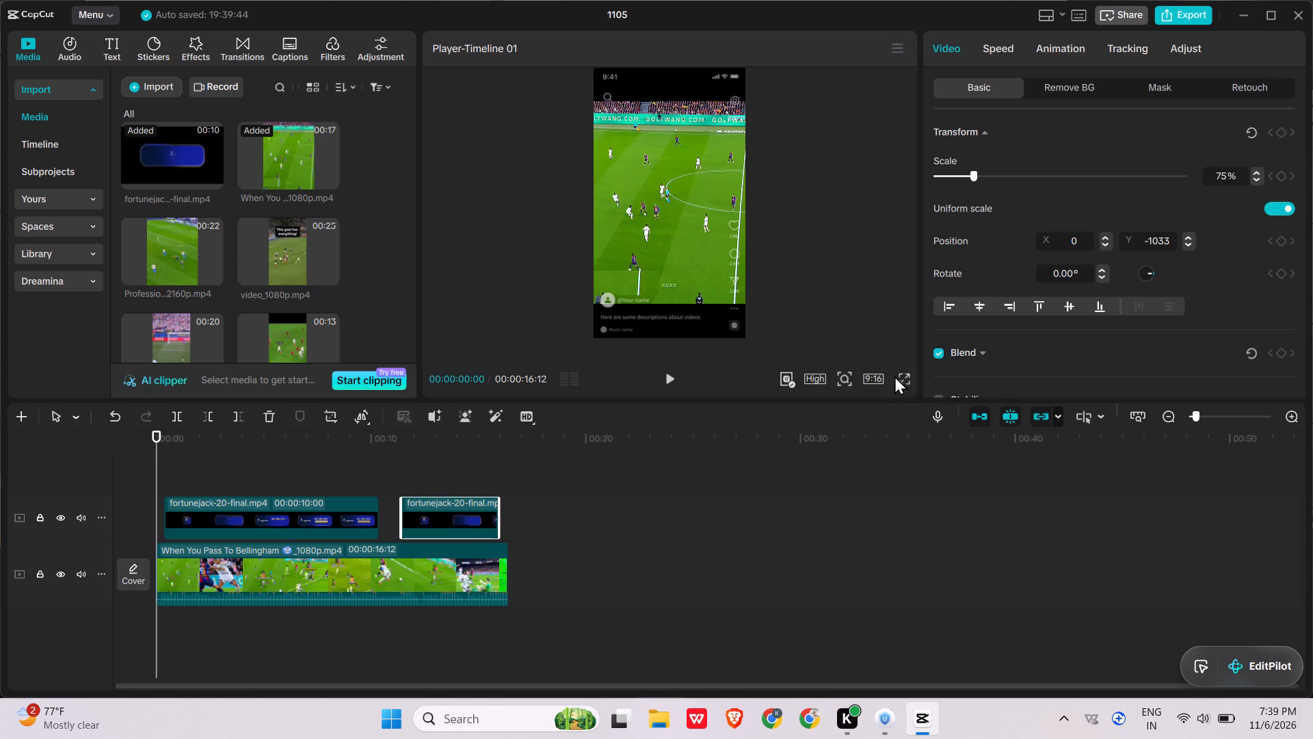
Review the Bellingham video with its two banners full screen, replaying the opening and watching through to the end.
{"action": "left_click", "coordinate": [900, 380]}
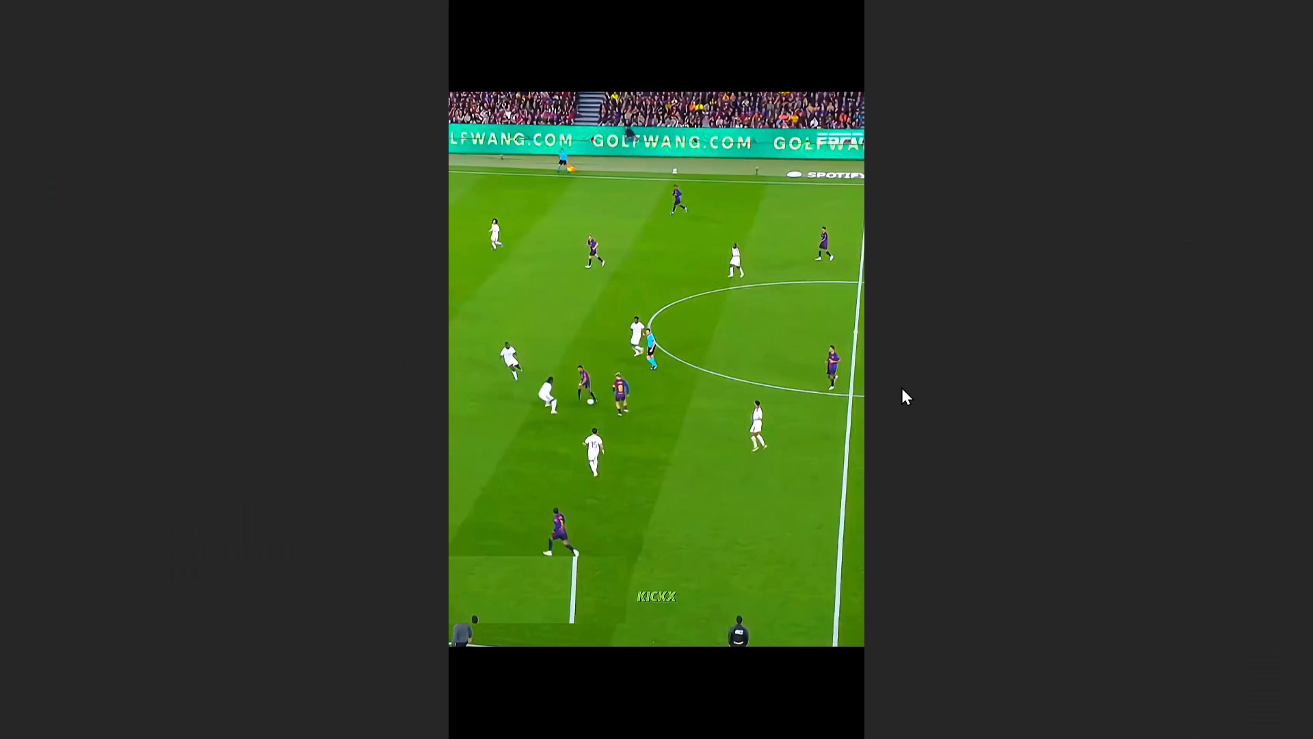
{"action": "key", "text": "space"}
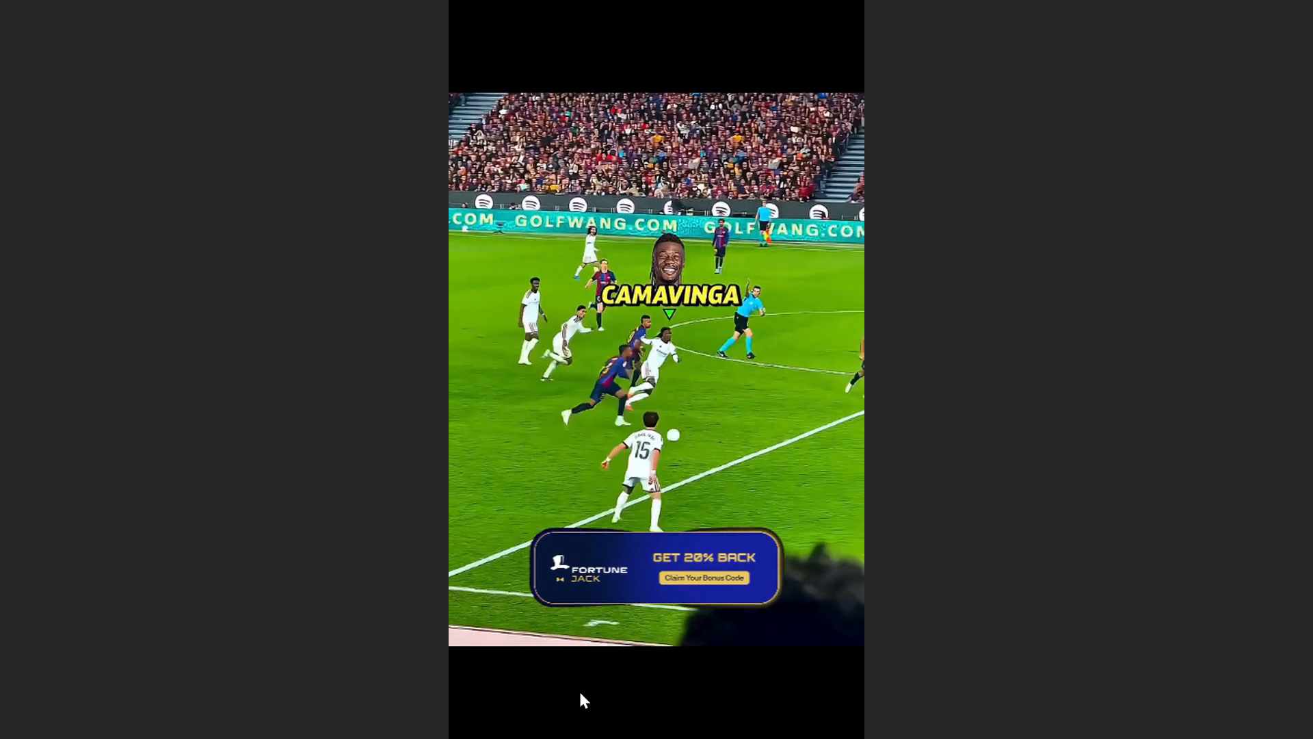
{"action": "left_click", "coordinate": [656, 576]}
{"action": "left_click_drag", "start_coordinate": [618, 665], "coordinate": [570, 661]}
{"action": "key", "text": "space"}
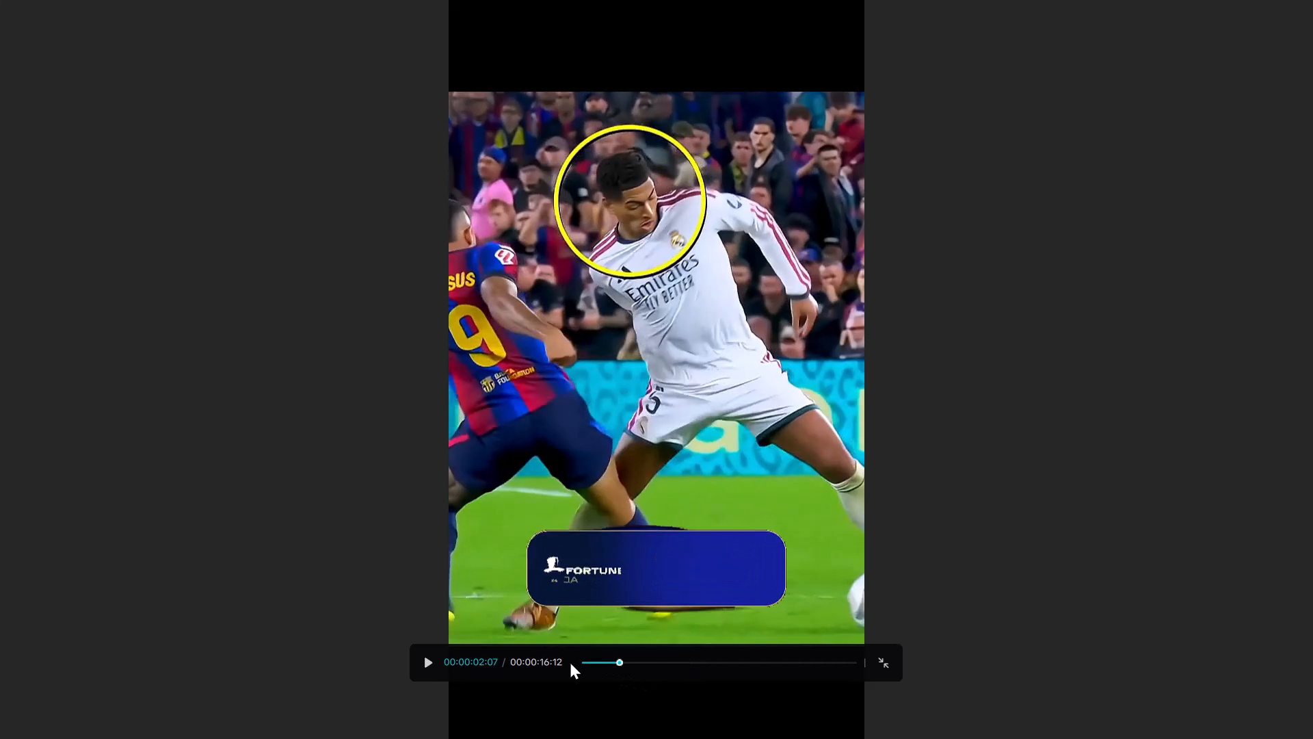
{"action": "key", "text": "space"}
{"action": "left_click_drag", "start_coordinate": [591, 662], "coordinate": [579, 662]}
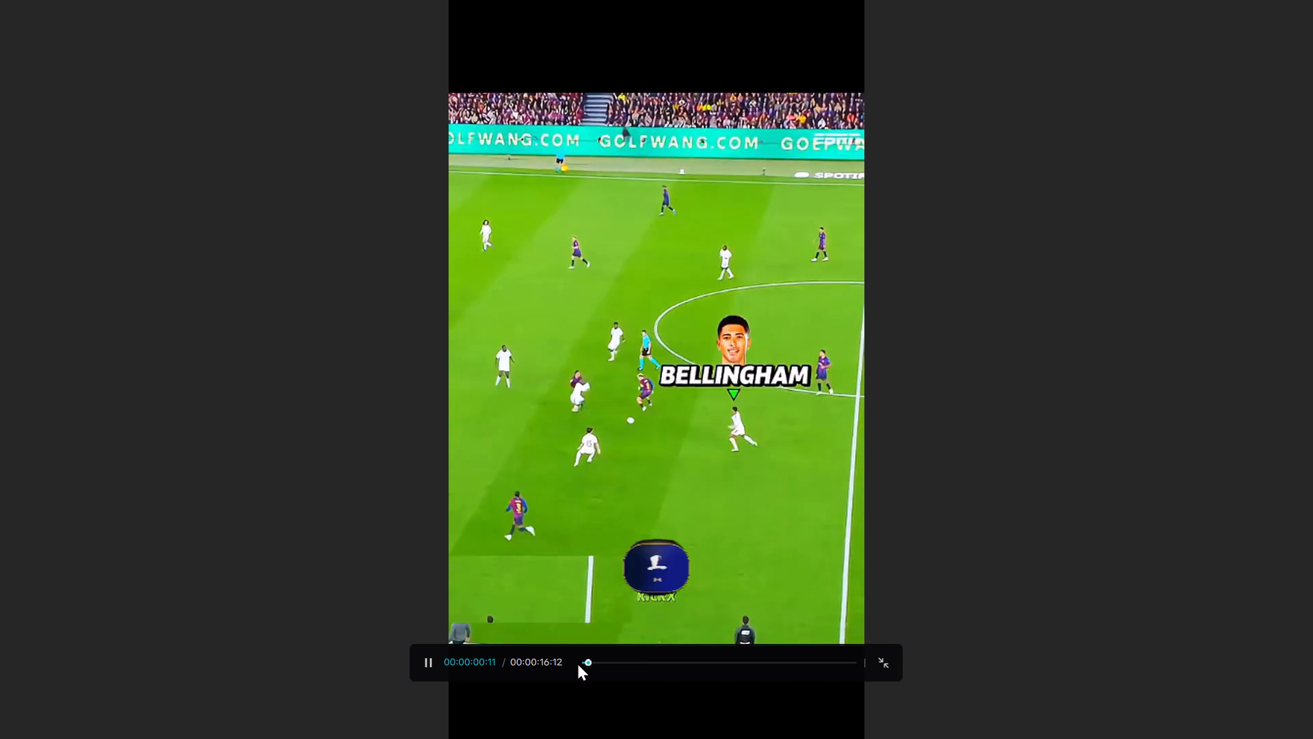
{"action": "key", "text": "space"}
{"action": "key", "text": "space"}
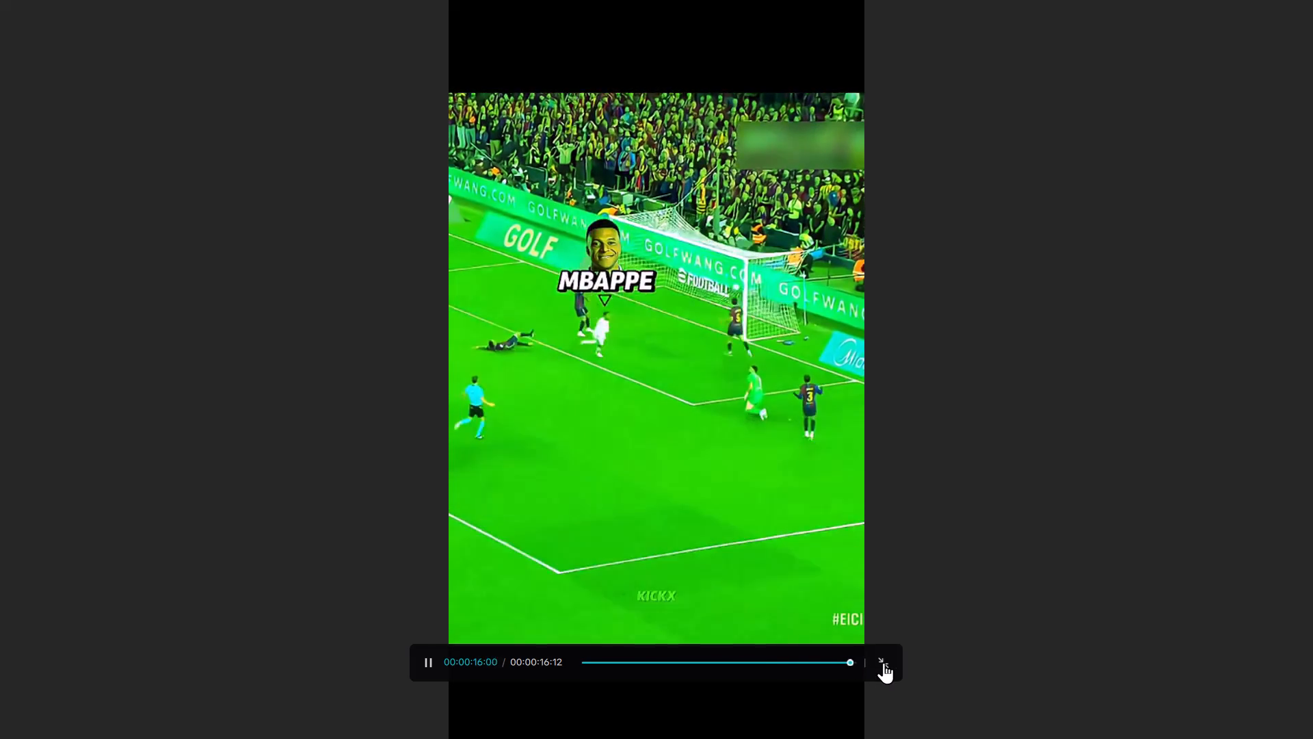
{"action": "left_click", "coordinate": [883, 662]}
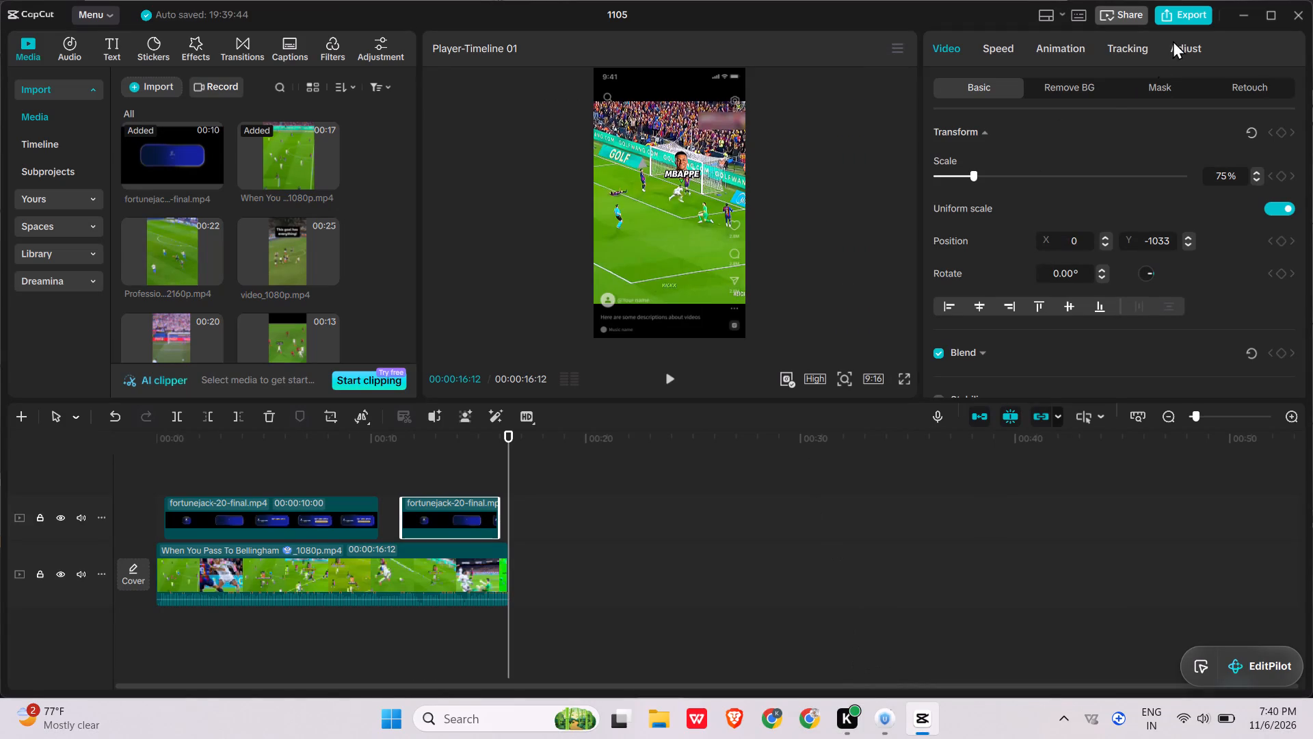
Preview the favourite HD Sunlight and Deep Cyan filters on the Bellingham video at about 6 seconds.
{"action": "left_click", "coordinate": [345, 48]}
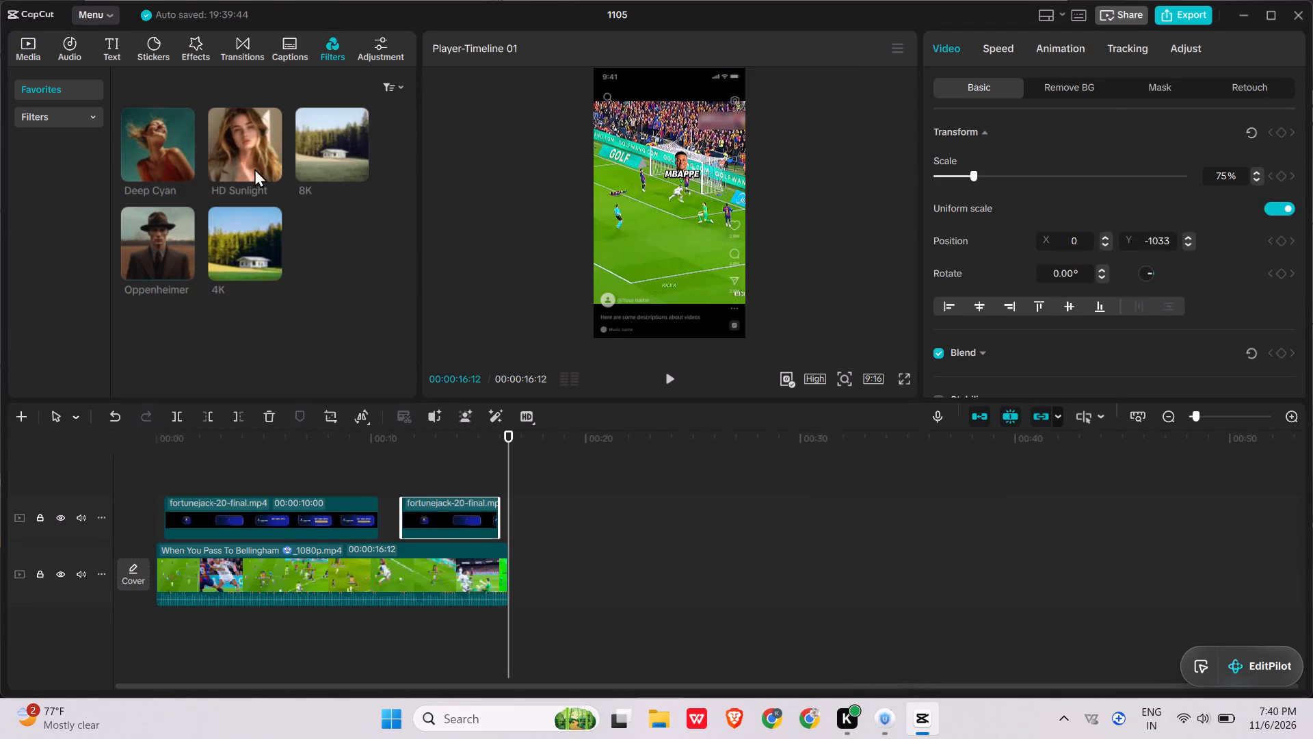
{"action": "left_click", "coordinate": [227, 147]}
{"action": "key", "text": "space"}
{"action": "left_click_drag", "start_coordinate": [215, 449], "coordinate": [194, 452]}
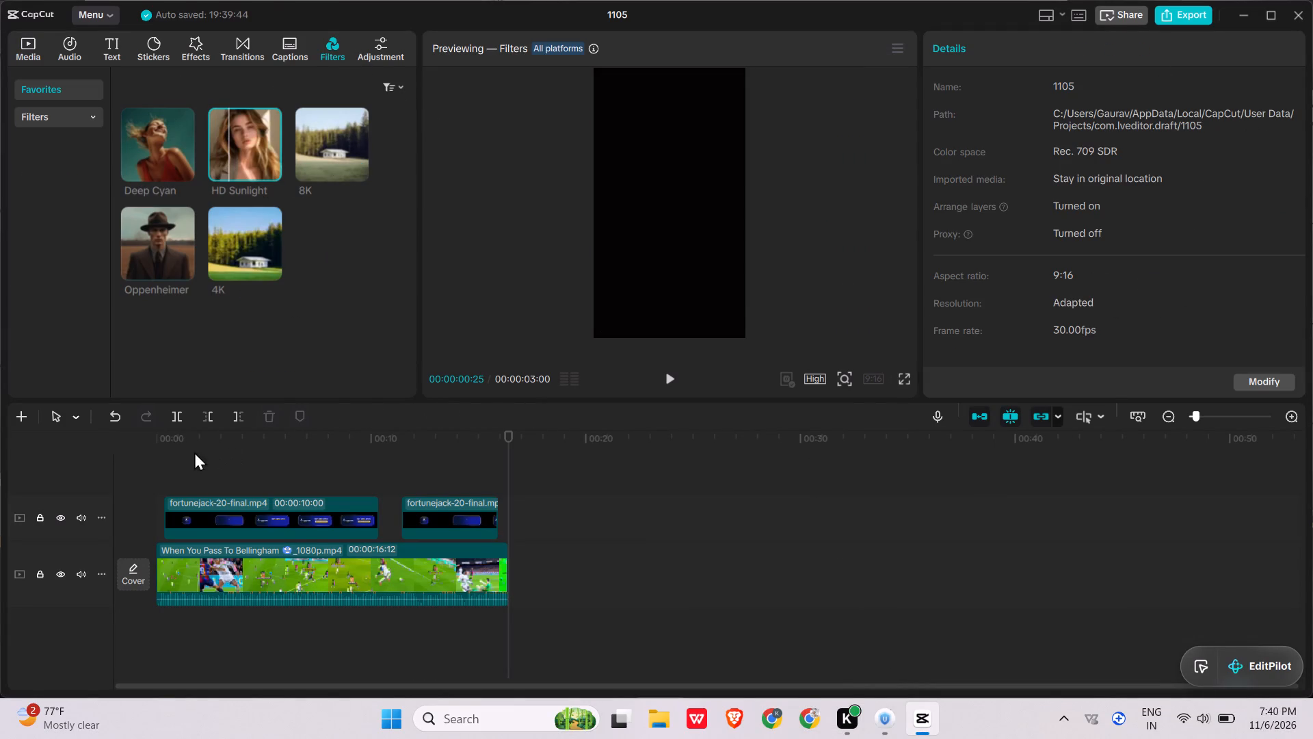
{"action": "left_click_drag", "start_coordinate": [194, 452], "coordinate": [129, 447]}
{"action": "left_click", "coordinate": [150, 439]}
{"action": "left_click", "coordinate": [186, 446]}
{"action": "left_click_drag", "start_coordinate": [187, 446], "coordinate": [194, 452]}
{"action": "left_click_drag", "start_coordinate": [197, 456], "coordinate": [204, 463]}
{"action": "left_click_drag", "start_coordinate": [245, 452], "coordinate": [276, 448]}
{"action": "left_click", "coordinate": [289, 447]}
{"action": "key", "text": "space"}
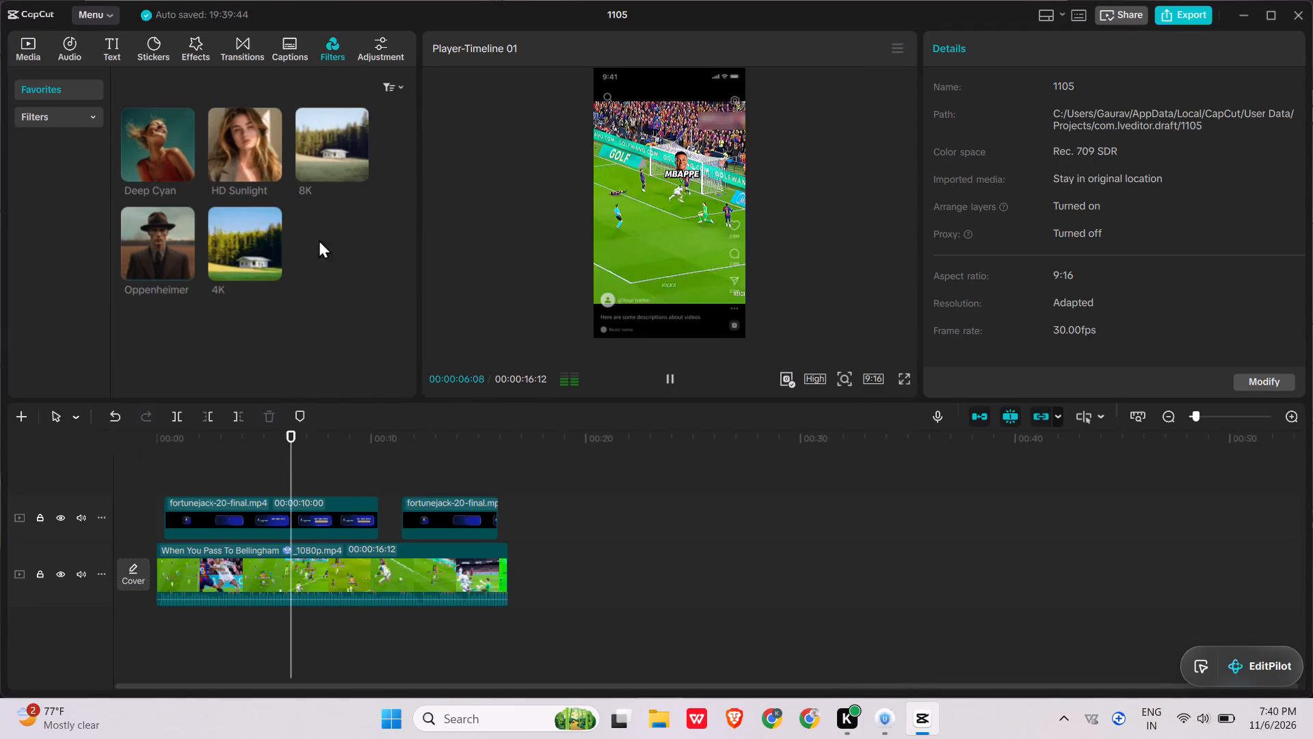
{"action": "key", "text": "space"}
{"action": "left_click", "coordinate": [230, 134]}
{"action": "key", "text": "space"}
{"action": "left_click", "coordinate": [165, 143]}
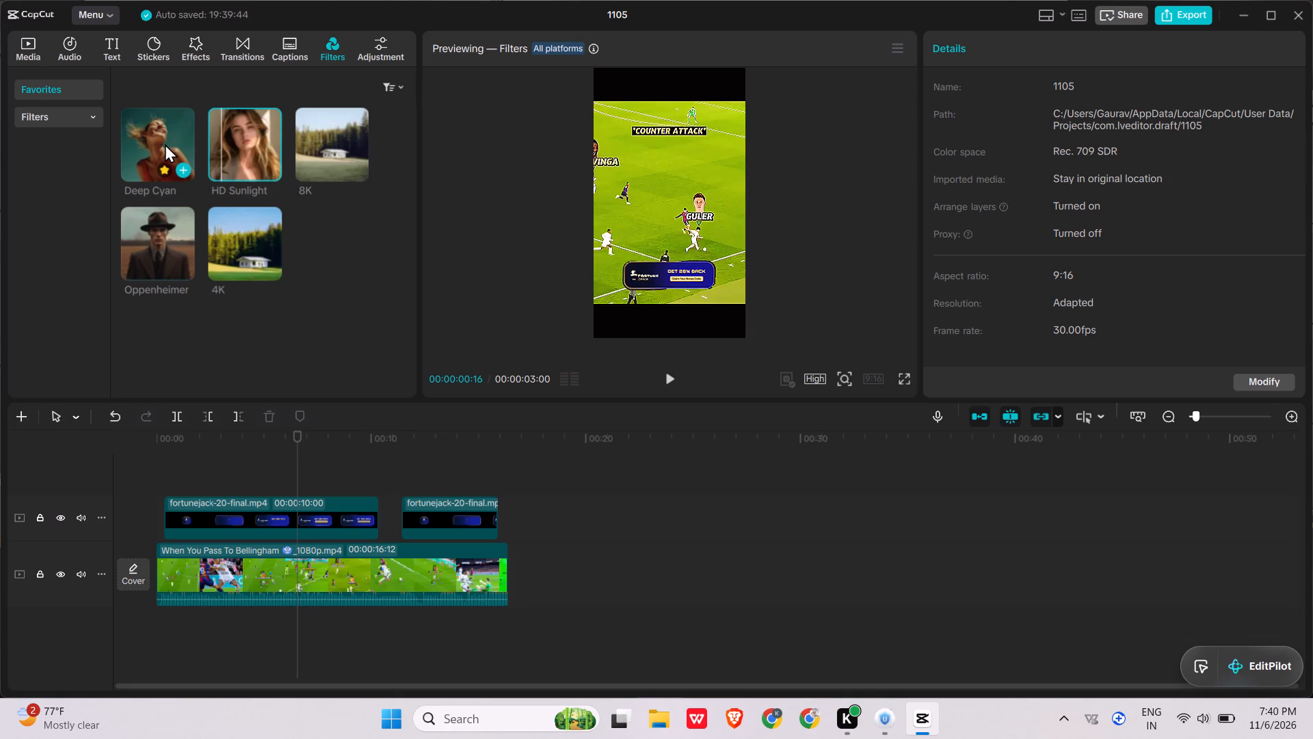
{"action": "key", "text": "space"}
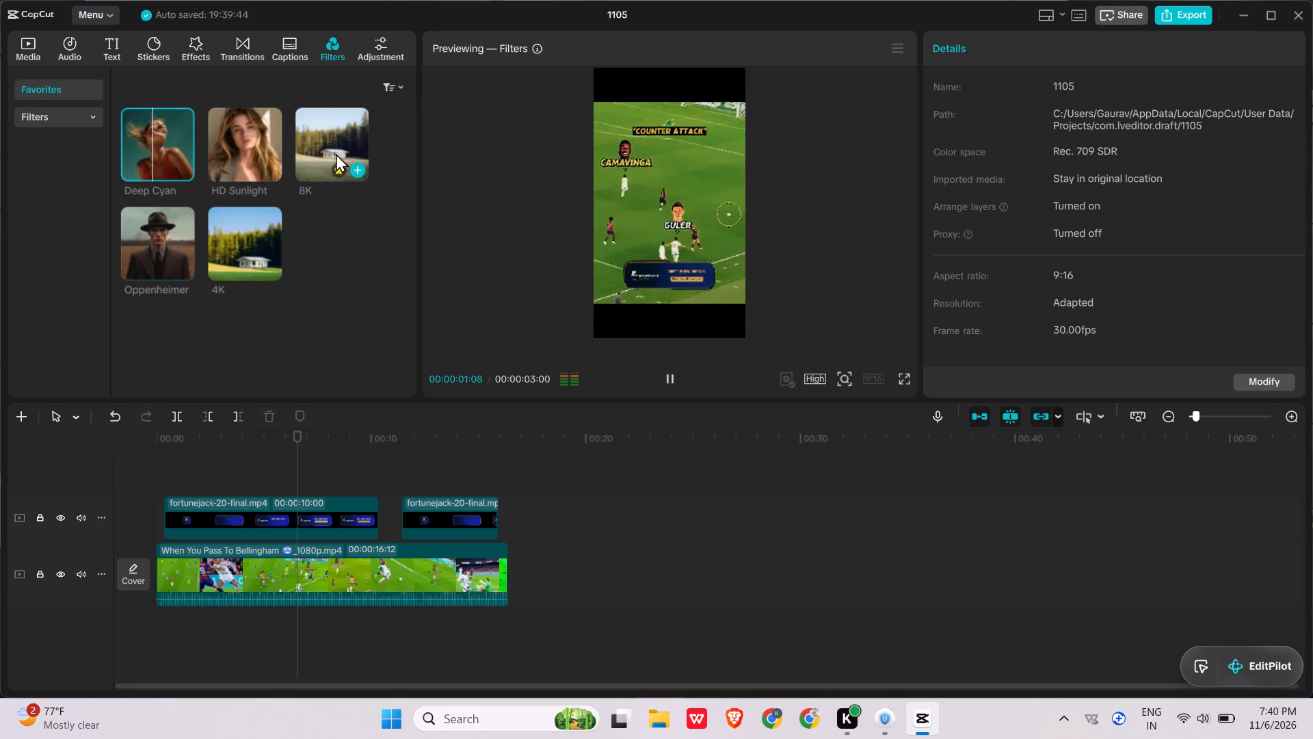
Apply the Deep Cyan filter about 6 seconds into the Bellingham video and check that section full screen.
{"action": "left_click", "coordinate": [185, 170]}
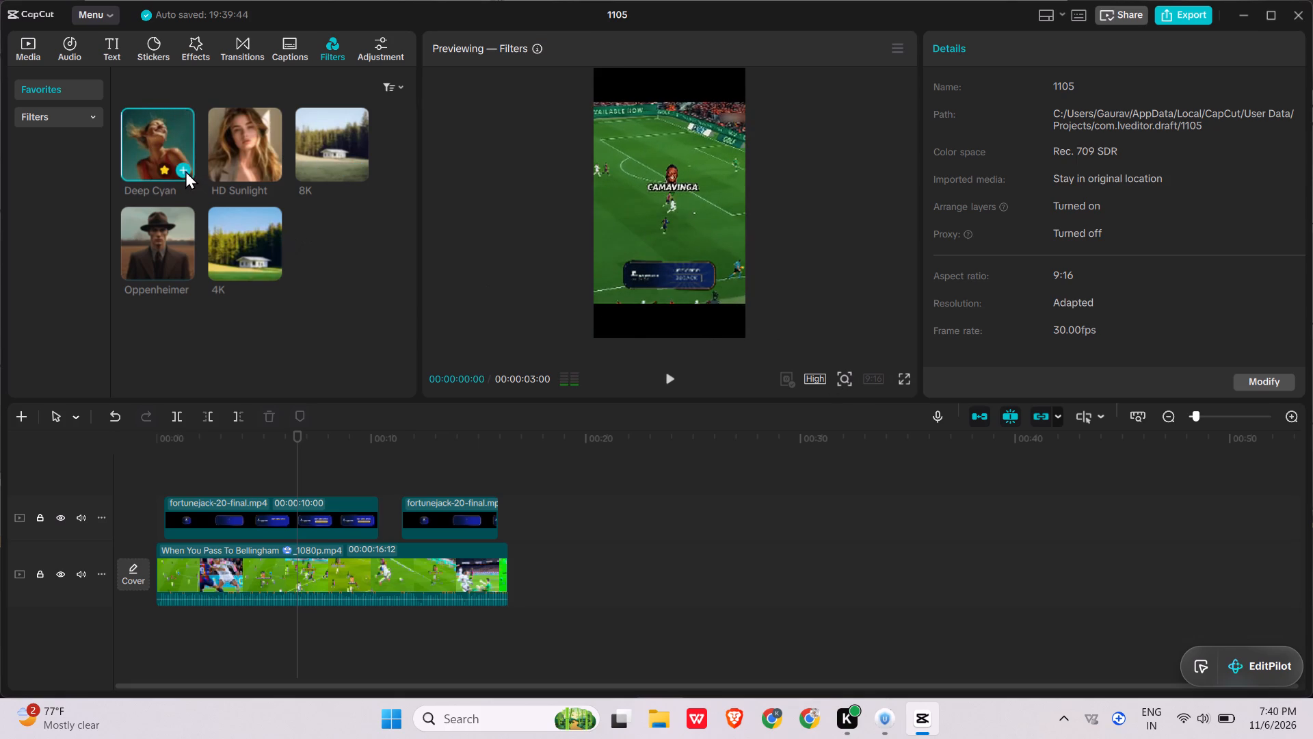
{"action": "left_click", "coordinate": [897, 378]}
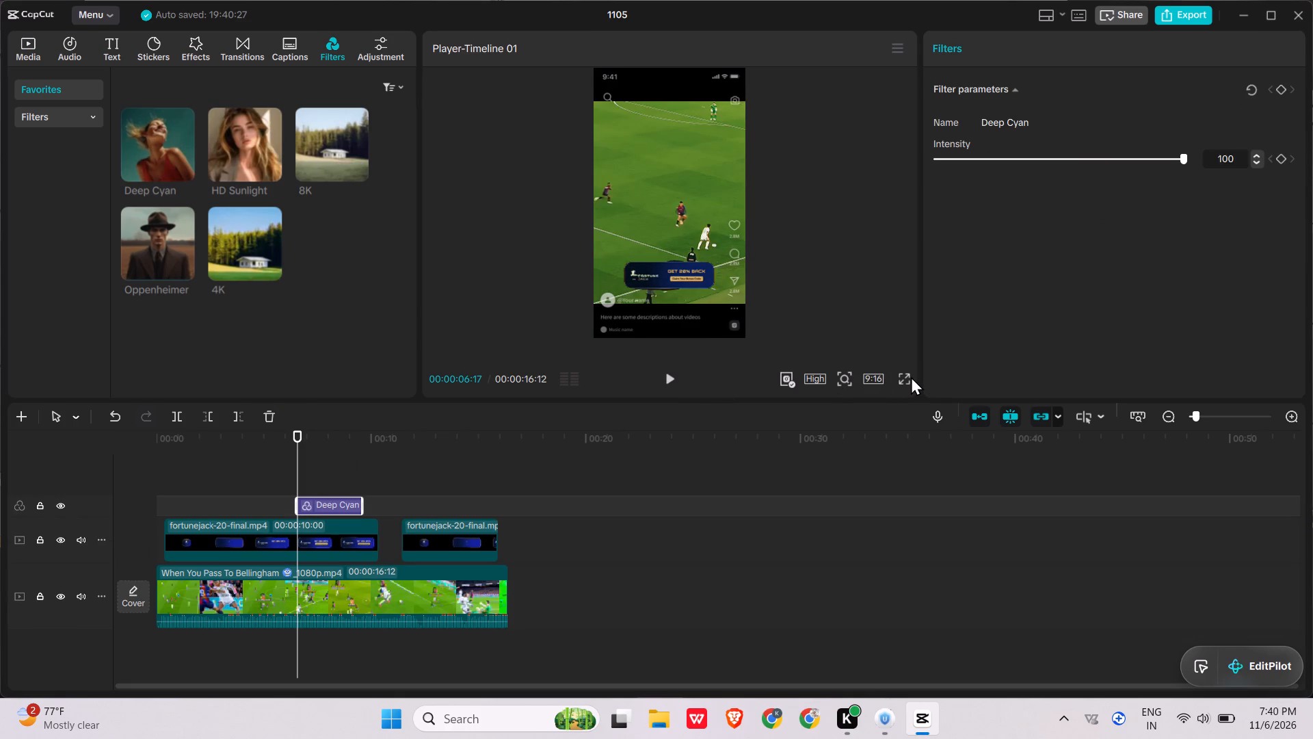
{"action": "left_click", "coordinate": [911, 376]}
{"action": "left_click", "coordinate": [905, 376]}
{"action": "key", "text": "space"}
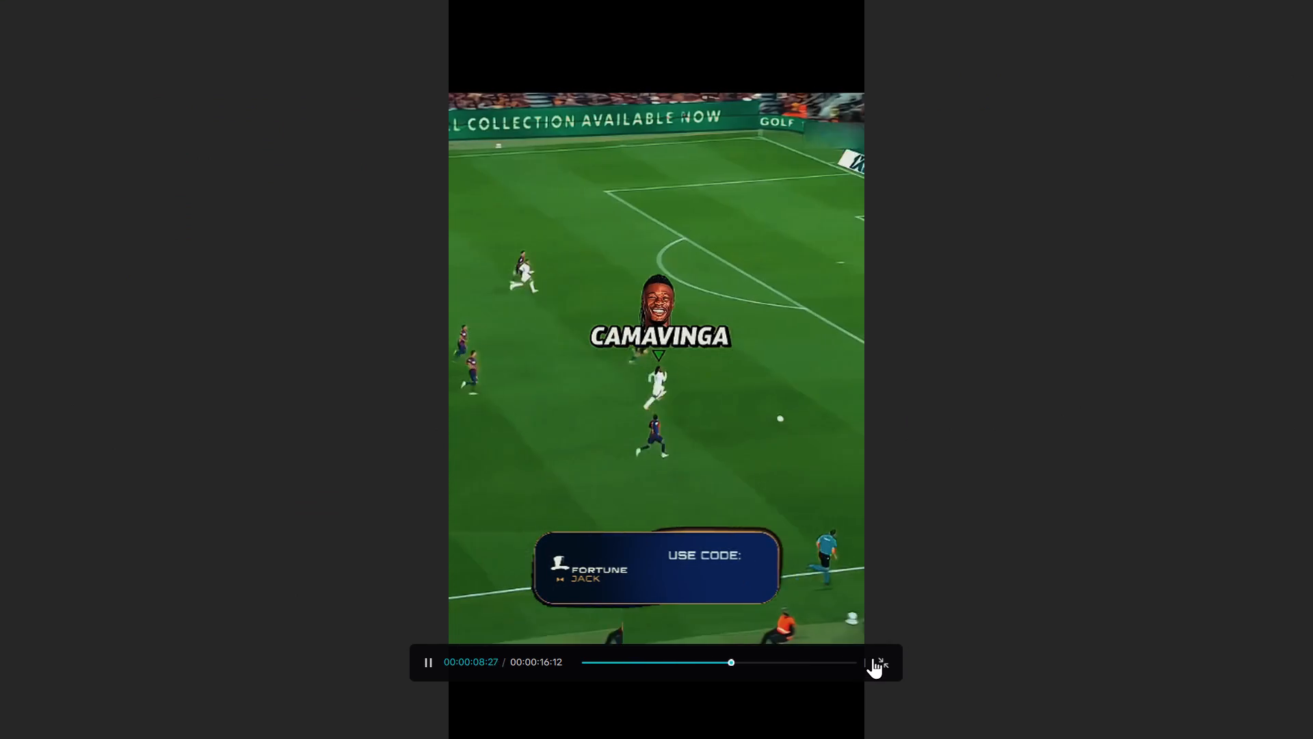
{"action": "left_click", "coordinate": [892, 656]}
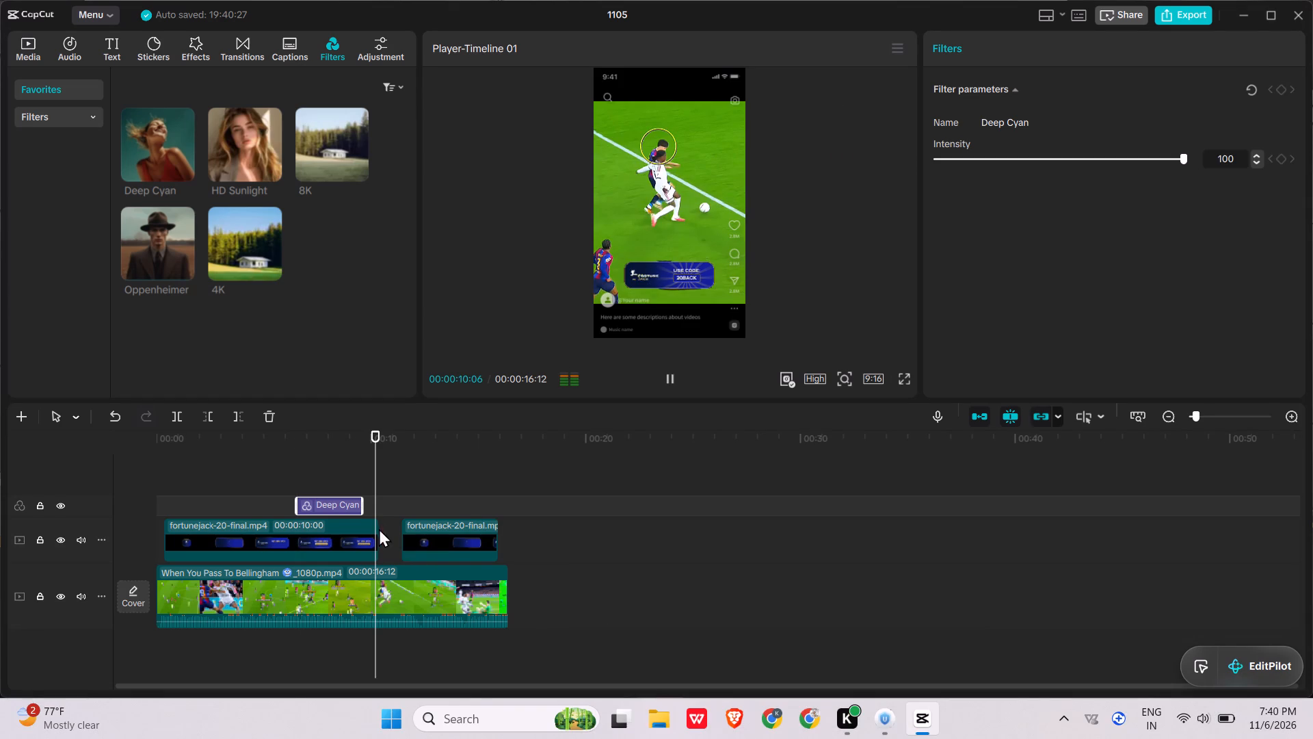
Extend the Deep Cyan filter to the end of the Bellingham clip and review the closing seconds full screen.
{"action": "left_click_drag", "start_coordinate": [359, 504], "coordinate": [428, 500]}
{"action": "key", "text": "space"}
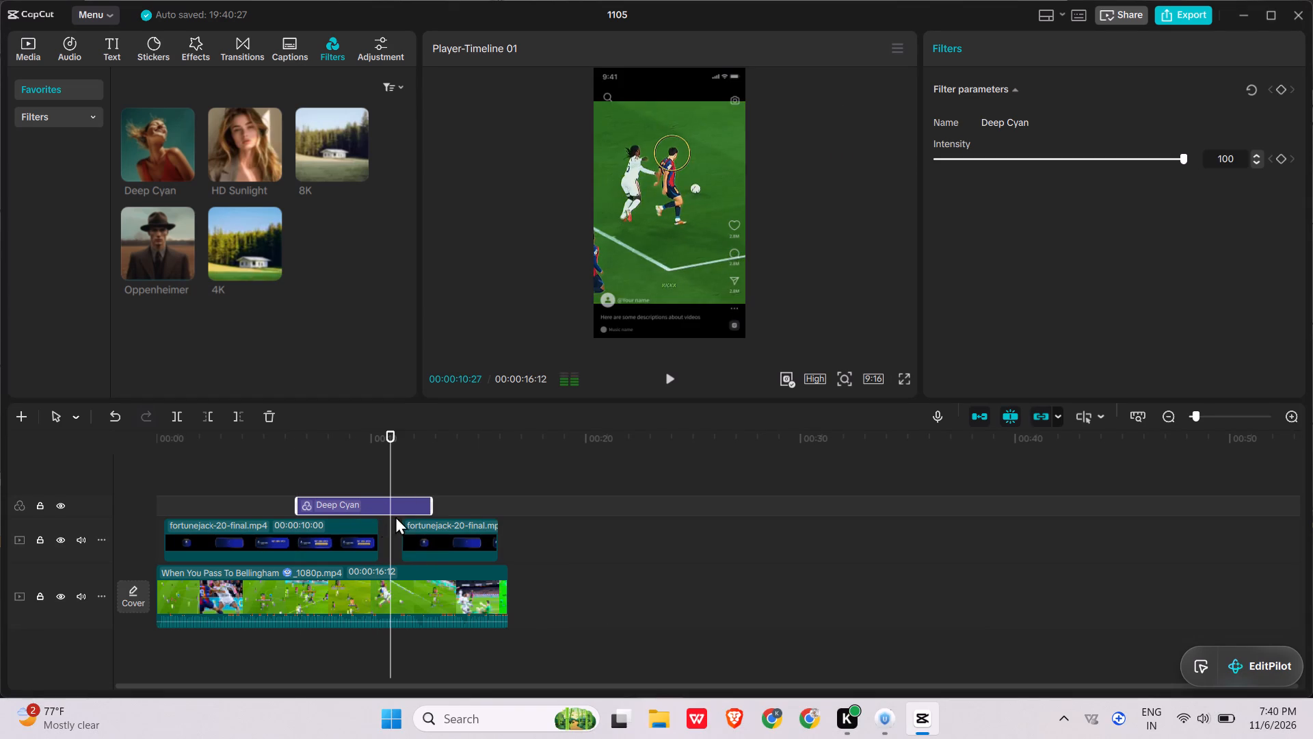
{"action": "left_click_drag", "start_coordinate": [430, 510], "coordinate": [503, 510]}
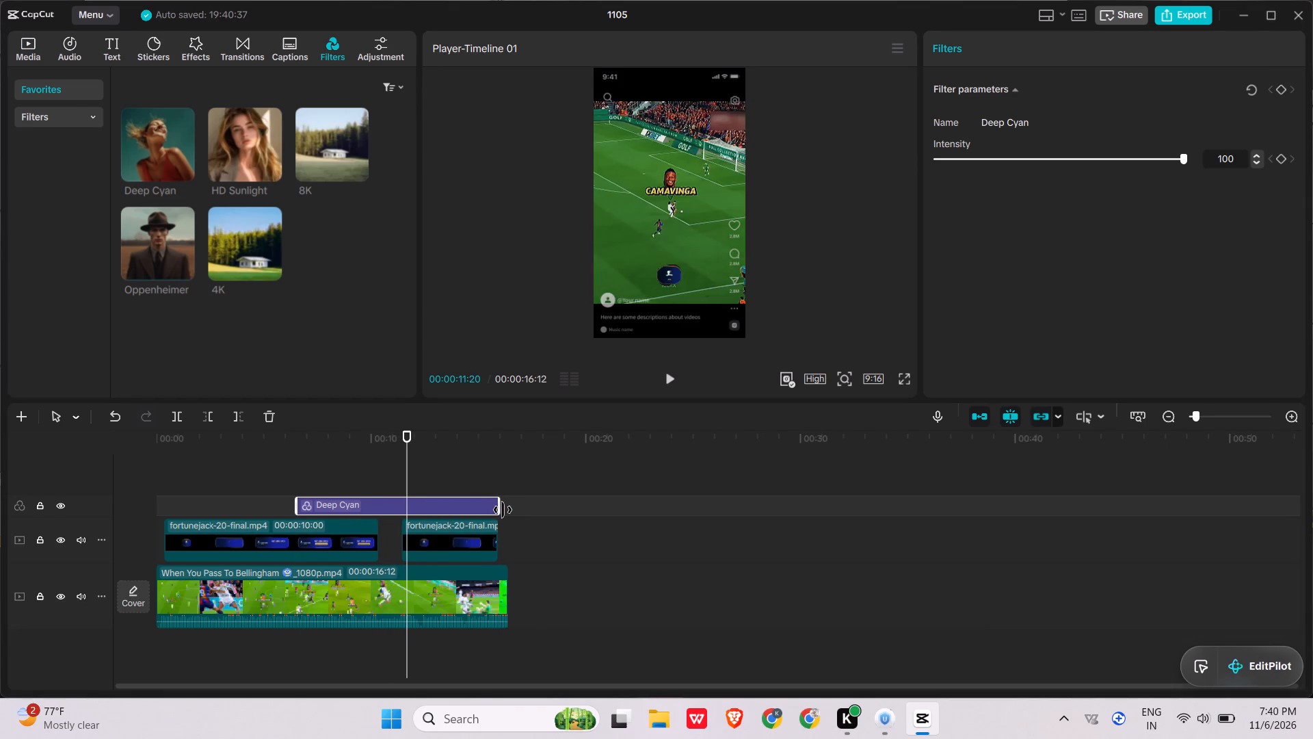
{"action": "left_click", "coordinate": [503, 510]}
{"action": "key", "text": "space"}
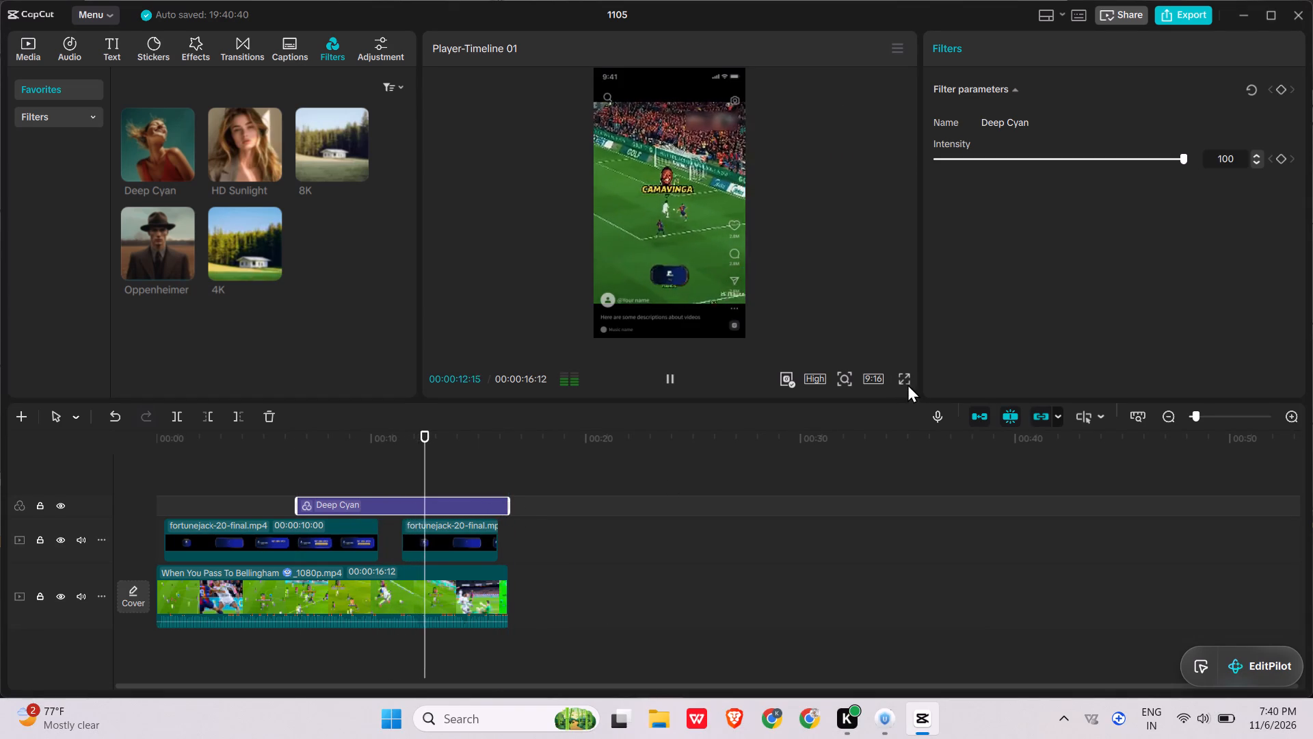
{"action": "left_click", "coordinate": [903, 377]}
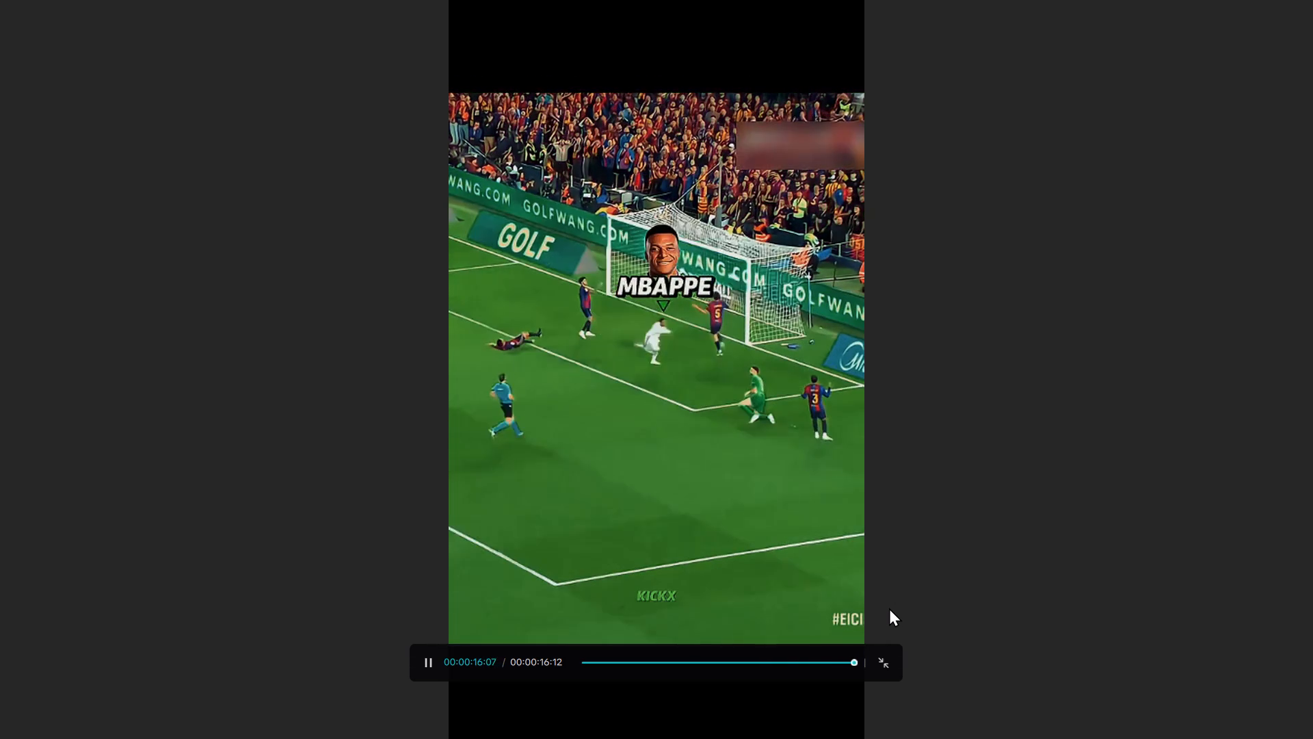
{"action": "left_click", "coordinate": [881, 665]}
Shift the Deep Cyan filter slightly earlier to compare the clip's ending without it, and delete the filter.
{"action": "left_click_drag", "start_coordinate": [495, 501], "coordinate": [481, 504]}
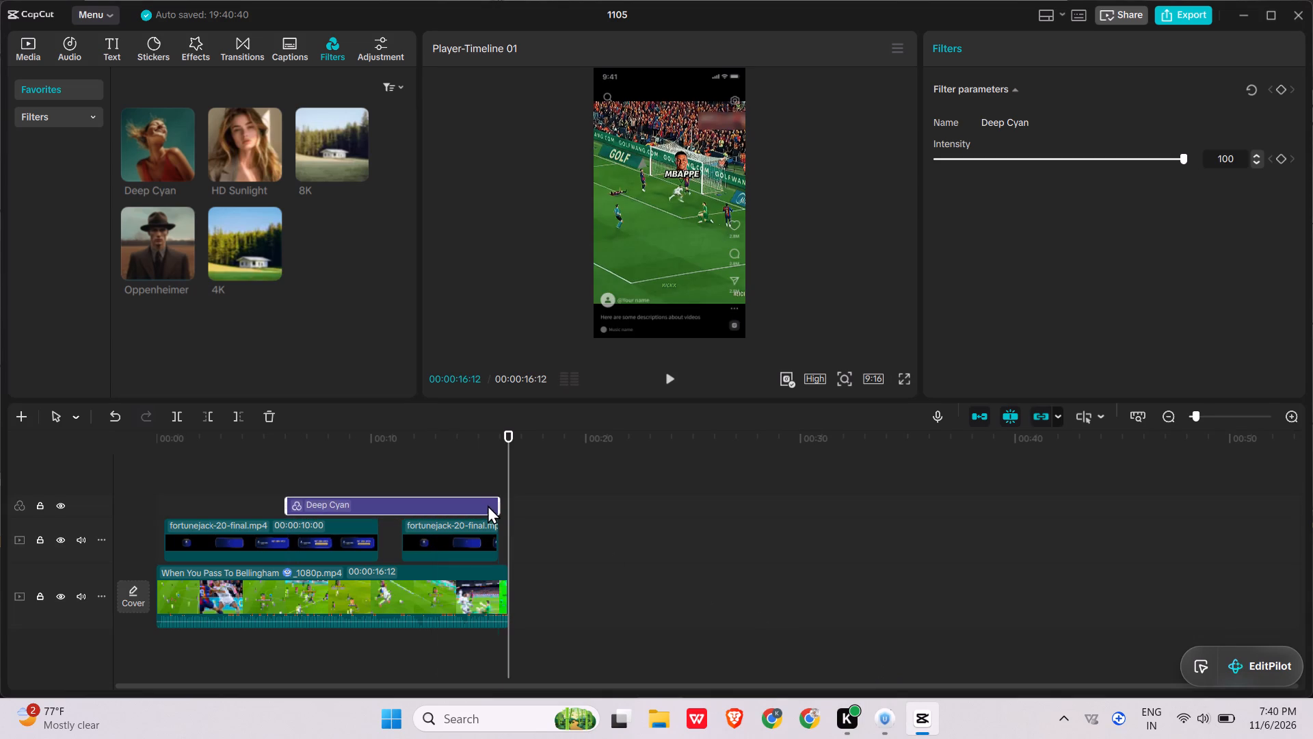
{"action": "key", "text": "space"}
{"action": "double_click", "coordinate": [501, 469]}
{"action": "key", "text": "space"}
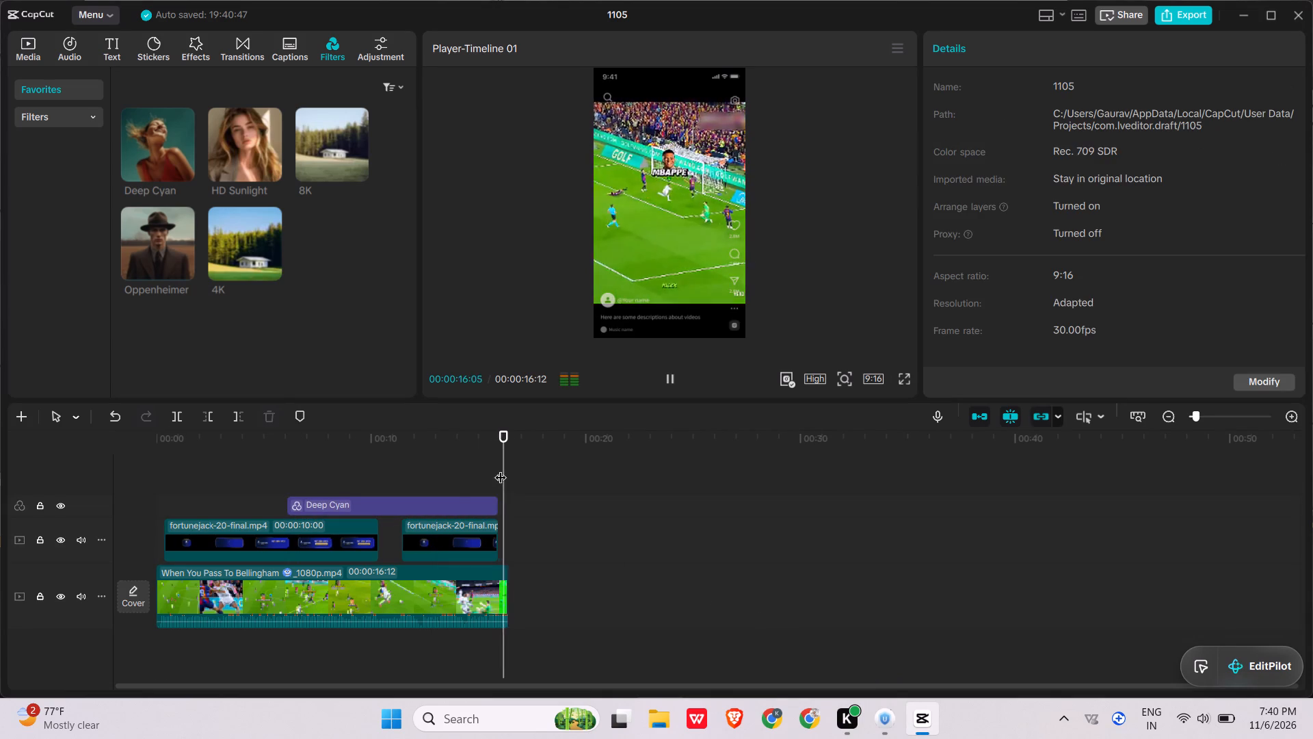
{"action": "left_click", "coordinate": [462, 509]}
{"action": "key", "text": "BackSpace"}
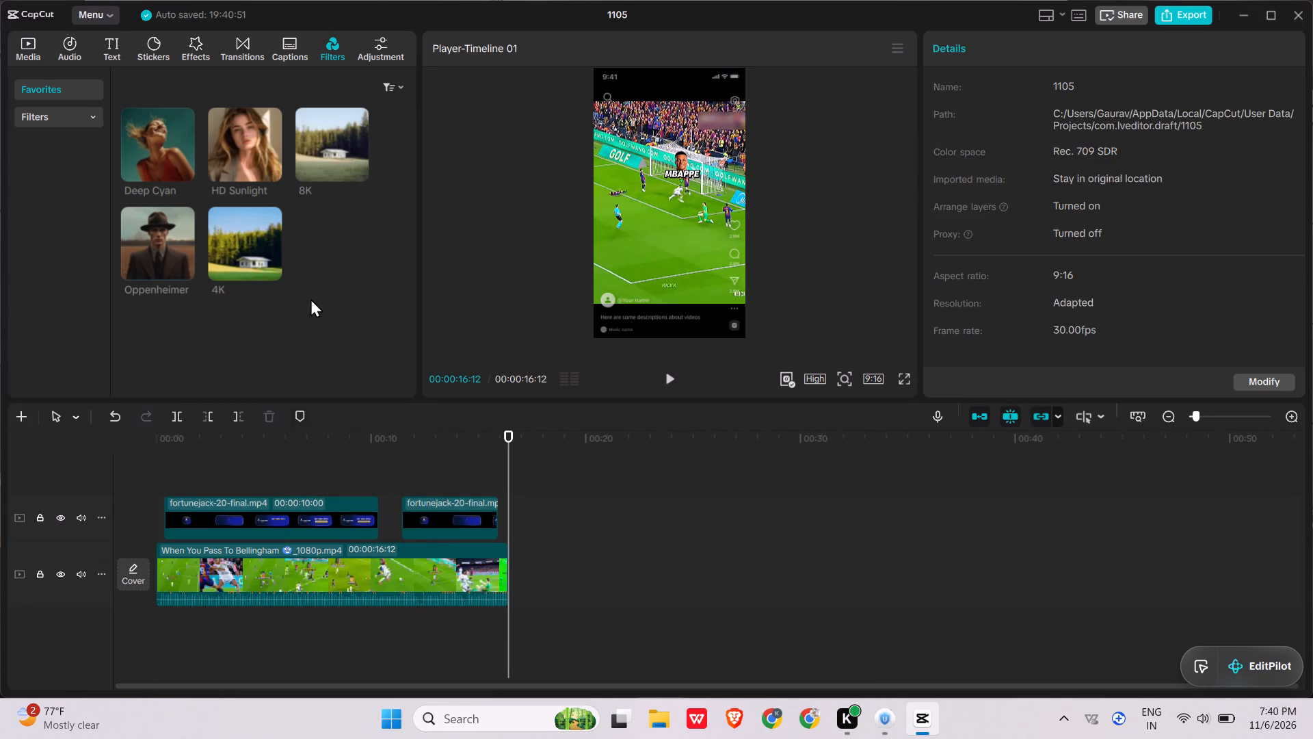
Apply the 4K filter and stretch it across the full length of the When You Pass To Bellingham clip.
{"action": "left_click", "coordinate": [269, 268]}
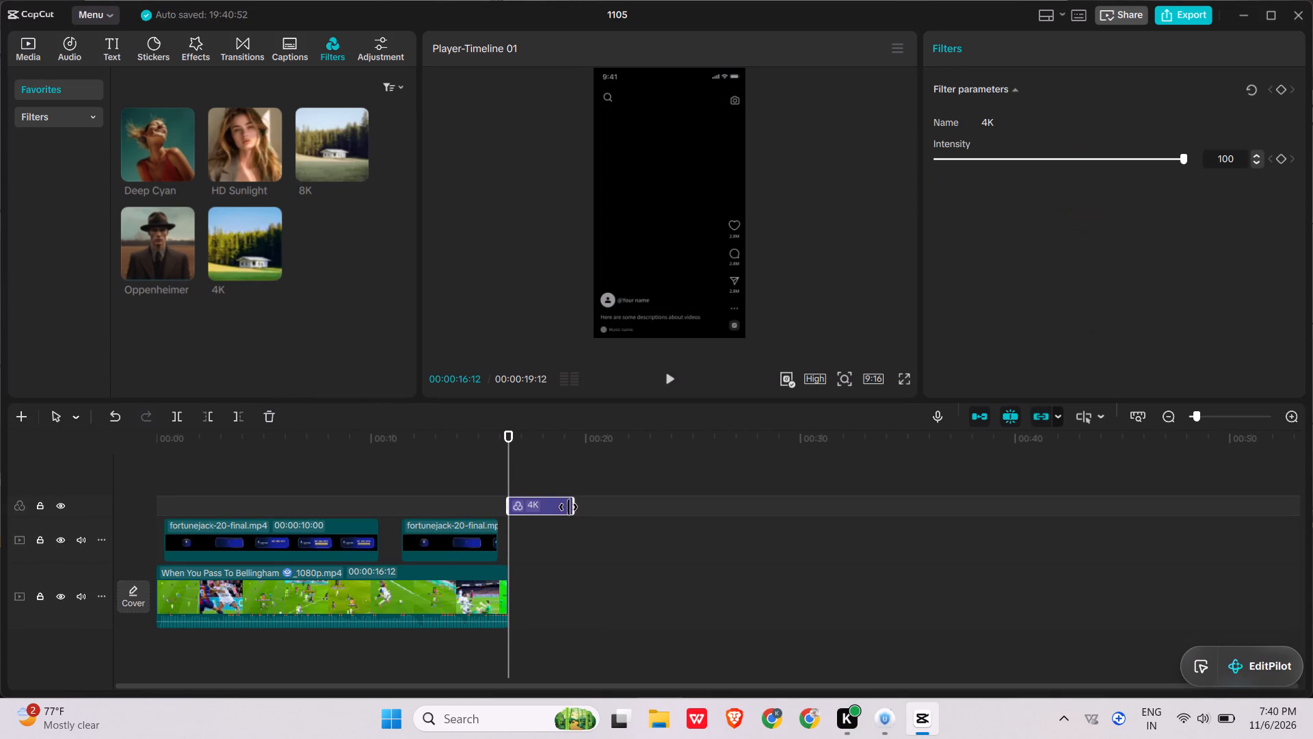
{"action": "left_click_drag", "start_coordinate": [568, 507], "coordinate": [707, 506]}
{"action": "left_click_drag", "start_coordinate": [592, 505], "coordinate": [87, 492]}
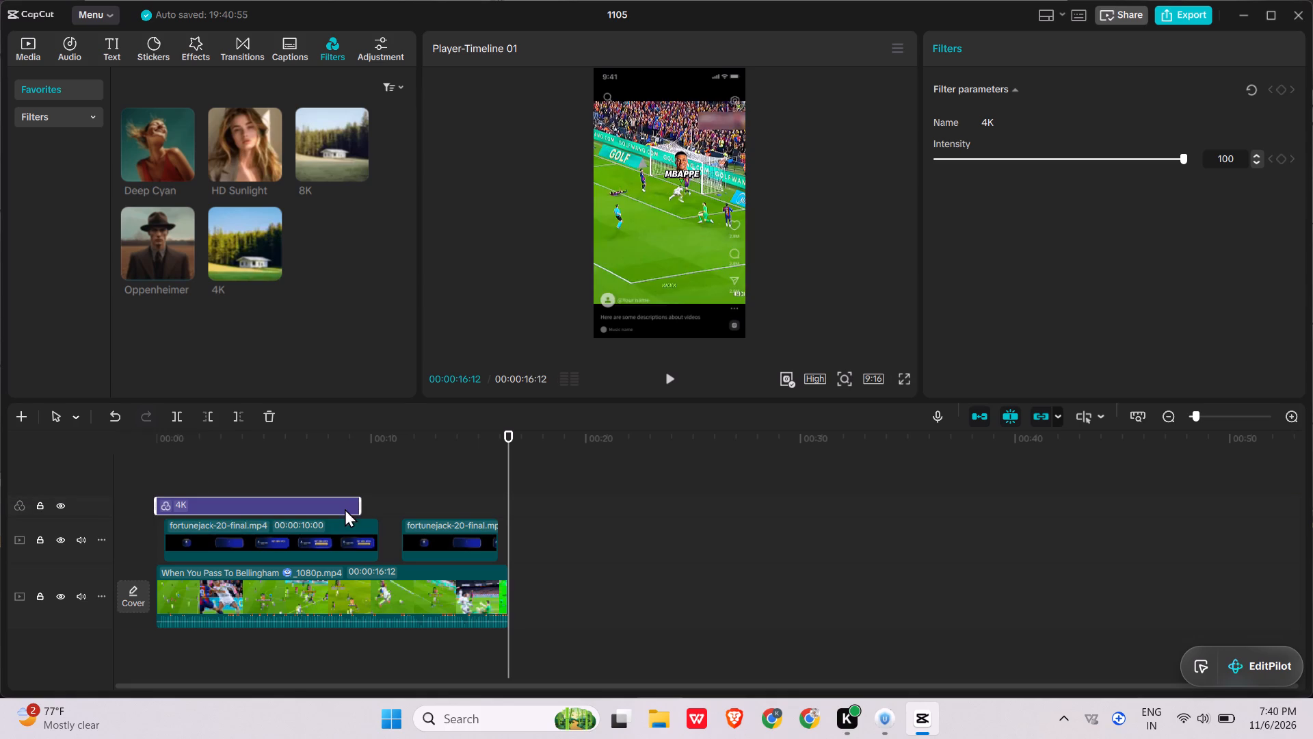
{"action": "left_click_drag", "start_coordinate": [363, 508], "coordinate": [510, 510]}
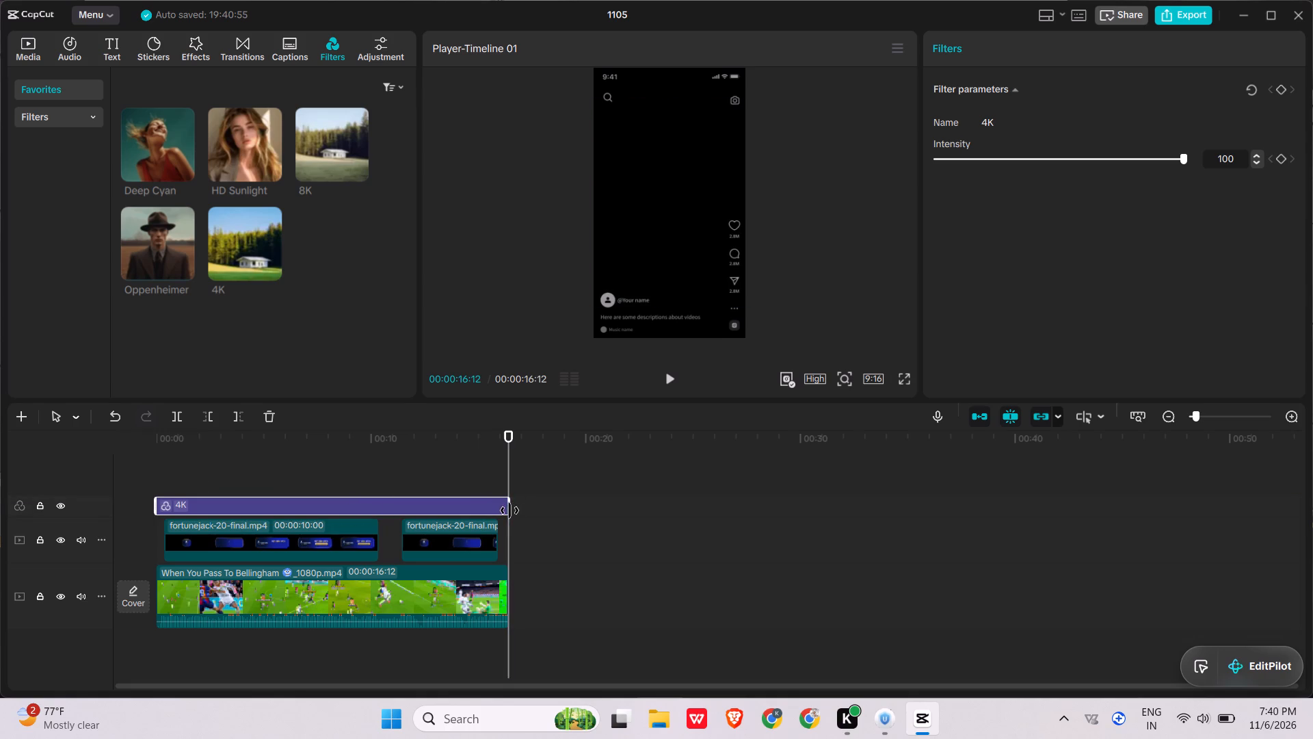
Export the Bellingham video as 1105(18) in 1080P mp4 at 60fps and close the export window.
{"action": "left_click", "coordinate": [1180, 20]}
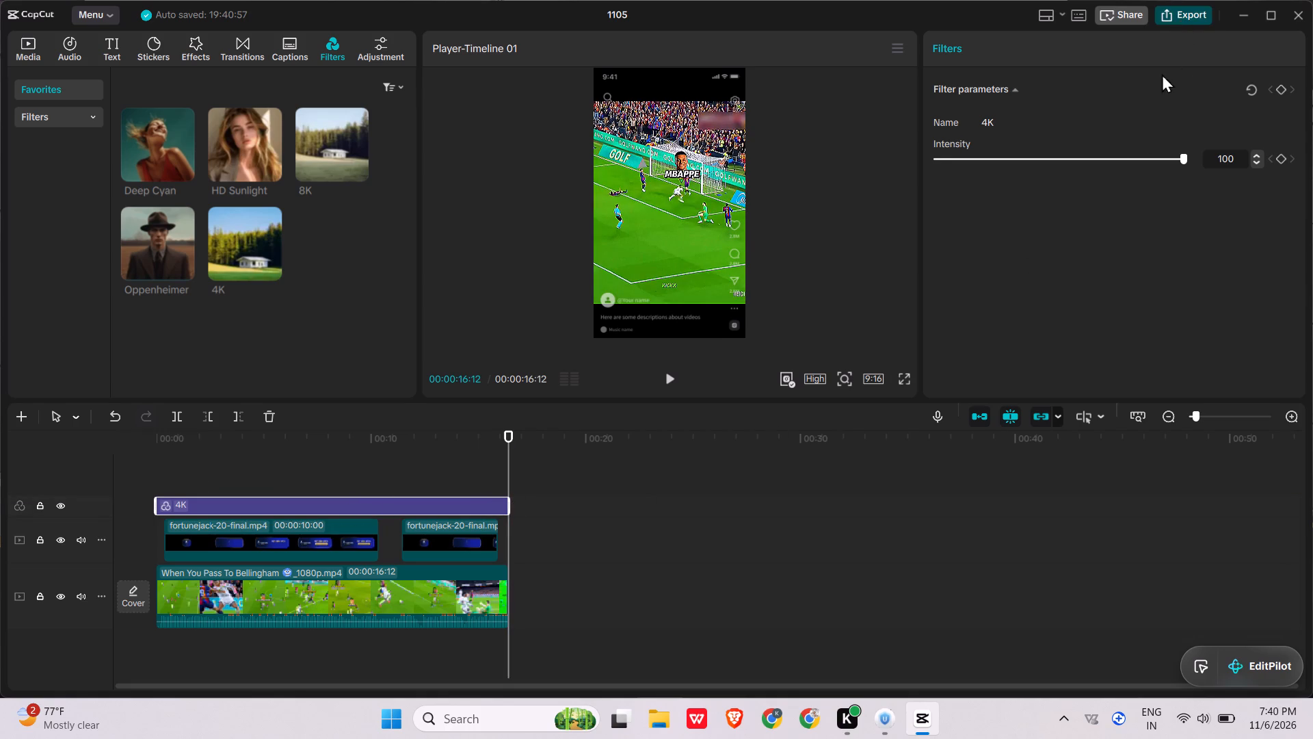
{"action": "left_click", "coordinate": [913, 395]}
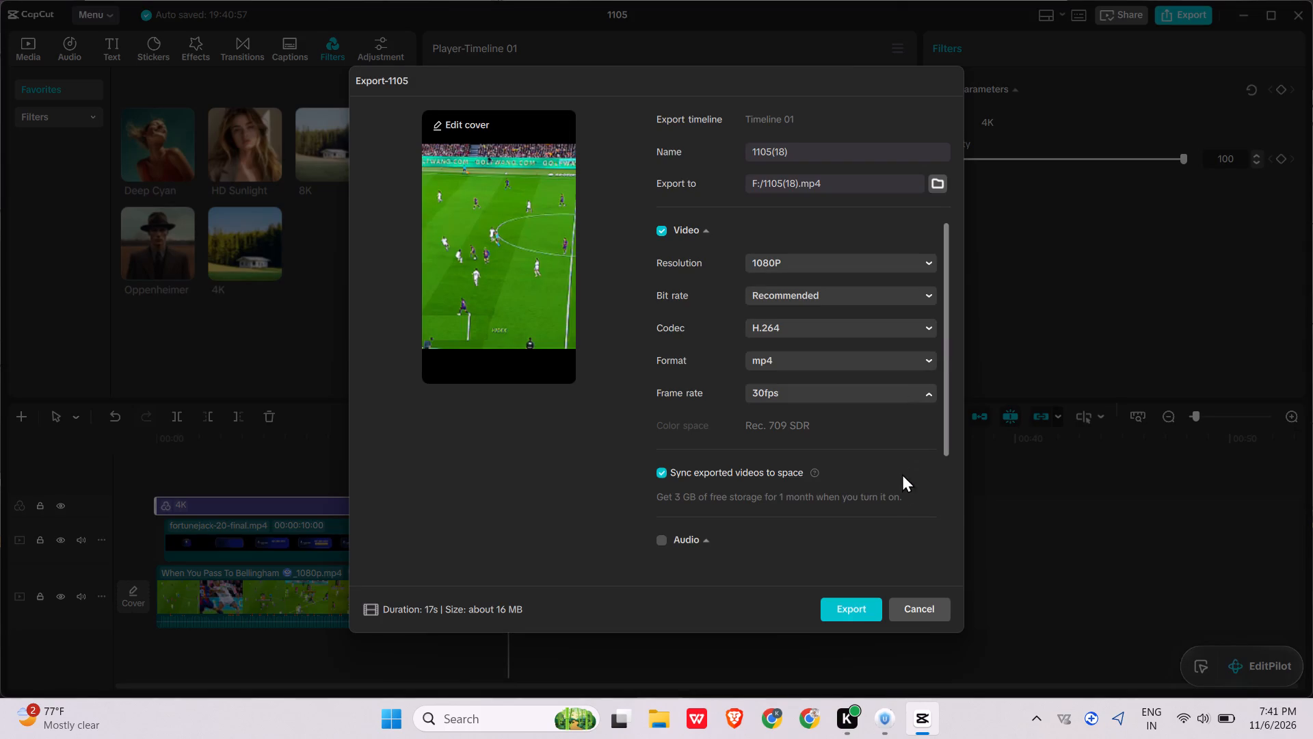
{"action": "left_click", "coordinate": [872, 593]}
{"action": "left_click", "coordinate": [860, 608]}
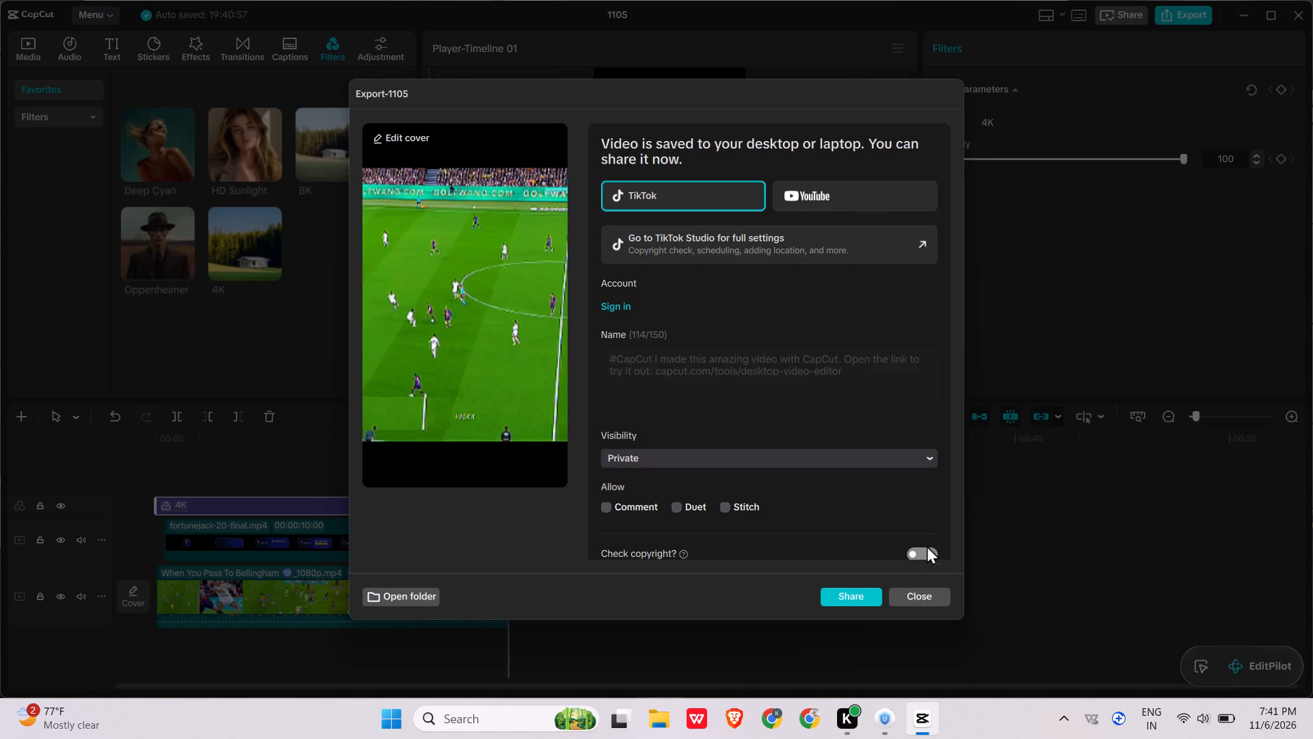
{"action": "left_click", "coordinate": [927, 593]}
Delete the When You Pass To Bellingham clip from the timeline and from the imported media.
{"action": "left_click", "coordinate": [501, 612]}
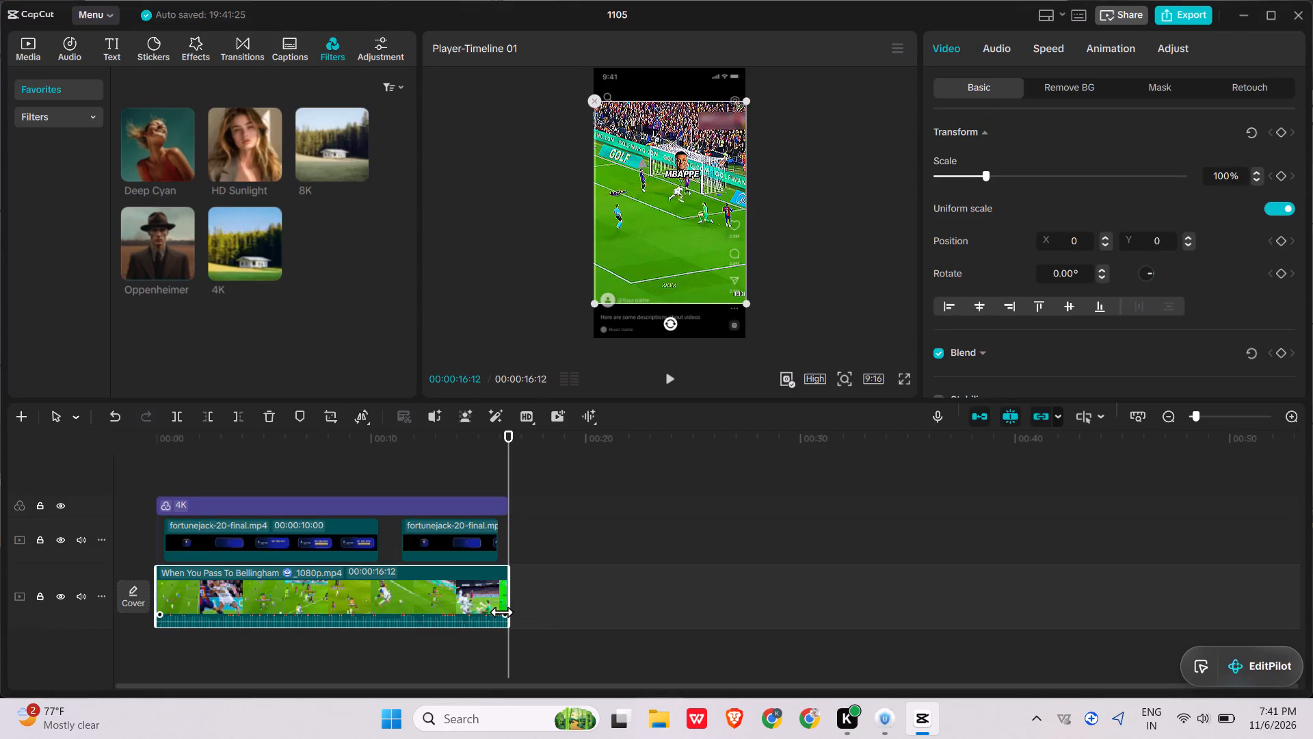
{"action": "key", "text": "BackSpace"}
{"action": "left_click", "coordinate": [20, 46]}
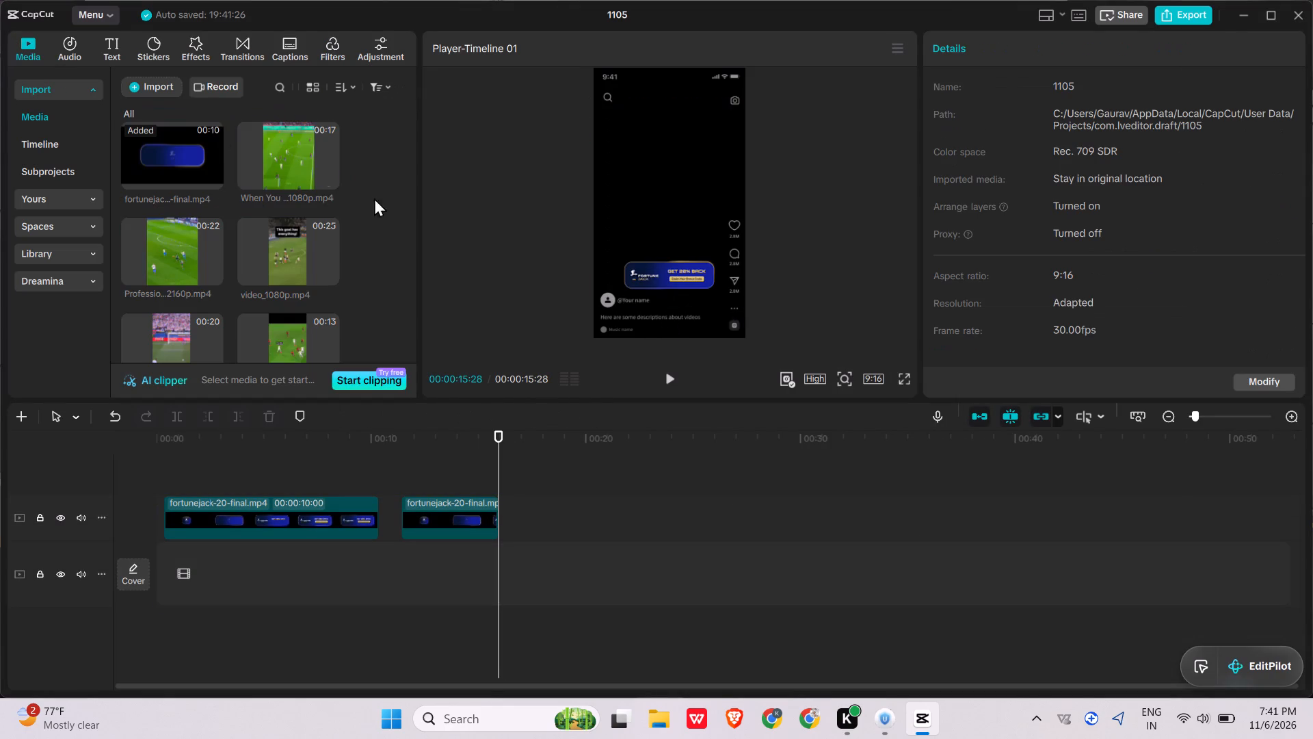
{"action": "left_click", "coordinate": [324, 162]}
{"action": "key", "text": "BackSpace"}
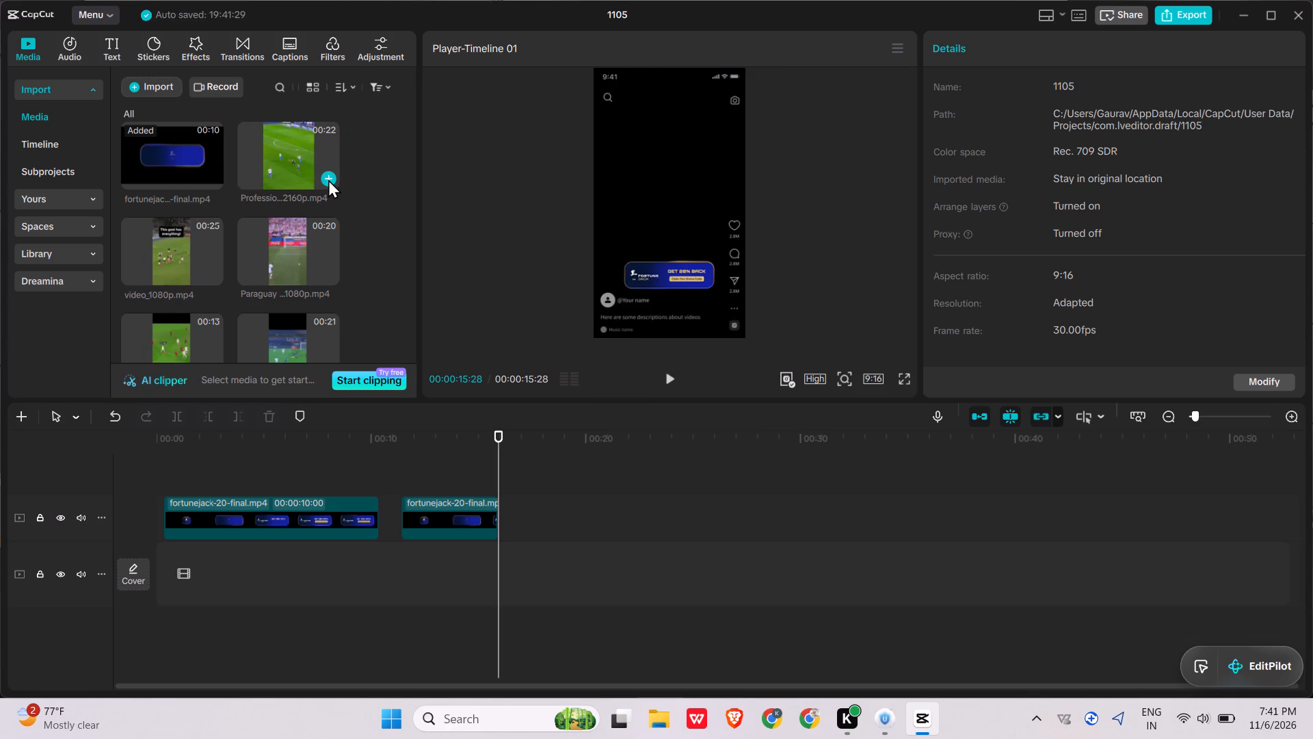
Add the Professional decision from ref clip to the timeline and extend the second FortuneJack banner to 10 seconds.
{"action": "left_click", "coordinate": [328, 179]}
{"action": "left_click", "coordinate": [477, 511]}
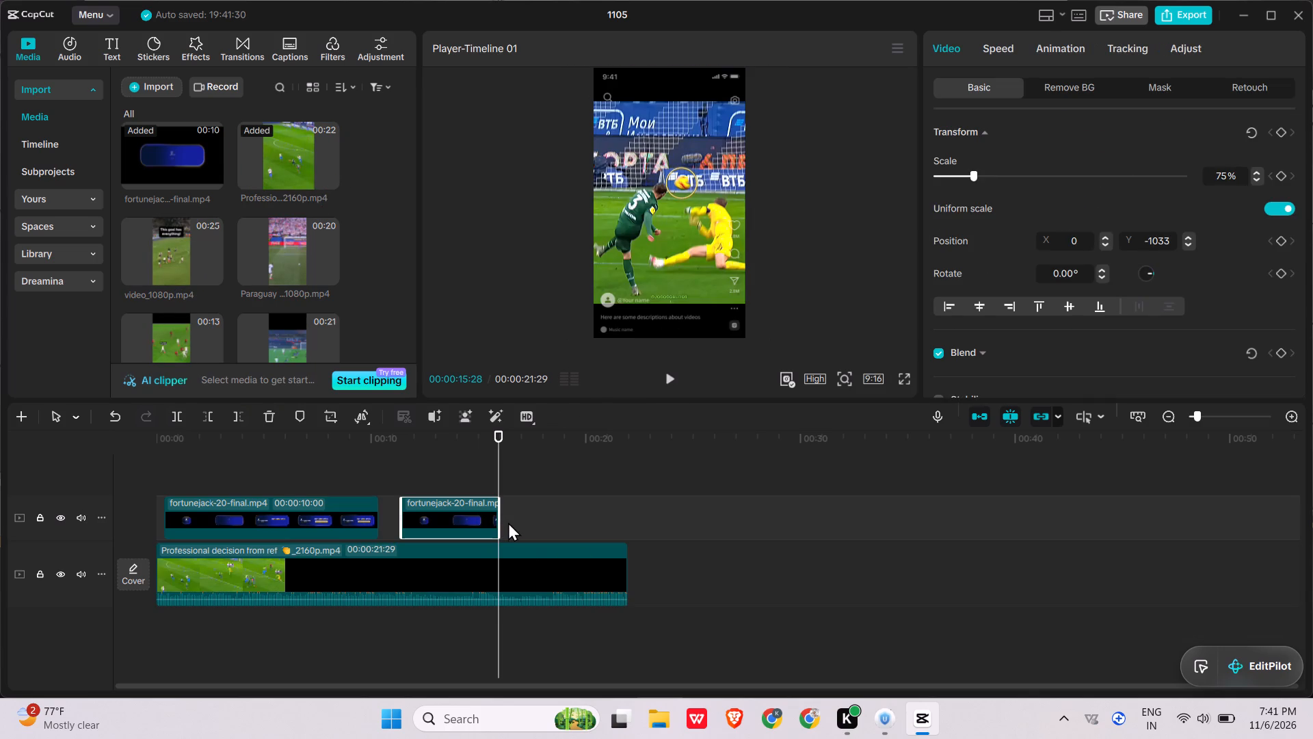
{"action": "left_click_drag", "start_coordinate": [499, 523], "coordinate": [624, 528]}
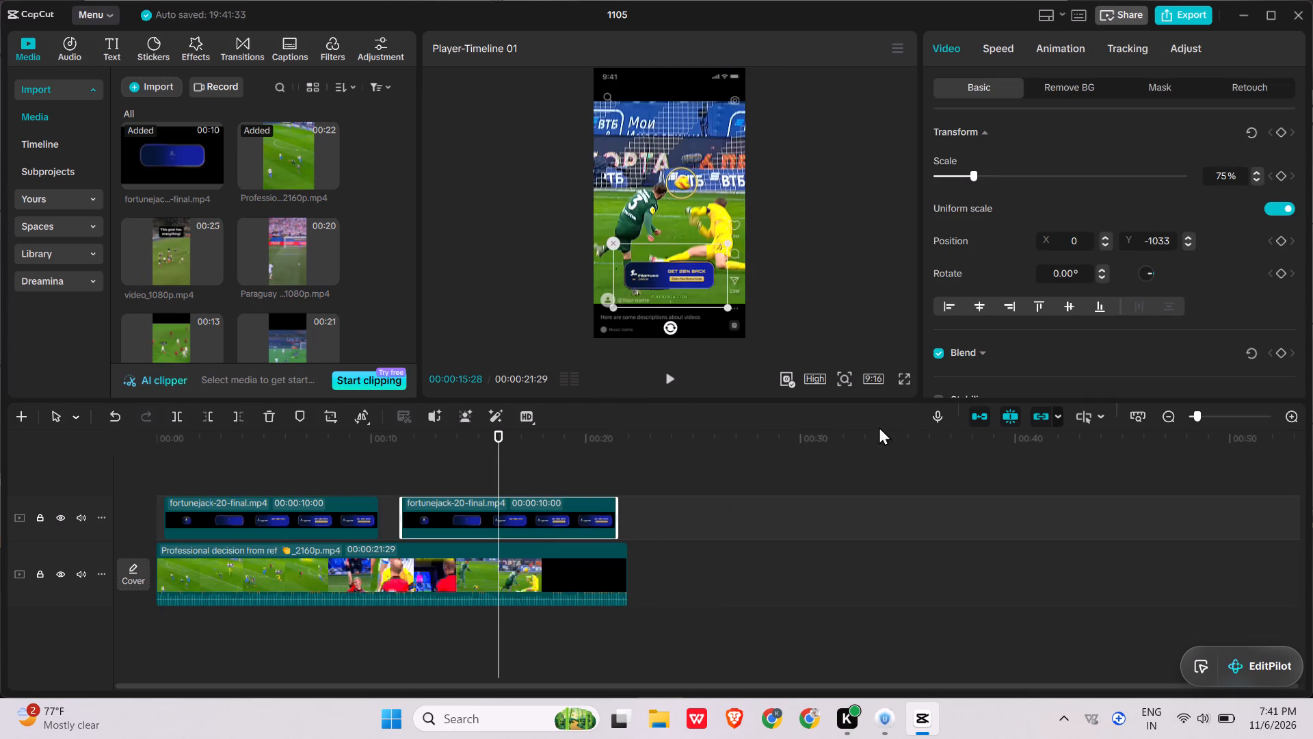
Review the Professional decision video full screen and apply the 4K filter from the clip's start to its end.
{"action": "left_click", "coordinate": [901, 378]}
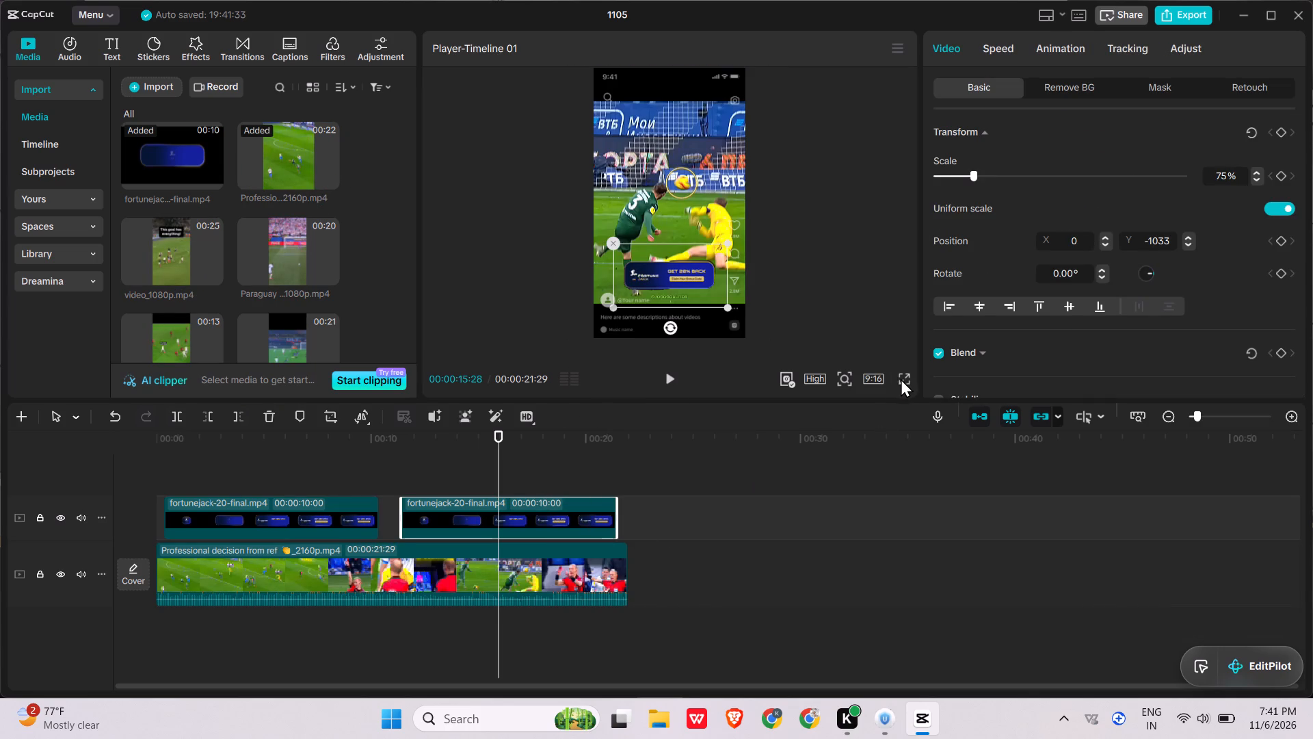
{"action": "left_click_drag", "start_coordinate": [594, 661], "coordinate": [571, 666]}
{"action": "key", "text": "space"}
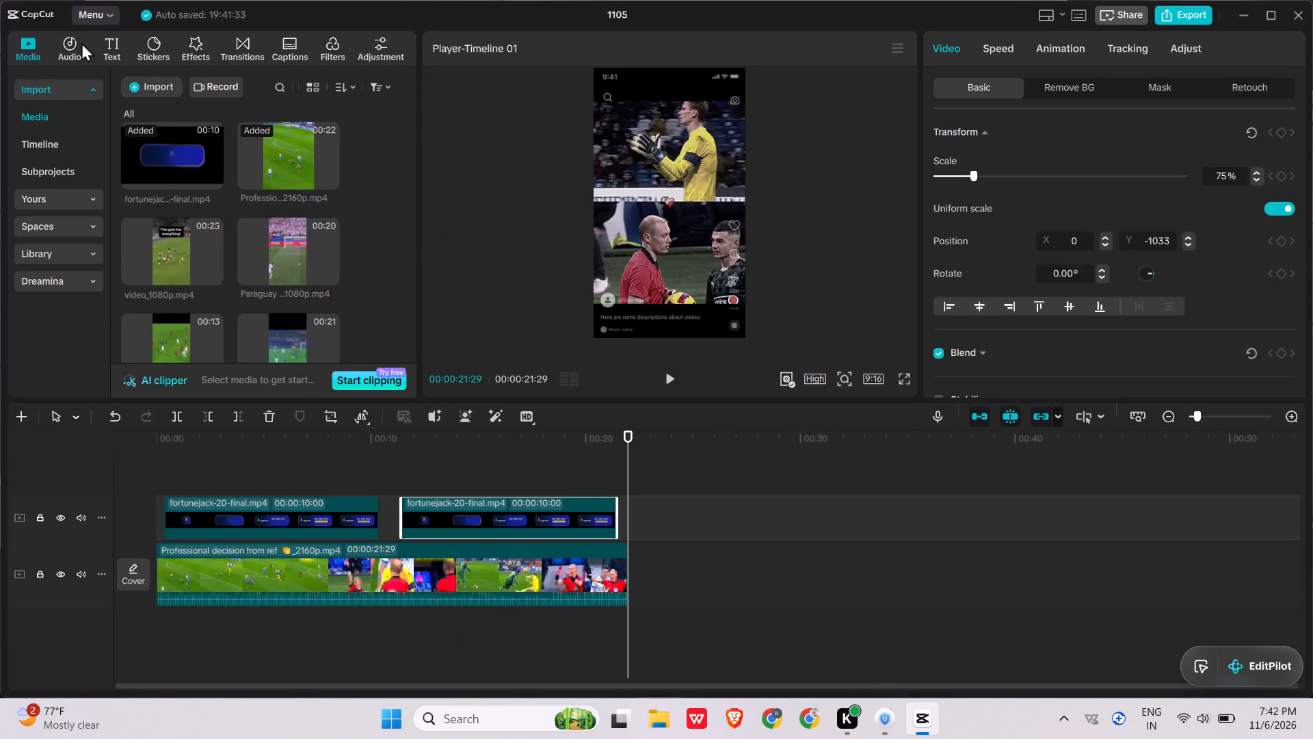
{"action": "left_click", "coordinate": [327, 48]}
{"action": "left_click", "coordinate": [324, 154]}
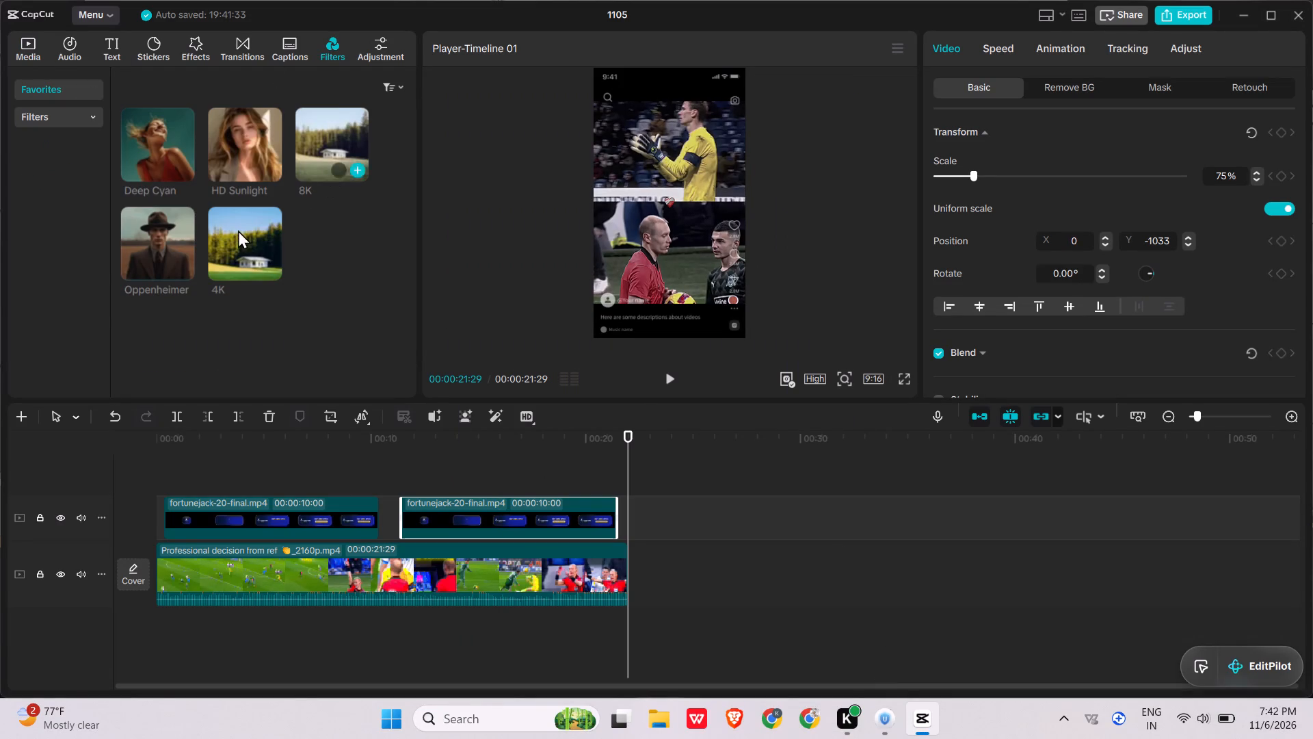
{"action": "left_click", "coordinate": [235, 232]}
{"action": "left_click", "coordinate": [275, 272]}
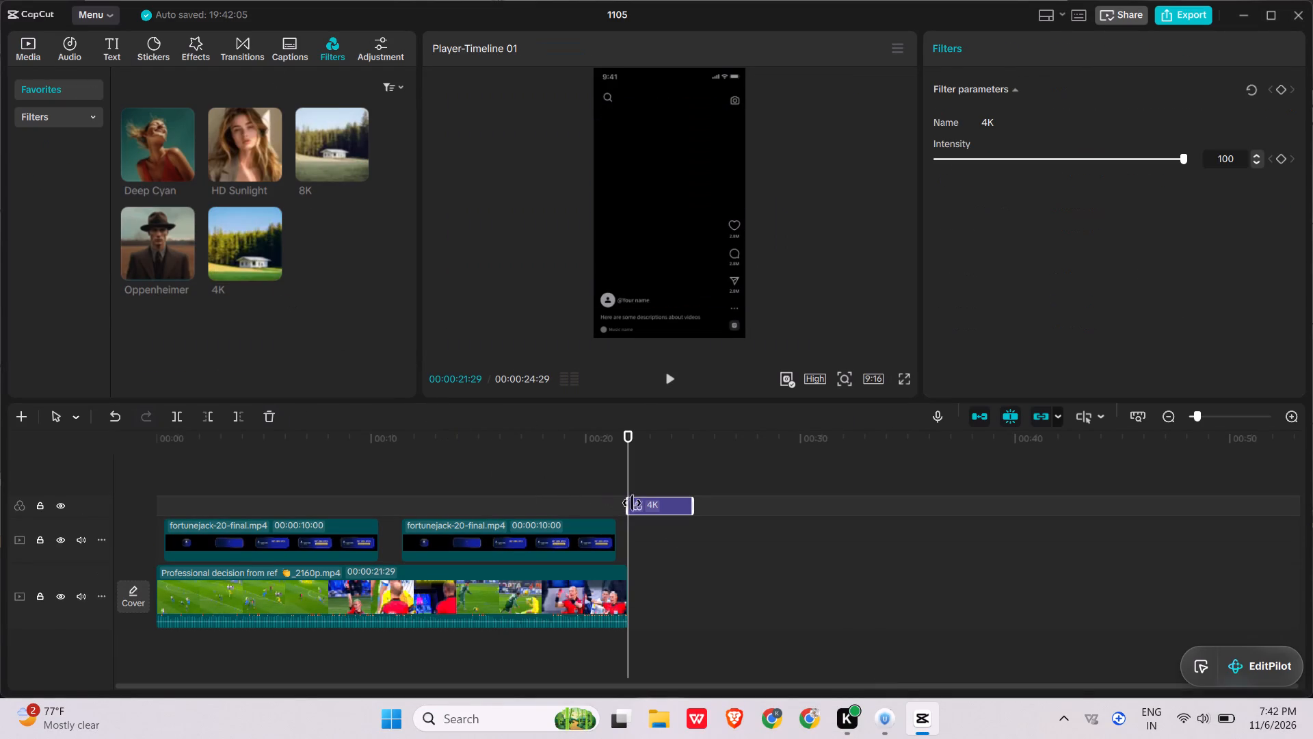
{"action": "left_click_drag", "start_coordinate": [696, 510], "coordinate": [1099, 534]}
{"action": "left_click_drag", "start_coordinate": [943, 508], "coordinate": [452, 528]}
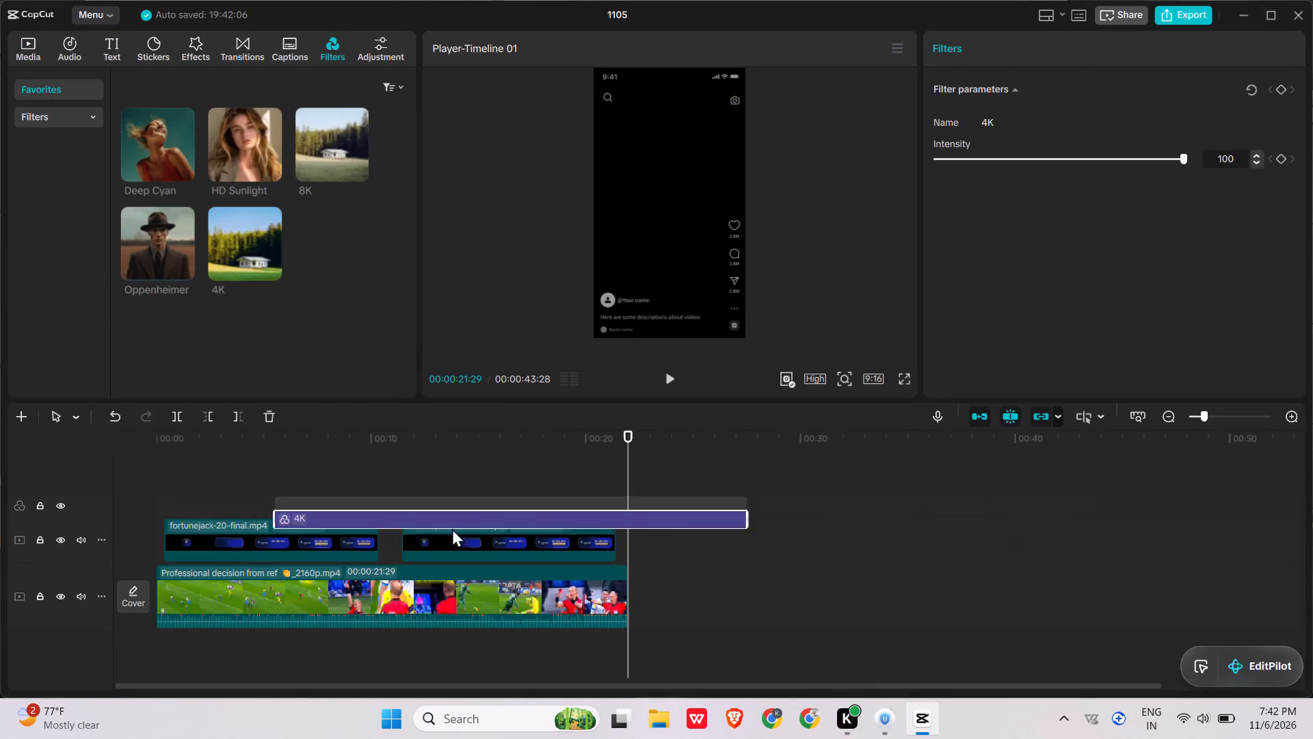
{"action": "left_click_drag", "start_coordinate": [452, 528], "coordinate": [360, 533]}
{"action": "key", "text": "space"}
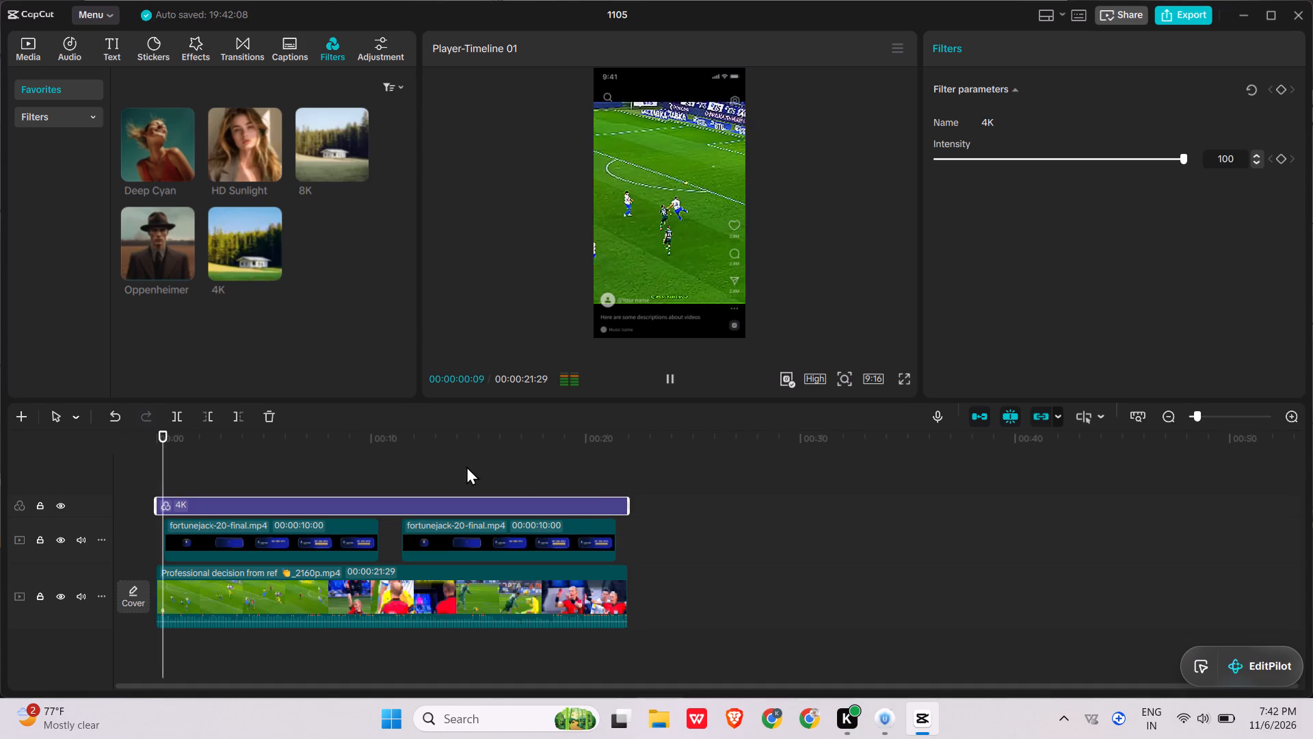
{"action": "left_click", "coordinate": [622, 501]}
{"action": "left_click", "coordinate": [628, 504]}
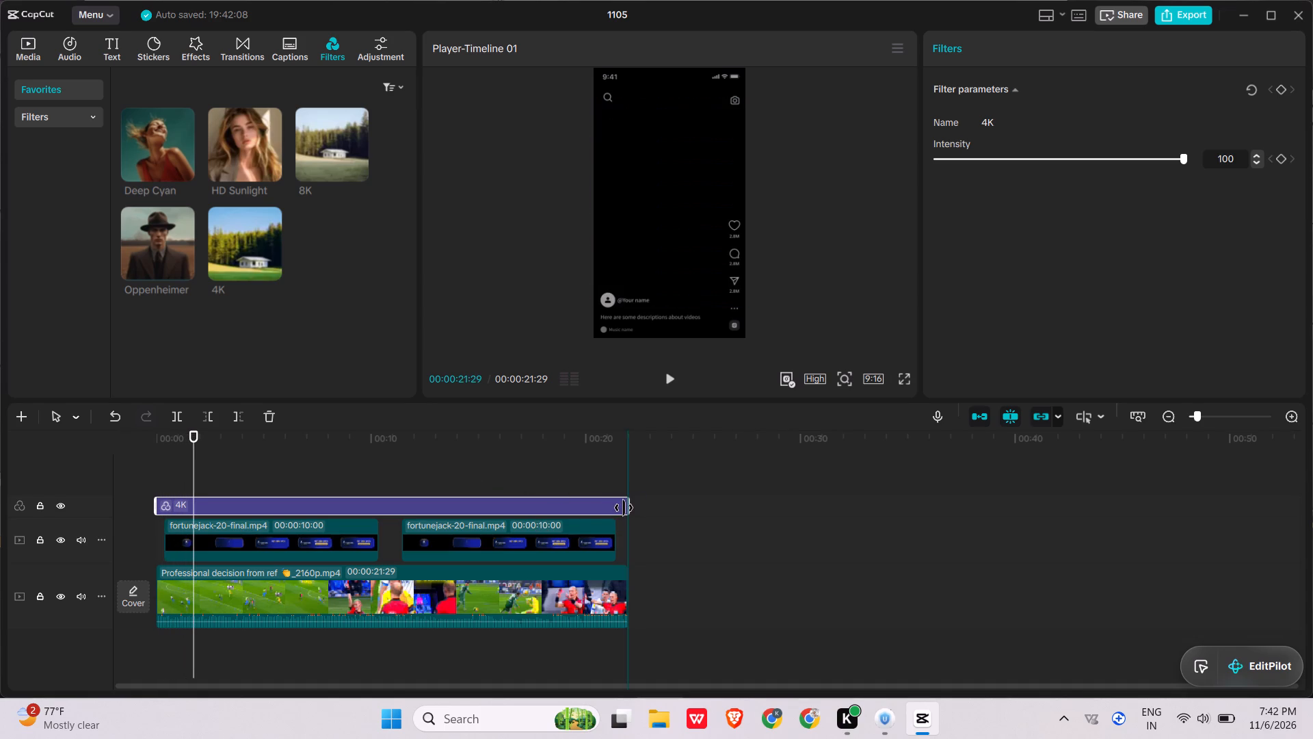
Export the Professional decision video as 1105(19) in 1080P mp4 at 60fps and close the export window.
{"action": "left_click", "coordinate": [1184, 16]}
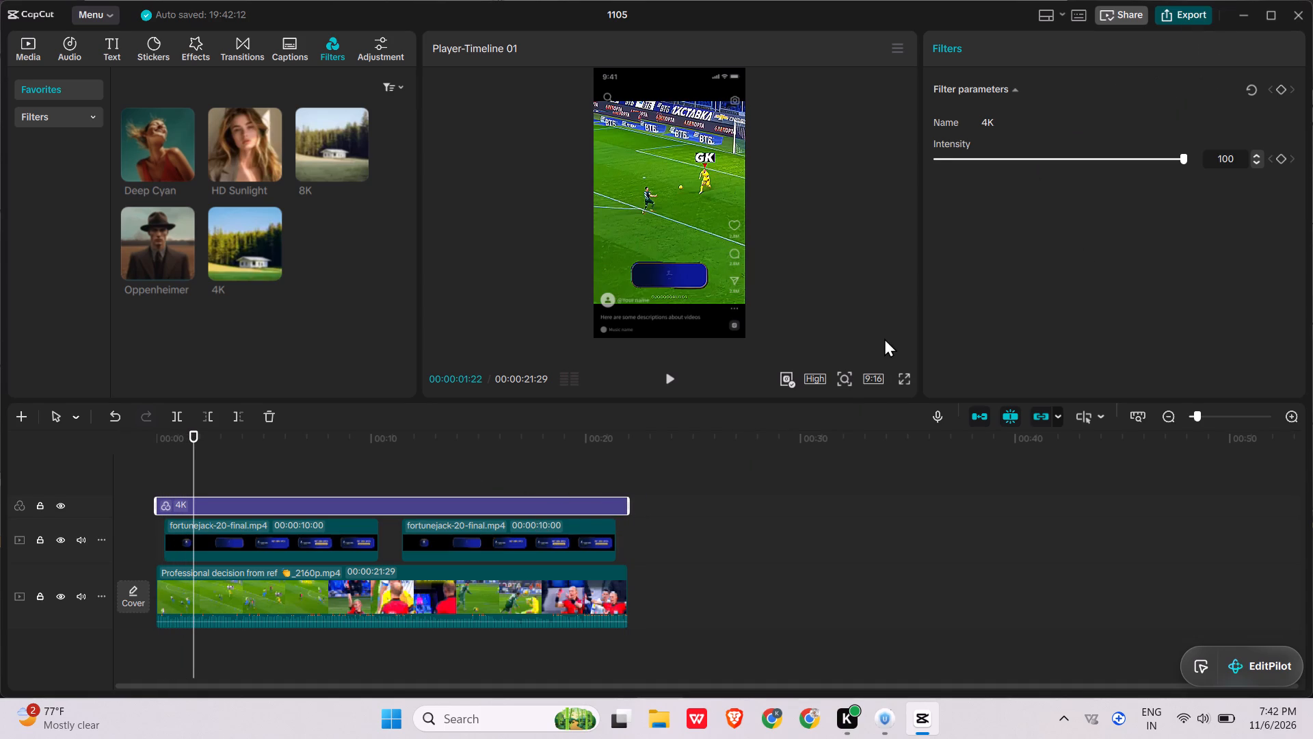
{"action": "left_click", "coordinate": [869, 397]}
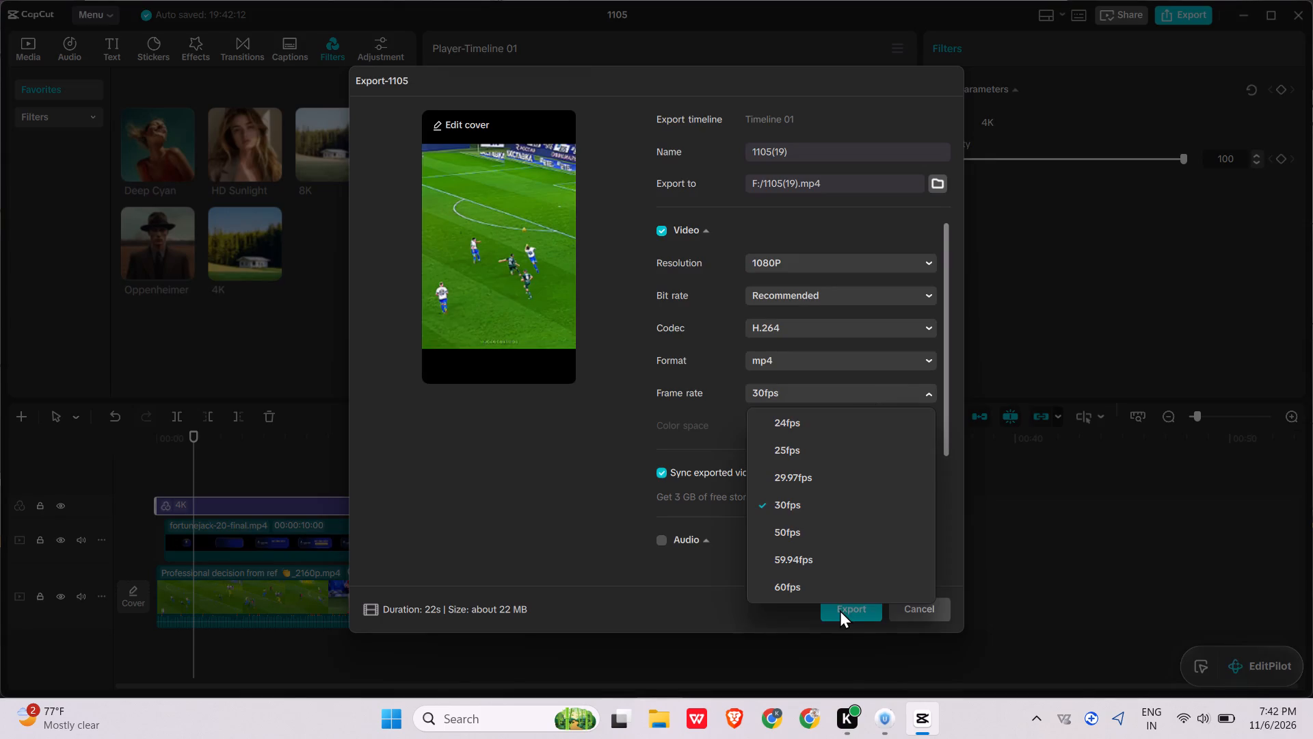
{"action": "left_click", "coordinate": [836, 596]}
{"action": "left_click", "coordinate": [849, 606]}
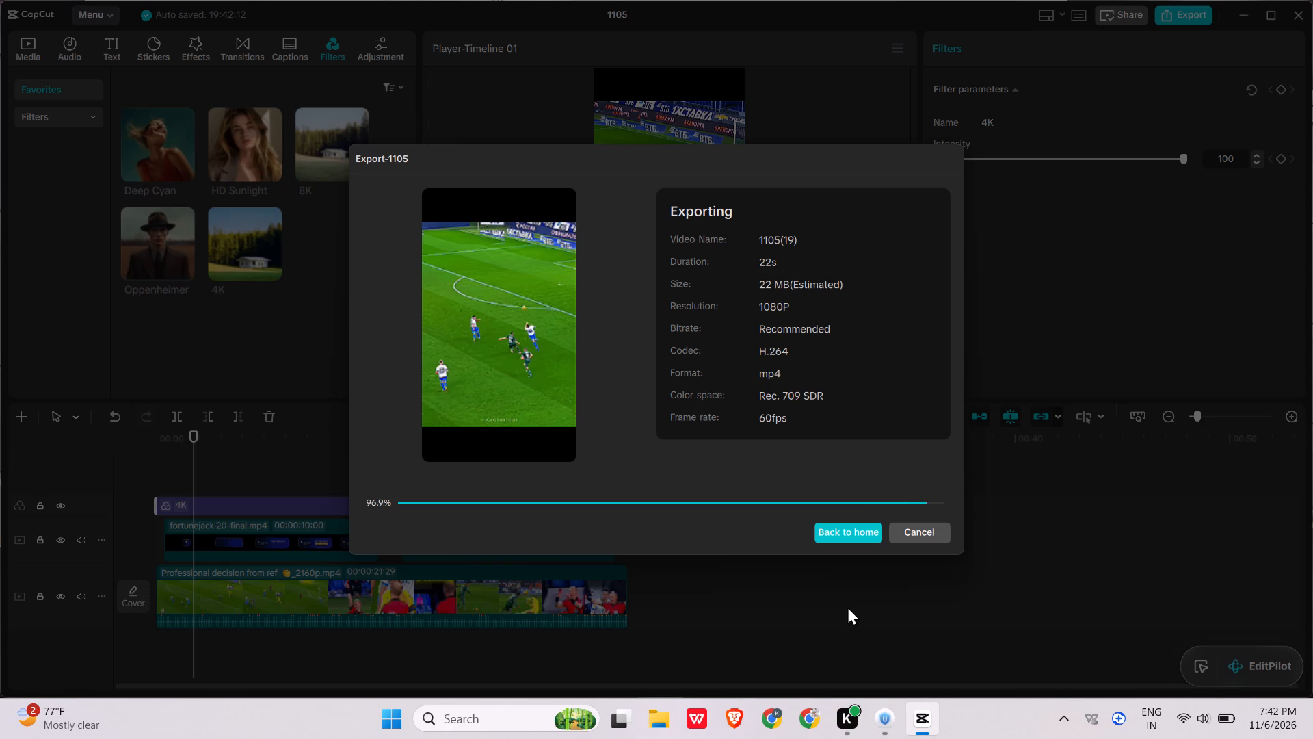
{"action": "left_click", "coordinate": [926, 589]}
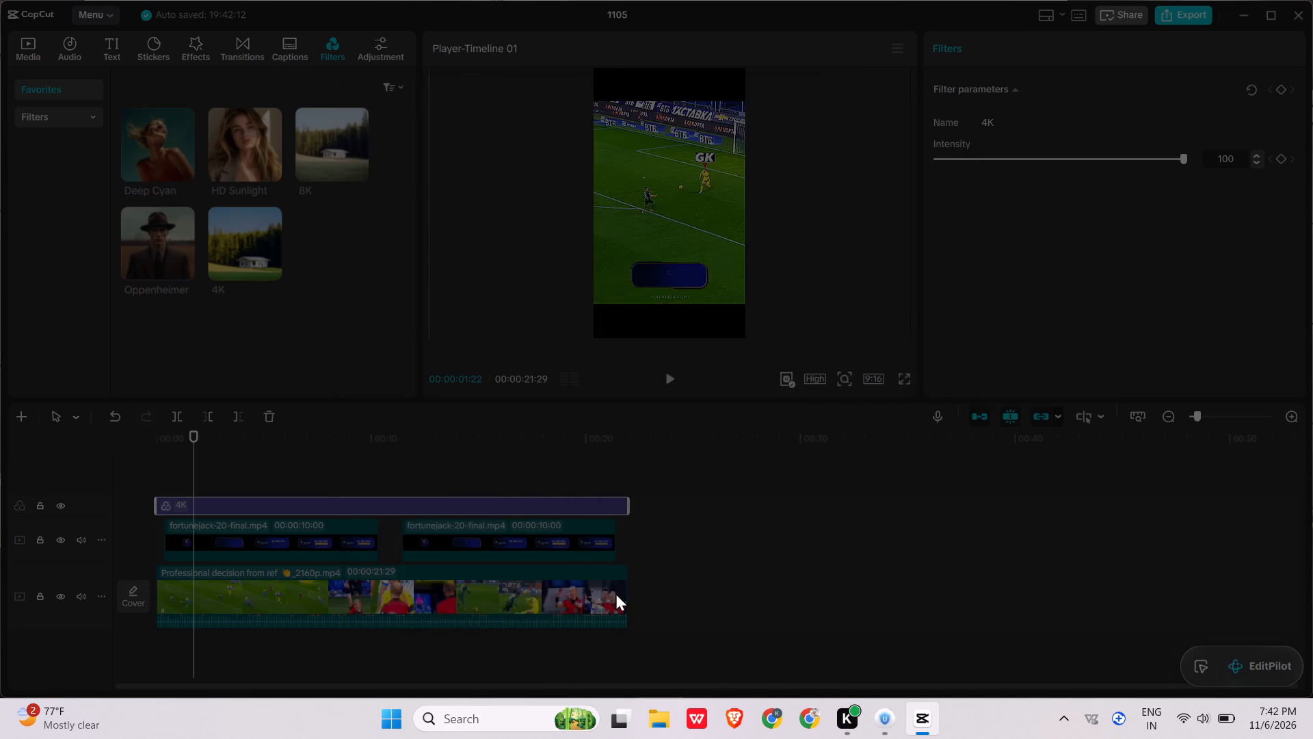
Delete the Professional decision from ref clip from the timeline and from the imported media.
{"action": "left_click", "coordinate": [586, 603]}
{"action": "key", "text": "BackSpace"}
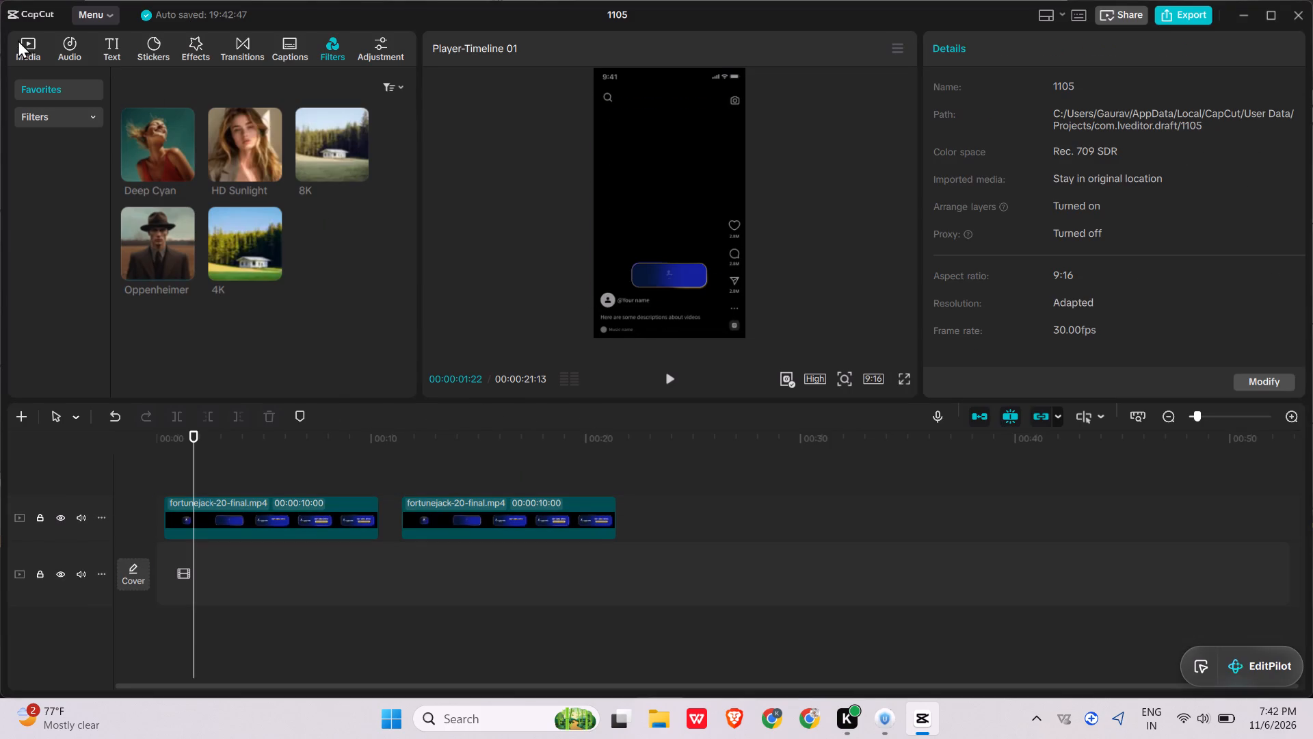
{"action": "left_click", "coordinate": [18, 40]}
{"action": "left_click", "coordinate": [307, 161]}
{"action": "key", "text": "BackSpace"}
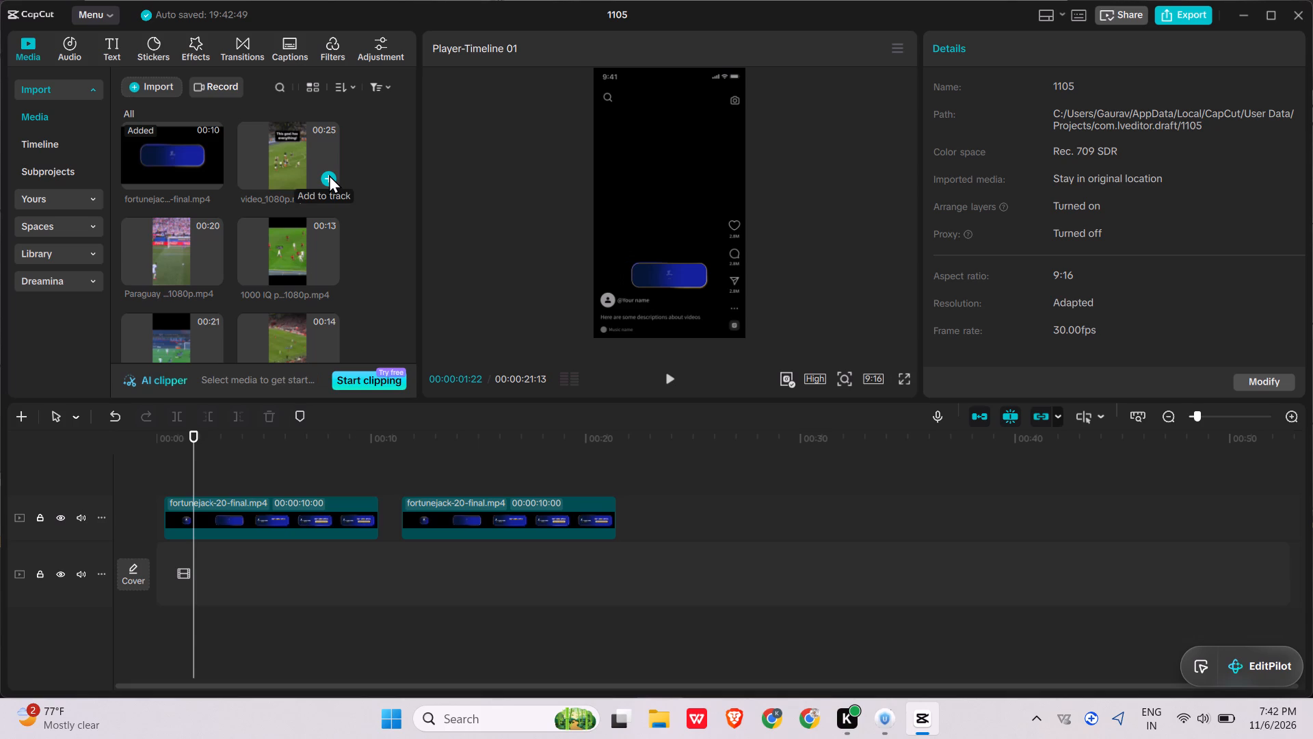
Add video_1080p.mp4 to the timeline beneath the FortuneJack banners and preview its opening seconds full screen.
{"action": "scroll", "coordinate": [329, 174], "scroll_direction": "down", "scroll_amount": 7}
{"action": "scroll", "coordinate": [329, 174], "scroll_direction": "up", "scroll_amount": 10}
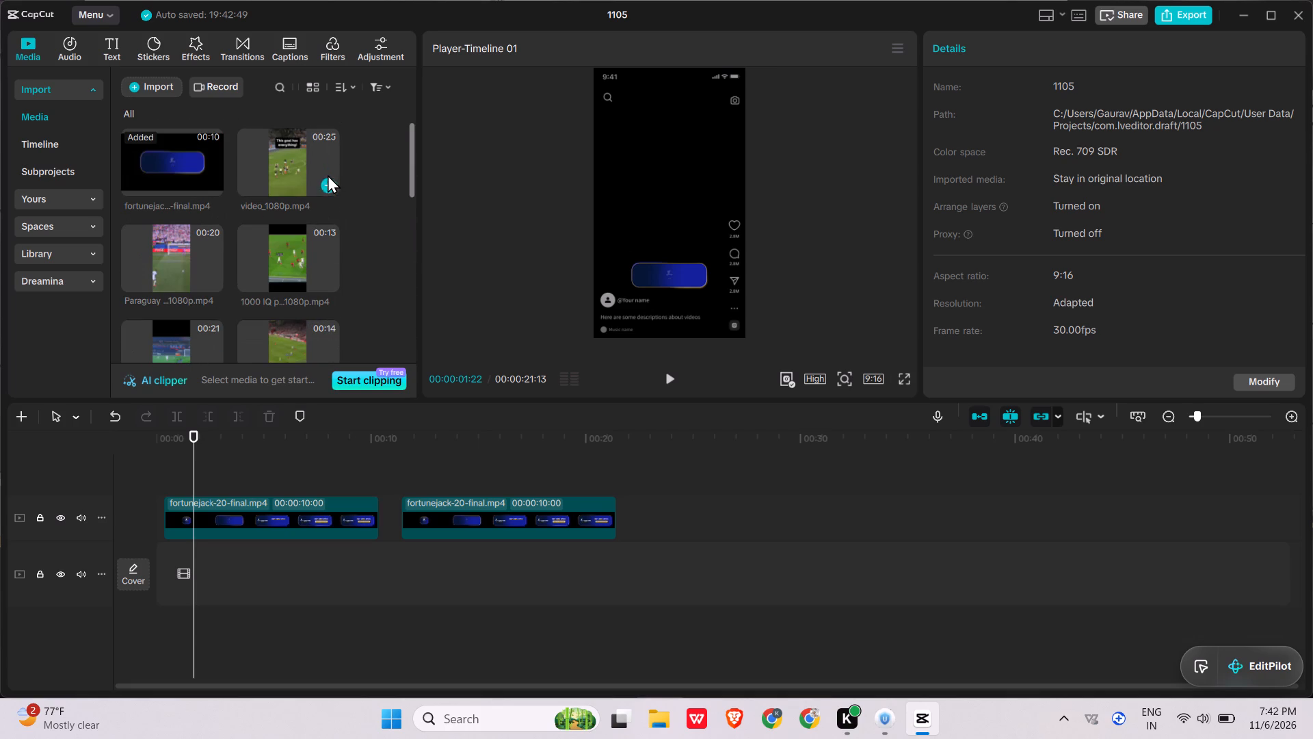
{"action": "scroll", "coordinate": [325, 172], "scroll_direction": "up", "scroll_amount": 3}
{"action": "left_click", "coordinate": [319, 157]}
{"action": "left_click", "coordinate": [328, 185]}
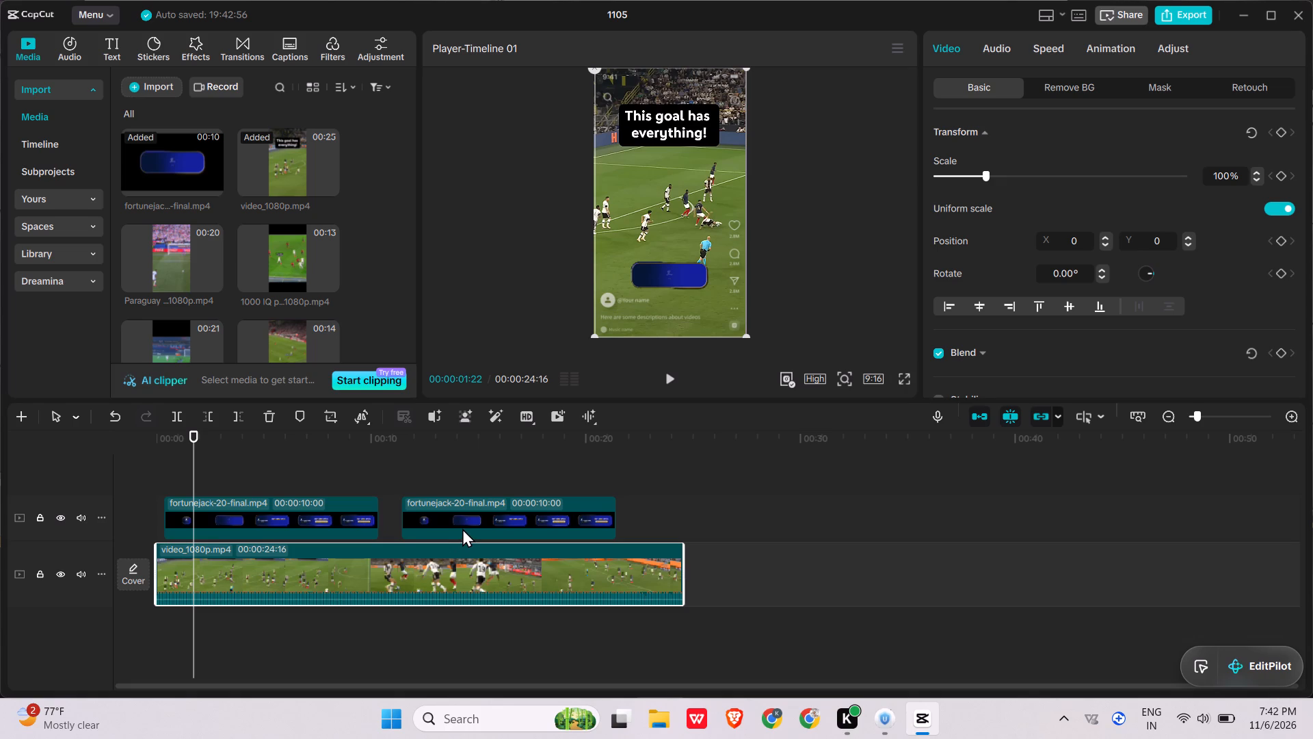
{"action": "key", "text": "space"}
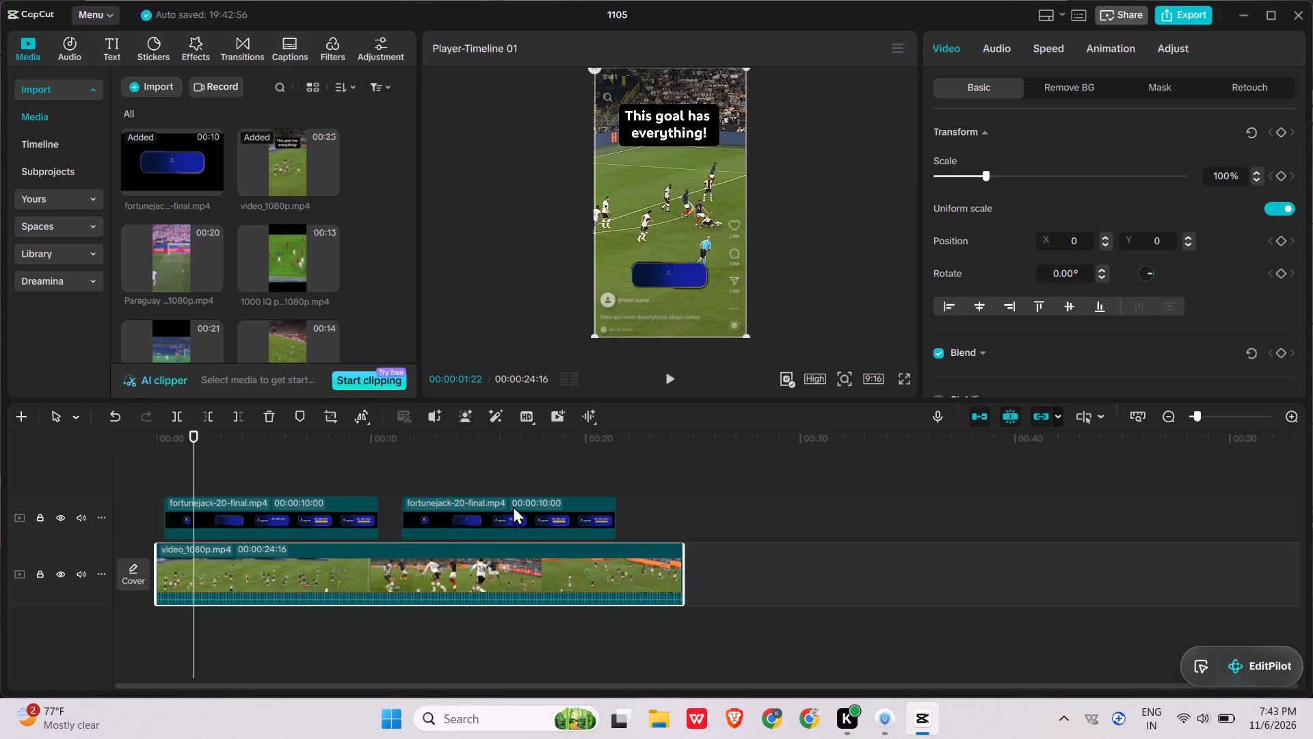
{"action": "left_click", "coordinate": [525, 509]}
{"action": "key", "text": "space"}
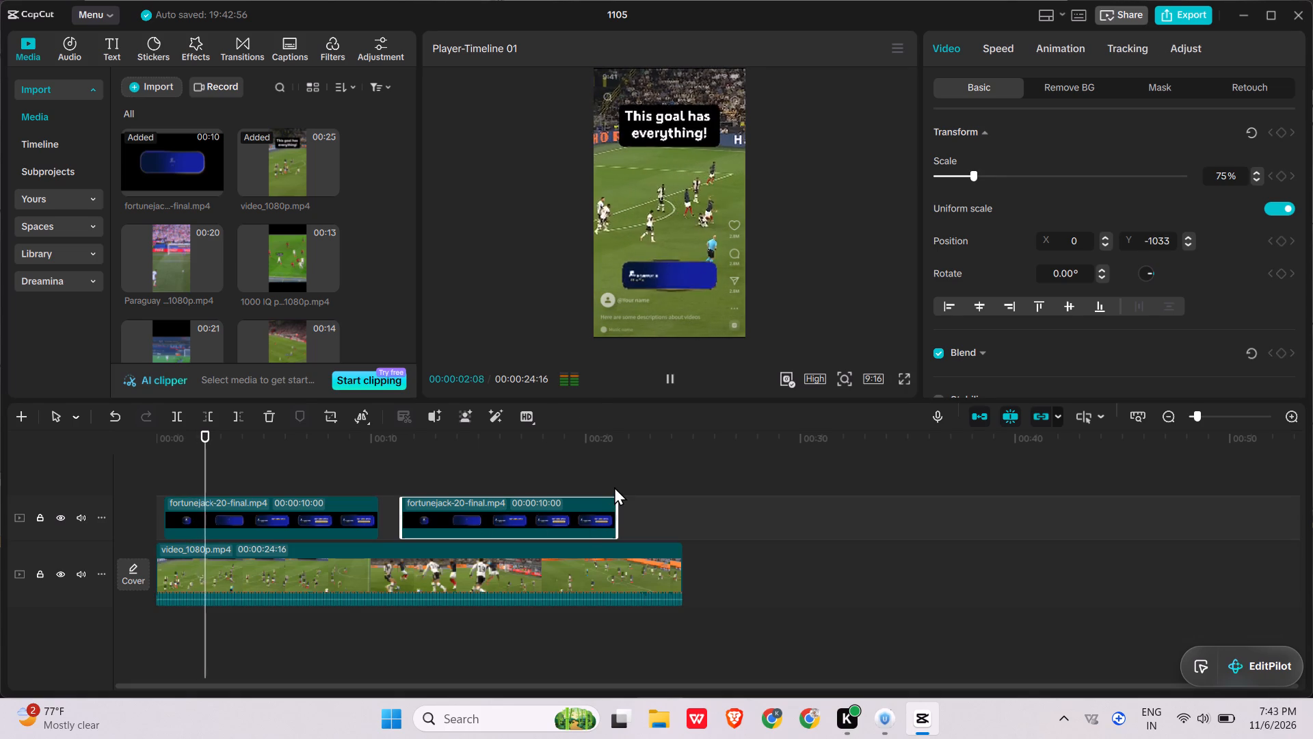
{"action": "left_click", "coordinate": [907, 379]}
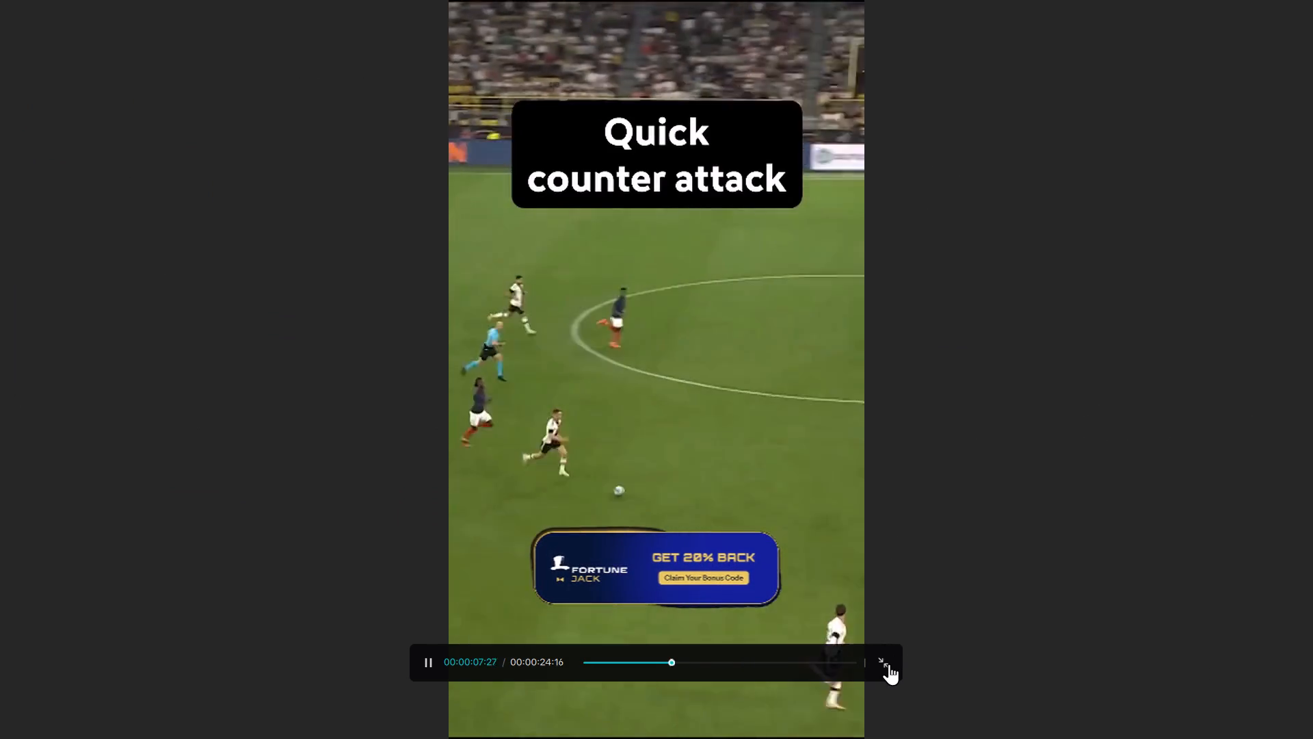
{"action": "left_click", "coordinate": [889, 664]}
Apply the 4K filter across the whole length of video_1080p.mp4 and check the remaining footage full screen.
{"action": "left_click", "coordinate": [336, 53]}
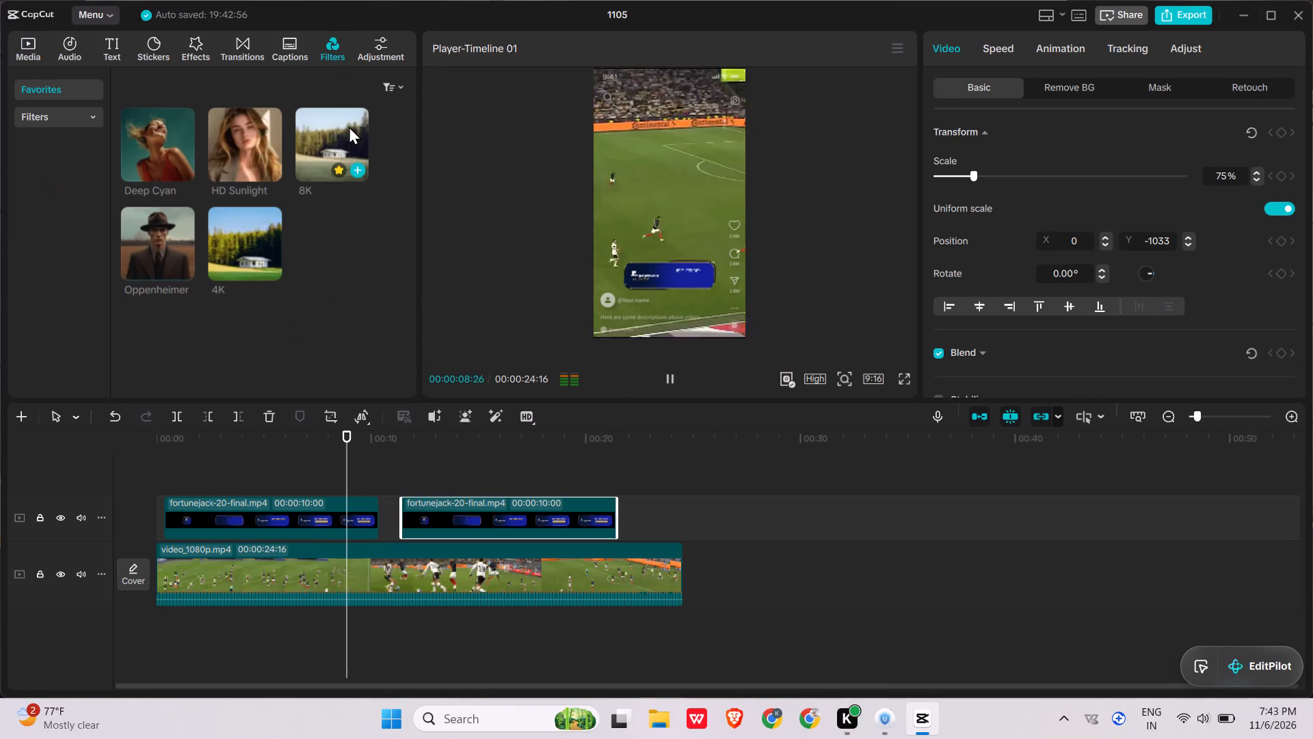
{"action": "left_click", "coordinate": [267, 270]}
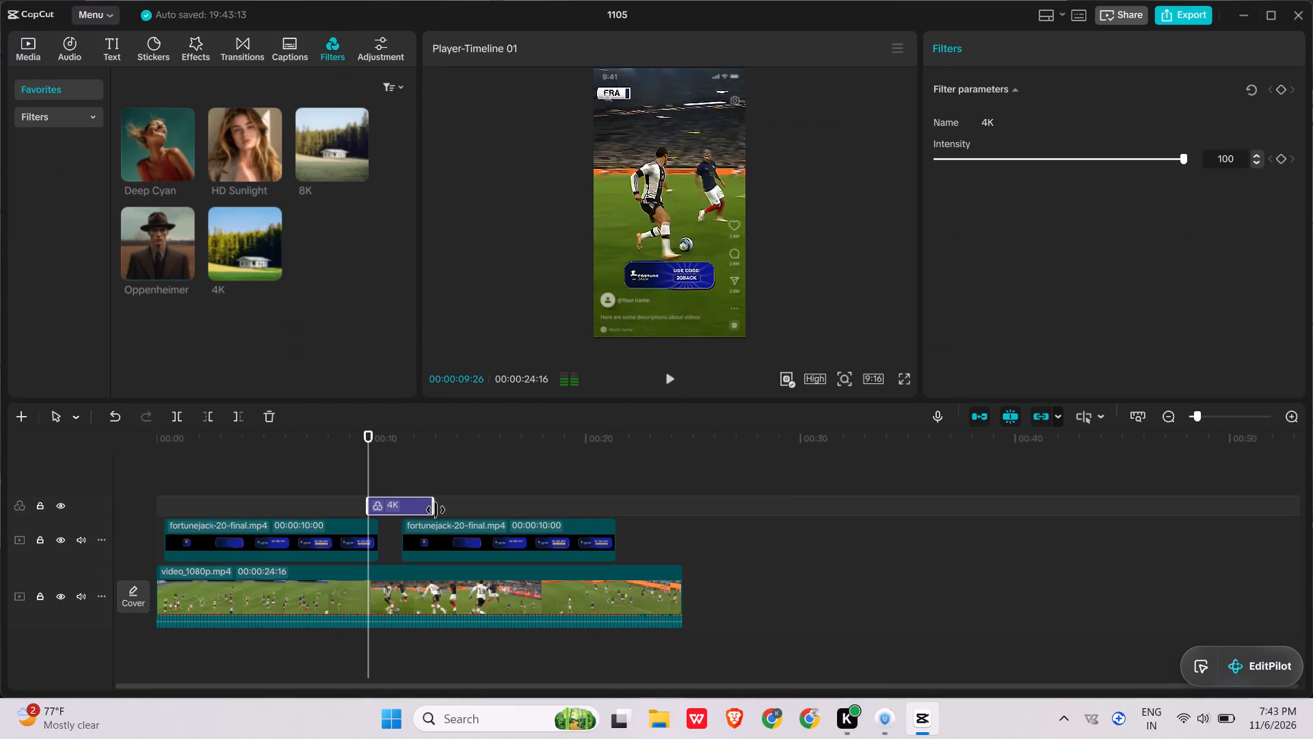
{"action": "left_click_drag", "start_coordinate": [436, 510], "coordinate": [784, 504]}
{"action": "left_click_drag", "start_coordinate": [494, 502], "coordinate": [150, 511]}
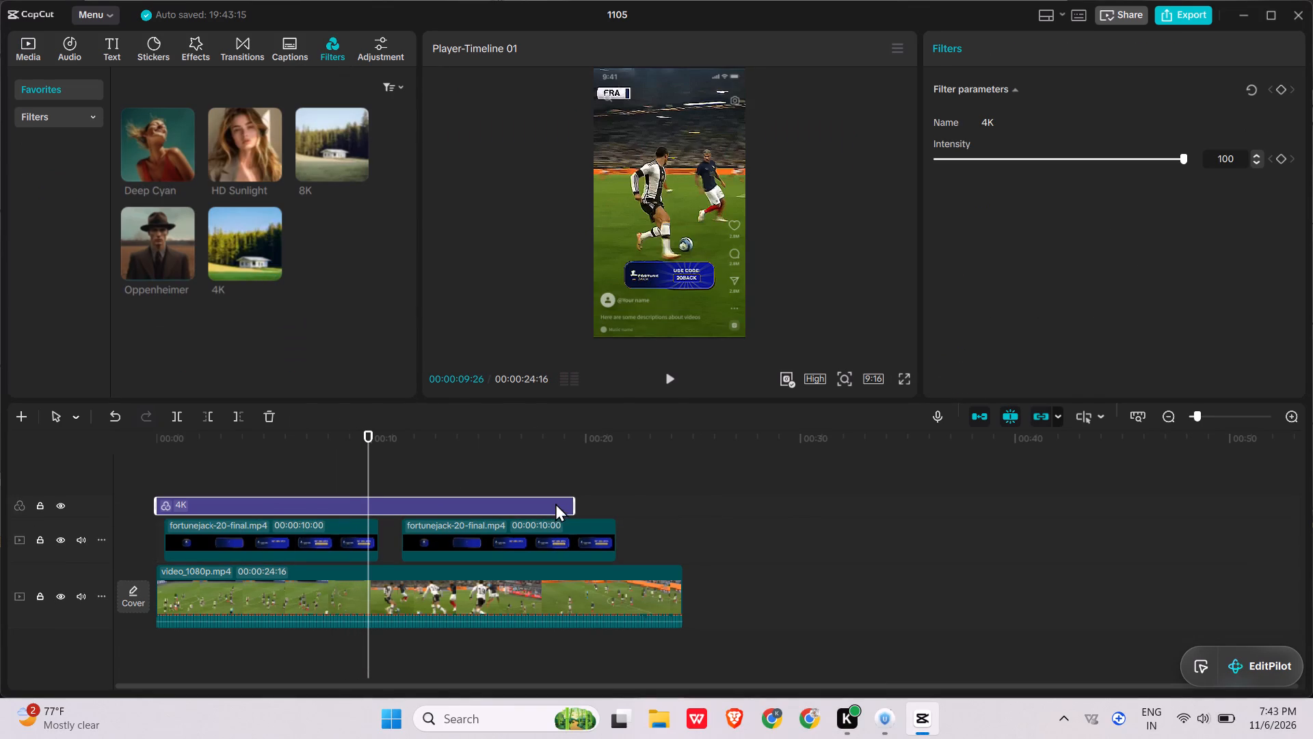
{"action": "key", "text": "space"}
{"action": "left_click_drag", "start_coordinate": [575, 503], "coordinate": [683, 518]}
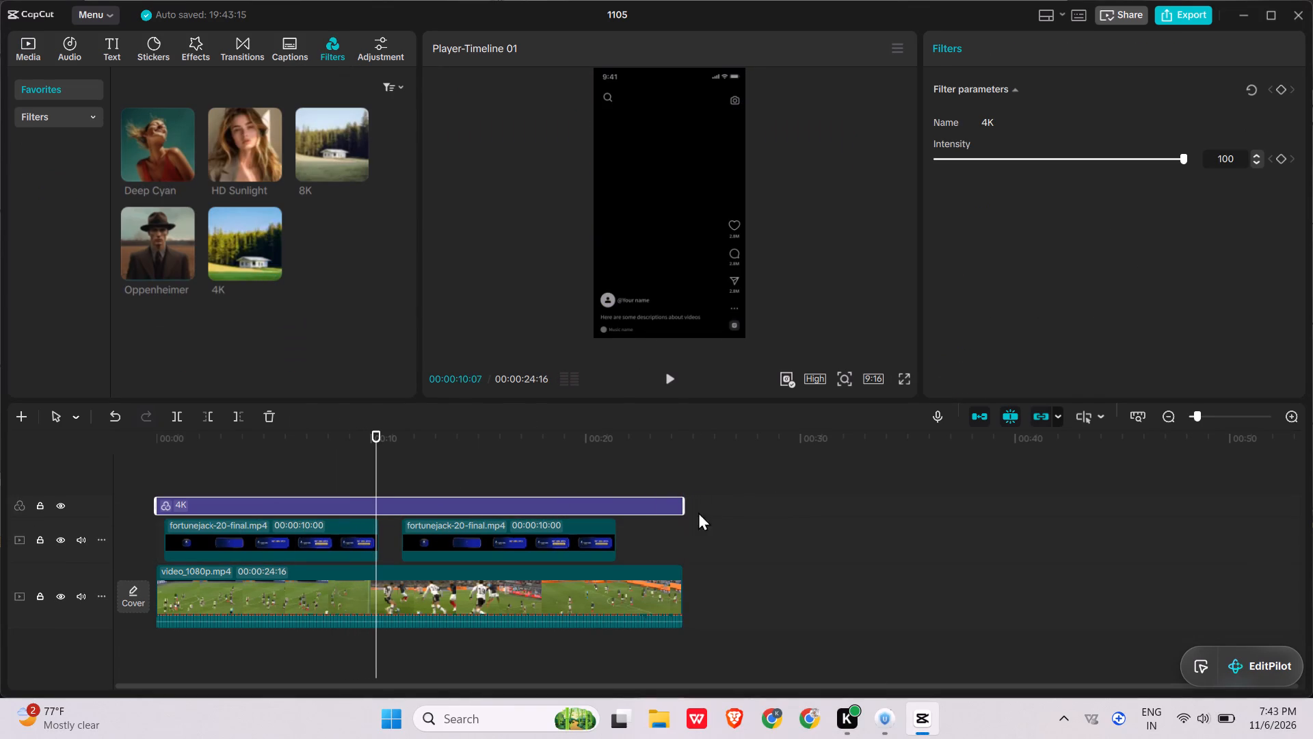
{"action": "key", "text": "space"}
{"action": "left_click", "coordinate": [899, 376]}
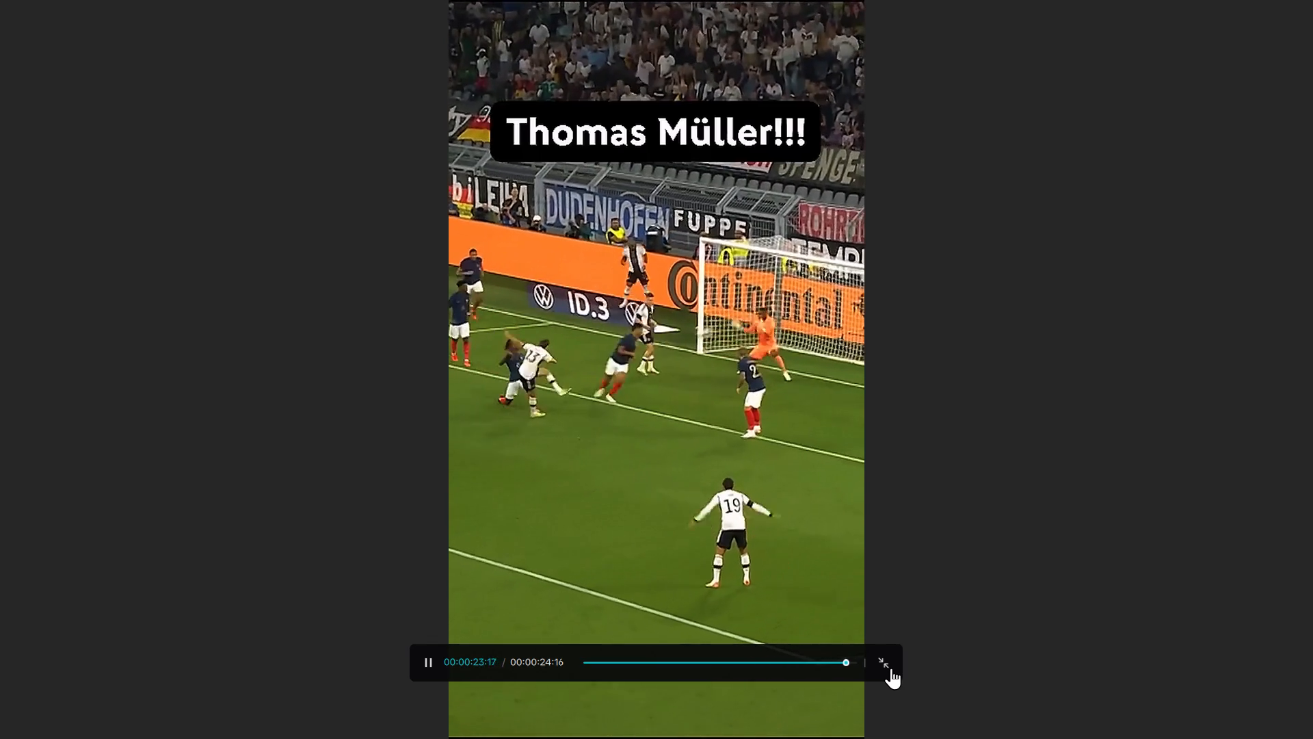
{"action": "left_click", "coordinate": [891, 668]}
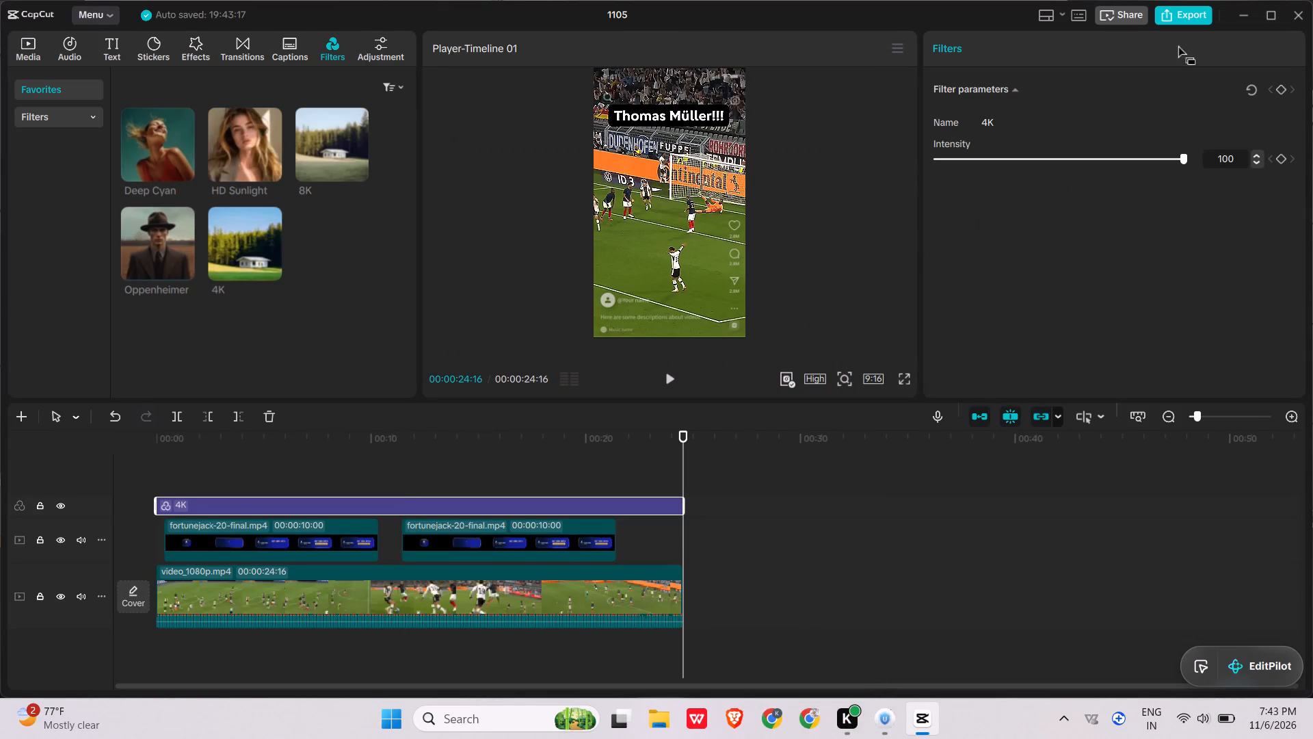
Export the video_1080p edit as 1105(20) in 1080P mp4 at 60fps and close the export window.
{"action": "left_click", "coordinate": [1189, 15]}
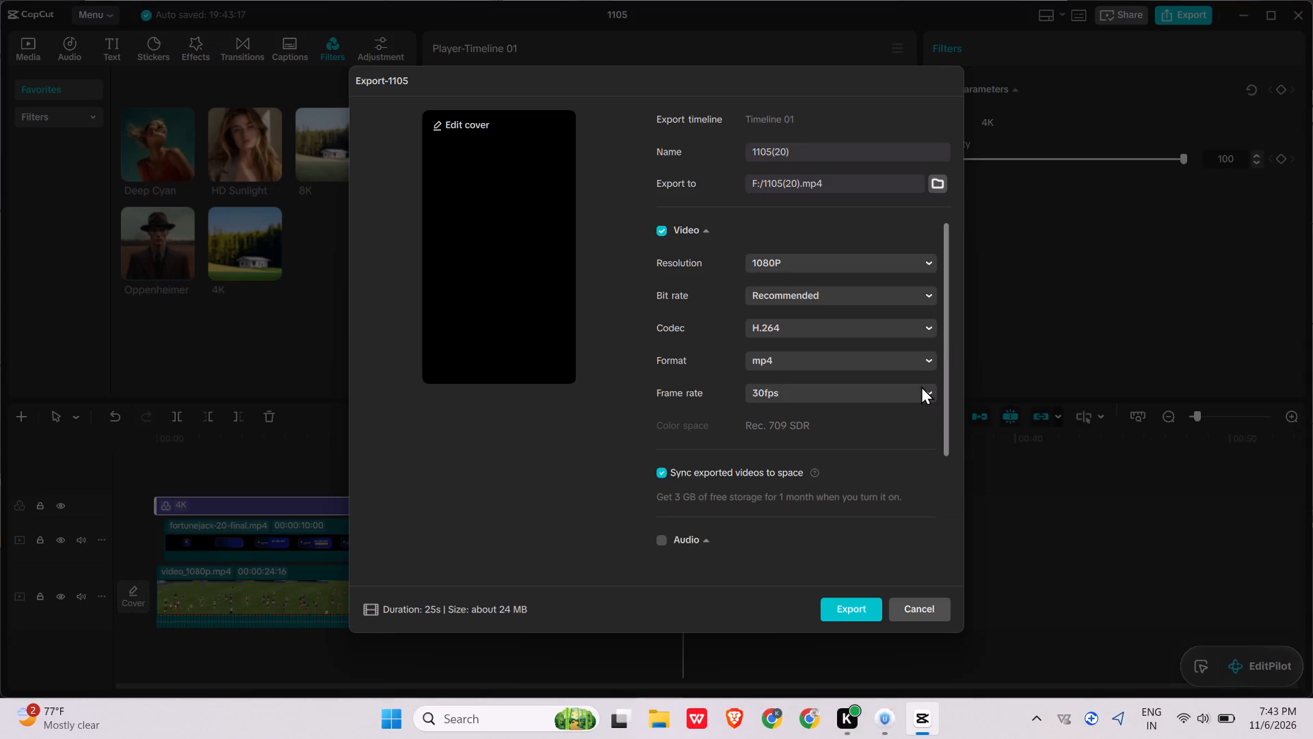
{"action": "left_click", "coordinate": [921, 387]}
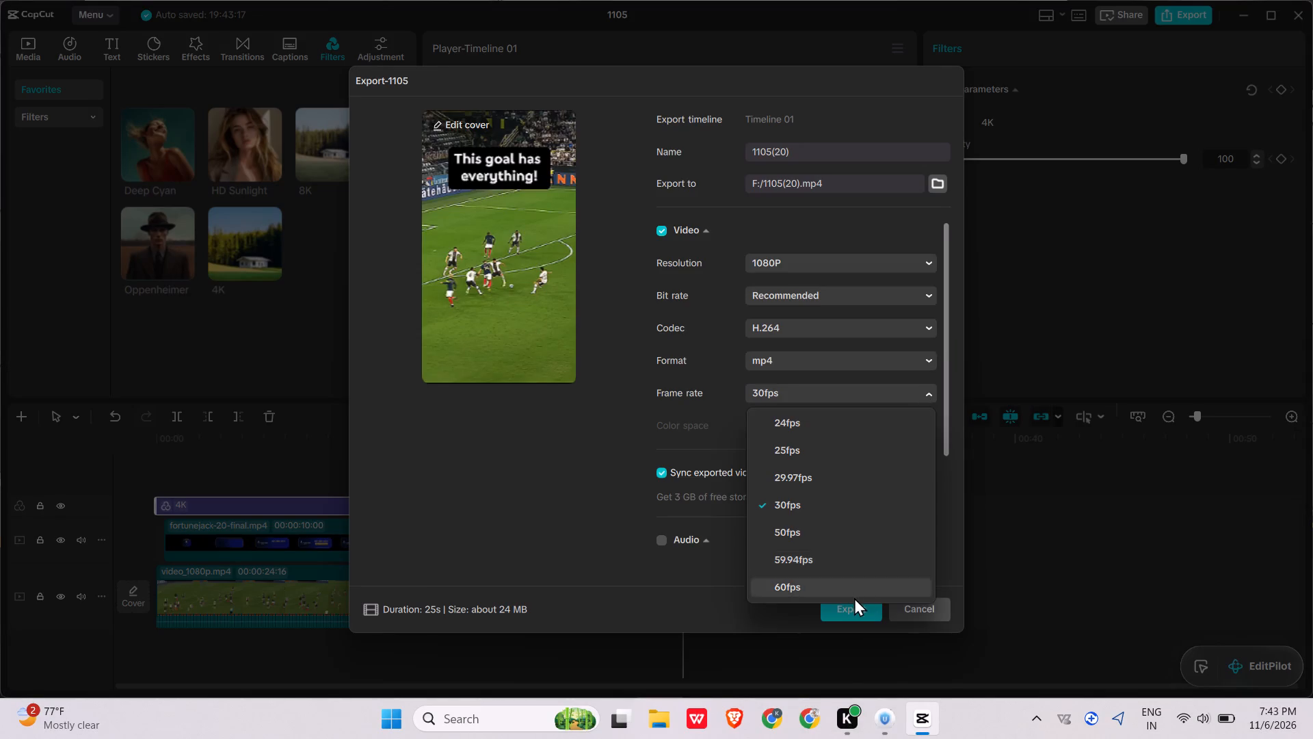
{"action": "left_click", "coordinate": [854, 597]}
{"action": "left_click", "coordinate": [855, 614]}
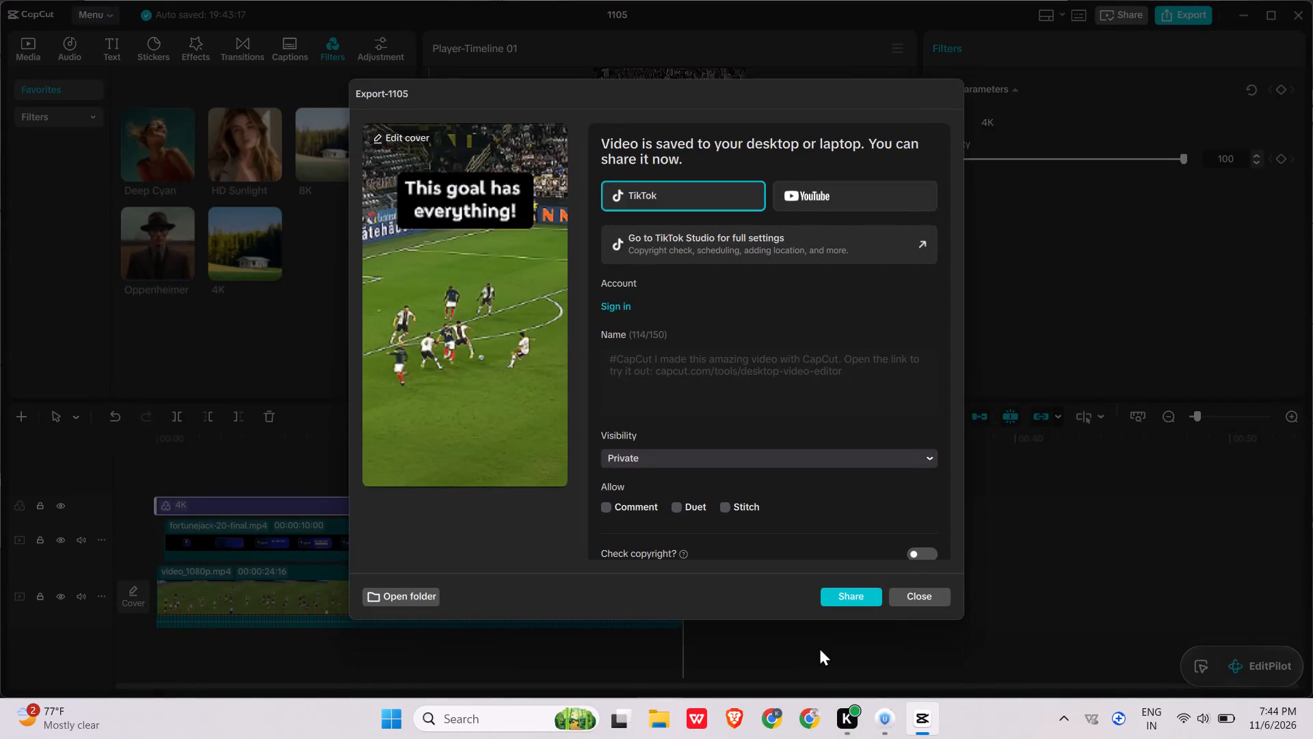
{"action": "left_click", "coordinate": [905, 599]}
Delete video_1080p.mp4 from the timeline and from the imported media.
{"action": "left_click", "coordinate": [506, 599]}
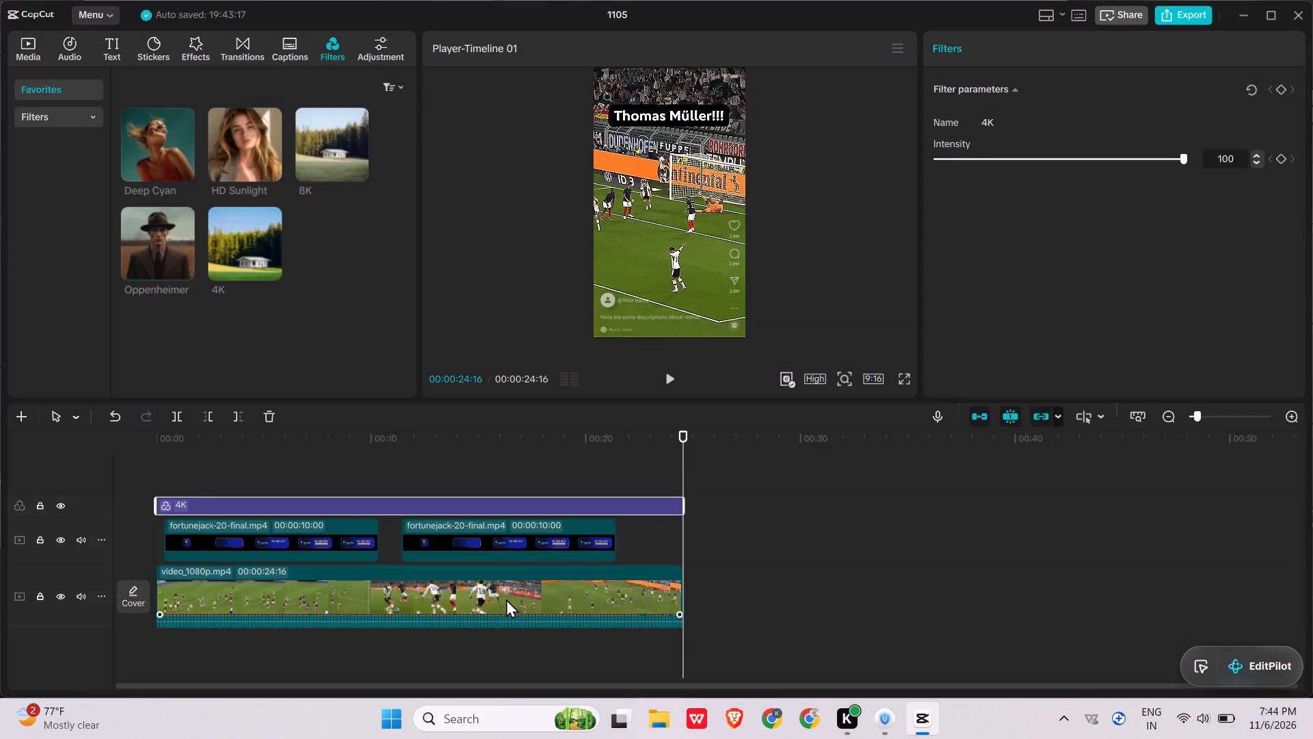
{"action": "key", "text": "BackSpace"}
{"action": "left_click", "coordinate": [36, 38]}
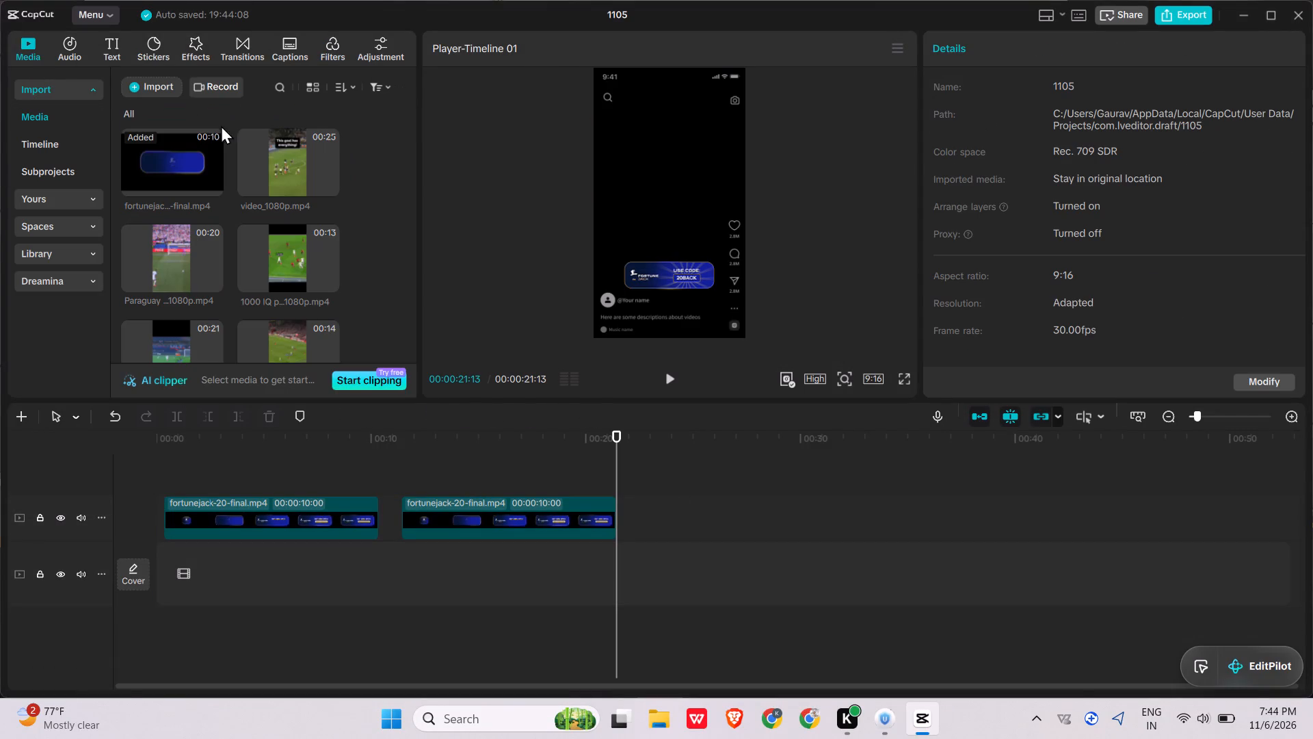
{"action": "left_click", "coordinate": [264, 154]}
{"action": "key", "text": "BackSpace"}
Add the Paraguay beat Germany clip beneath the FortuneJack banners and trim the second banner to about 7:27, ending just before the clip does.
{"action": "left_click", "coordinate": [329, 184]}
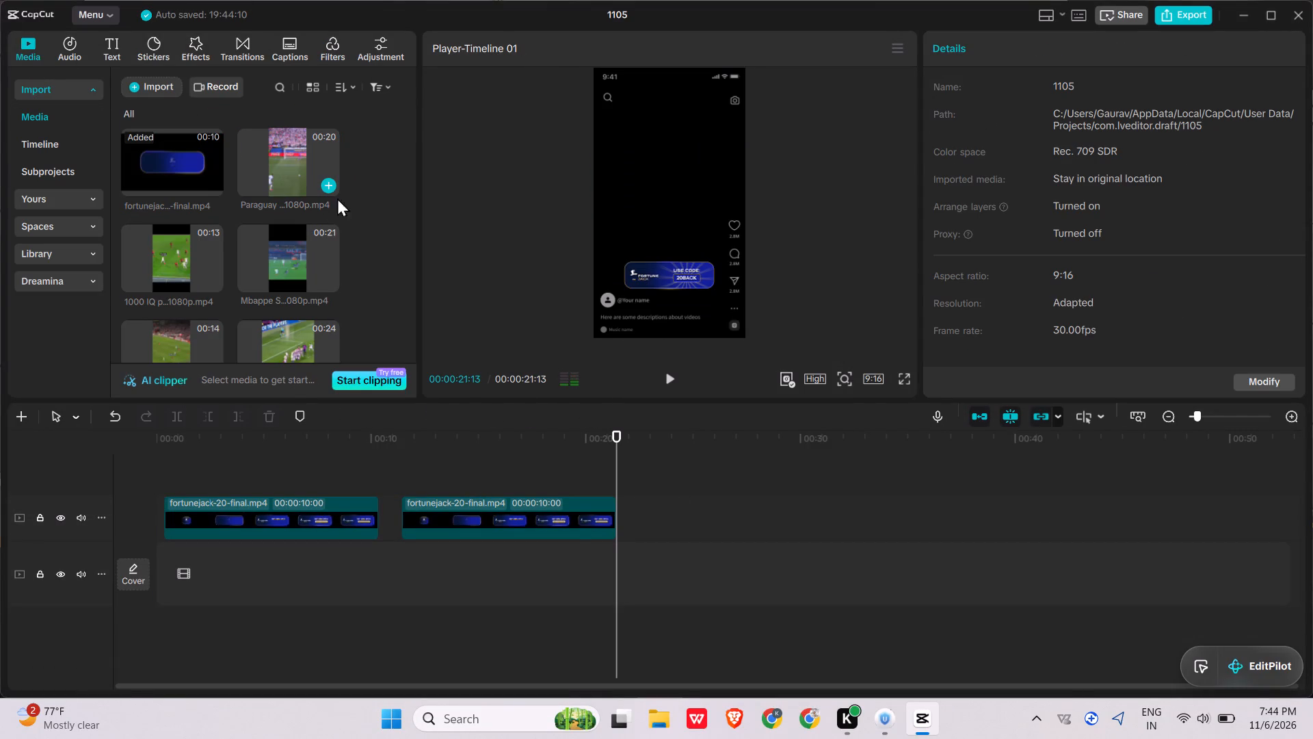
{"action": "left_click", "coordinate": [569, 515]}
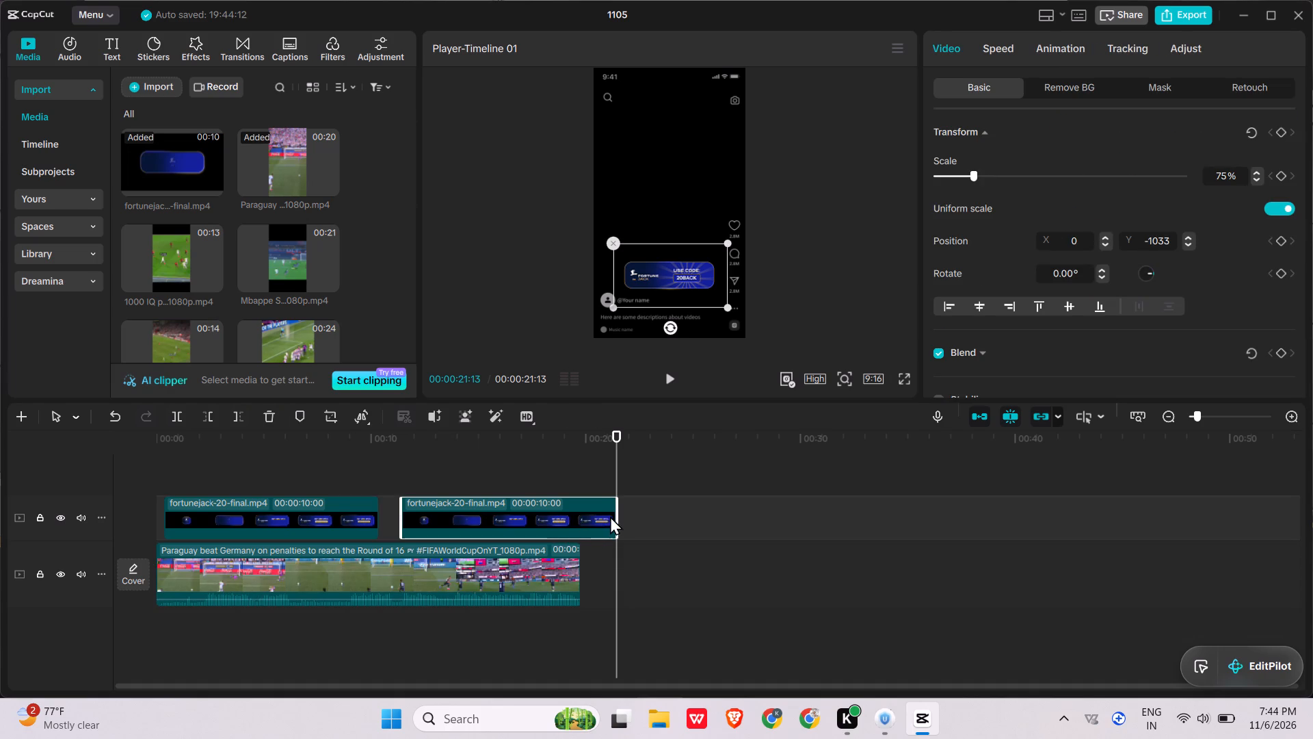
{"action": "left_click_drag", "start_coordinate": [613, 517], "coordinate": [568, 525]}
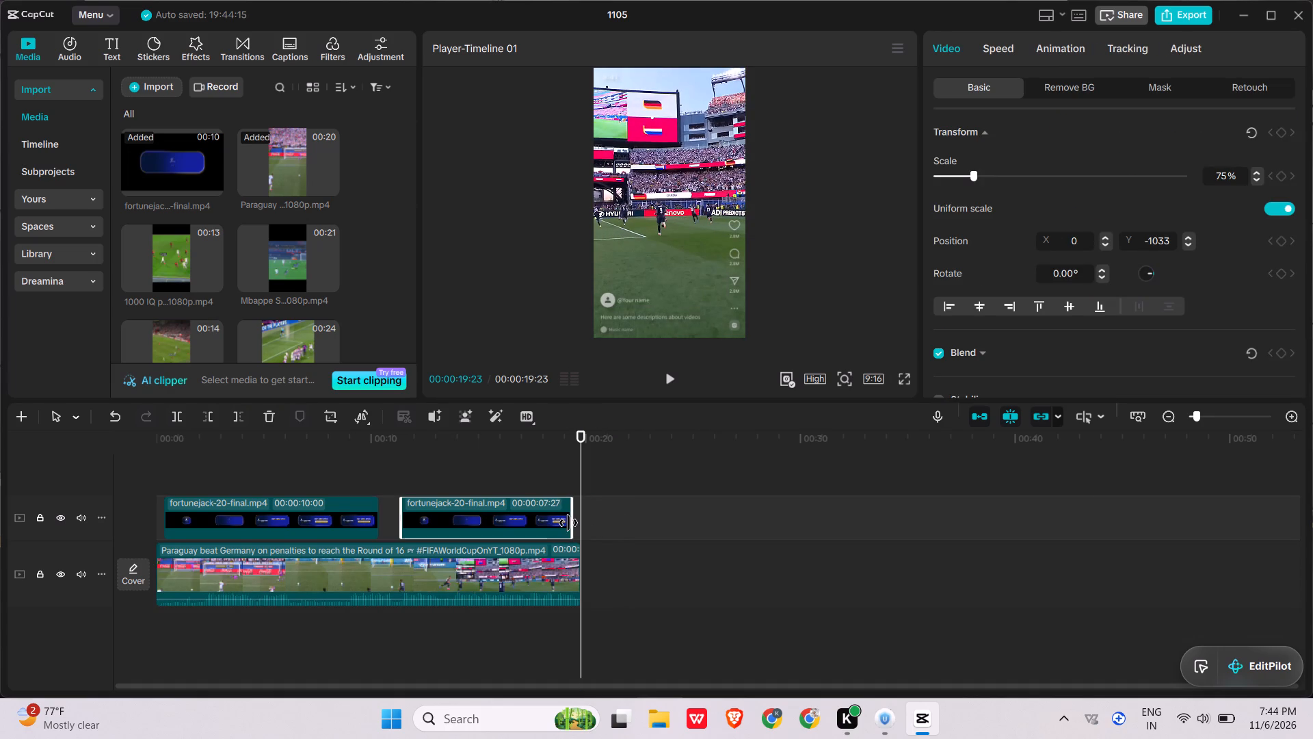
Preview the opening seconds of the Paraguay clip from the start, partly in full screen.
{"action": "left_click", "coordinate": [157, 447]}
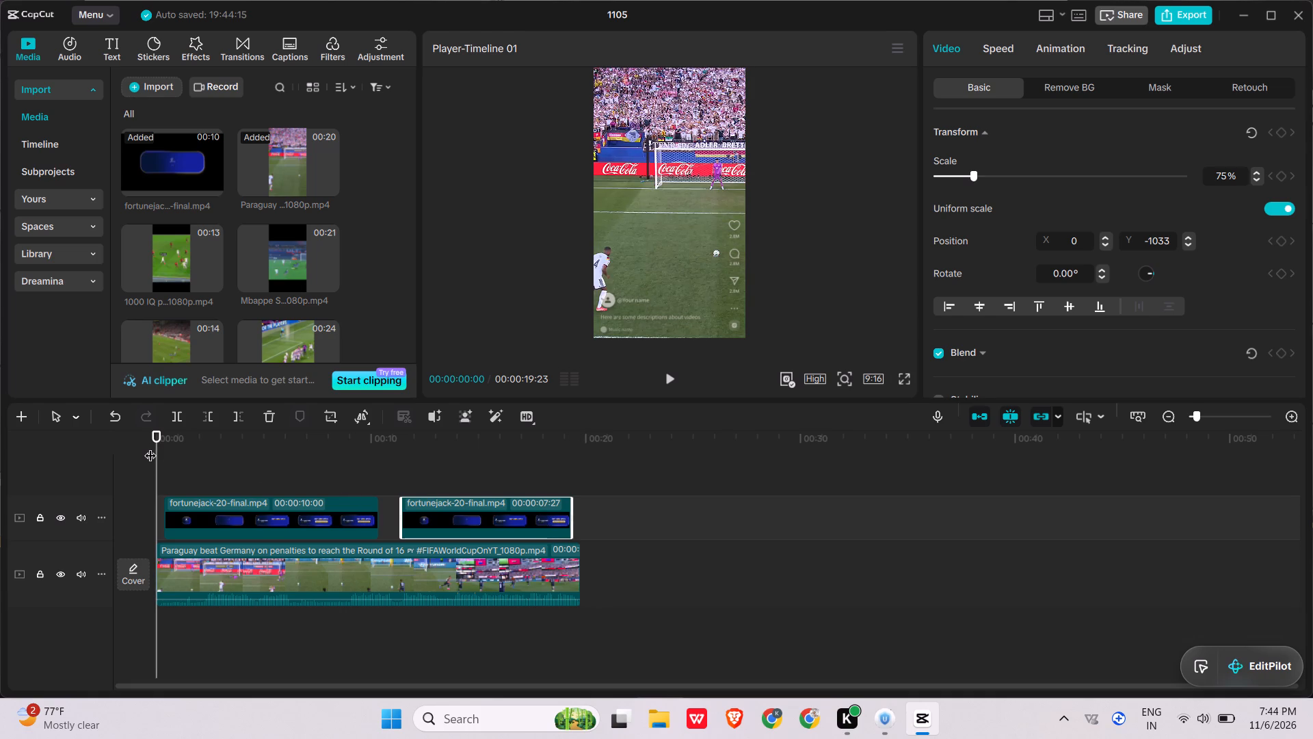
{"action": "key", "text": "space"}
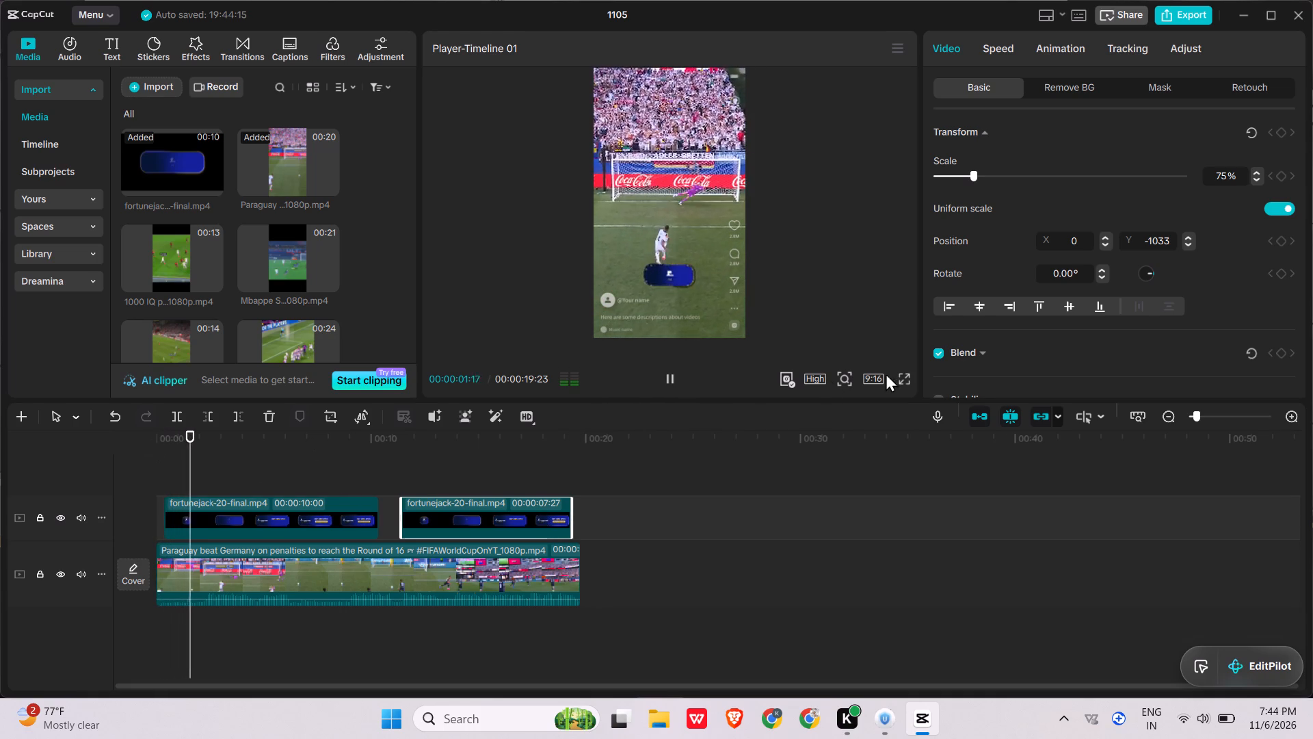
{"action": "left_click", "coordinate": [903, 375]}
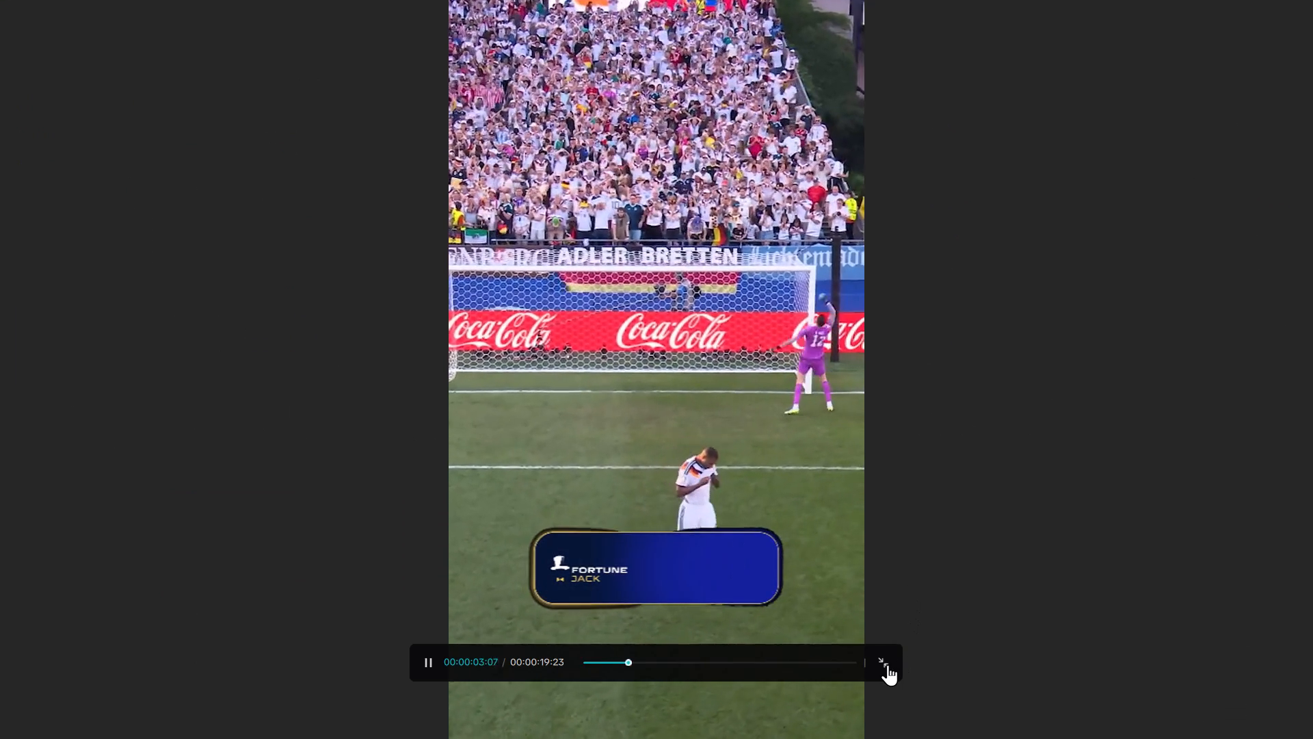
{"action": "left_click", "coordinate": [888, 664]}
{"action": "key", "text": "space"}
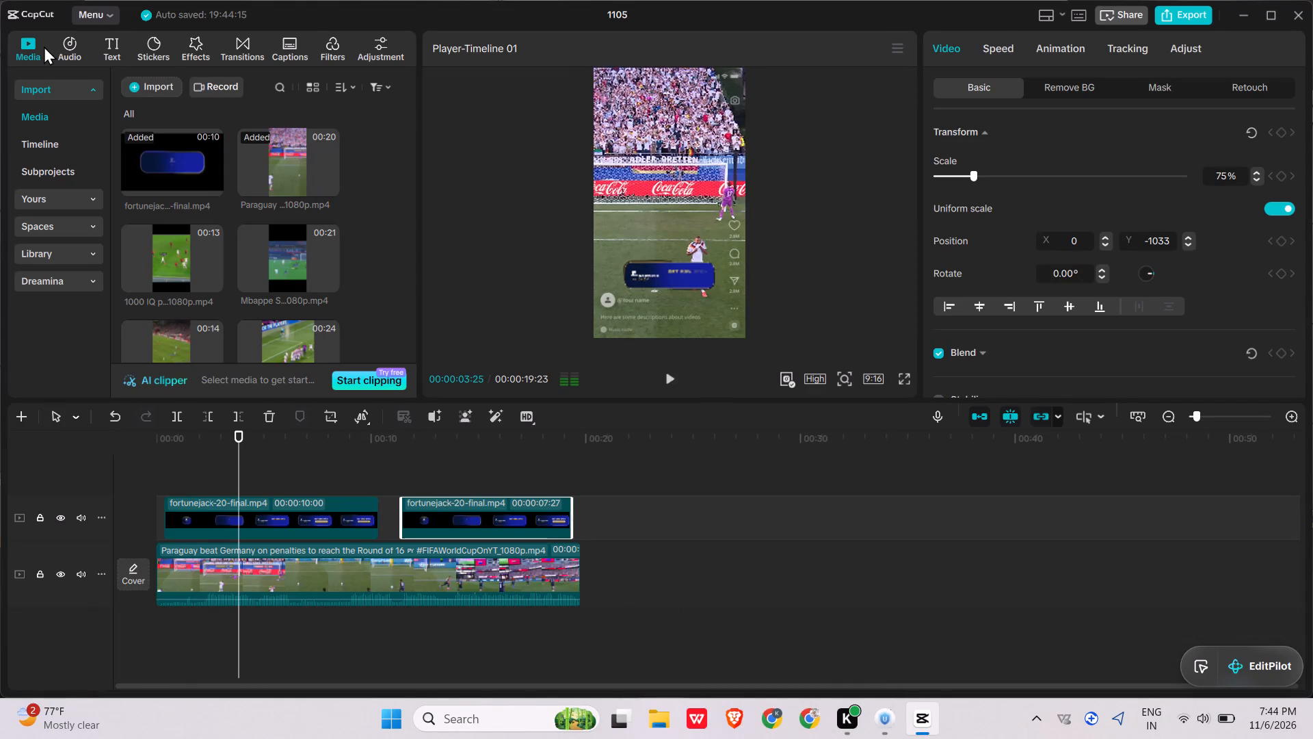
{"action": "key", "text": "space"}
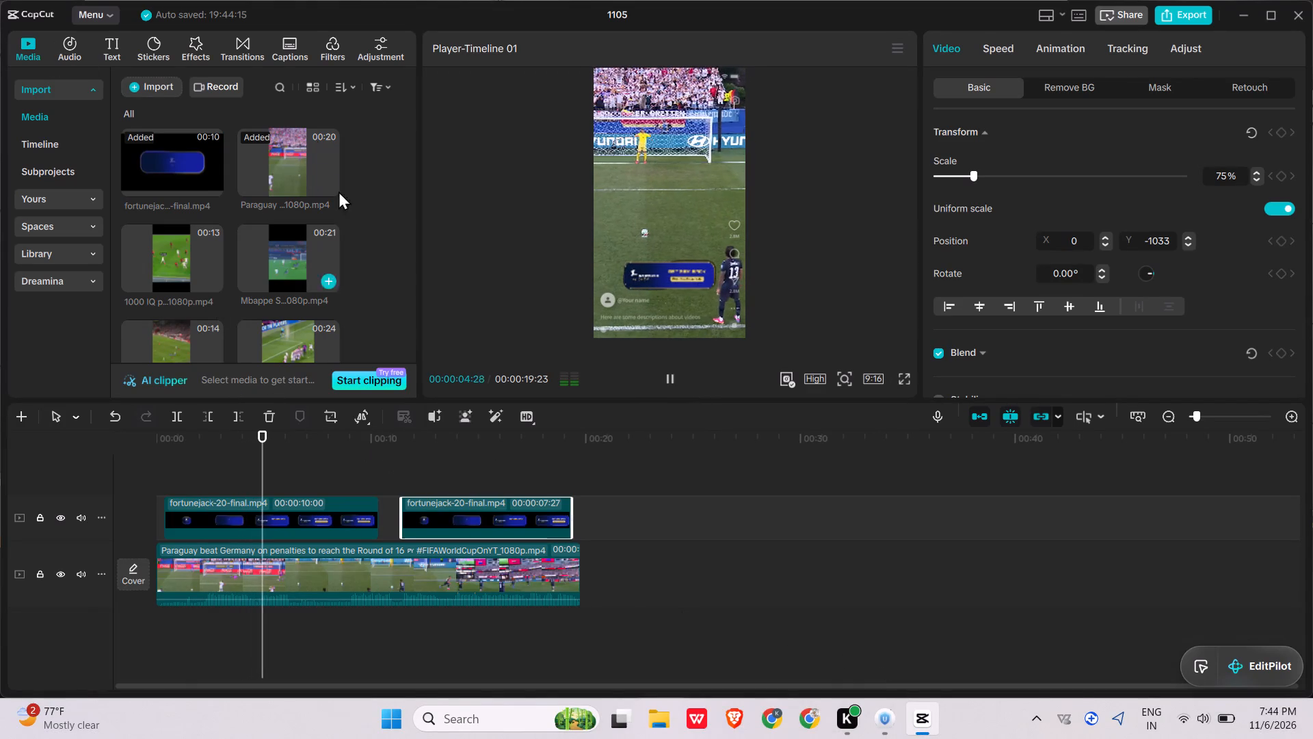
{"action": "key", "text": "space"}
Apply the 4K filter across the whole length of the Paraguay clip and briefly play the result.
{"action": "left_click", "coordinate": [345, 43]}
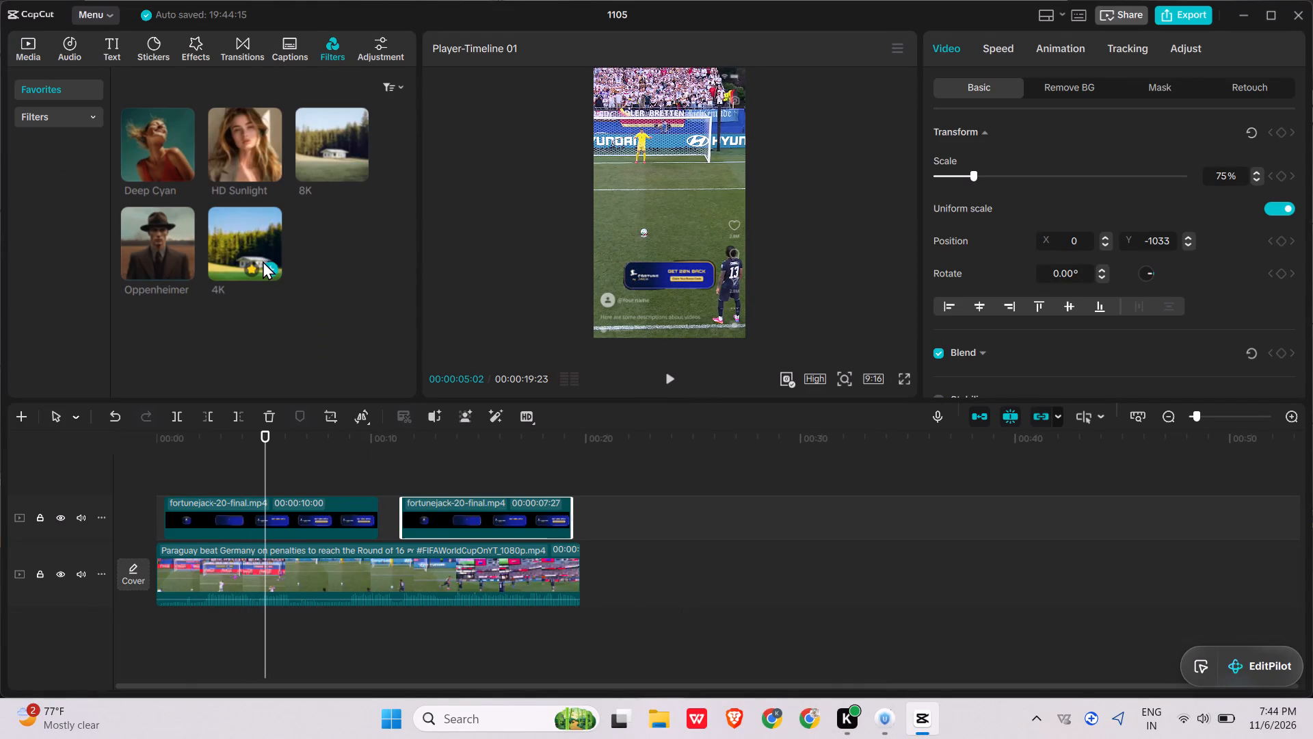
{"action": "left_click", "coordinate": [269, 266]}
{"action": "left_click_drag", "start_coordinate": [263, 507], "coordinate": [143, 509]}
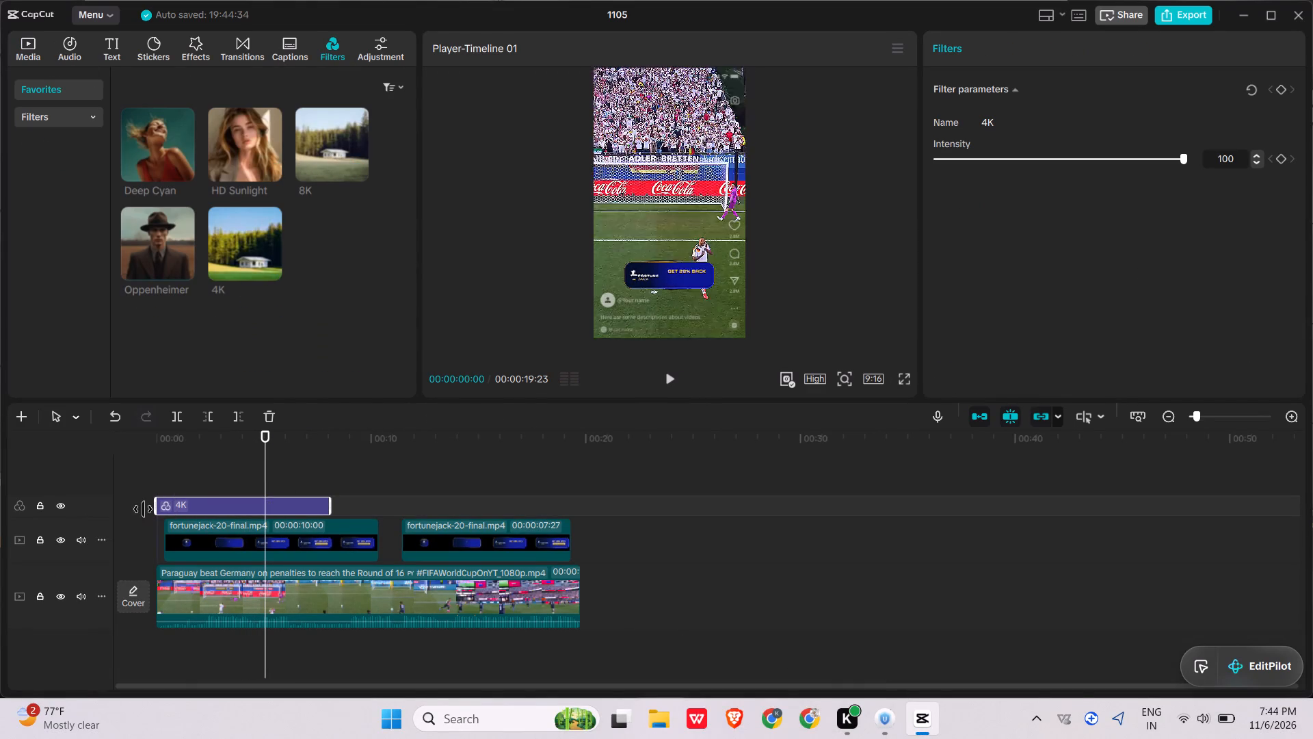
{"action": "left_click_drag", "start_coordinate": [143, 509], "coordinate": [141, 510]}
{"action": "left_click_drag", "start_coordinate": [332, 508], "coordinate": [560, 480]}
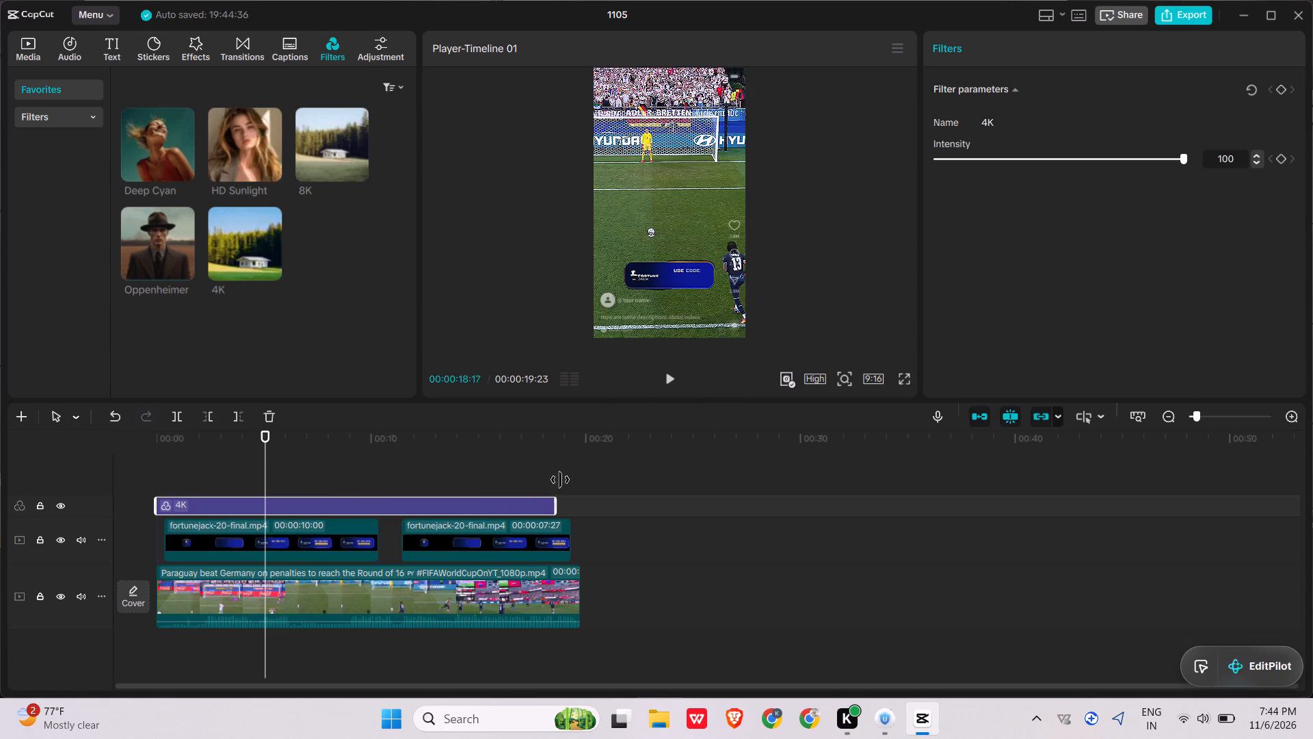
{"action": "left_click_drag", "start_coordinate": [560, 480], "coordinate": [582, 480]}
{"action": "key", "text": "space"}
{"action": "key", "text": "space"}
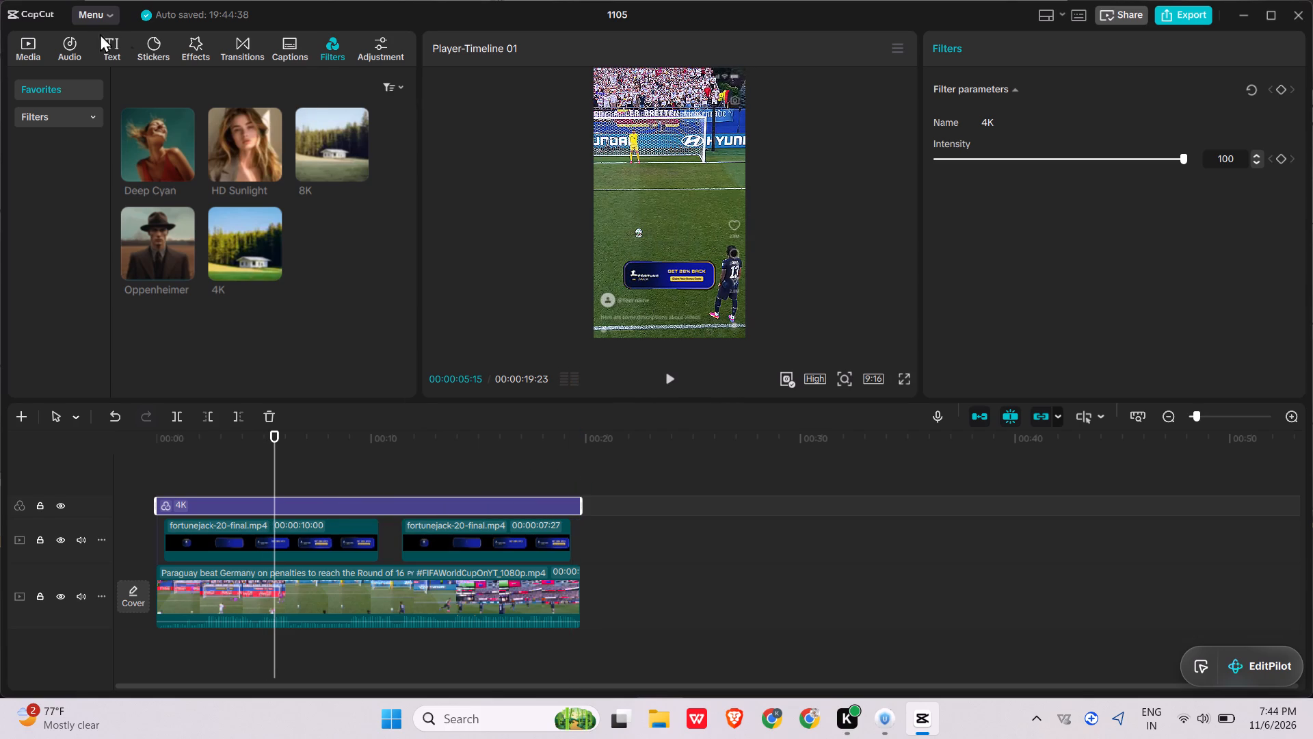
Audition the favourite music tracks, including Aura Phonk and Manasha Deep Phonk, as background music for the Paraguay clip.
{"action": "left_click", "coordinate": [25, 44]}
{"action": "left_click", "coordinate": [69, 52]}
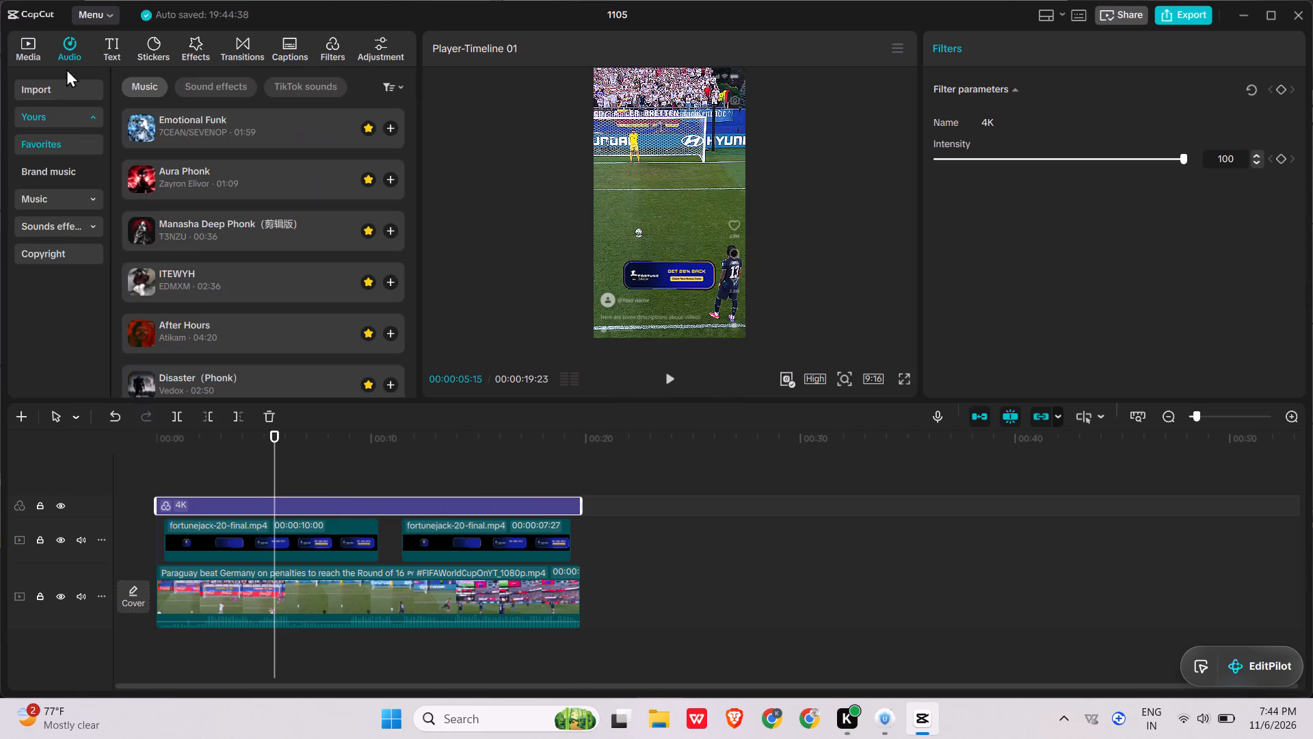
{"action": "left_click", "coordinate": [62, 122]}
{"action": "left_click", "coordinate": [188, 170]}
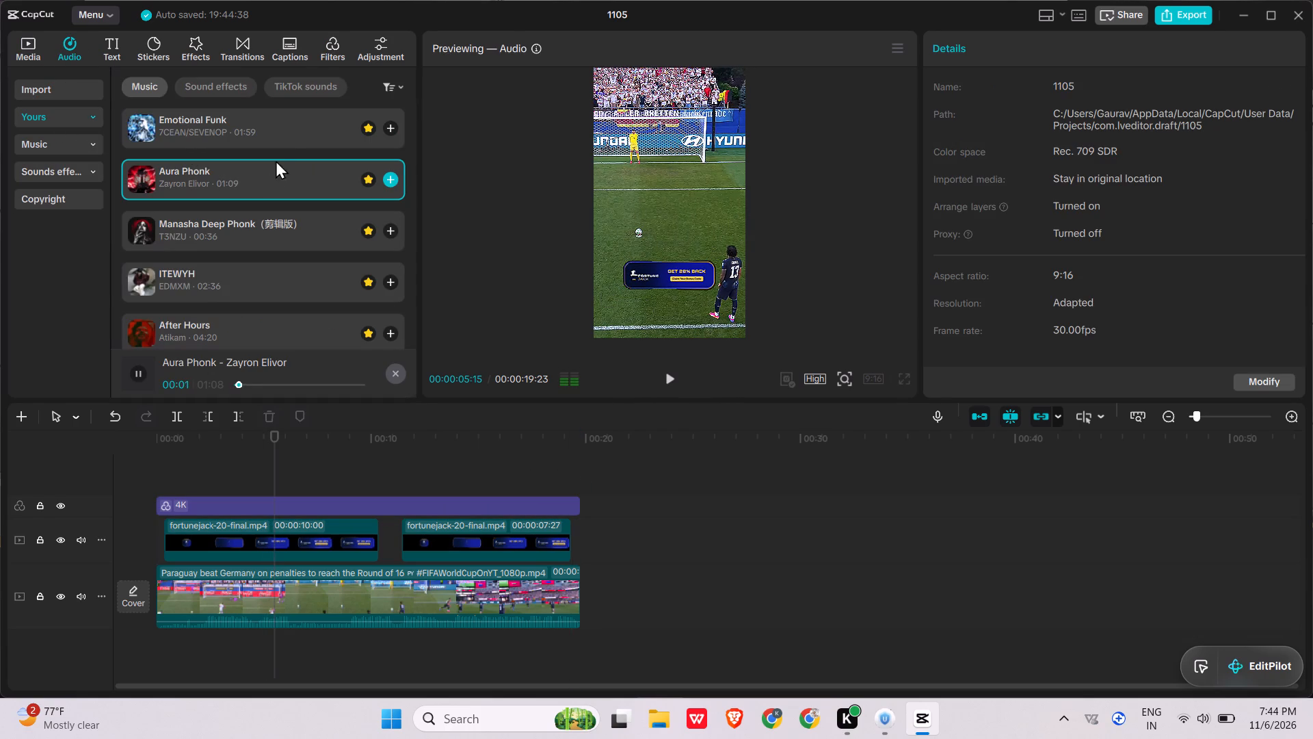
{"action": "left_click", "coordinate": [277, 133]}
{"action": "left_click", "coordinate": [258, 237]}
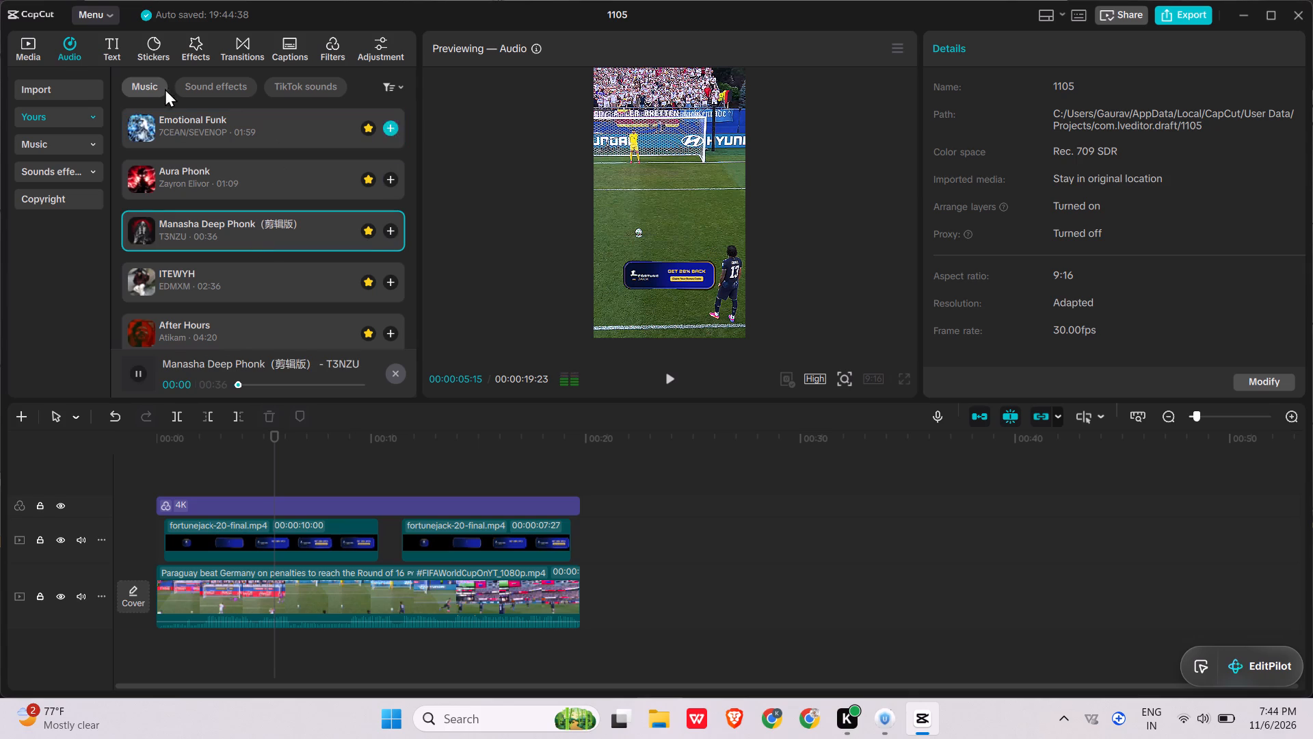
{"action": "left_click", "coordinate": [49, 51]}
{"action": "left_click", "coordinate": [50, 86]}
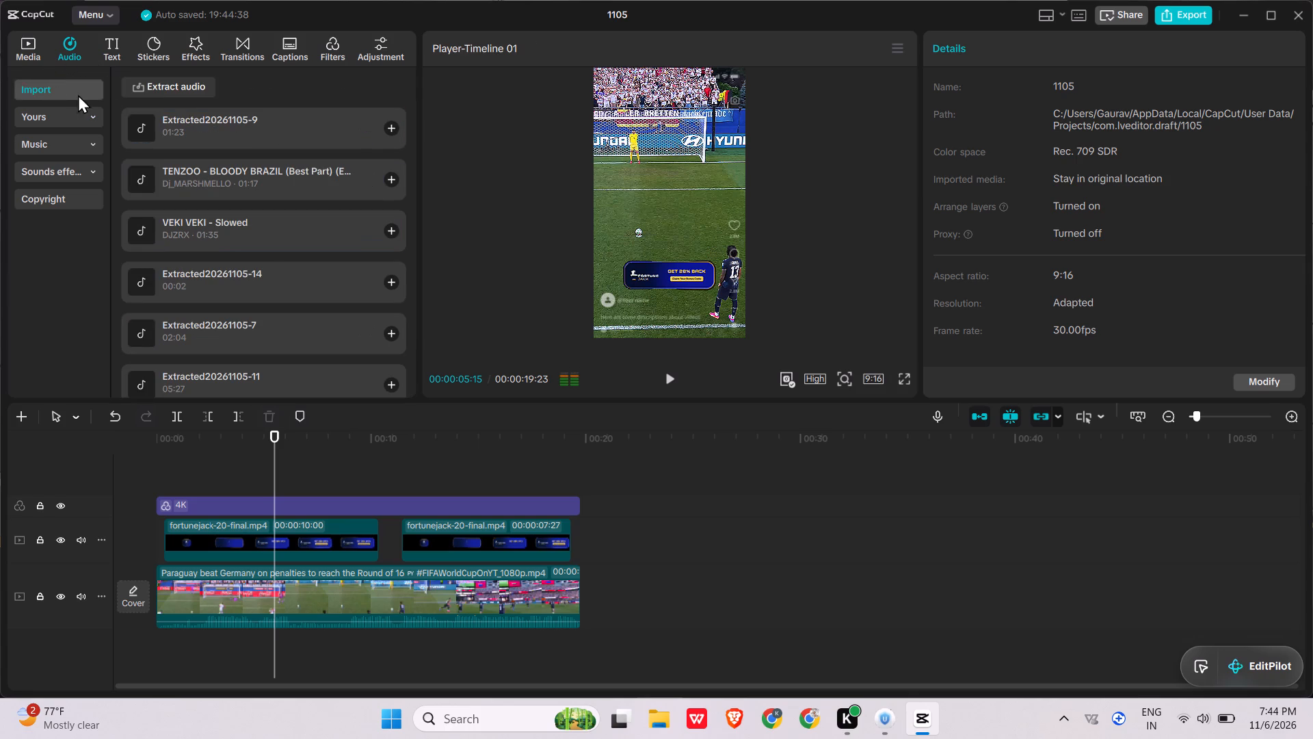
{"action": "left_click", "coordinate": [203, 123]}
{"action": "left_click", "coordinate": [245, 180]}
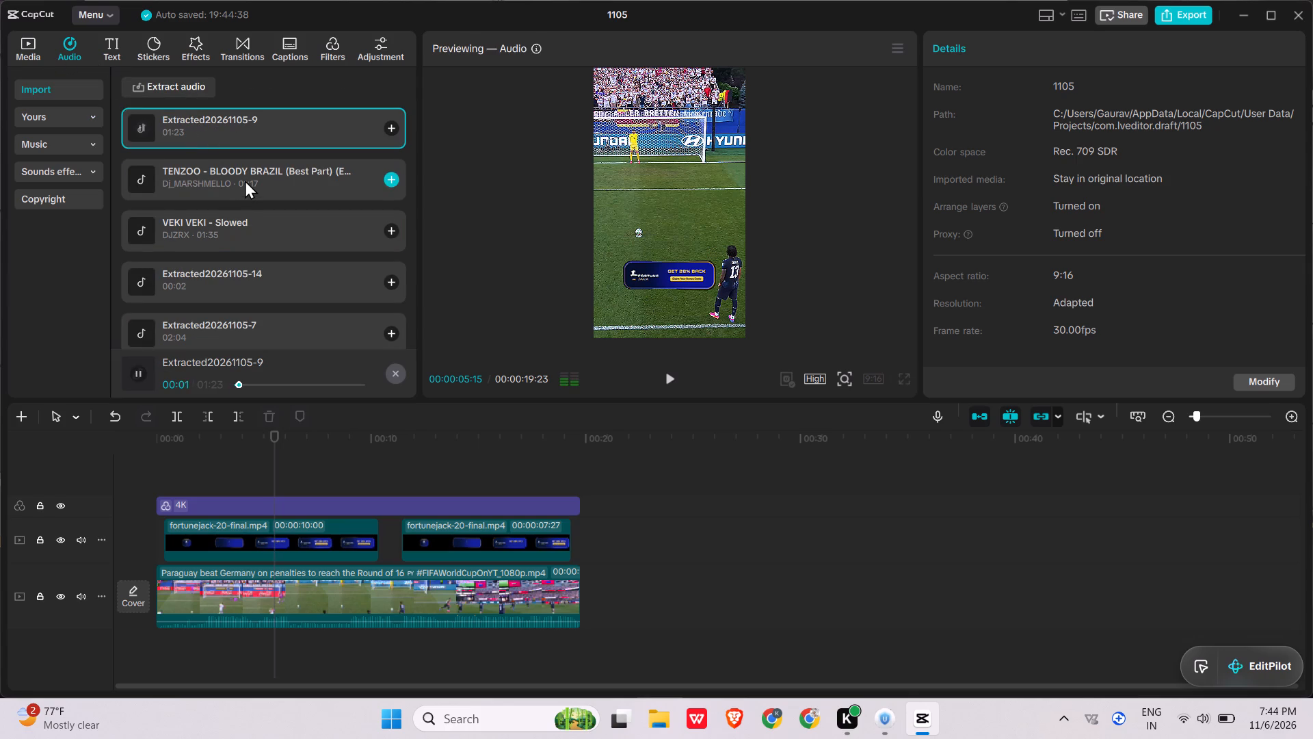
{"action": "left_click", "coordinate": [241, 227]}
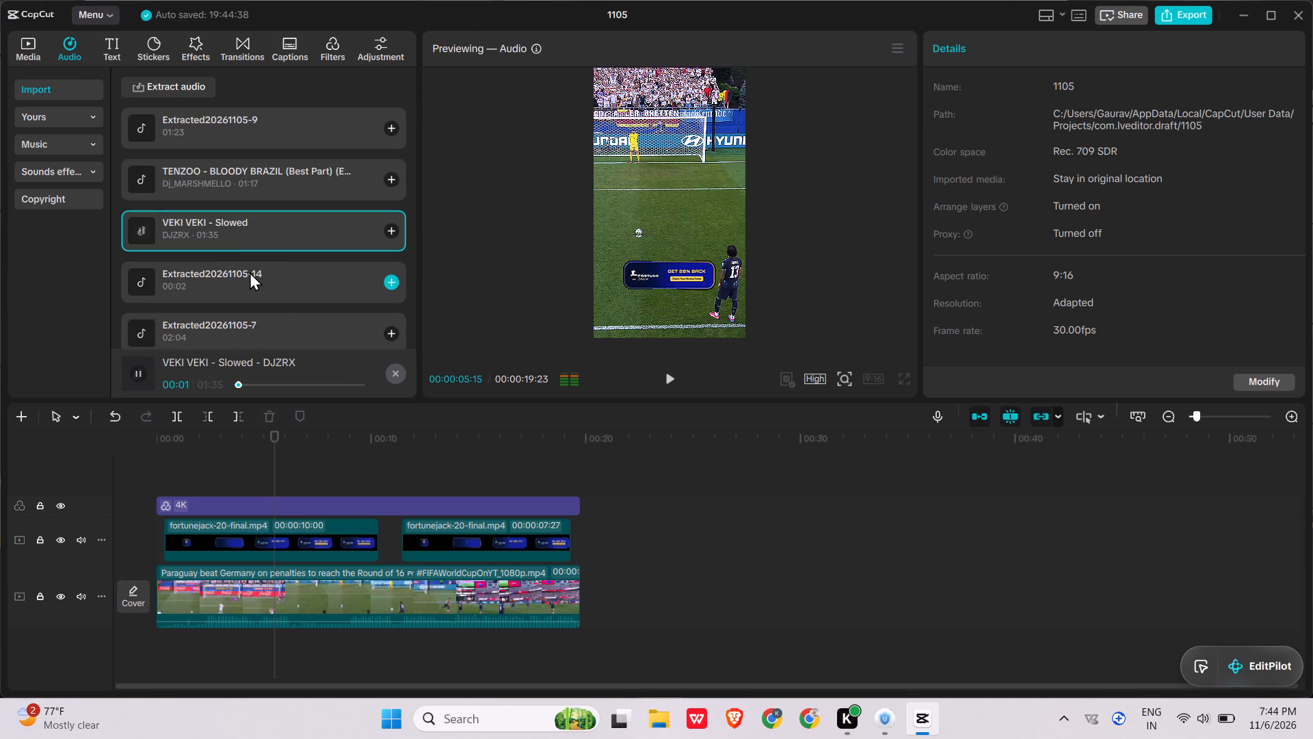
{"action": "left_click", "coordinate": [250, 272]}
{"action": "scroll", "coordinate": [249, 283], "scroll_direction": "down", "scroll_amount": 1}
{"action": "left_click", "coordinate": [237, 312]}
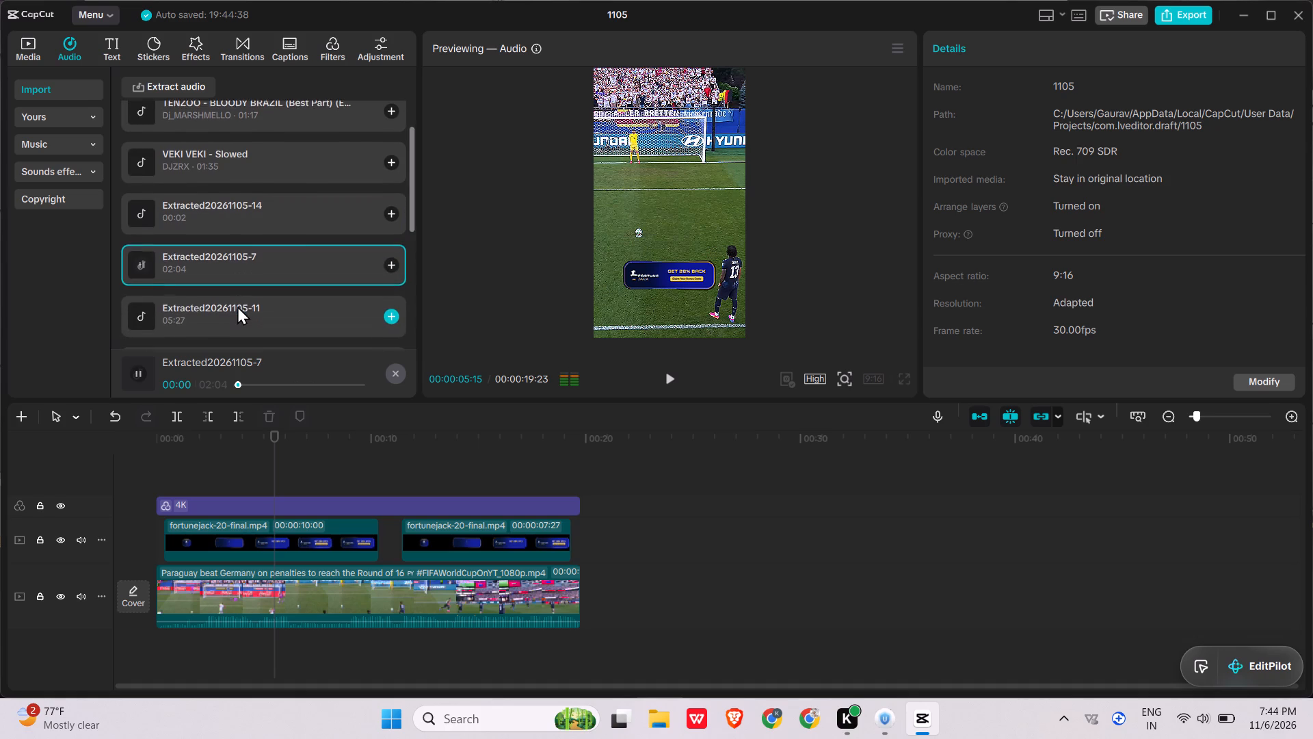
{"action": "scroll", "coordinate": [237, 306], "scroll_direction": "down", "scroll_amount": 1}
{"action": "left_click", "coordinate": [238, 305]}
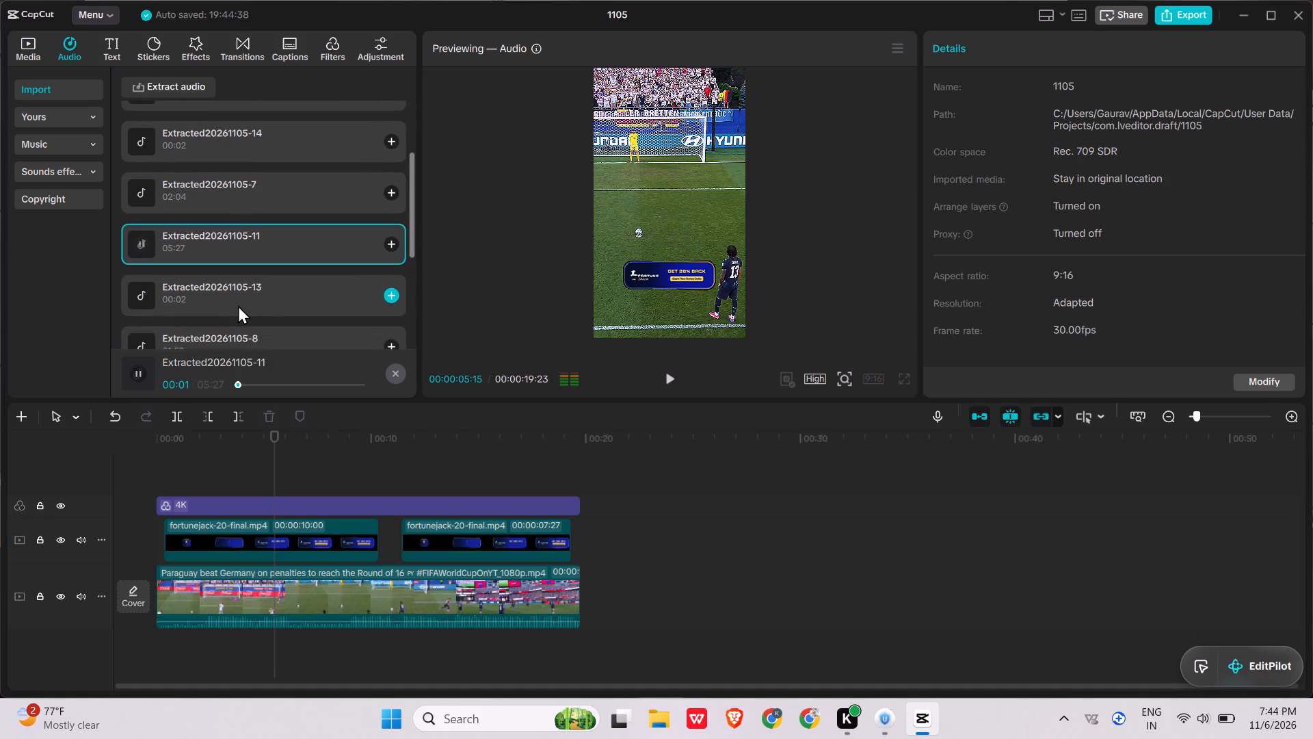
{"action": "left_click", "coordinate": [238, 305]}
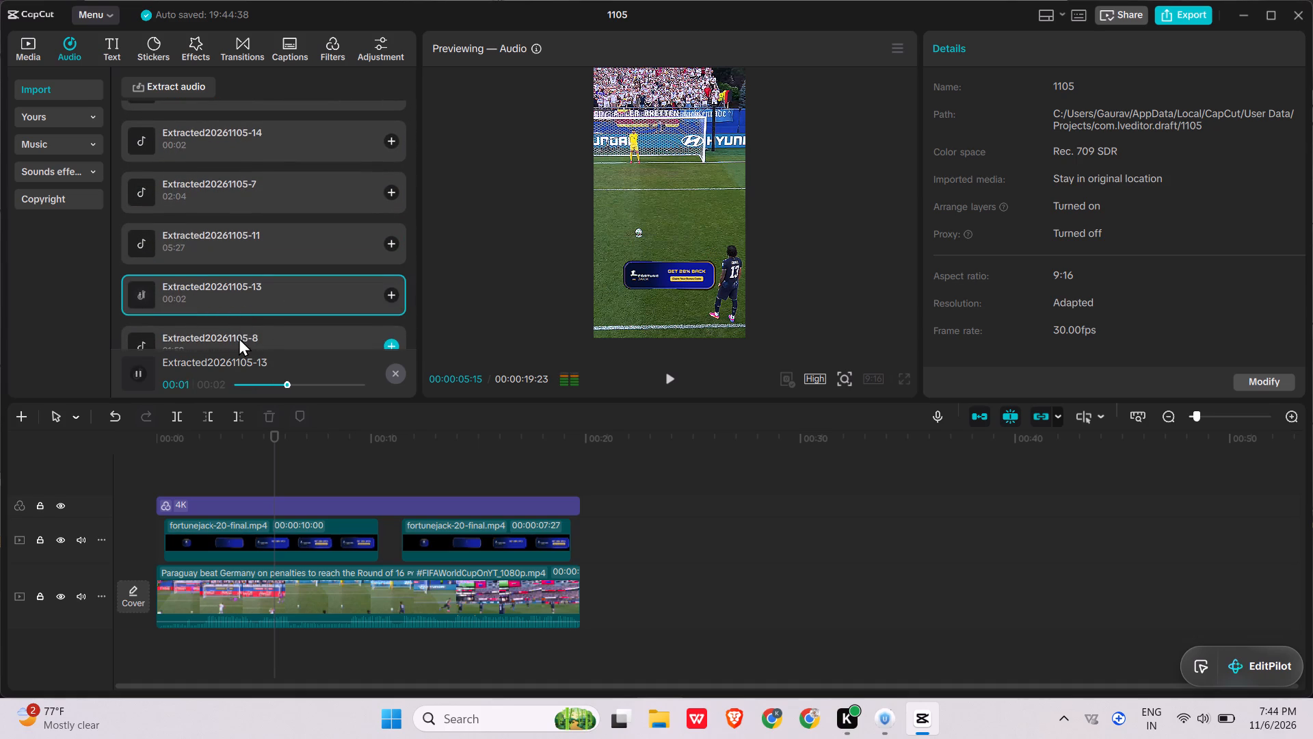
{"action": "left_click", "coordinate": [238, 339]}
{"action": "scroll", "coordinate": [238, 339], "scroll_direction": "down", "scroll_amount": 1}
{"action": "left_click", "coordinate": [246, 249]}
{"action": "scroll", "coordinate": [246, 249], "scroll_direction": "down", "scroll_amount": 1}
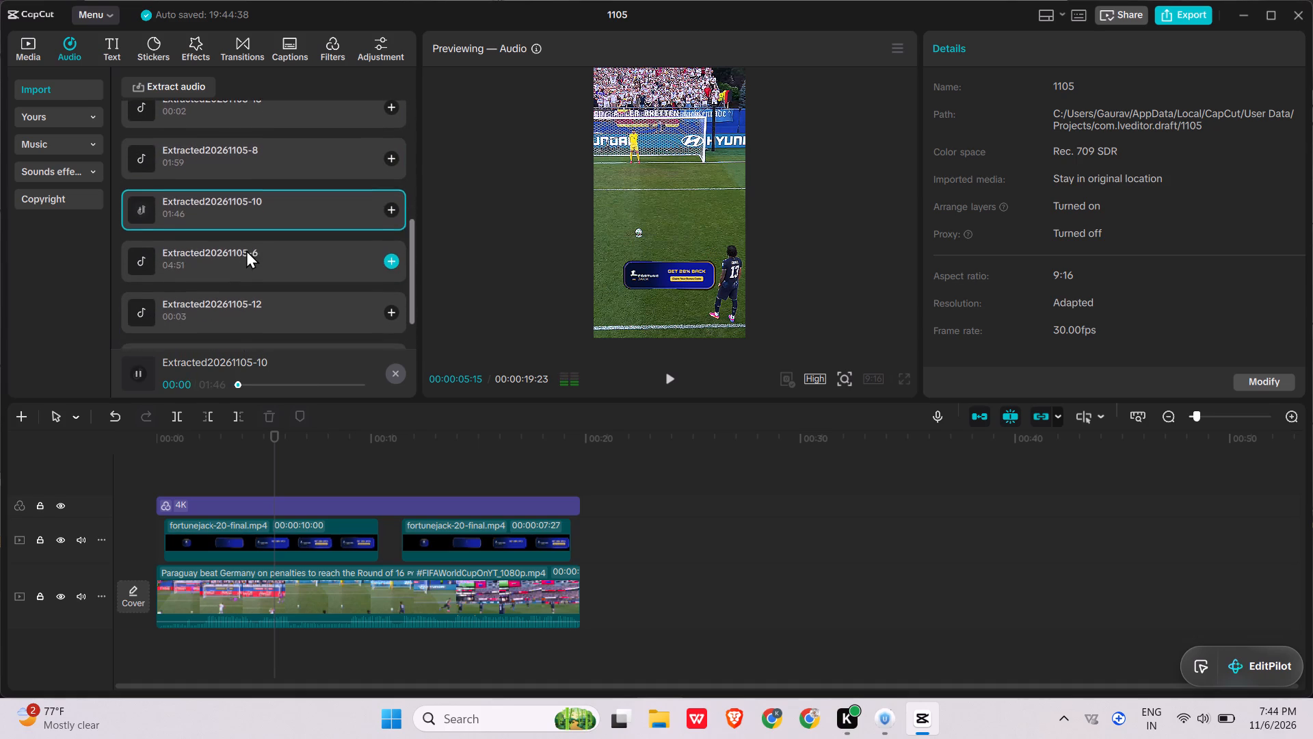
{"action": "scroll", "coordinate": [246, 250], "scroll_direction": "down", "scroll_amount": 1}
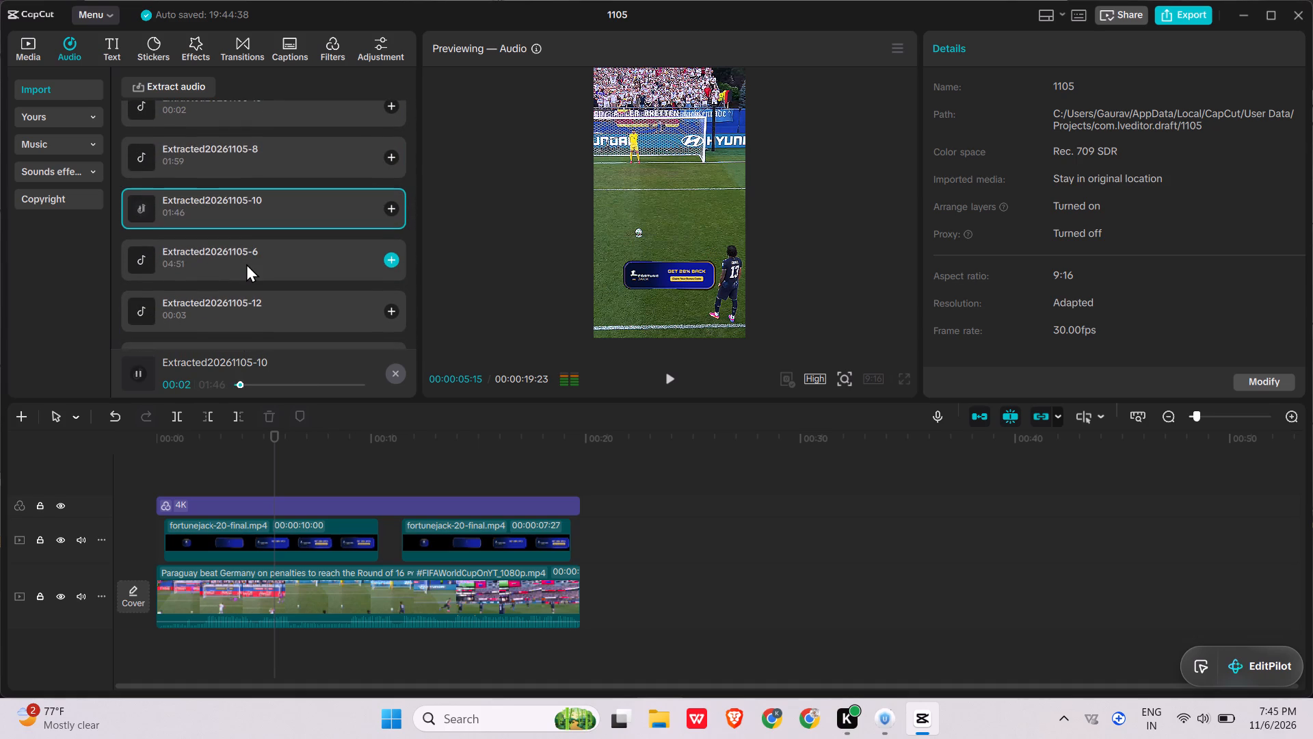
{"action": "left_click", "coordinate": [392, 211]}
{"action": "scroll", "coordinate": [390, 212], "scroll_direction": "down", "scroll_amount": 1}
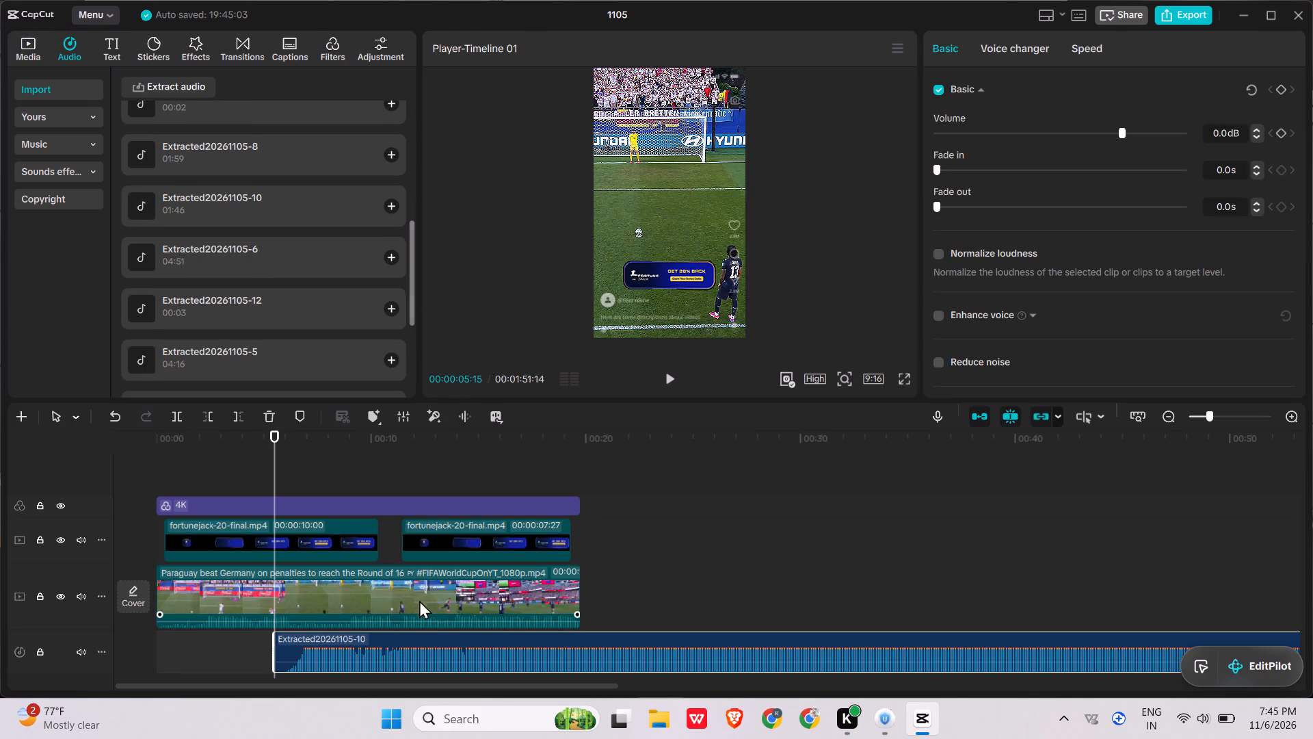
{"action": "left_click_drag", "start_coordinate": [406, 648], "coordinate": [248, 636]}
Play the Paraguay clip with the added music from the beginning, viewing part of it in full screen.
{"action": "left_click_drag", "start_coordinate": [176, 443], "coordinate": [118, 441]}
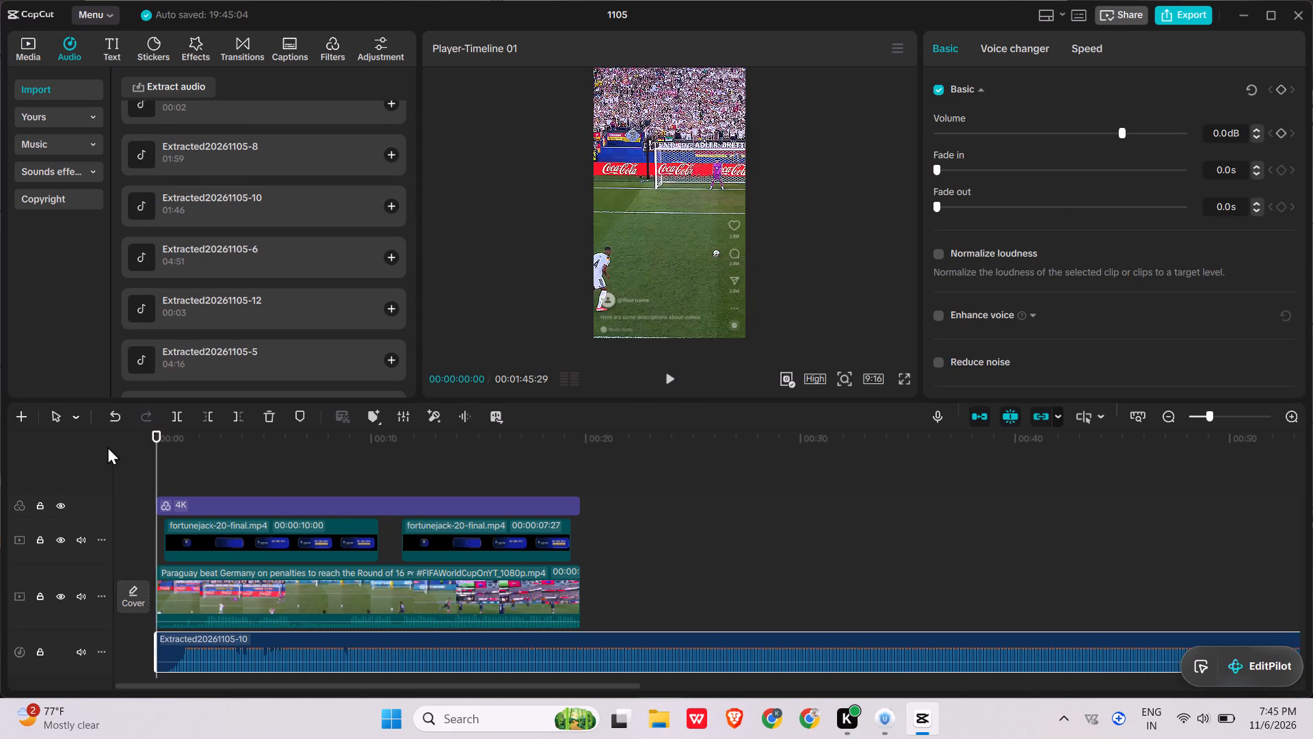
{"action": "key", "text": "space"}
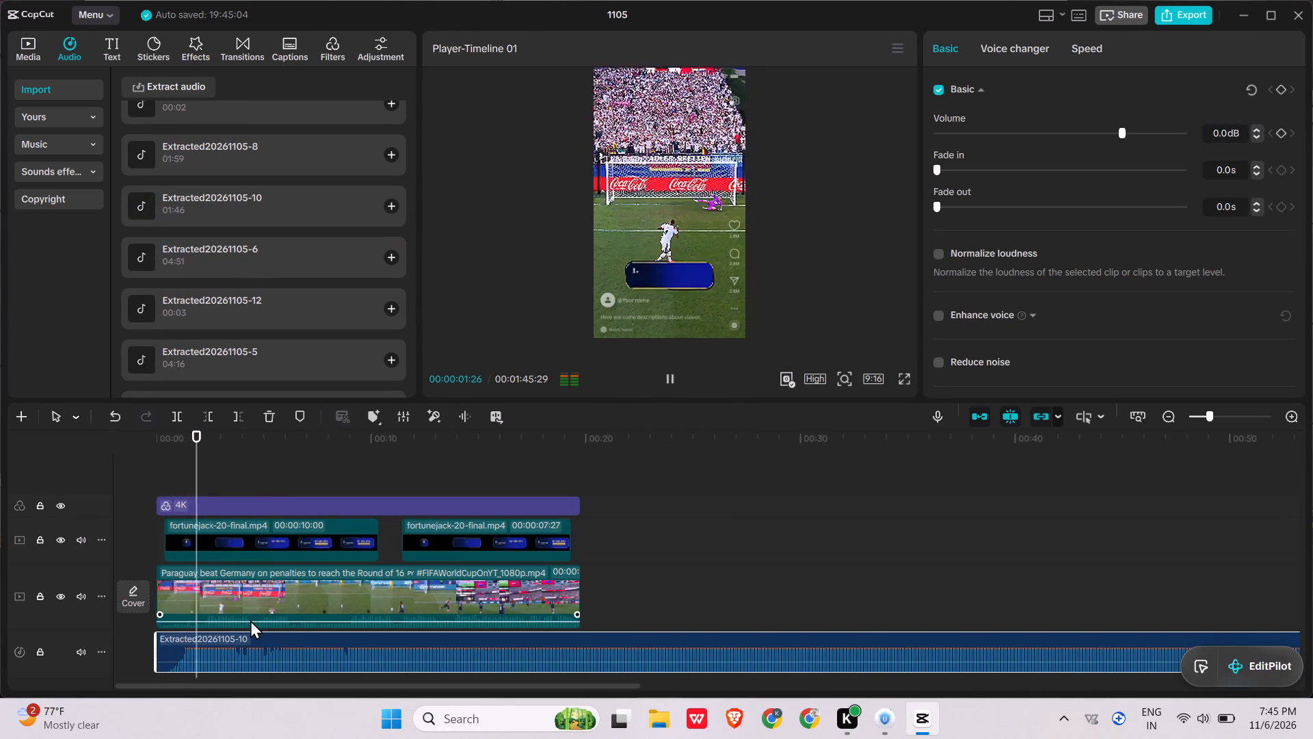
{"action": "left_click", "coordinate": [276, 623]}
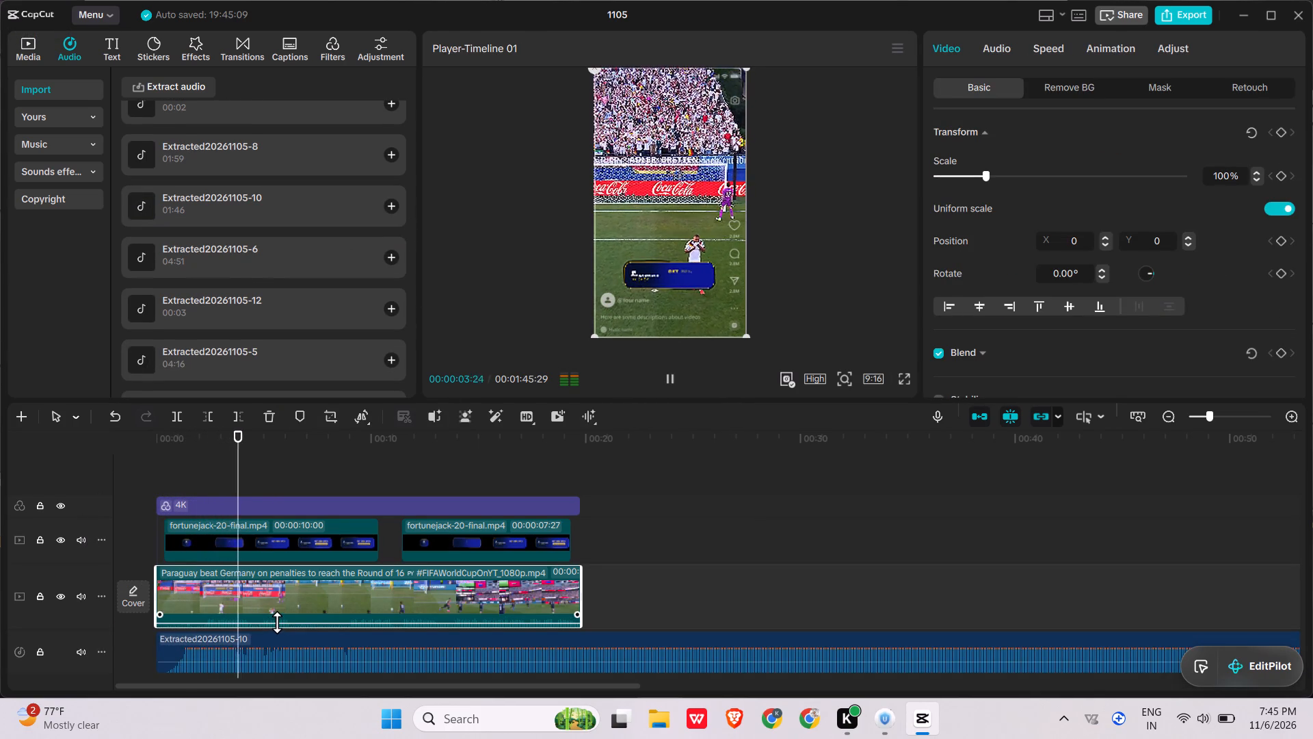
{"action": "left_click", "coordinate": [904, 380]}
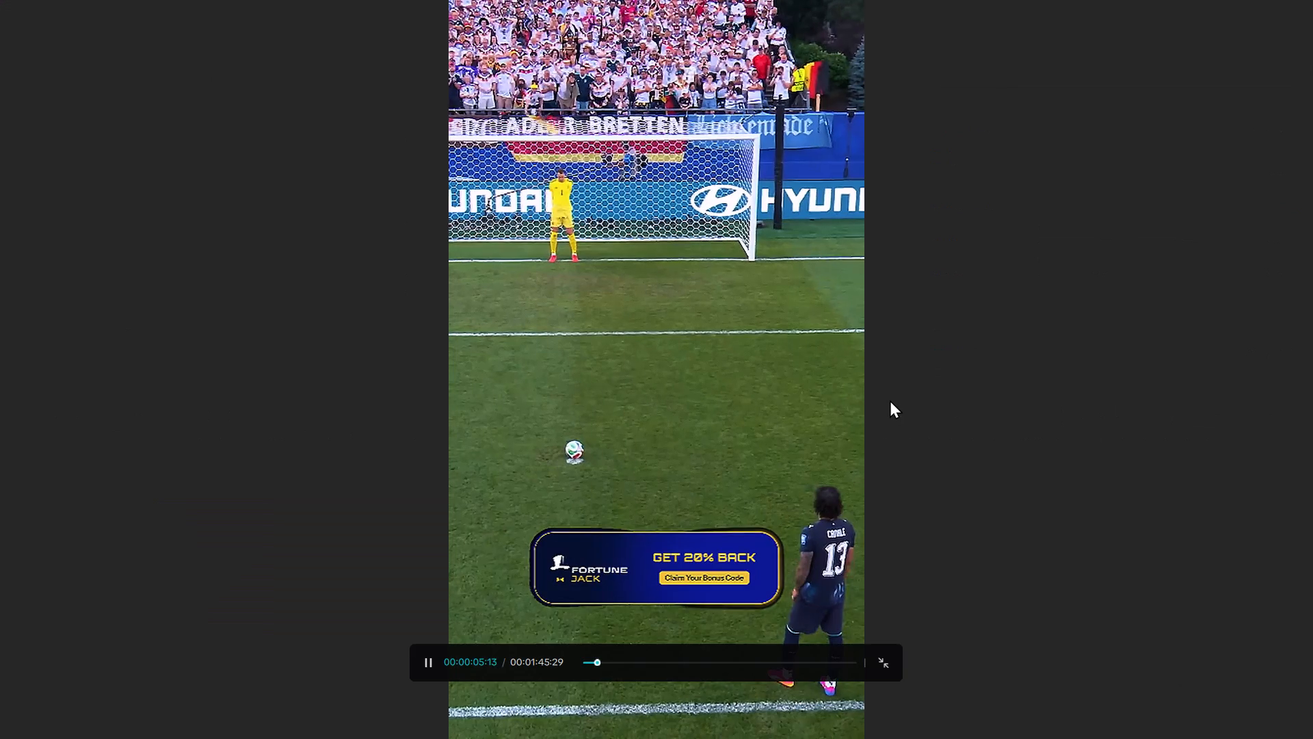
{"action": "left_click", "coordinate": [887, 657]}
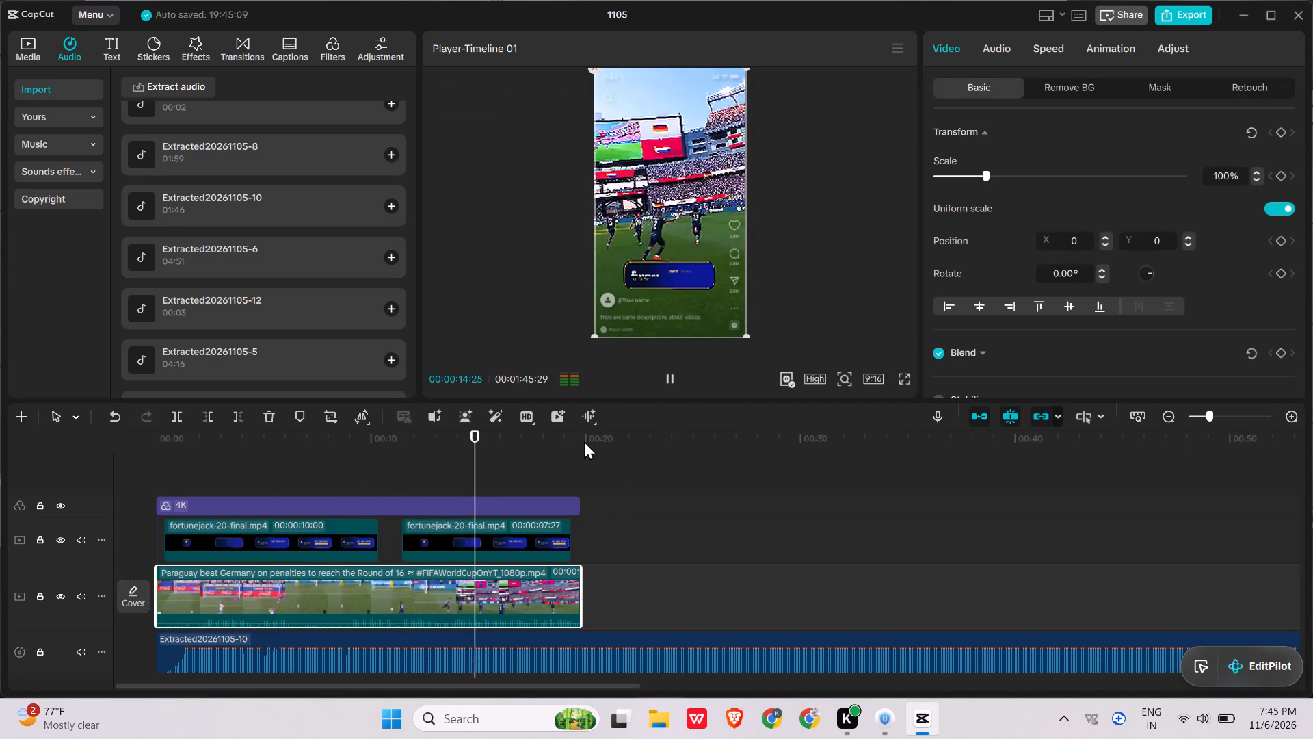
{"action": "left_click_drag", "start_coordinate": [496, 438], "coordinate": [531, 443]}
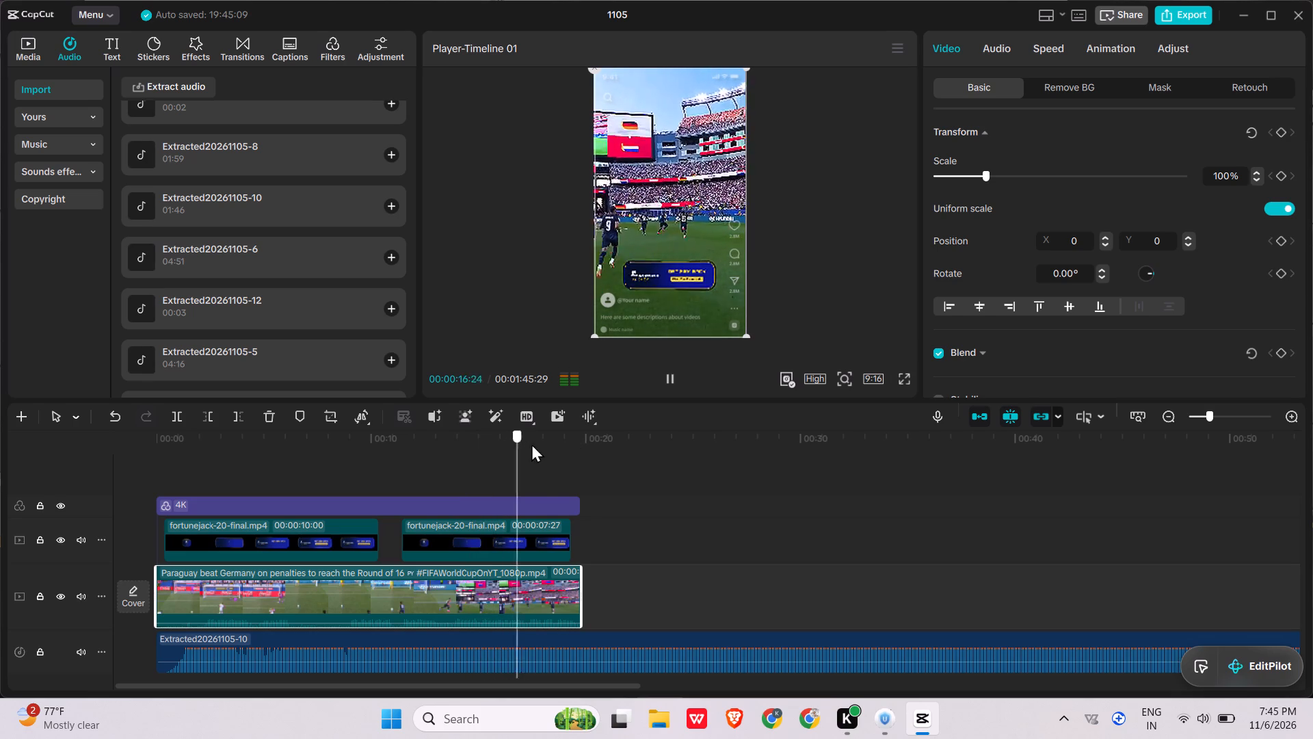
{"action": "left_click_drag", "start_coordinate": [531, 443], "coordinate": [579, 450]}
{"action": "left_click", "coordinate": [621, 652], "text": "ctrl"}
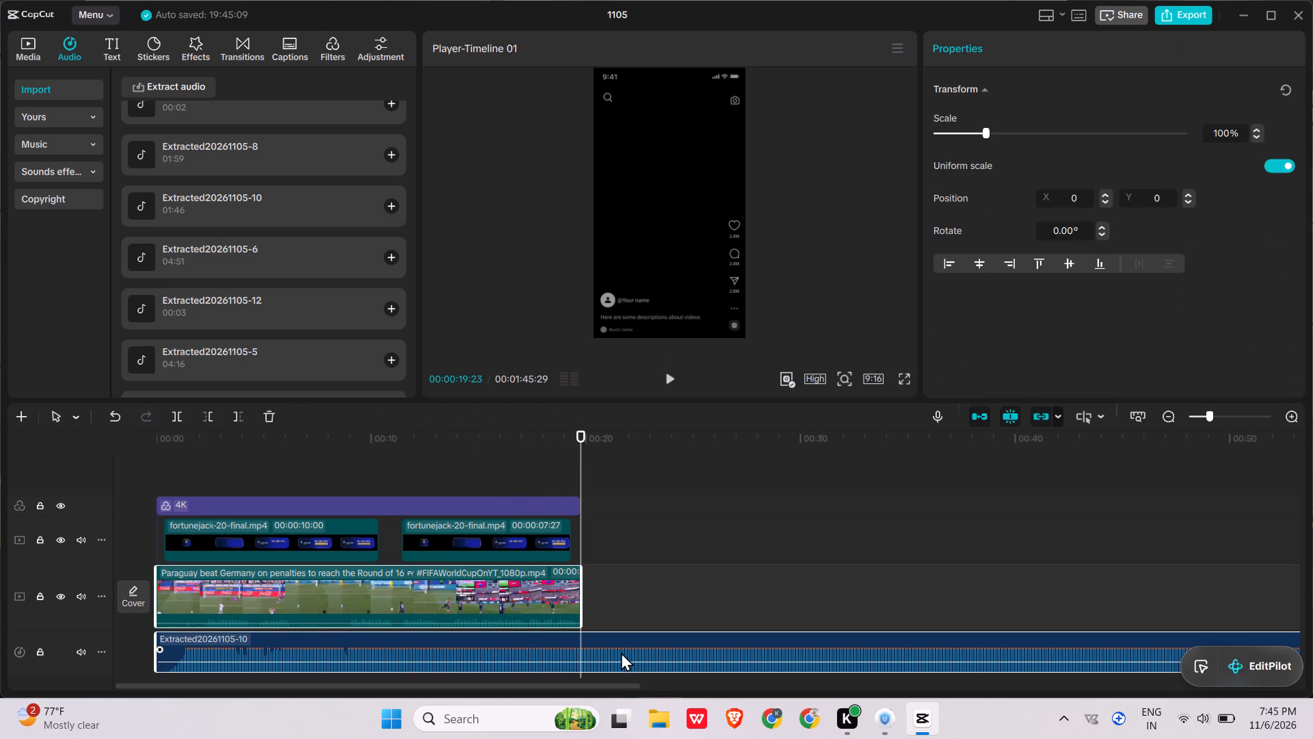
{"action": "key", "text": "ctrl+b"}
{"action": "key", "text": "BackSpace"}
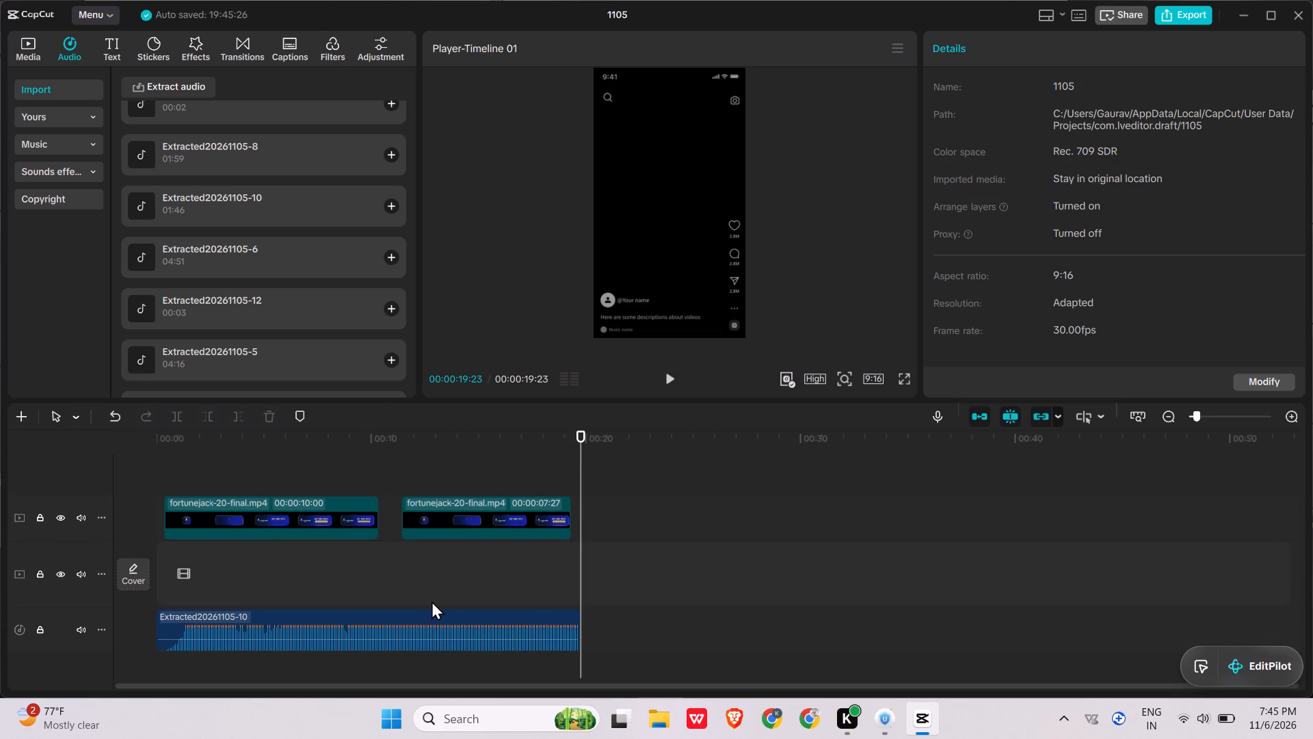
{"action": "key", "text": "ctrl+z"}
{"action": "double_click", "coordinate": [620, 640]}
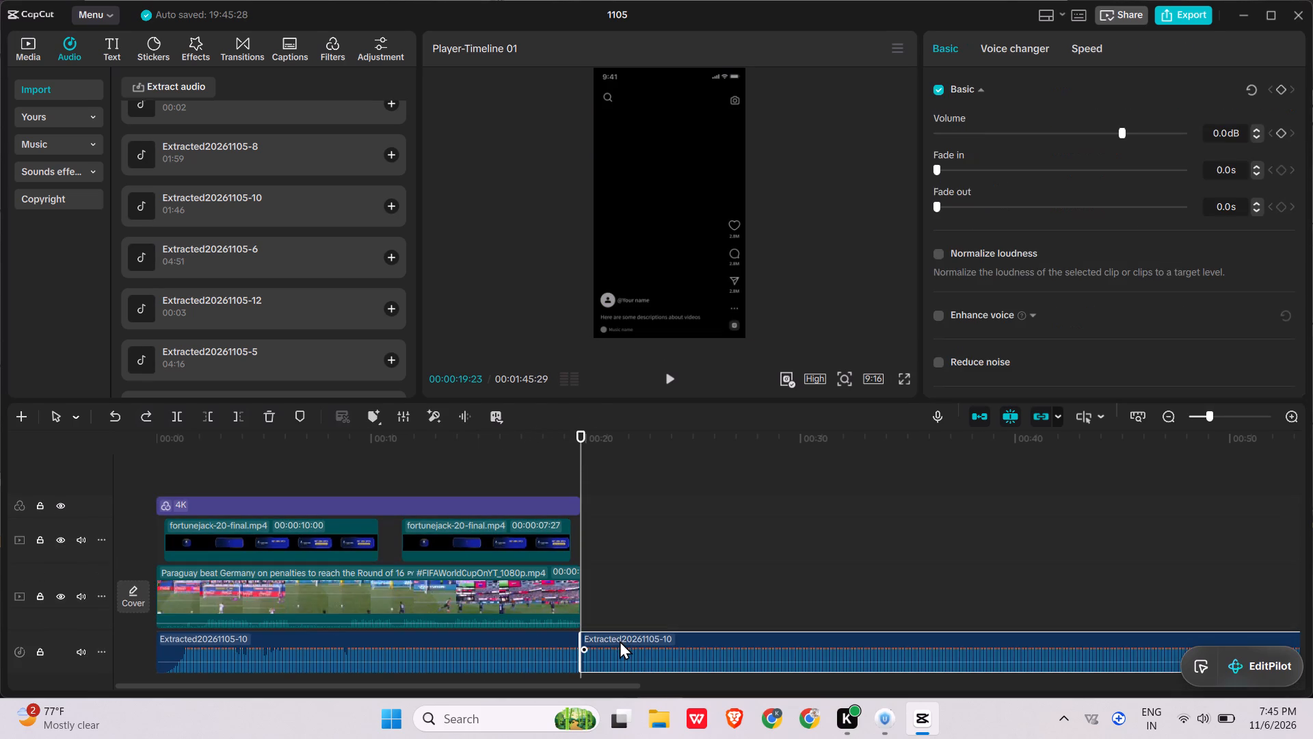
{"action": "key", "text": "BackSpace"}
{"action": "key", "text": "space"}
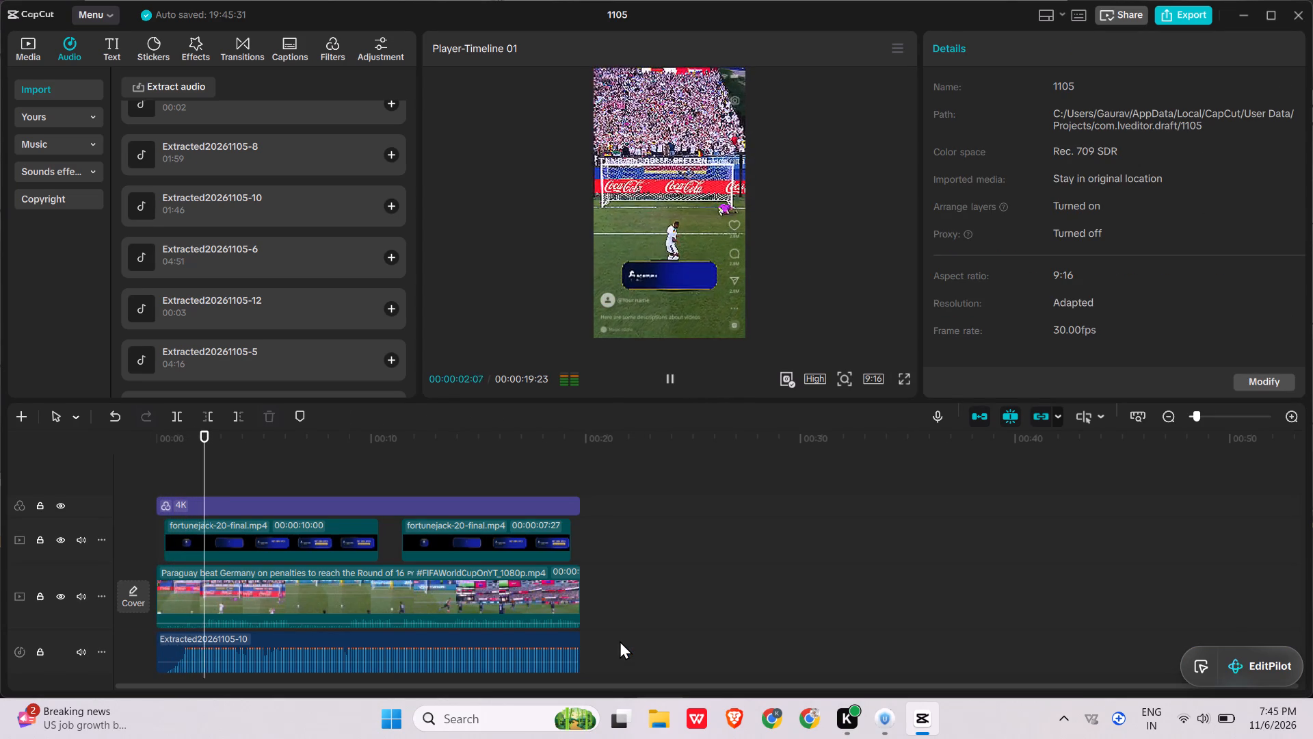
{"action": "left_click", "coordinate": [421, 662]}
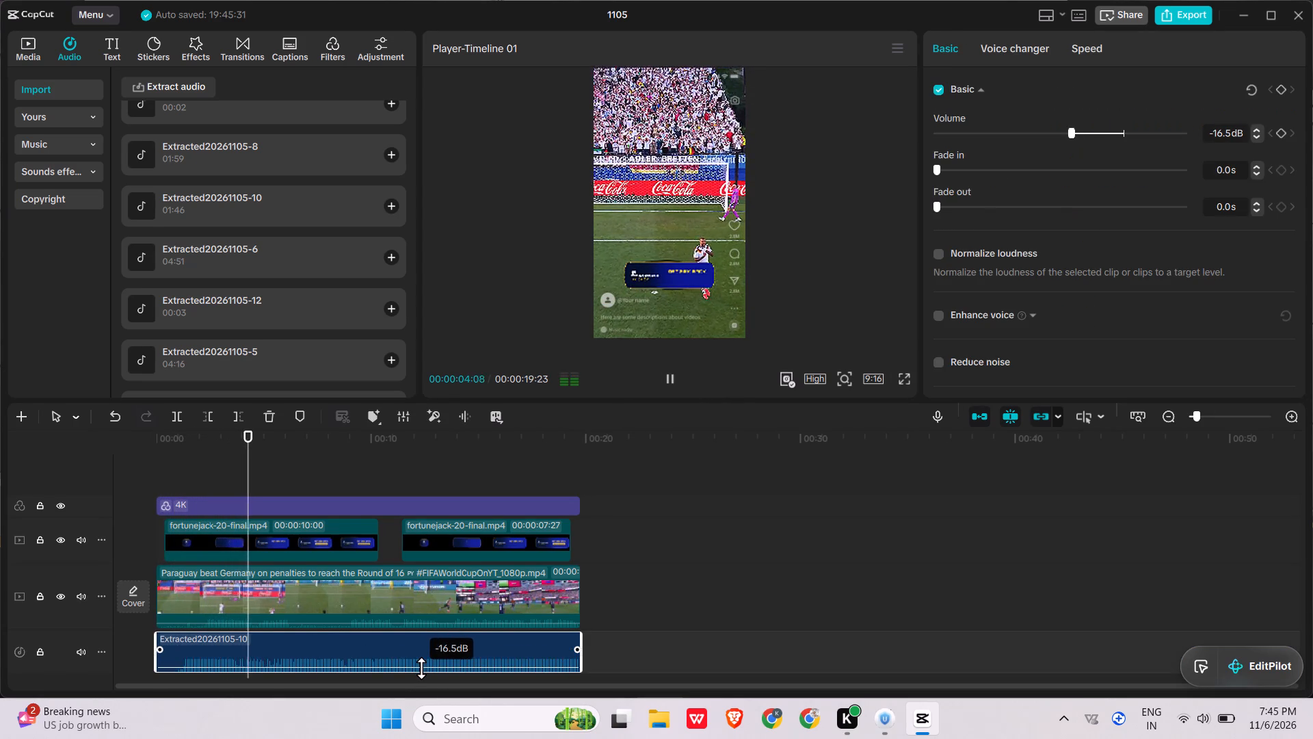
{"action": "left_click", "coordinate": [462, 660]}
{"action": "left_click", "coordinate": [462, 664]}
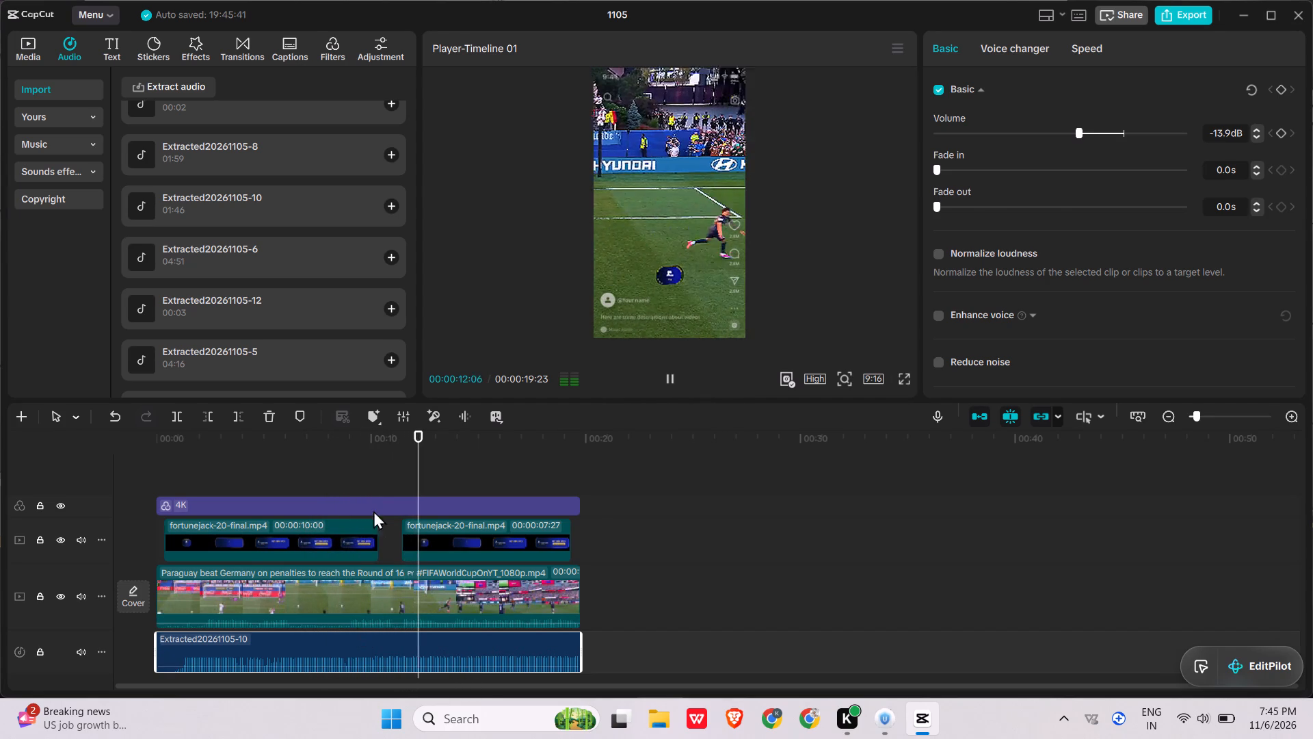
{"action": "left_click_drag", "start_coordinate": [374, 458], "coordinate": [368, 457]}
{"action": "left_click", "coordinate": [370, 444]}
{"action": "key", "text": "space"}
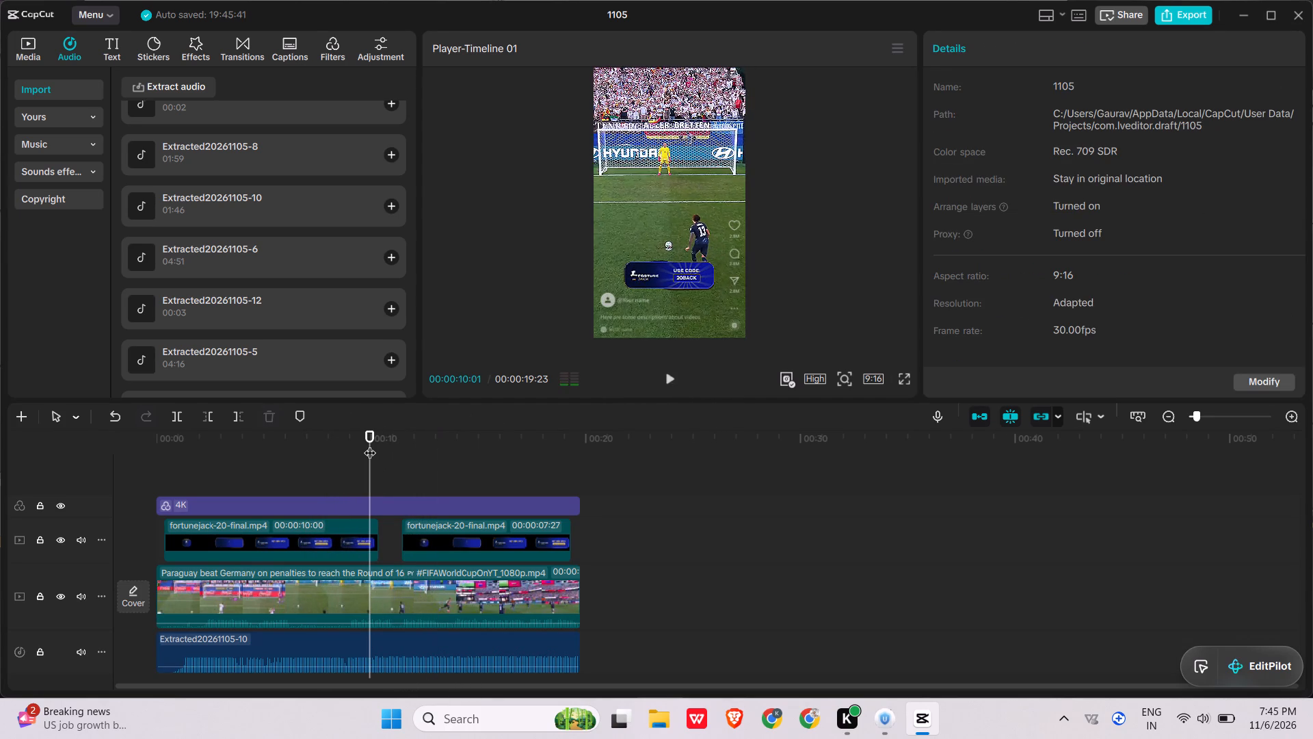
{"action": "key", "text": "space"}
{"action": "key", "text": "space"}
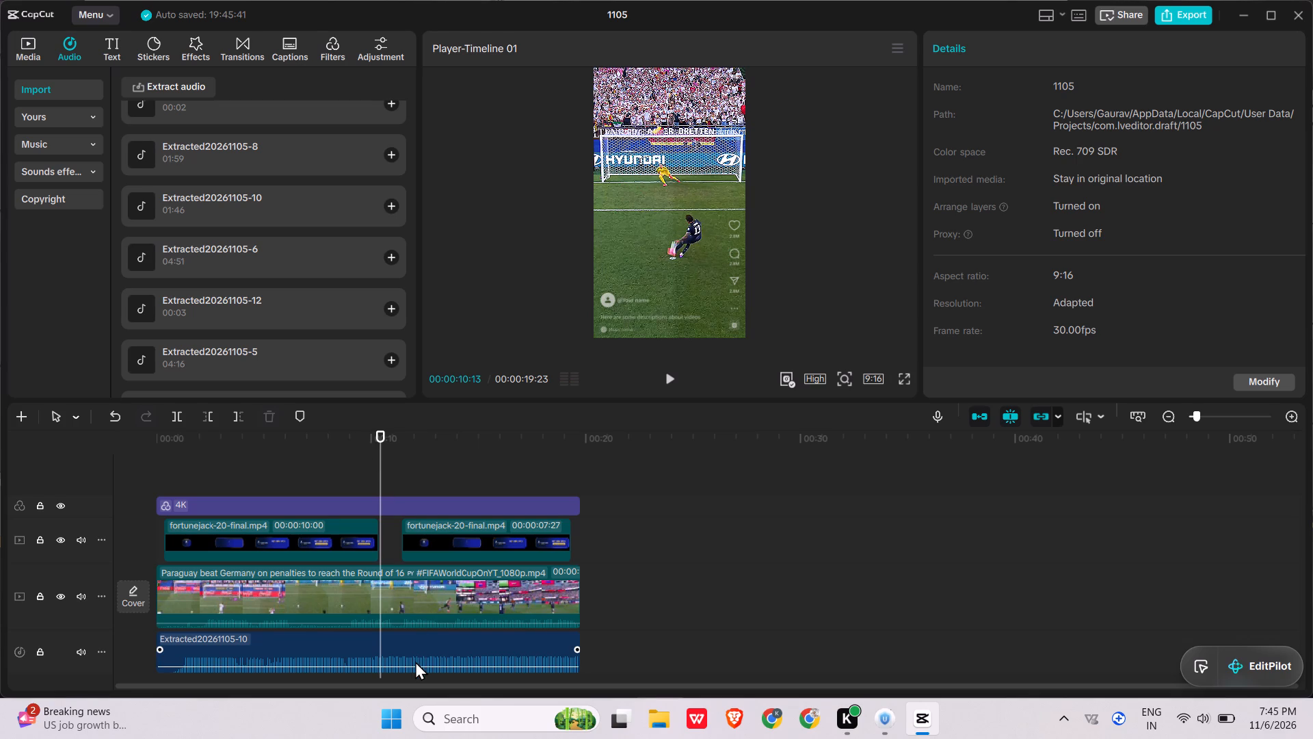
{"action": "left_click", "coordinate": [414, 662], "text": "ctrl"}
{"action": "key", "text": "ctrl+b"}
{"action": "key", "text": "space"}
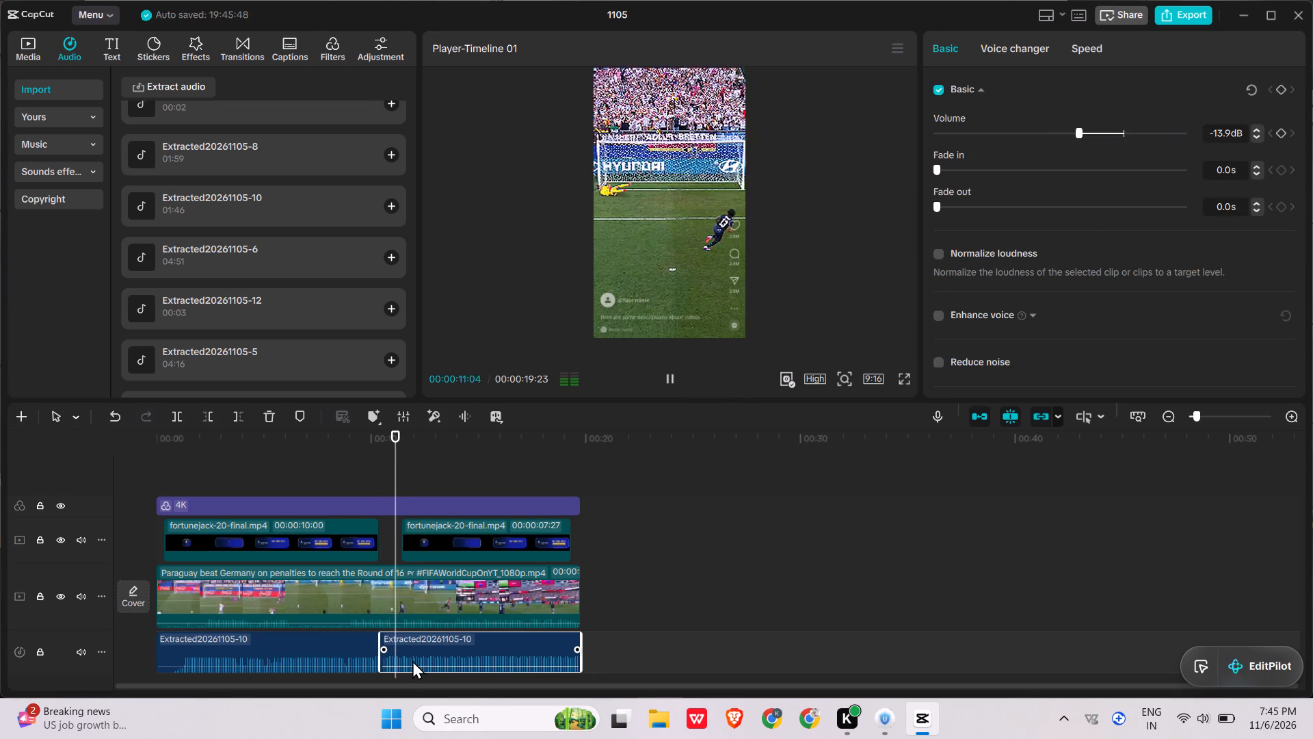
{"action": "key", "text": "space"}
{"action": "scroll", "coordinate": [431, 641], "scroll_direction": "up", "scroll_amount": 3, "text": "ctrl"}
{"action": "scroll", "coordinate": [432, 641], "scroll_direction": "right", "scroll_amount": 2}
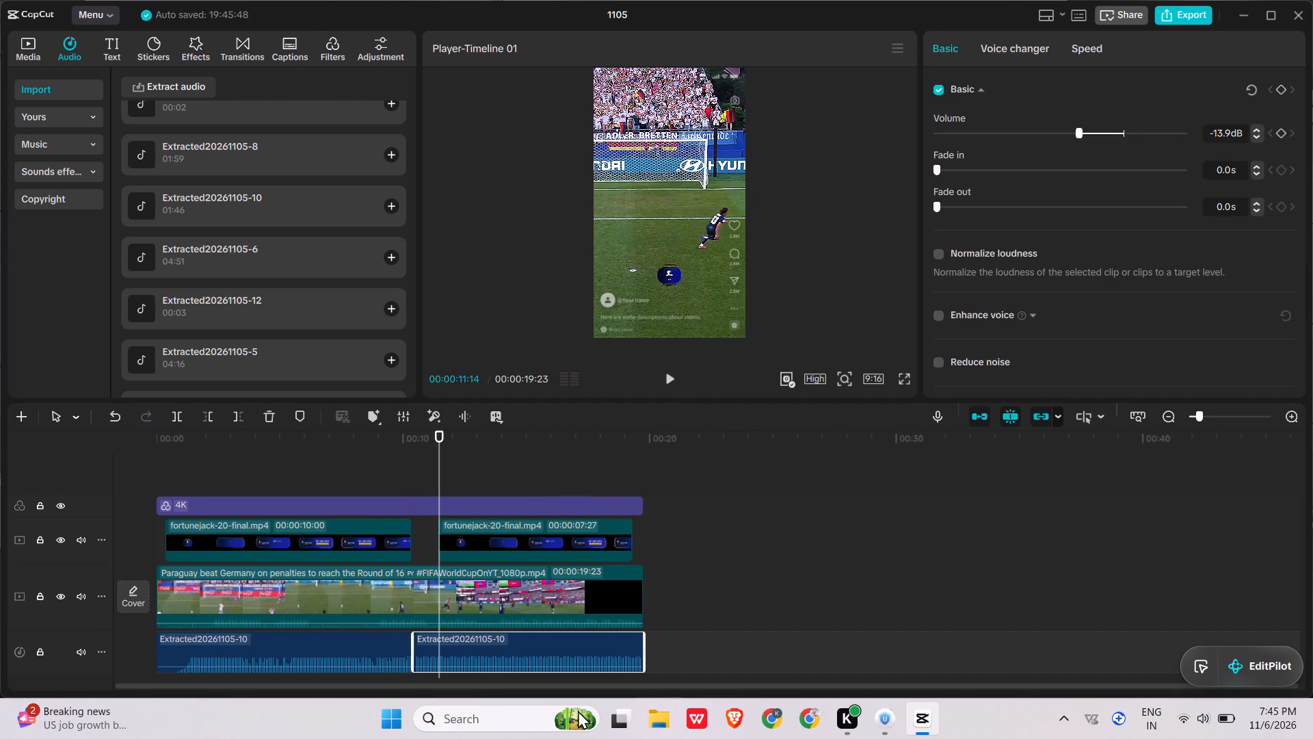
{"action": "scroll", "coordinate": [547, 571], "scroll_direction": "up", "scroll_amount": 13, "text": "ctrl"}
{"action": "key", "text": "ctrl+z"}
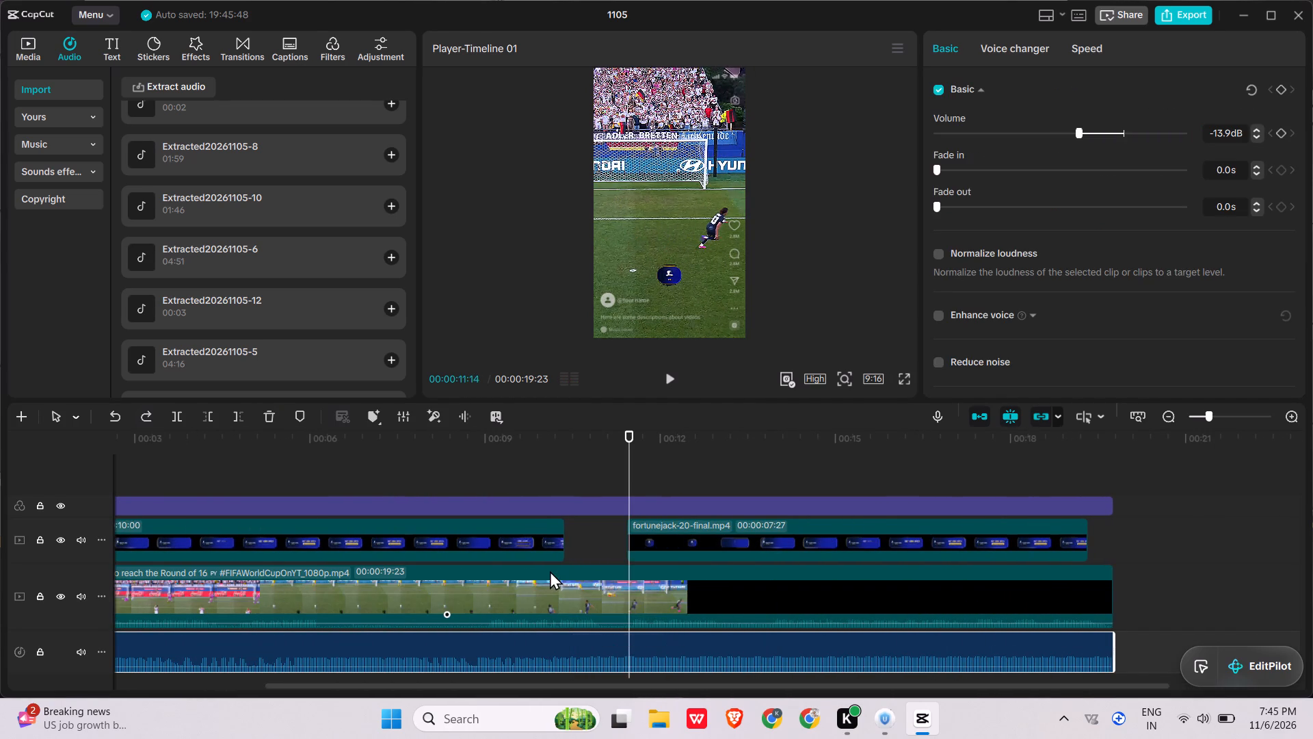
{"action": "key", "text": "space"}
{"action": "left_click", "coordinate": [615, 478]}
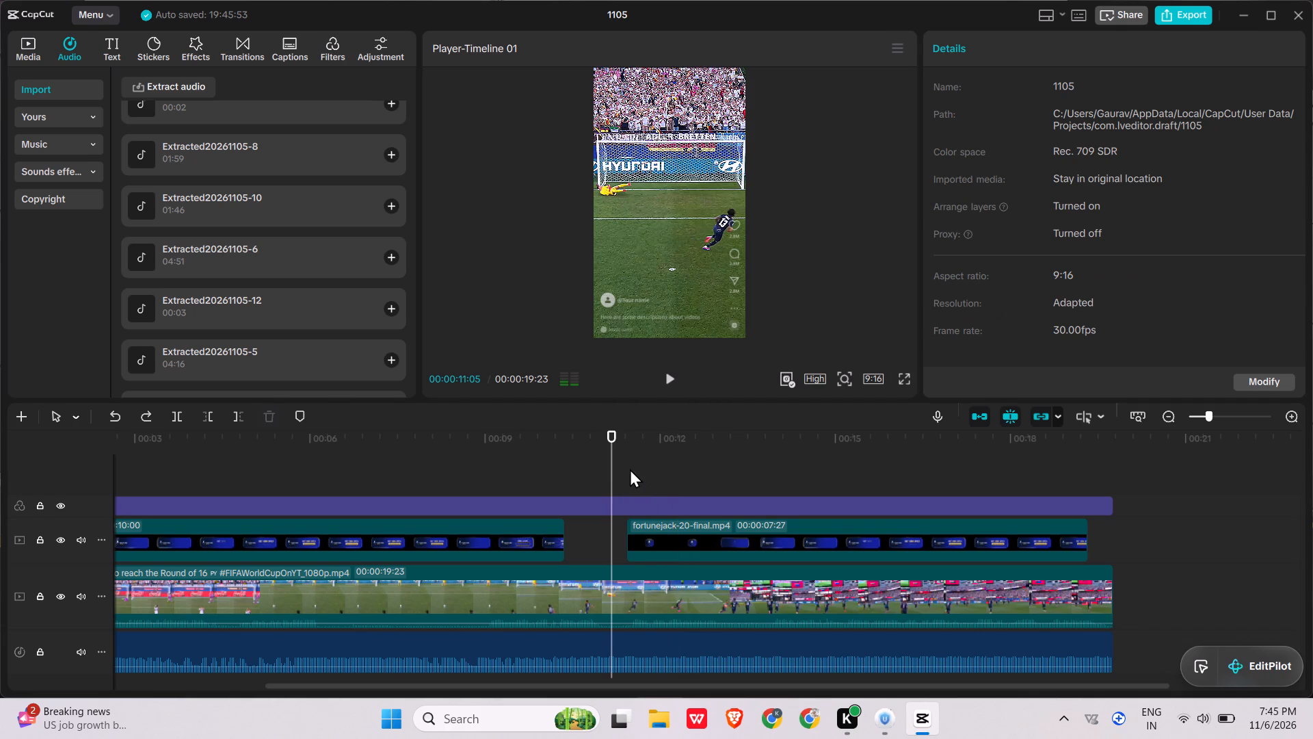
{"action": "left_click_drag", "start_coordinate": [620, 469], "coordinate": [613, 469]}
{"action": "left_click", "coordinate": [612, 465]}
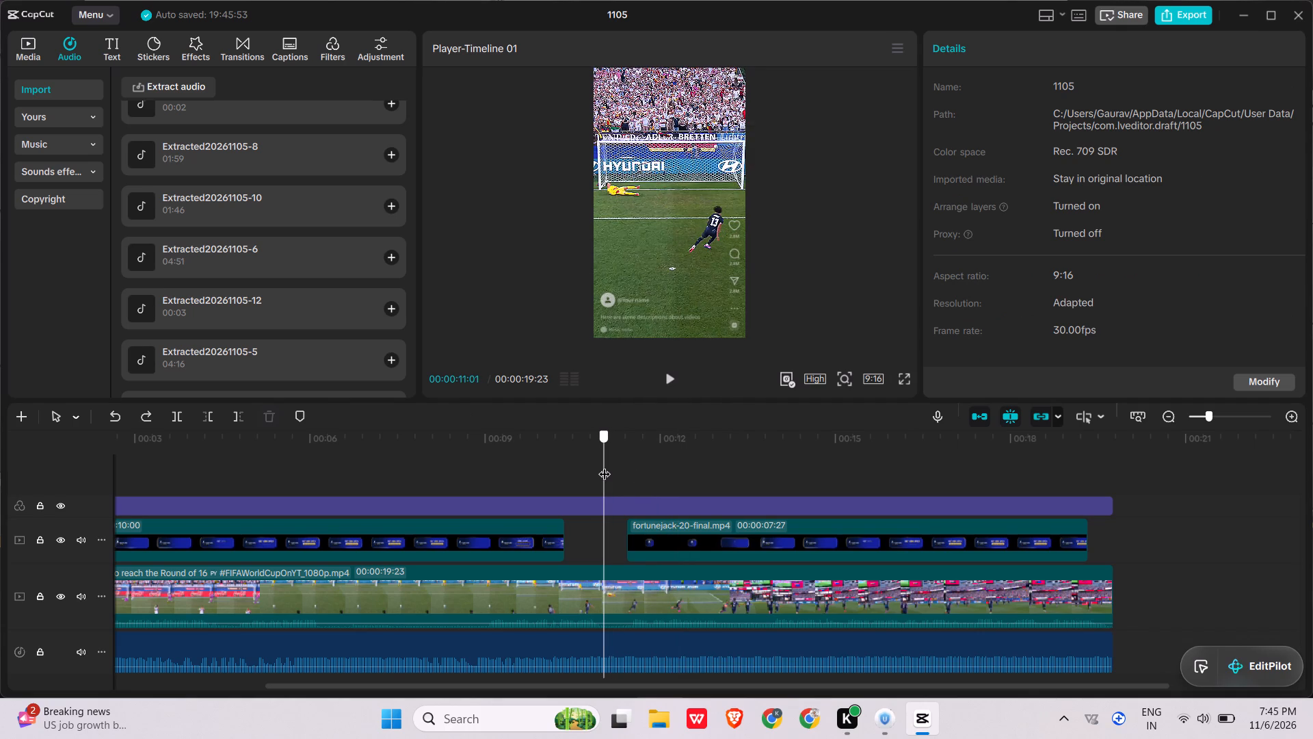
{"action": "key", "text": "ctrl+b"}
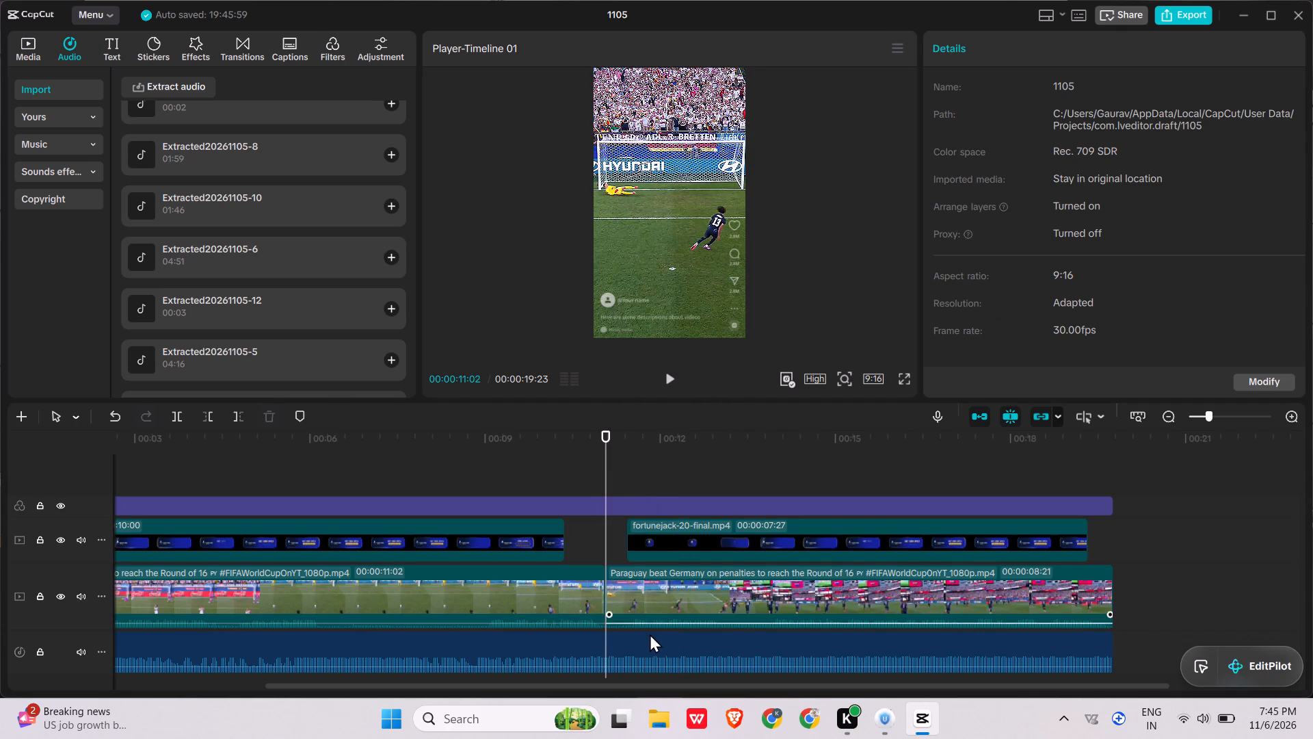
{"action": "left_click", "coordinate": [647, 642], "text": "ctrl"}
{"action": "key", "text": "ctrl+b"}
{"action": "left_click", "coordinate": [650, 666]}
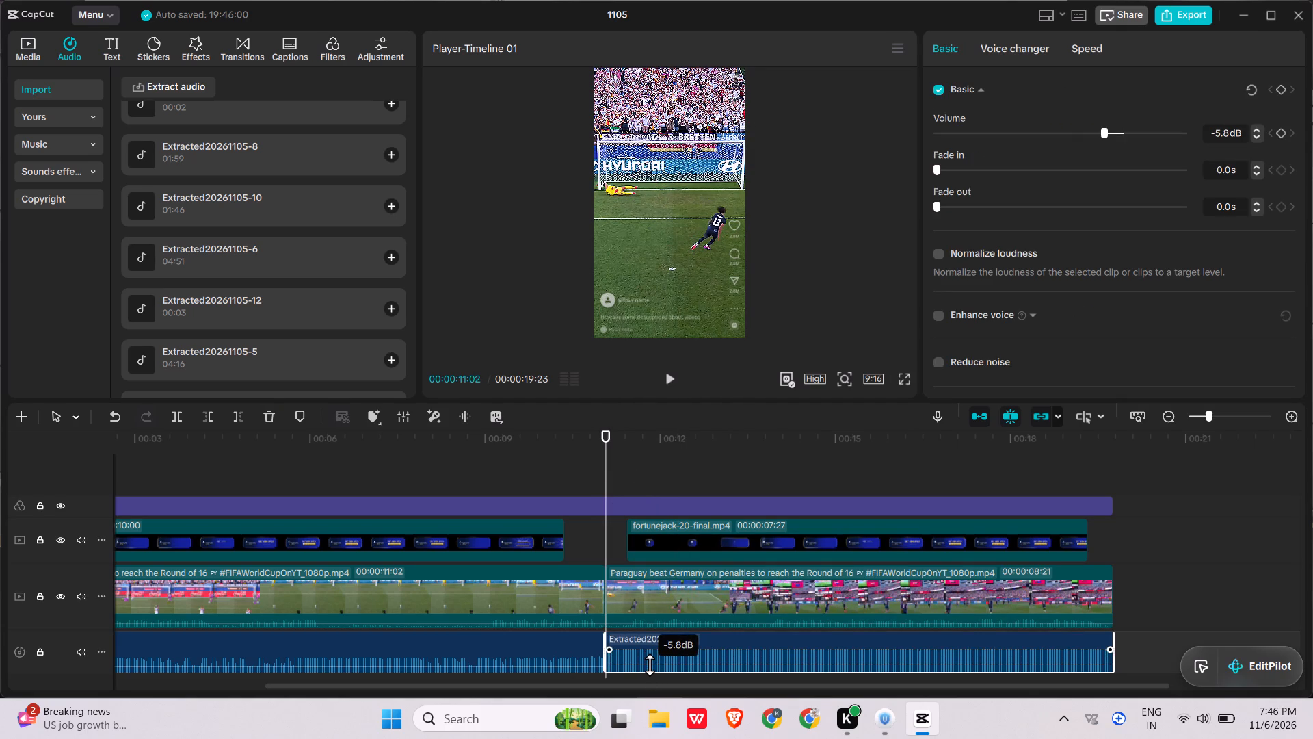
{"action": "left_click", "coordinate": [516, 437]}
{"action": "key", "text": "space"}
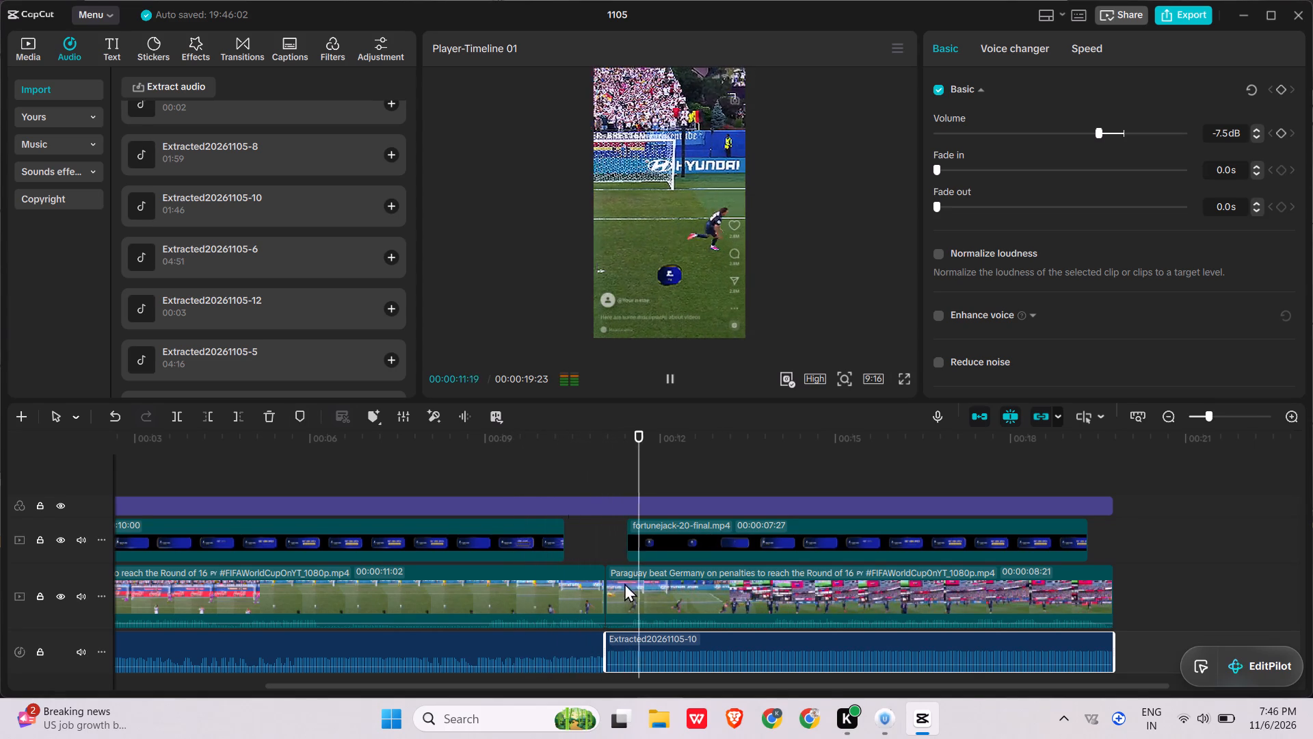
{"action": "left_click", "coordinate": [680, 666]}
{"action": "left_click", "coordinate": [681, 667]}
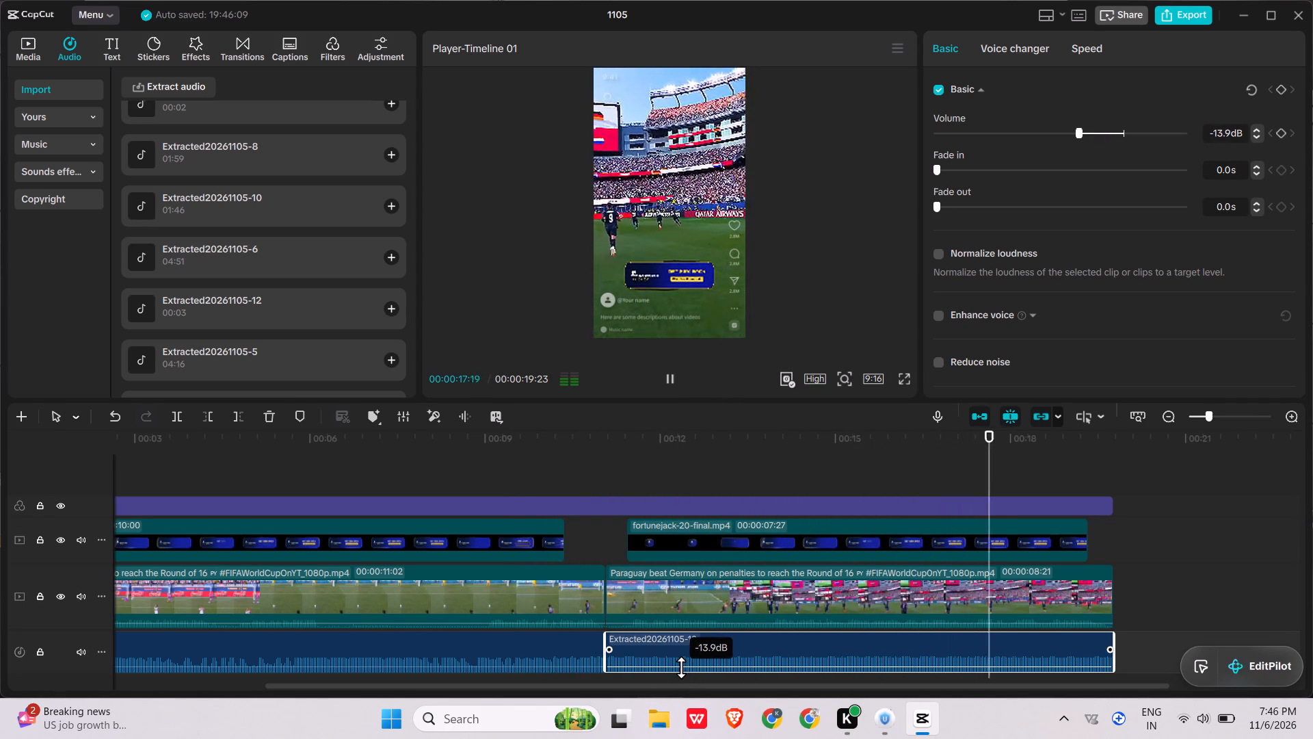
{"action": "triple_click", "coordinate": [1256, 139]}
{"action": "key", "text": "space"}
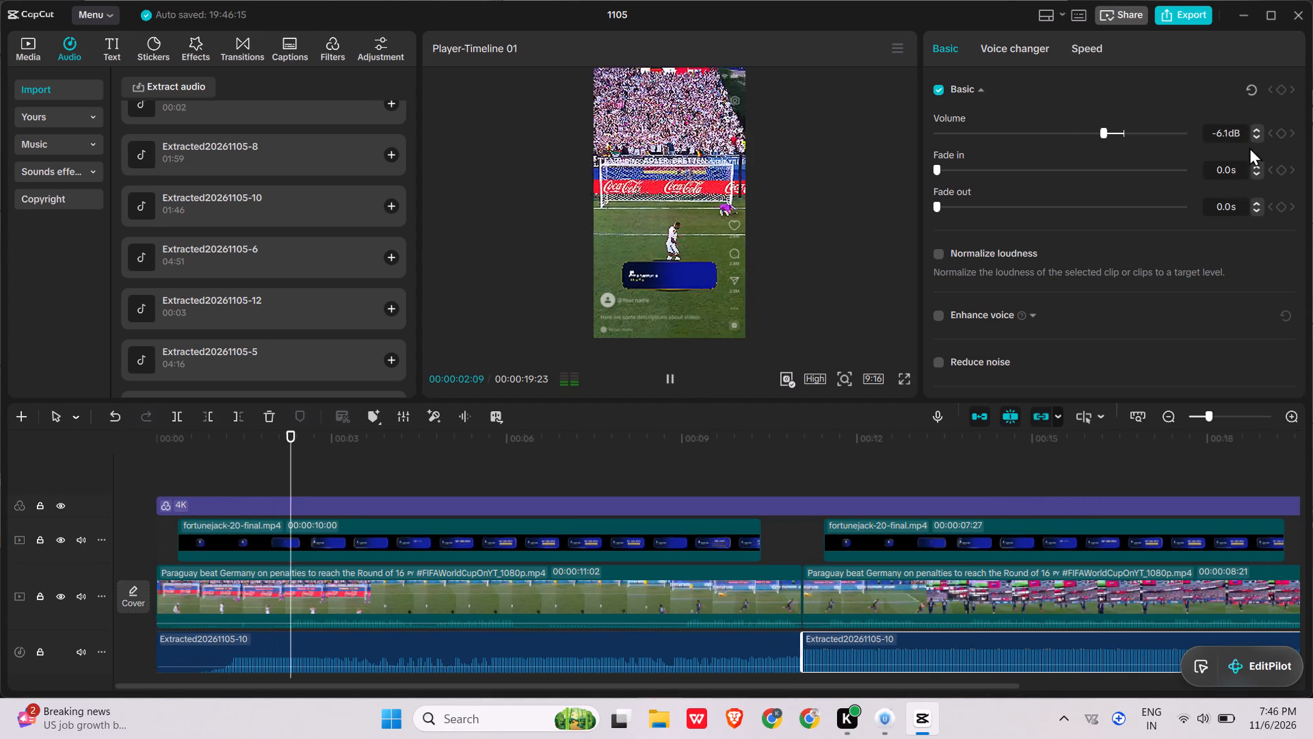
{"action": "double_click", "coordinate": [1255, 131]}
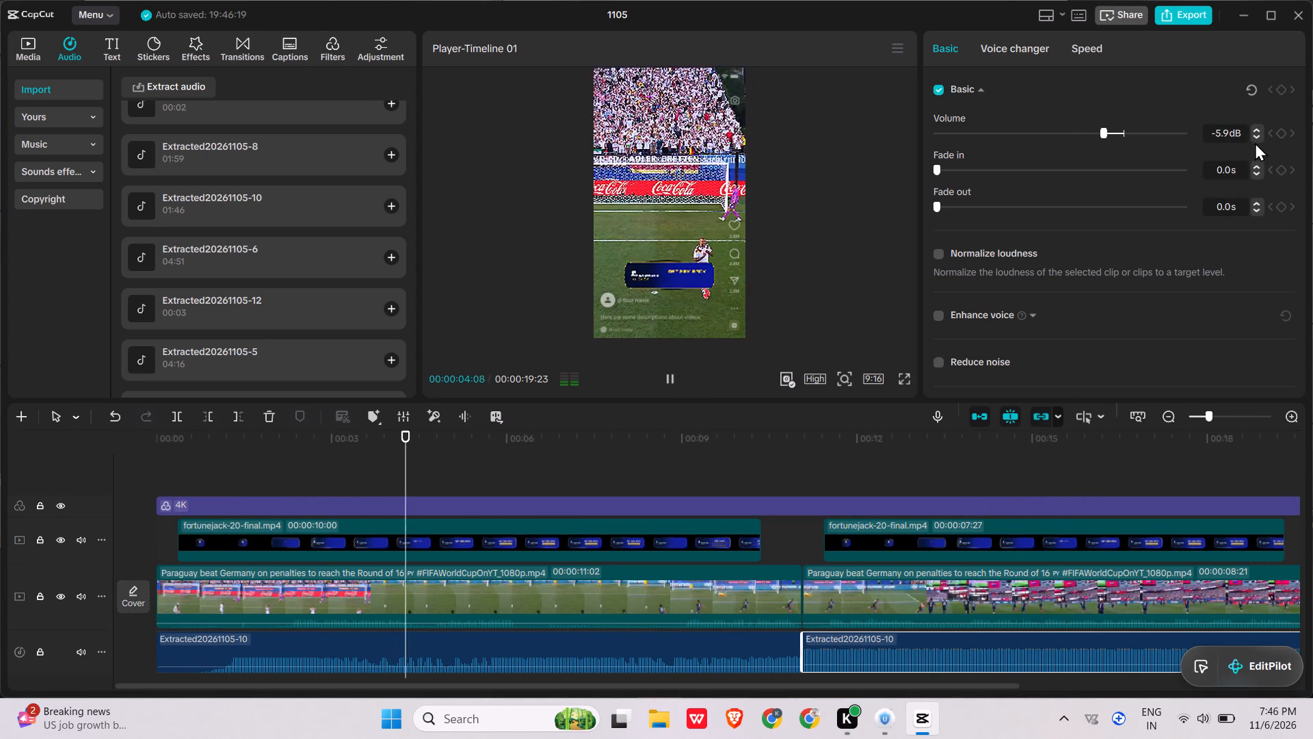
{"action": "triple_click", "coordinate": [1258, 140]}
{"action": "triple_click", "coordinate": [1258, 138]}
{"action": "triple_click", "coordinate": [1258, 138]}
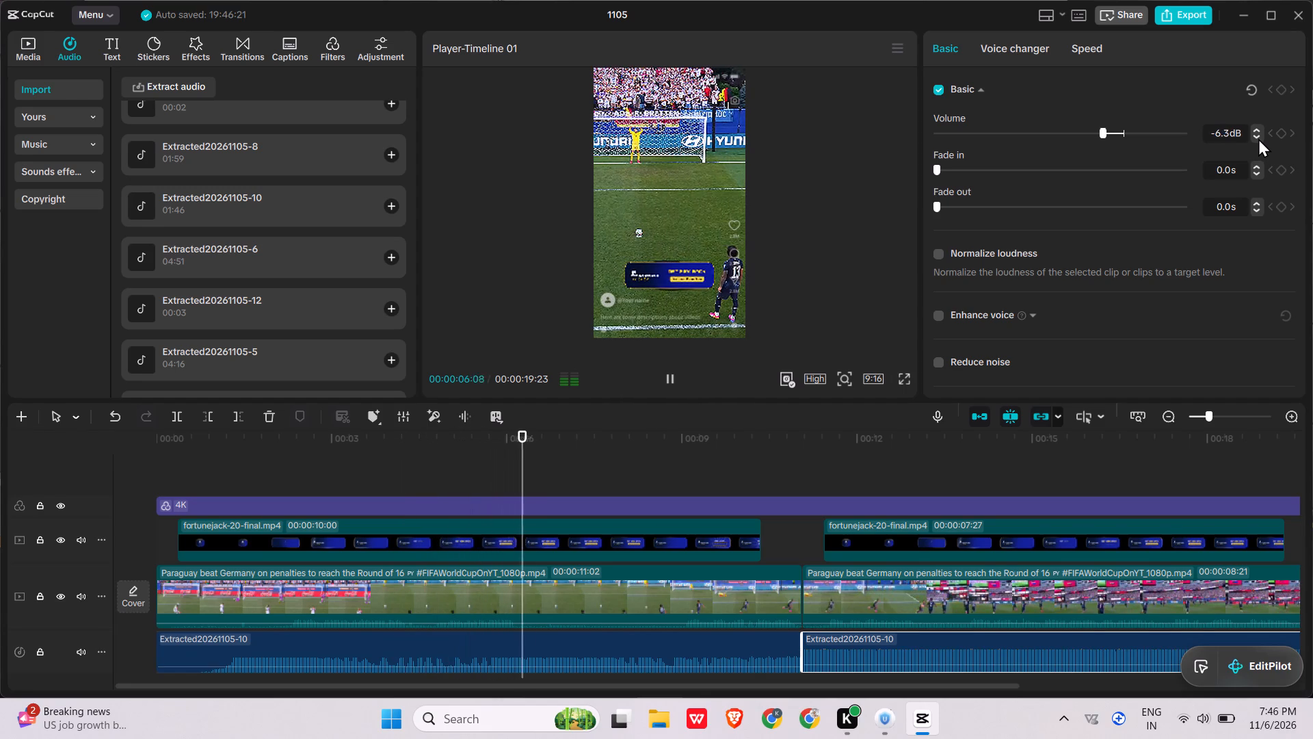
{"action": "triple_click", "coordinate": [1258, 138]}
{"action": "triple_click", "coordinate": [1258, 138]}
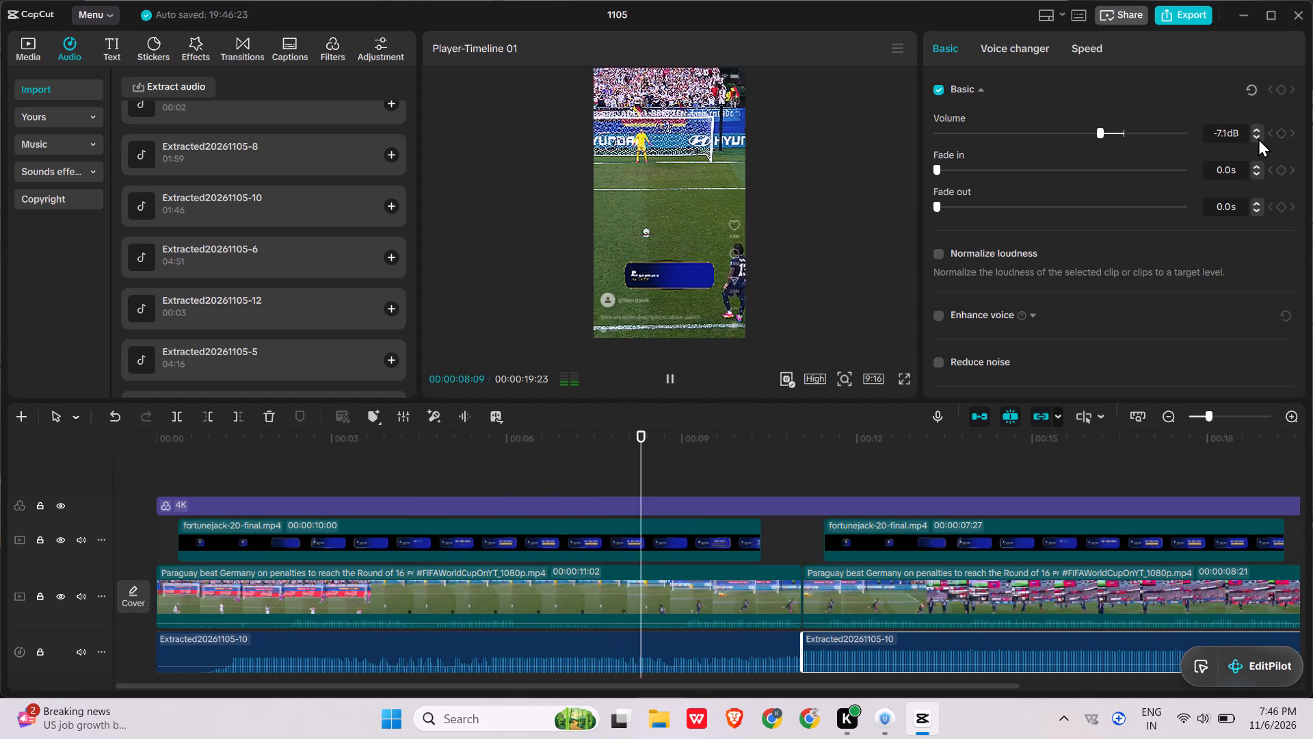
{"action": "left_click", "coordinate": [1258, 138]}
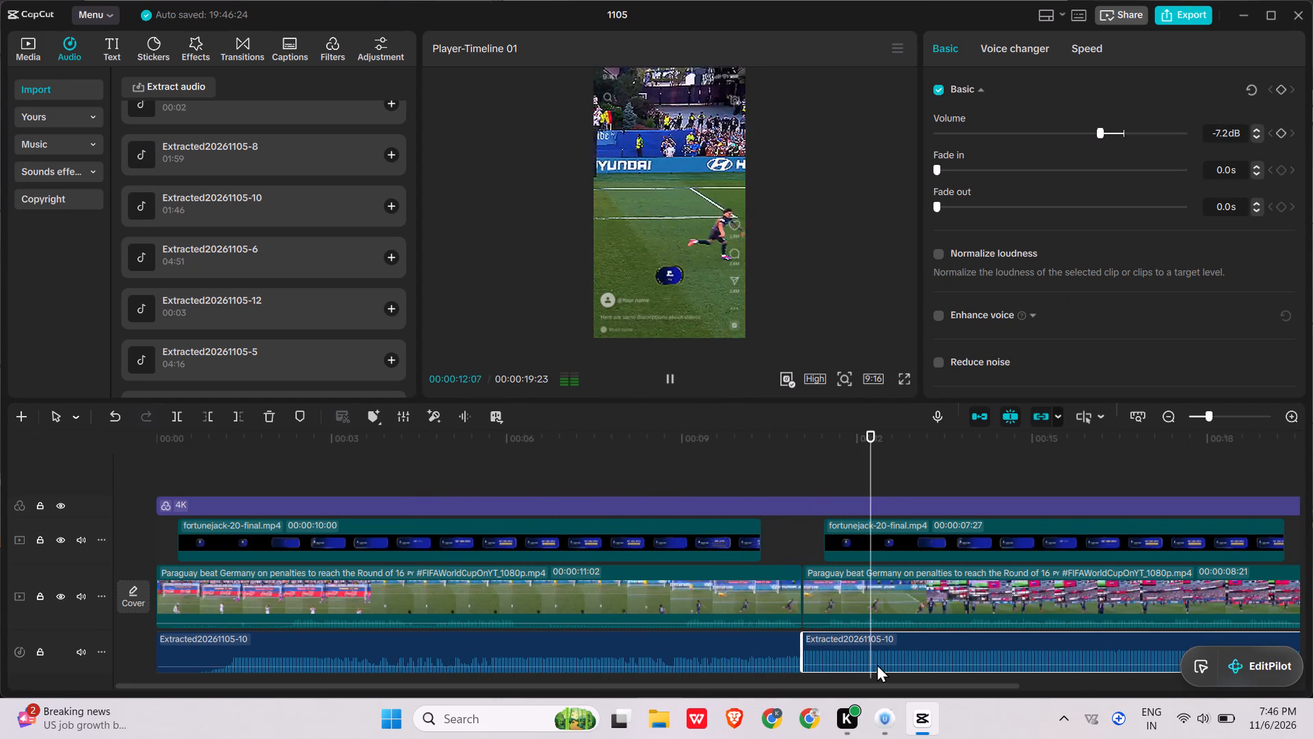
Check the rest of the video in full screen, then export it to F: as 1105(21).mp4 at 1080P, H.264, 30fps.
{"action": "scroll", "coordinate": [853, 586], "scroll_direction": "down", "scroll_amount": 11, "text": "ctrl"}
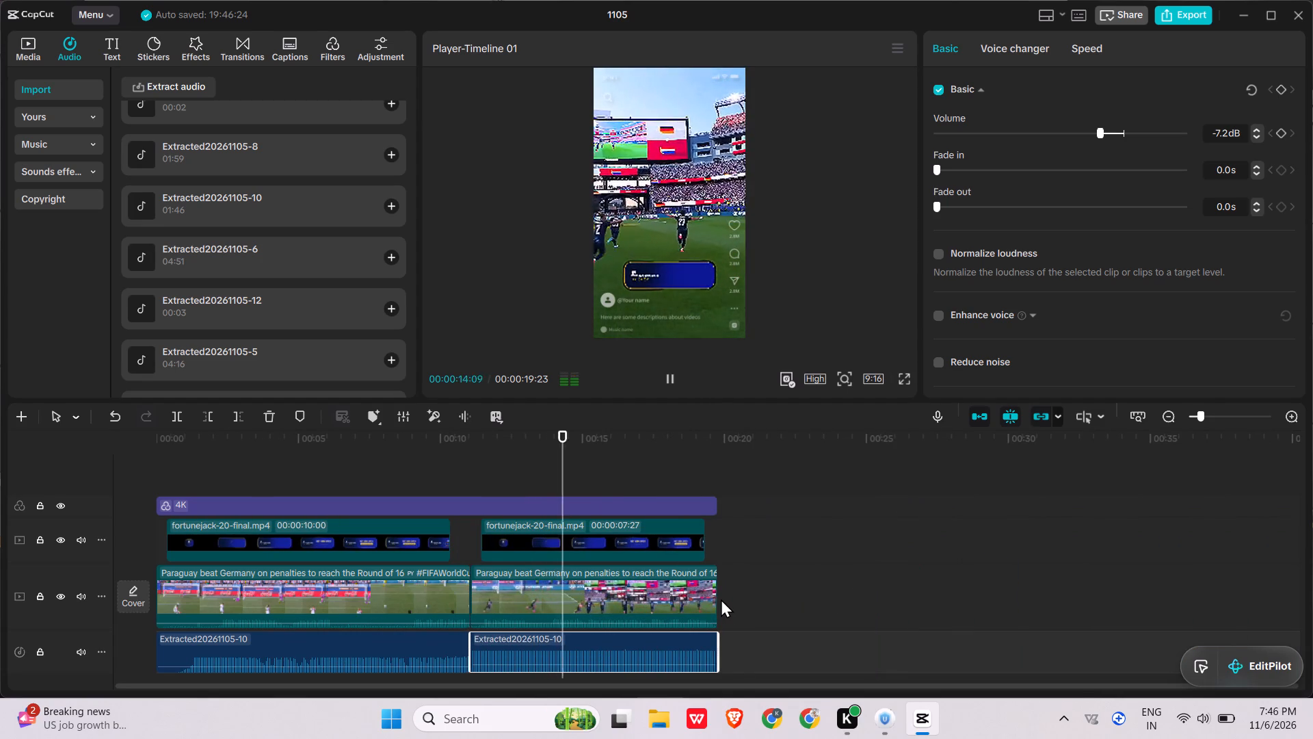
{"action": "left_click", "coordinate": [910, 381]}
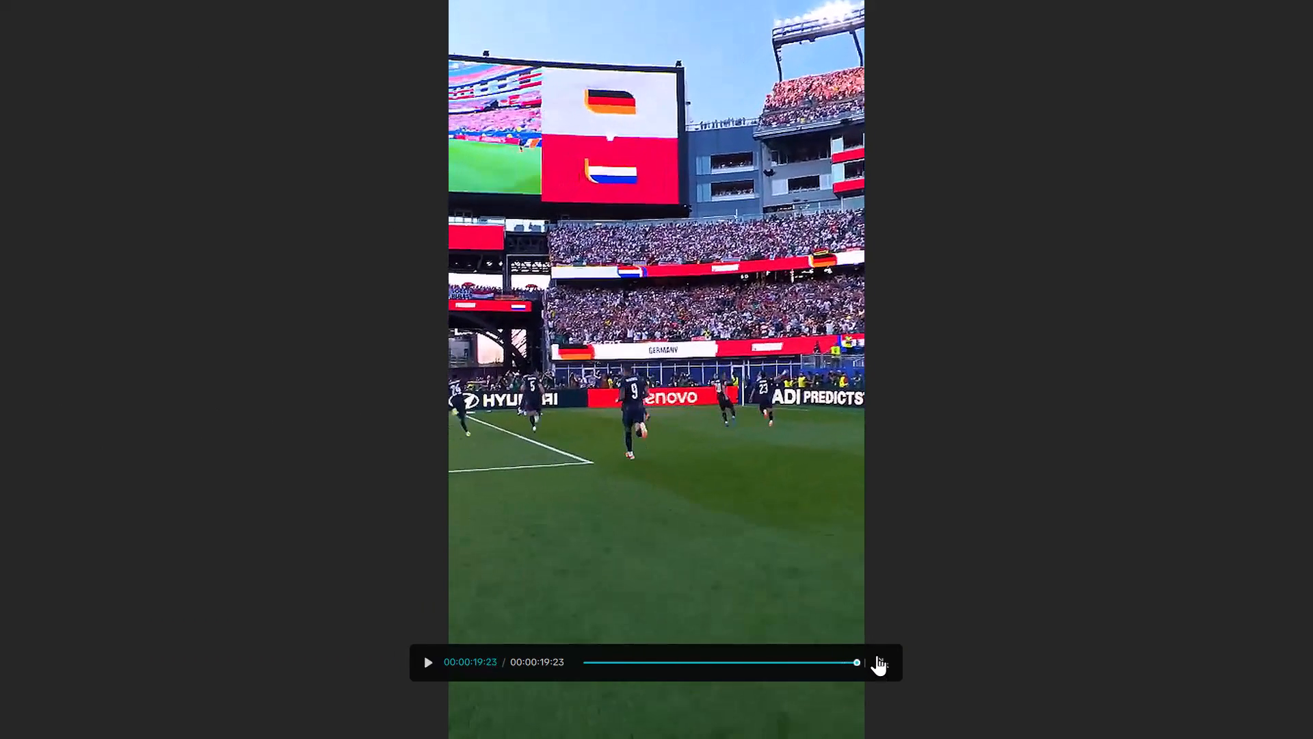
{"action": "left_click", "coordinate": [879, 658]}
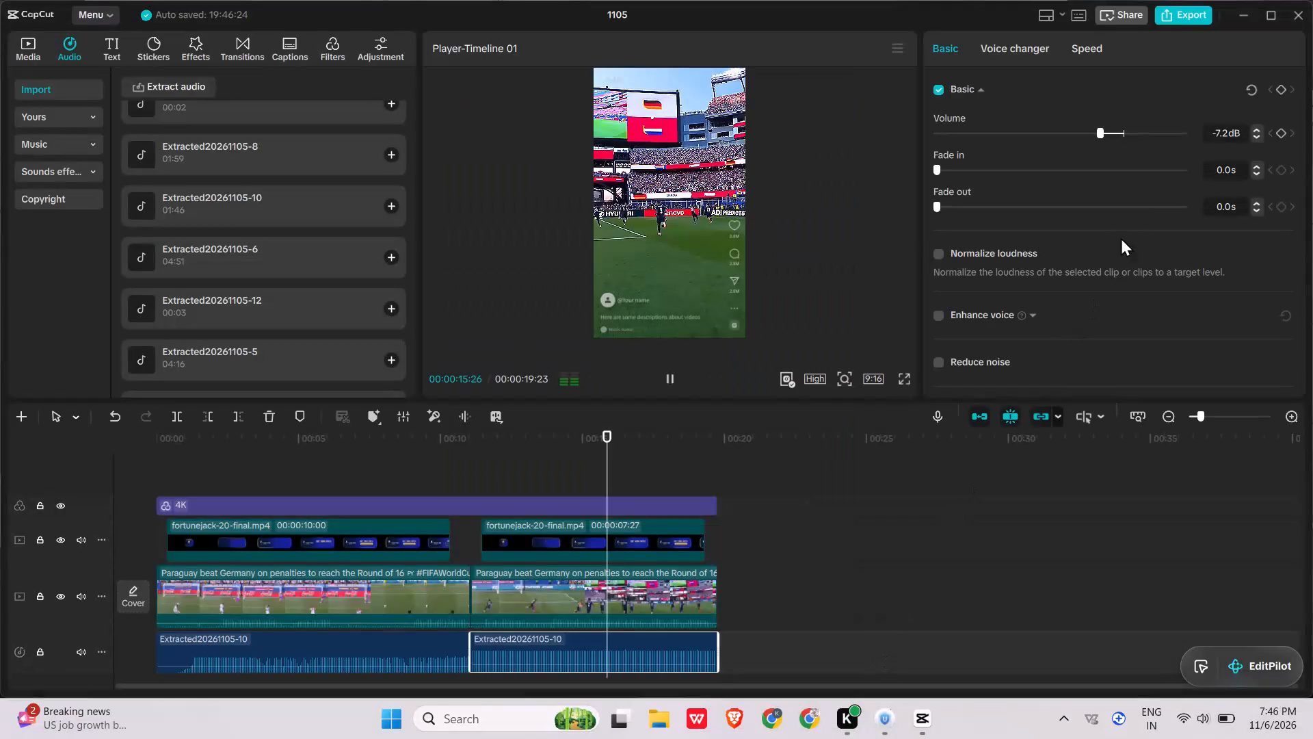
{"action": "left_click", "coordinate": [1183, 16]}
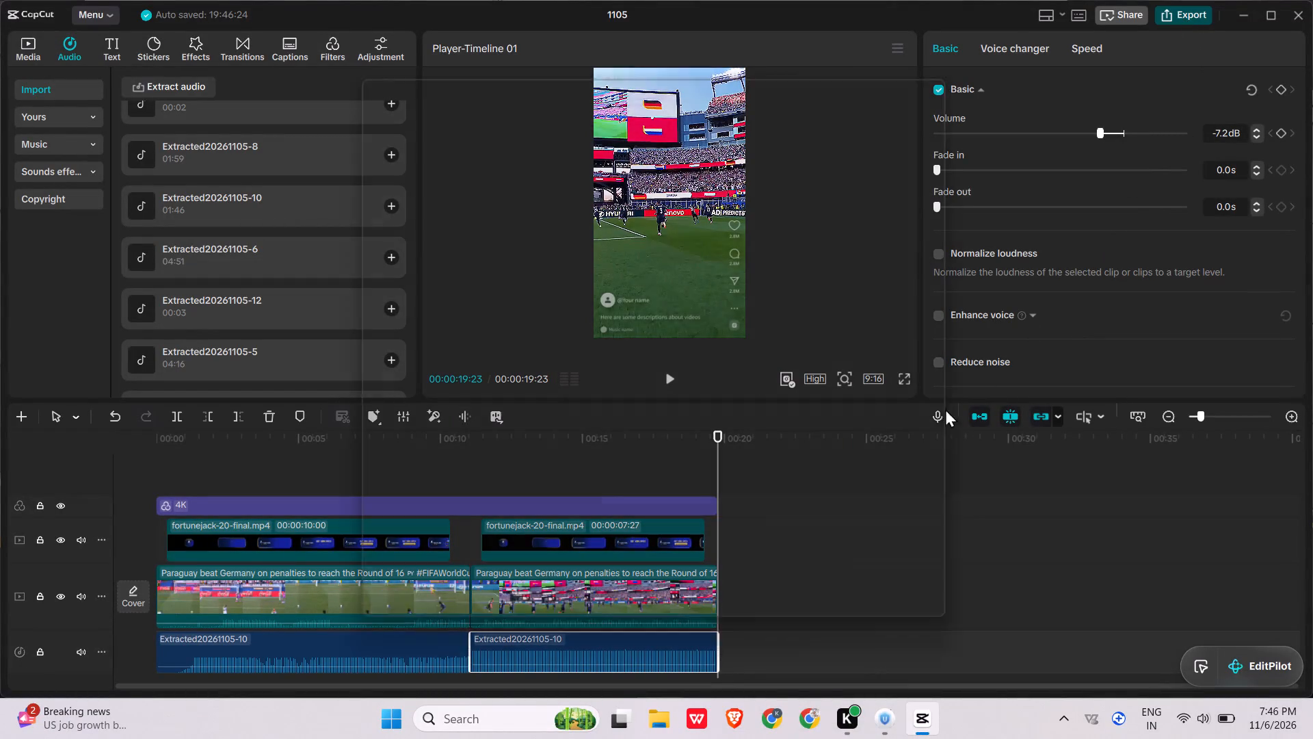
{"action": "left_click", "coordinate": [905, 392]}
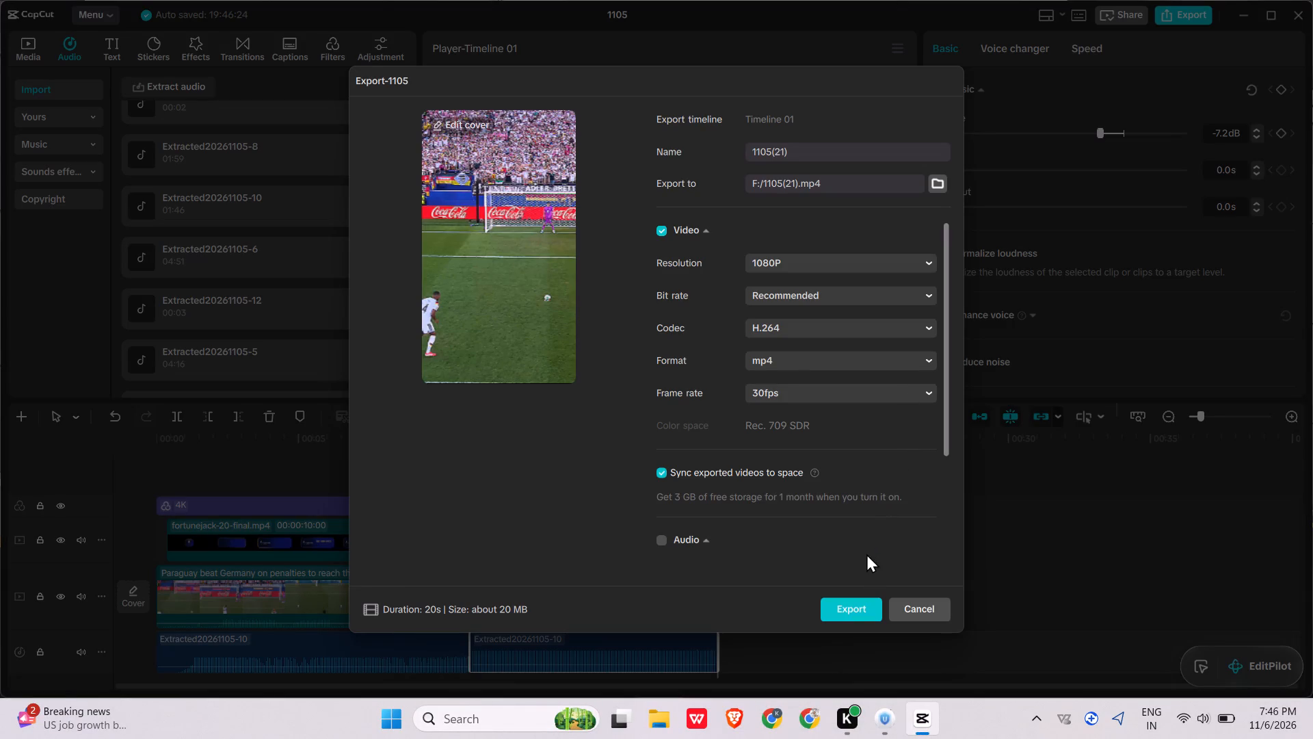
{"action": "left_click", "coordinate": [850, 588]}
{"action": "left_click", "coordinate": [862, 610]}
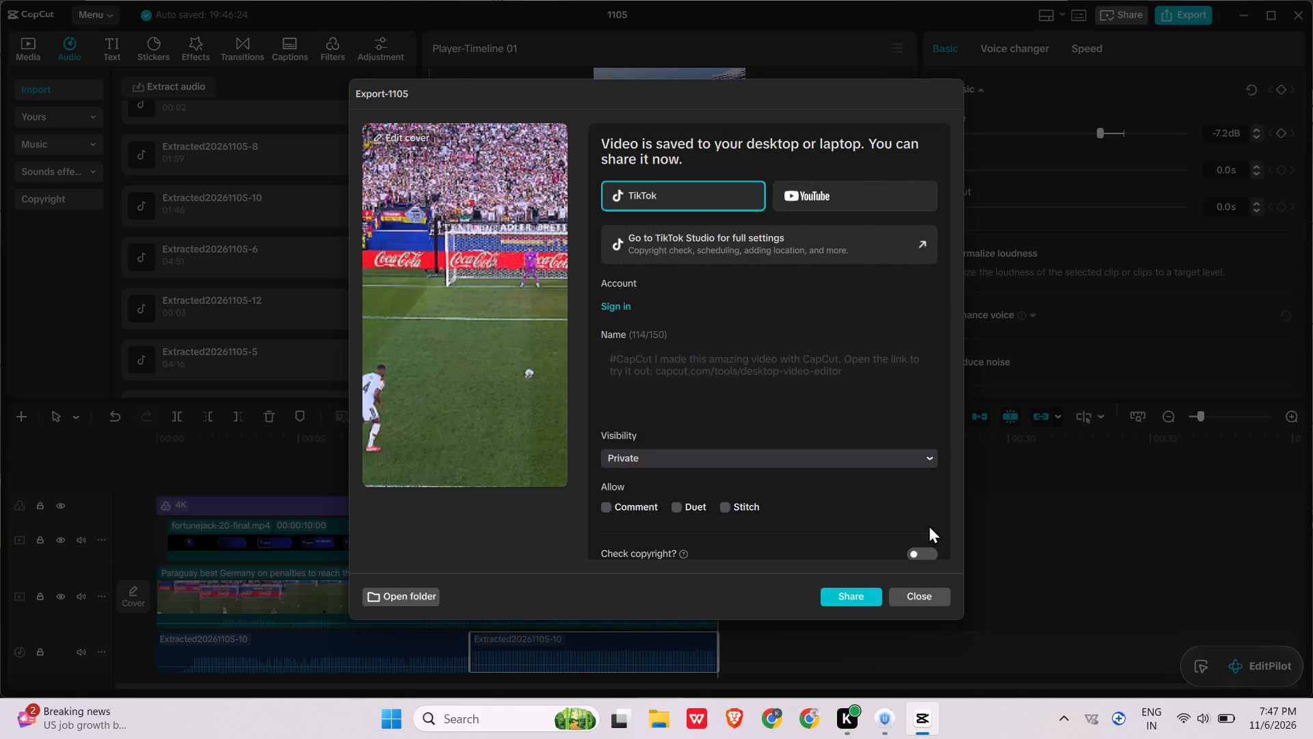
{"action": "left_click", "coordinate": [939, 596]}
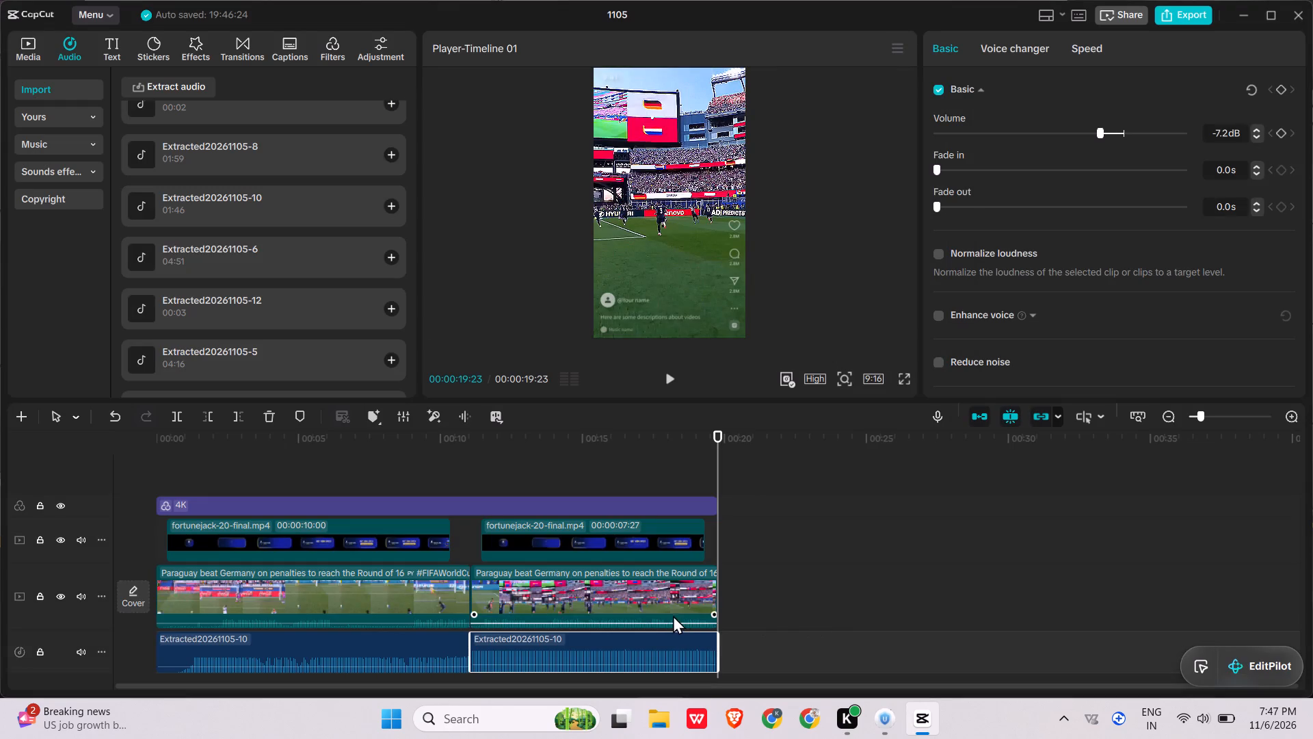
Replace the Paraguay clips and 4K filter on the timeline with 1000 IQ pass_1080p.mp4, removing the Paraguay file from the imported media.
{"action": "left_click_drag", "start_coordinate": [771, 591], "coordinate": [365, 582]}
{"action": "key", "text": "BackSpace"}
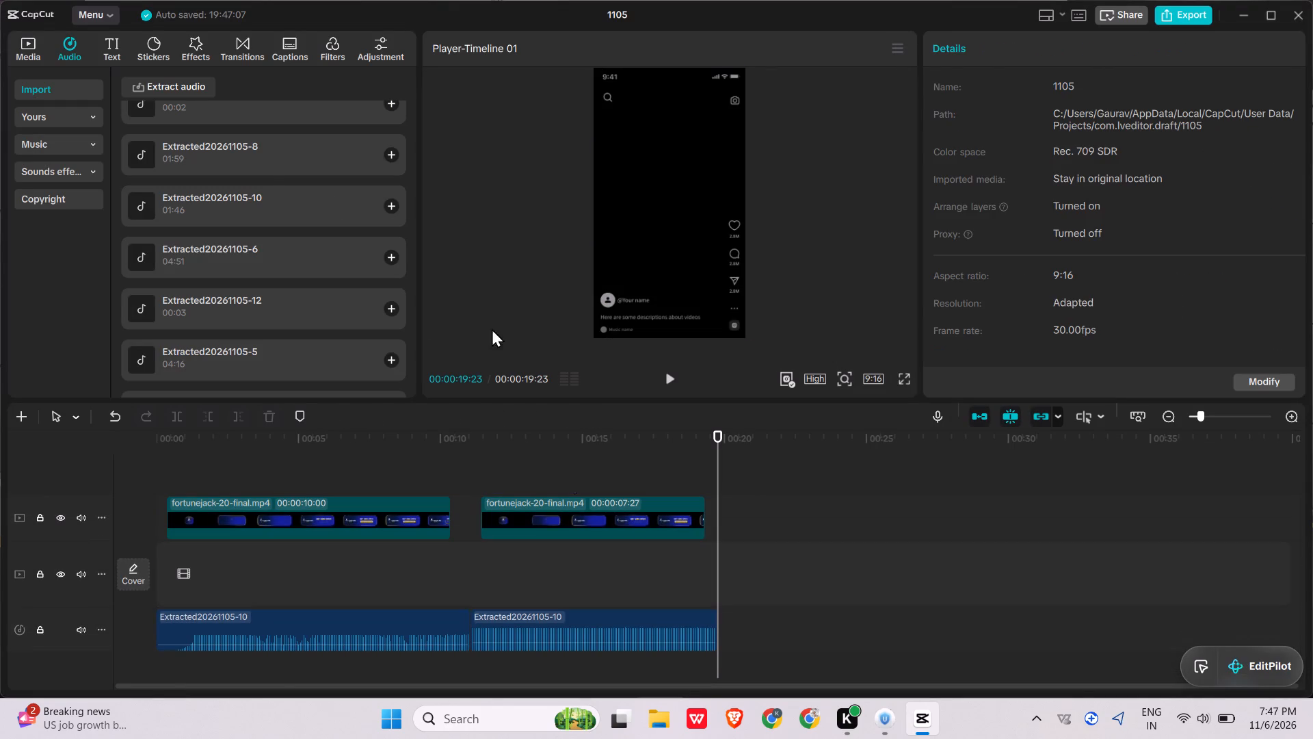
{"action": "left_click", "coordinate": [26, 50]}
{"action": "left_click", "coordinate": [308, 187]}
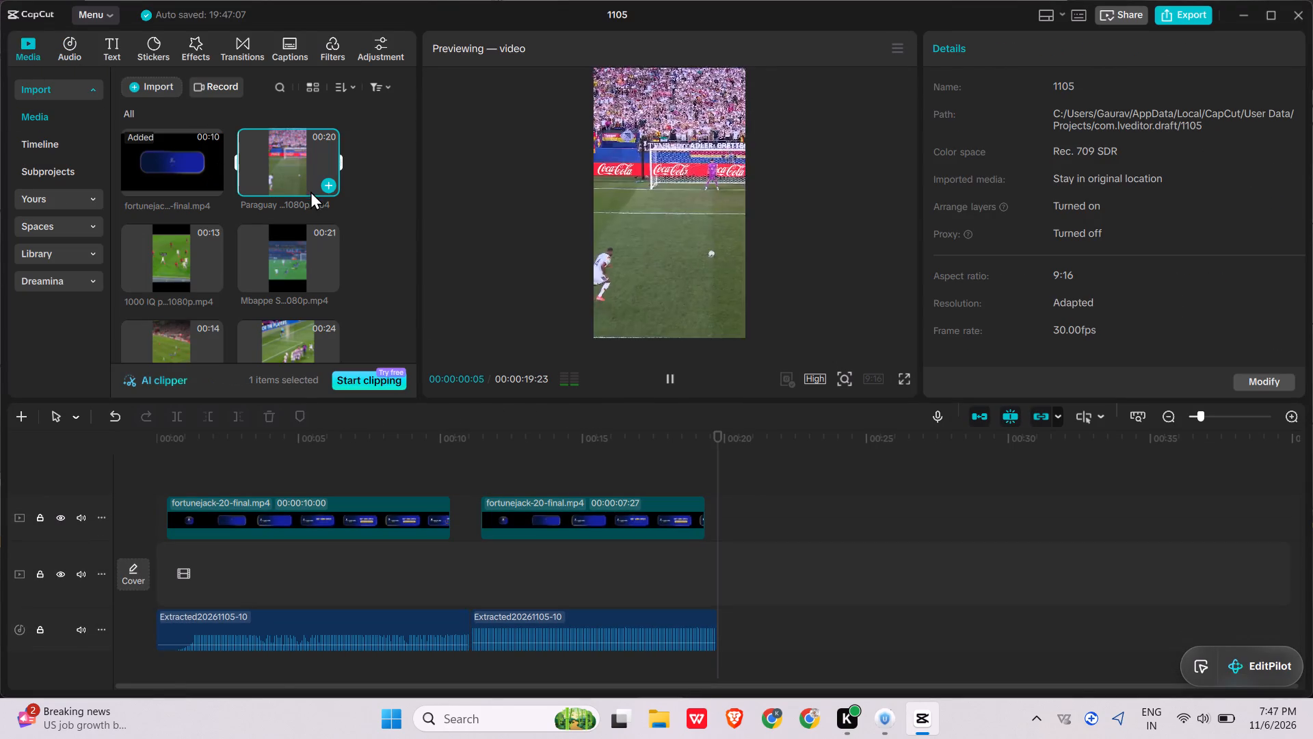
{"action": "key", "text": "BackSpace"}
{"action": "left_click", "coordinate": [328, 186]}
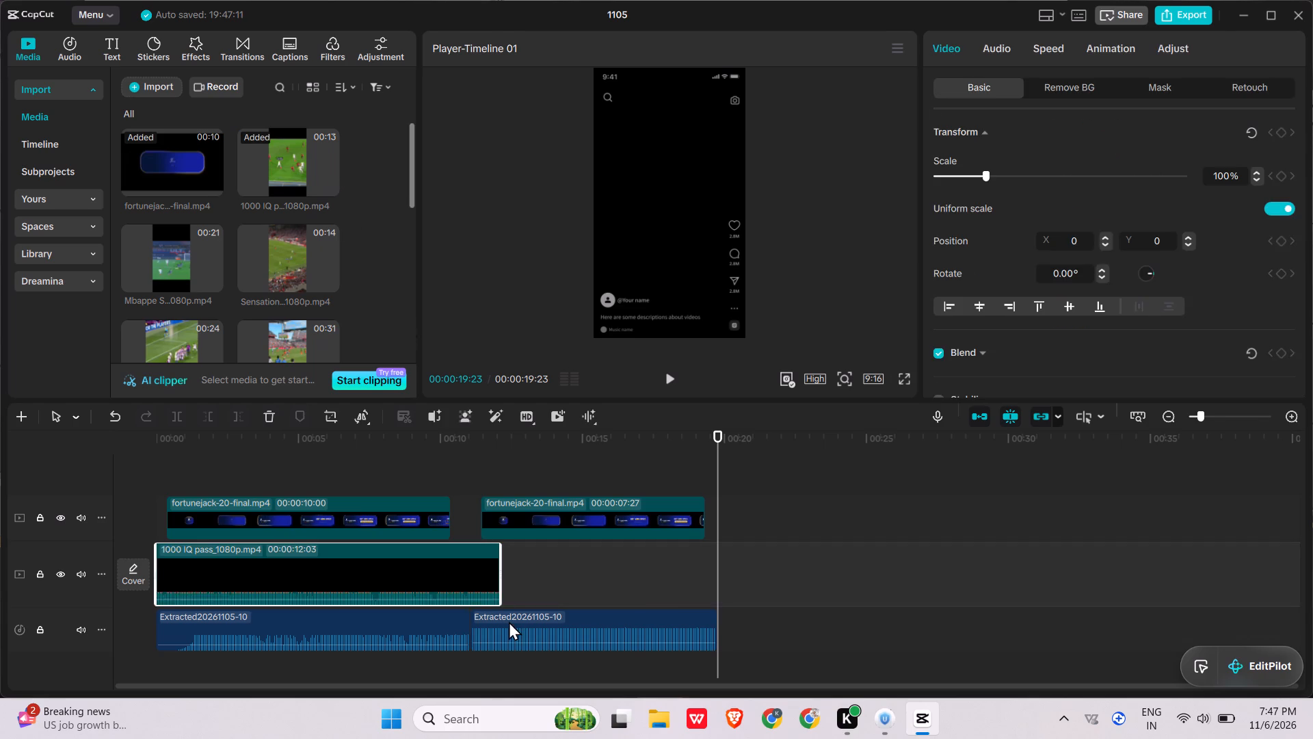
{"action": "left_click", "coordinate": [516, 630]}
{"action": "key", "text": "BackSpace"}
{"action": "left_click", "coordinate": [420, 623]}
{"action": "key", "text": "BackSpace"}
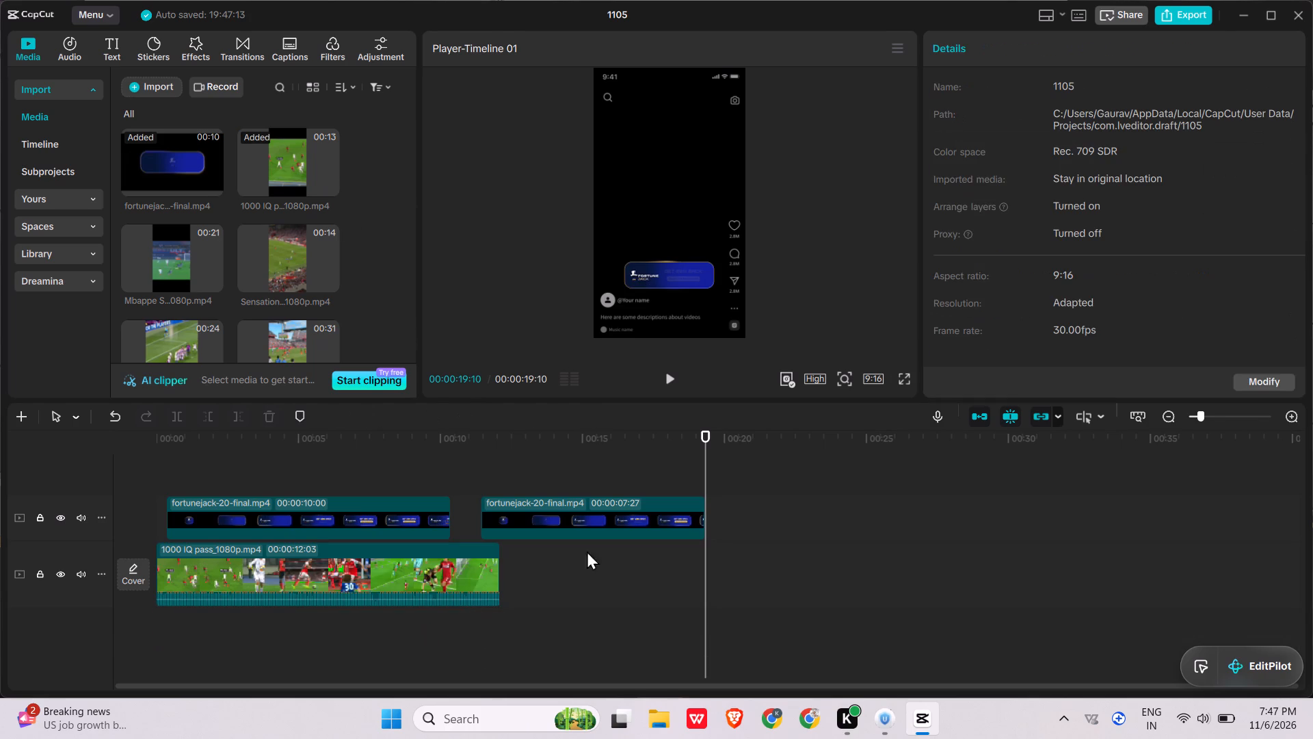
{"action": "left_click", "coordinate": [579, 511]}
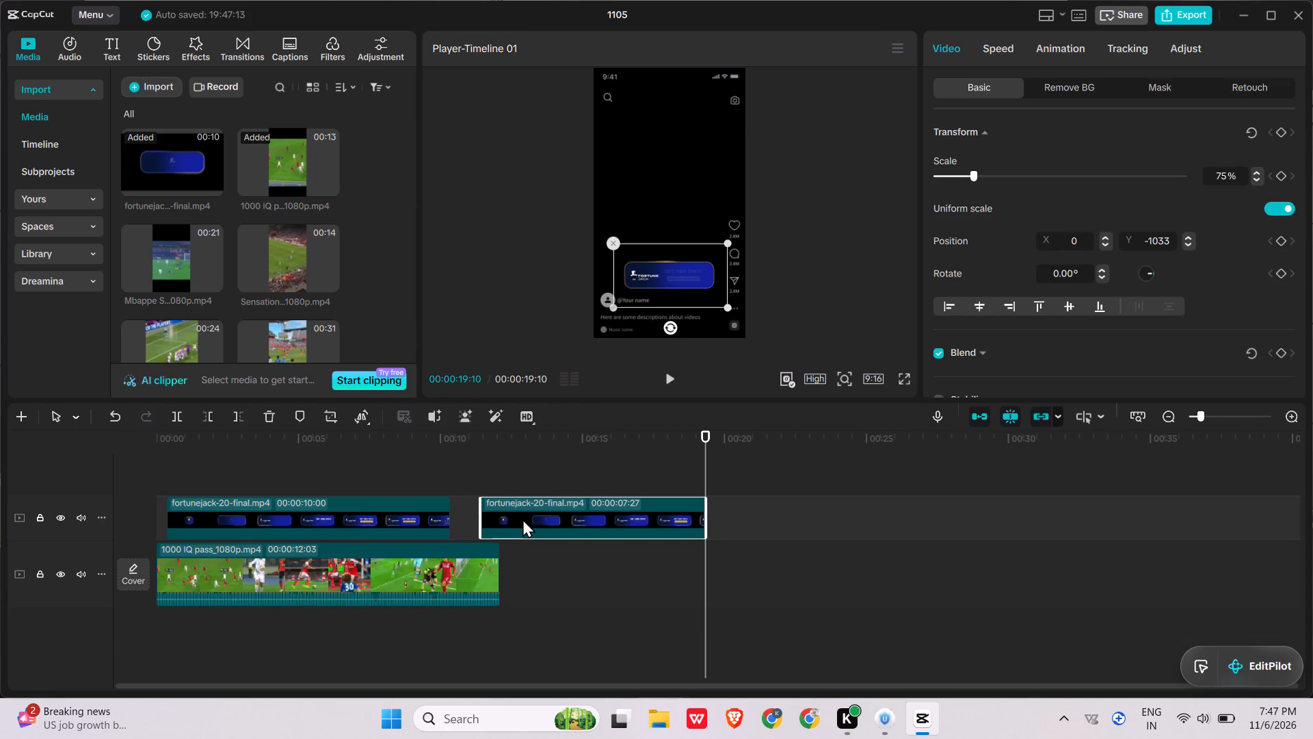
{"action": "key", "text": "BackSpace"}
Review the clip in full screen, then add a second fortunejack-20-final.mp4 banner after the first, trimmed to end just before the clip's end.
{"action": "left_click", "coordinate": [414, 520]}
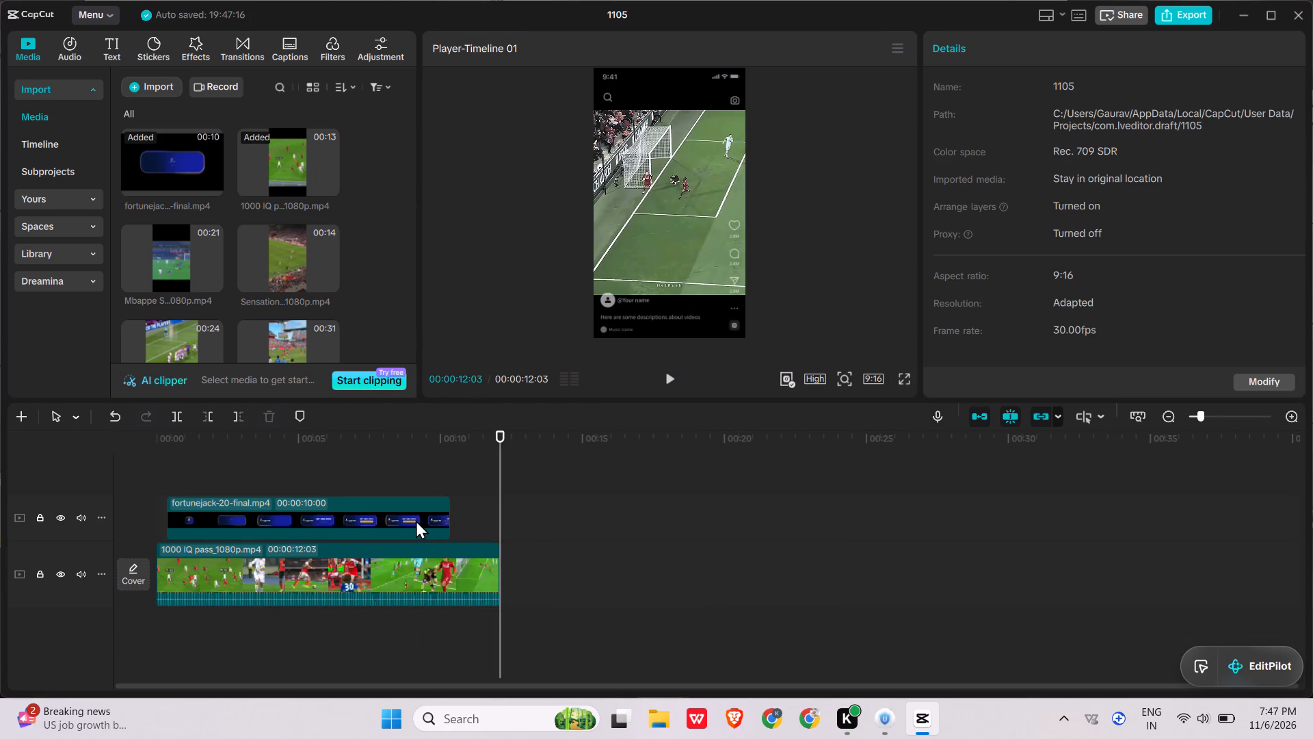
{"action": "left_click", "coordinate": [159, 432]}
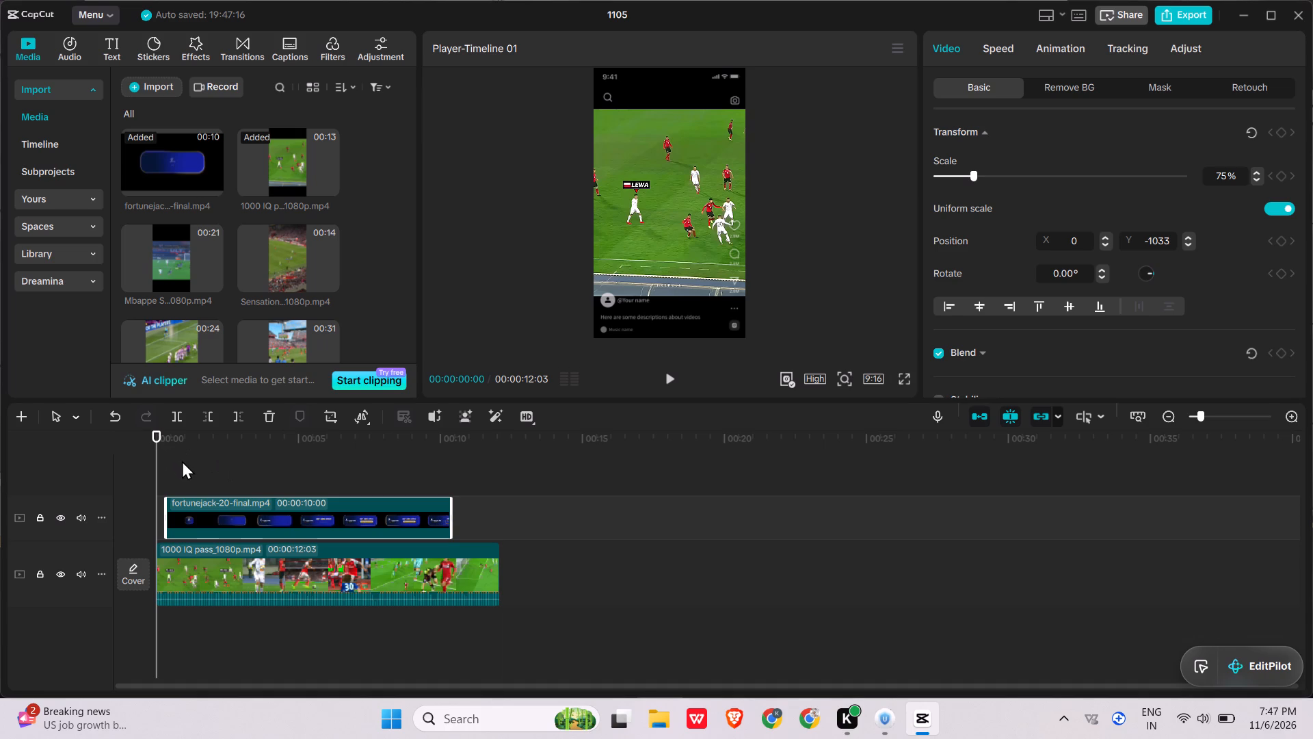
{"action": "key", "text": "space"}
{"action": "left_click", "coordinate": [906, 379]}
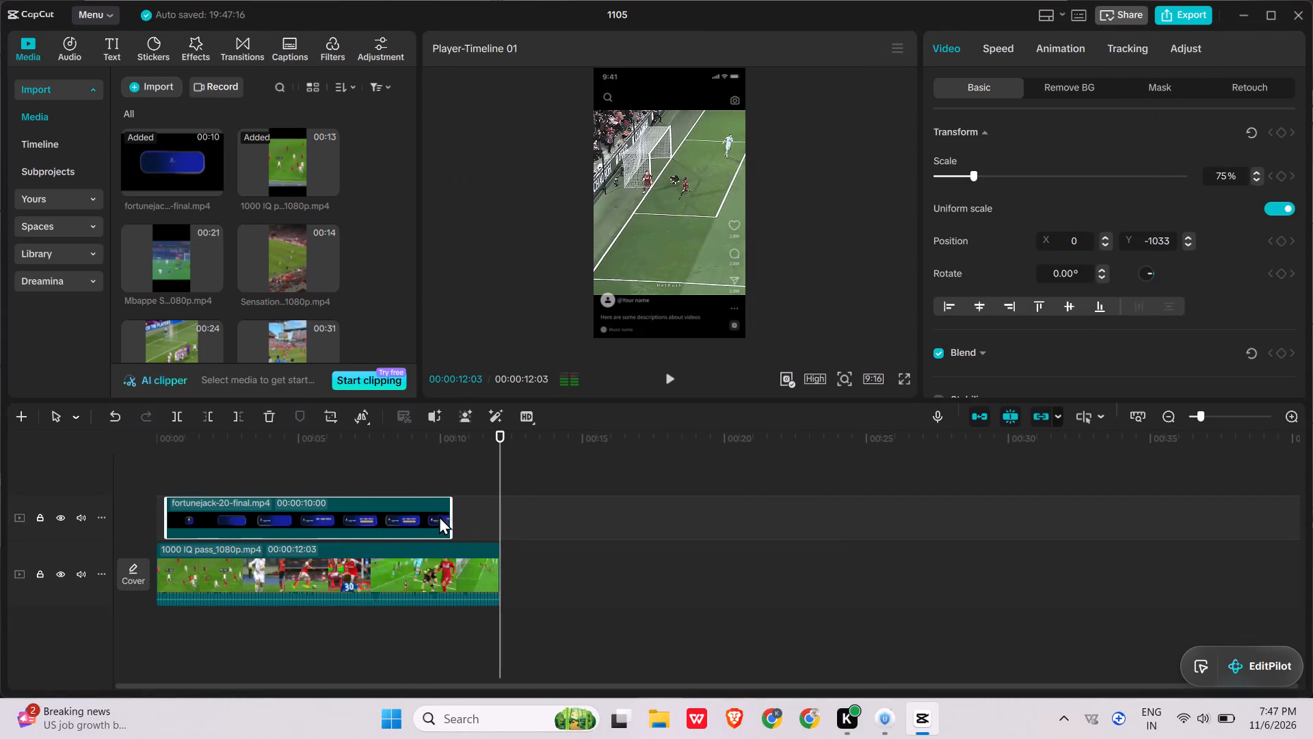
{"action": "left_click_drag", "start_coordinate": [448, 522], "coordinate": [475, 523]}
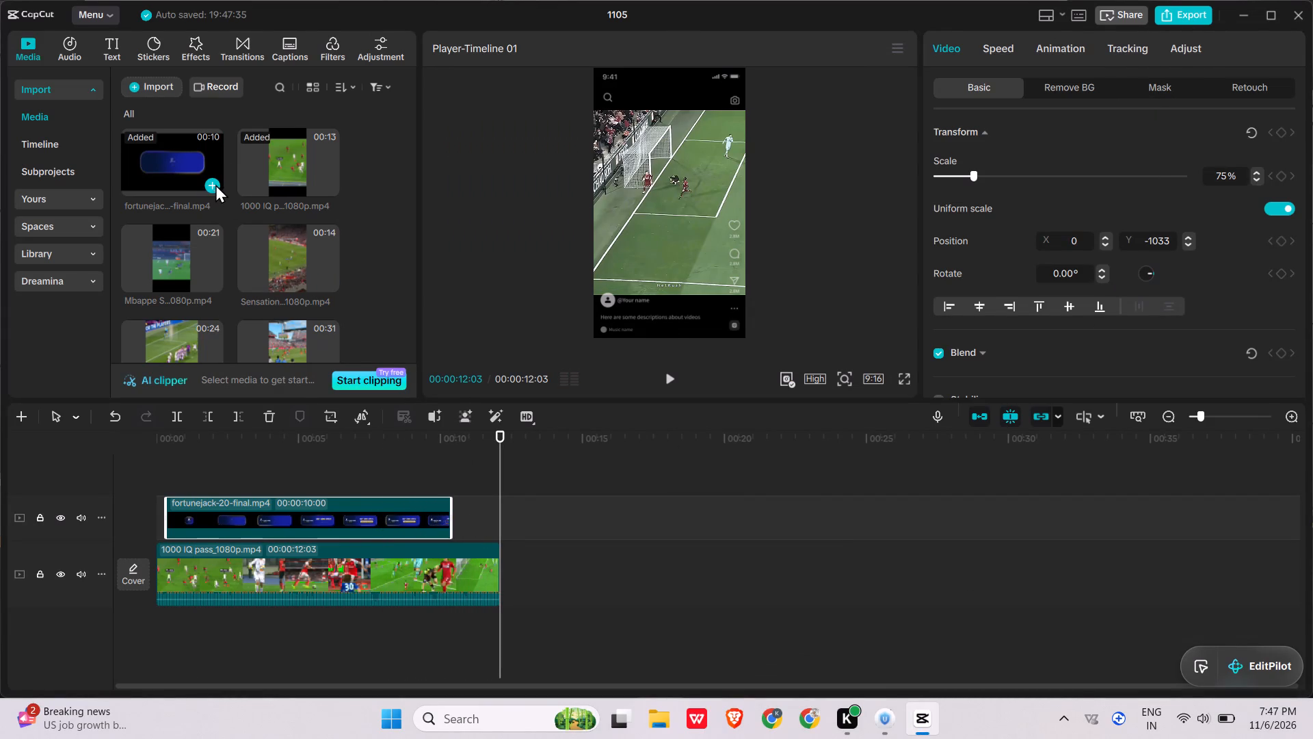
{"action": "key", "text": "space"}
{"action": "left_click", "coordinate": [215, 186]}
{"action": "left_click_drag", "start_coordinate": [377, 567], "coordinate": [489, 453]}
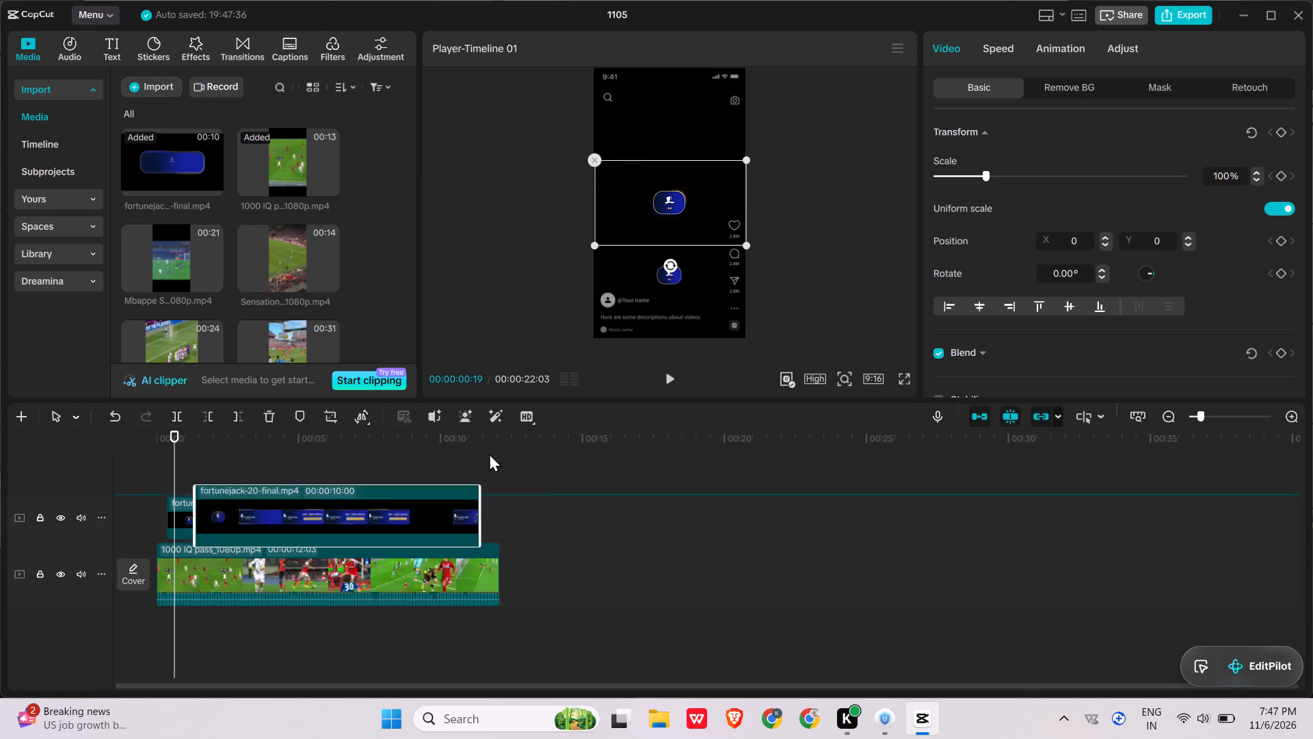
{"action": "left_click_drag", "start_coordinate": [489, 453], "coordinate": [678, 517]}
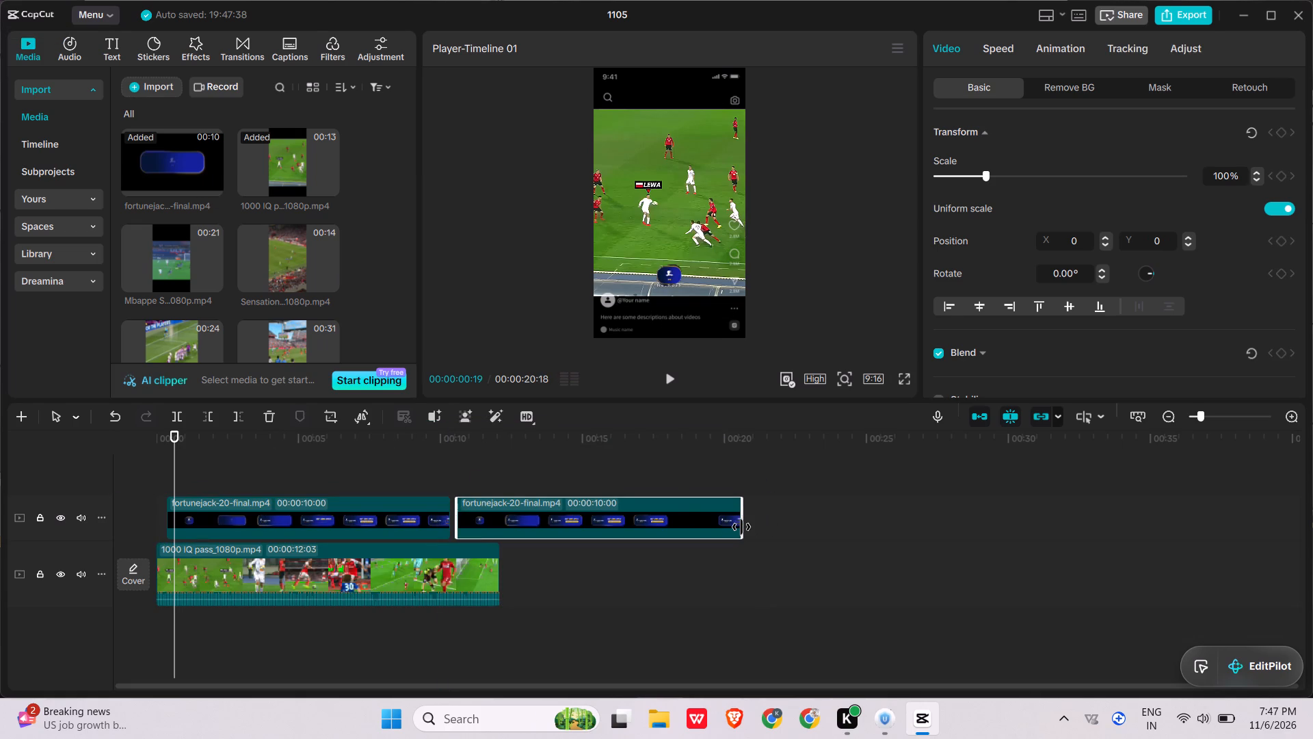
{"action": "left_click_drag", "start_coordinate": [741, 527], "coordinate": [484, 540]}
{"action": "key", "text": "space"}
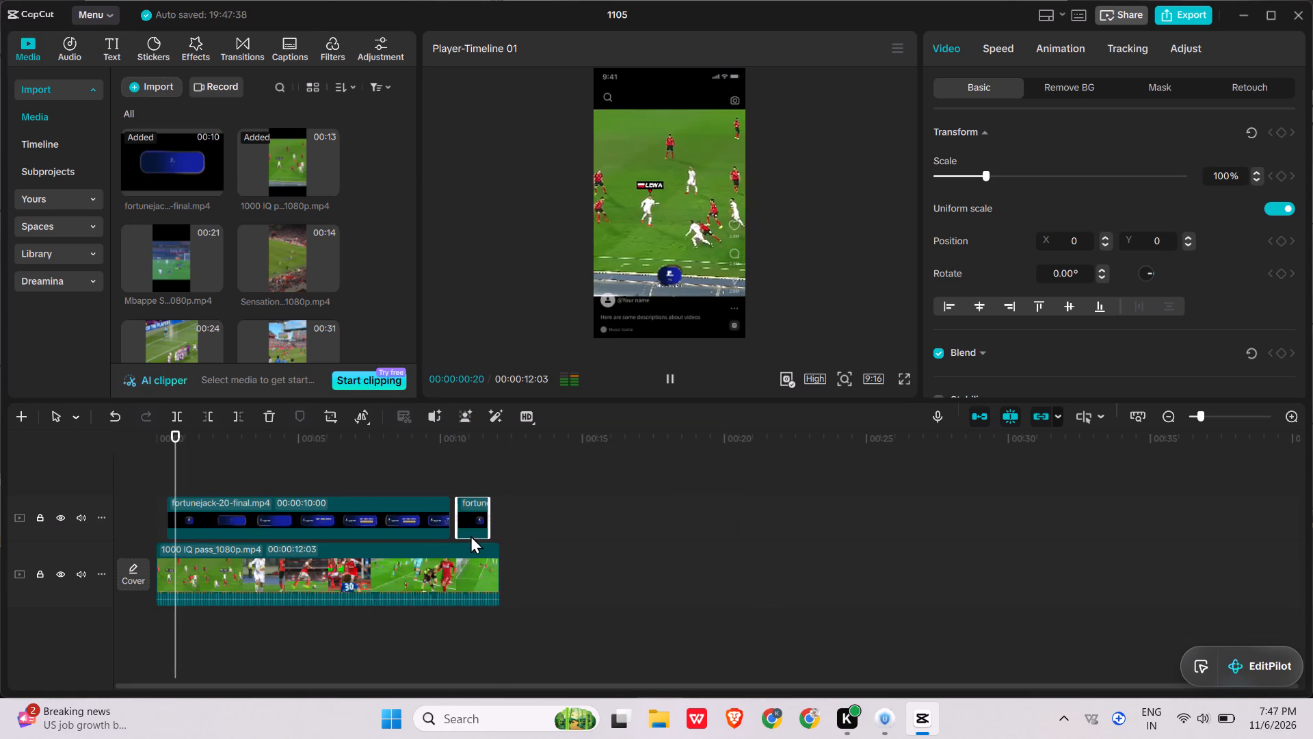
Apply the 4K filter and stretch it across the full length of the 1000 IQ pass clip.
{"action": "left_click", "coordinate": [344, 40]}
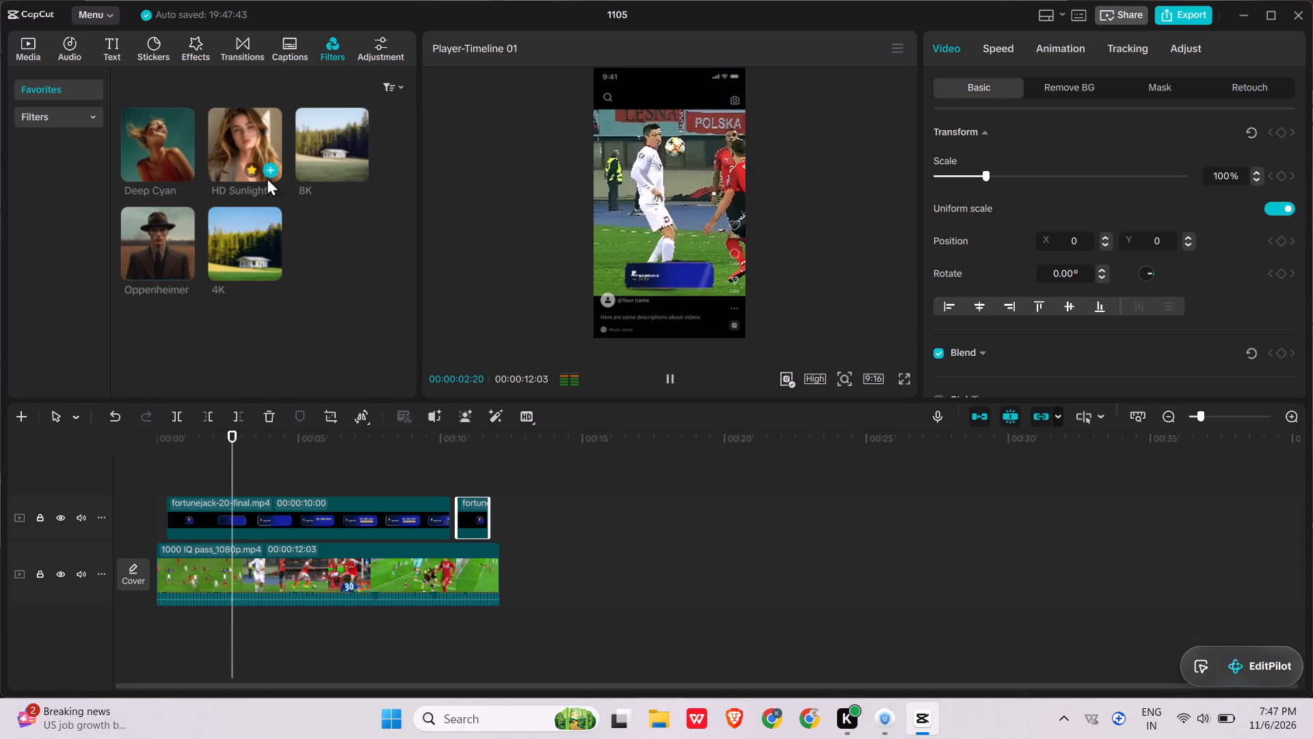
{"action": "left_click", "coordinate": [272, 270]}
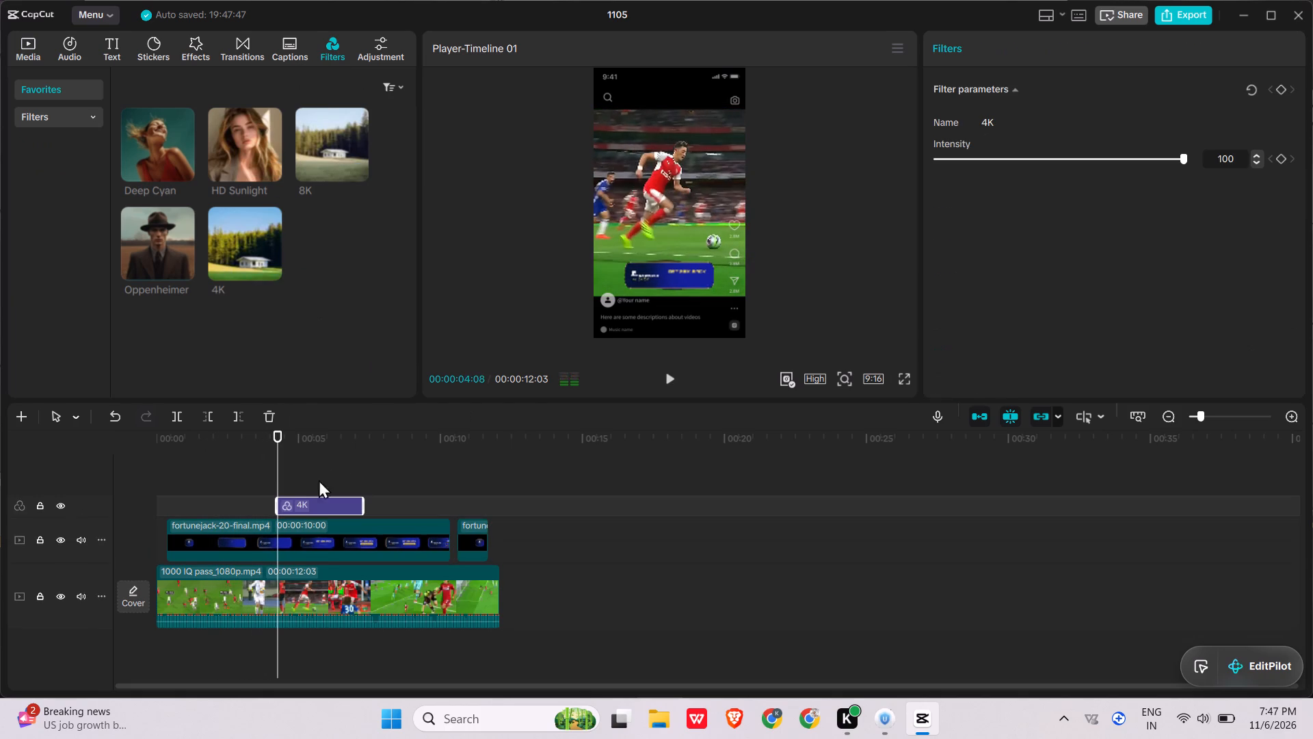
{"action": "left_click_drag", "start_coordinate": [279, 506], "coordinate": [105, 507]}
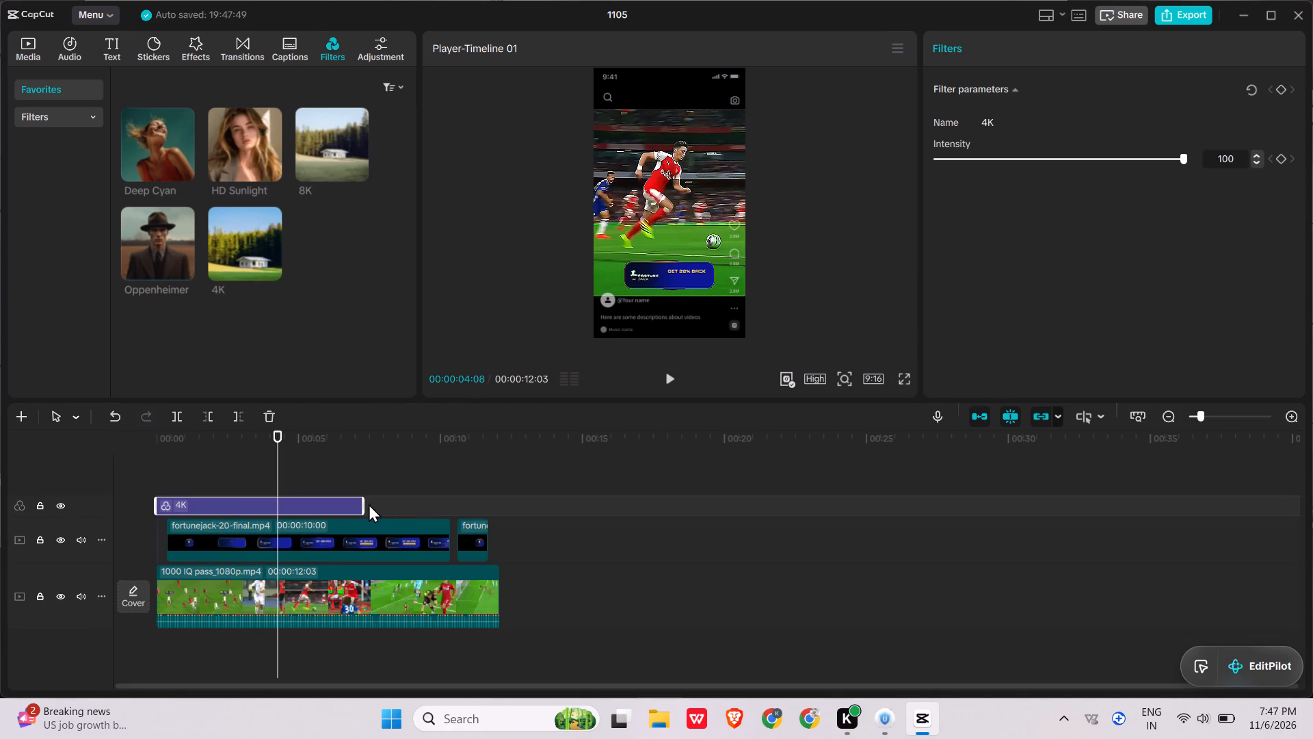
{"action": "left_click_drag", "start_coordinate": [362, 506], "coordinate": [494, 509]}
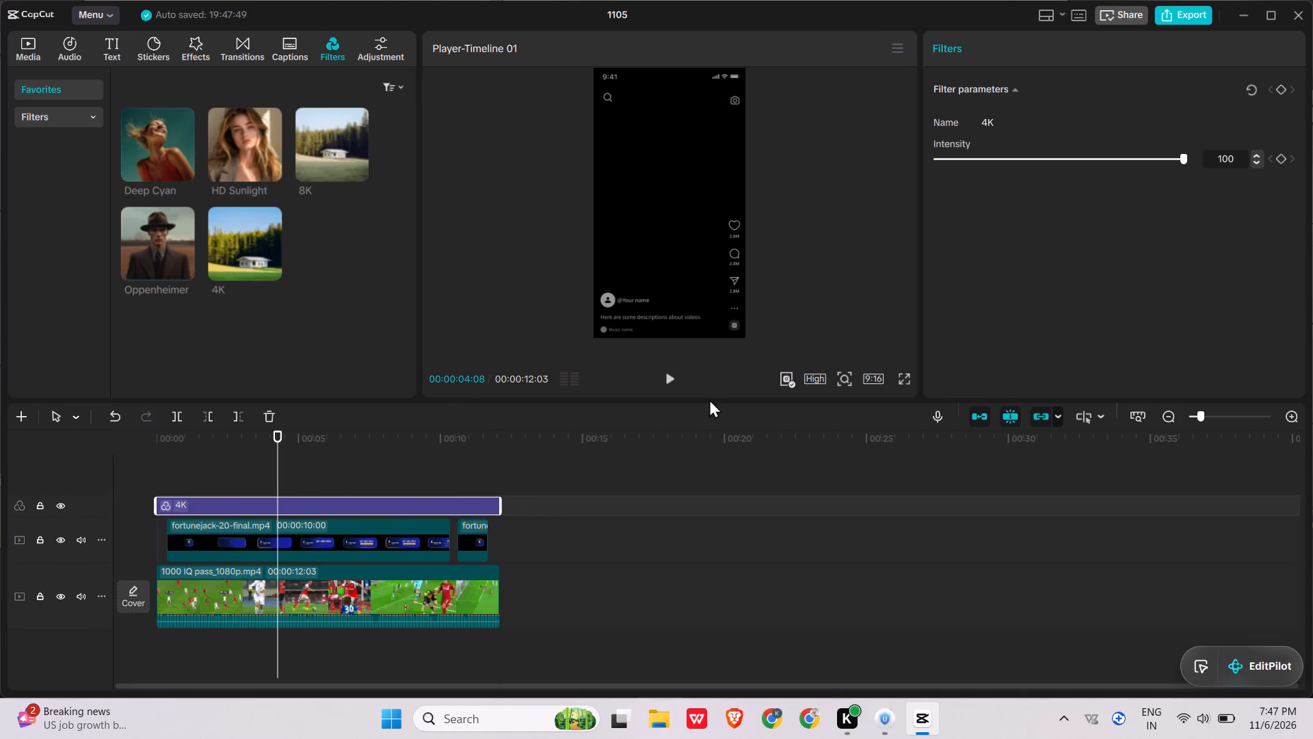
Export the video to F: as 1105(22).mp4 at 1080P, H.264, with the frame rate set to 60fps.
{"action": "left_click", "coordinate": [1176, 21]}
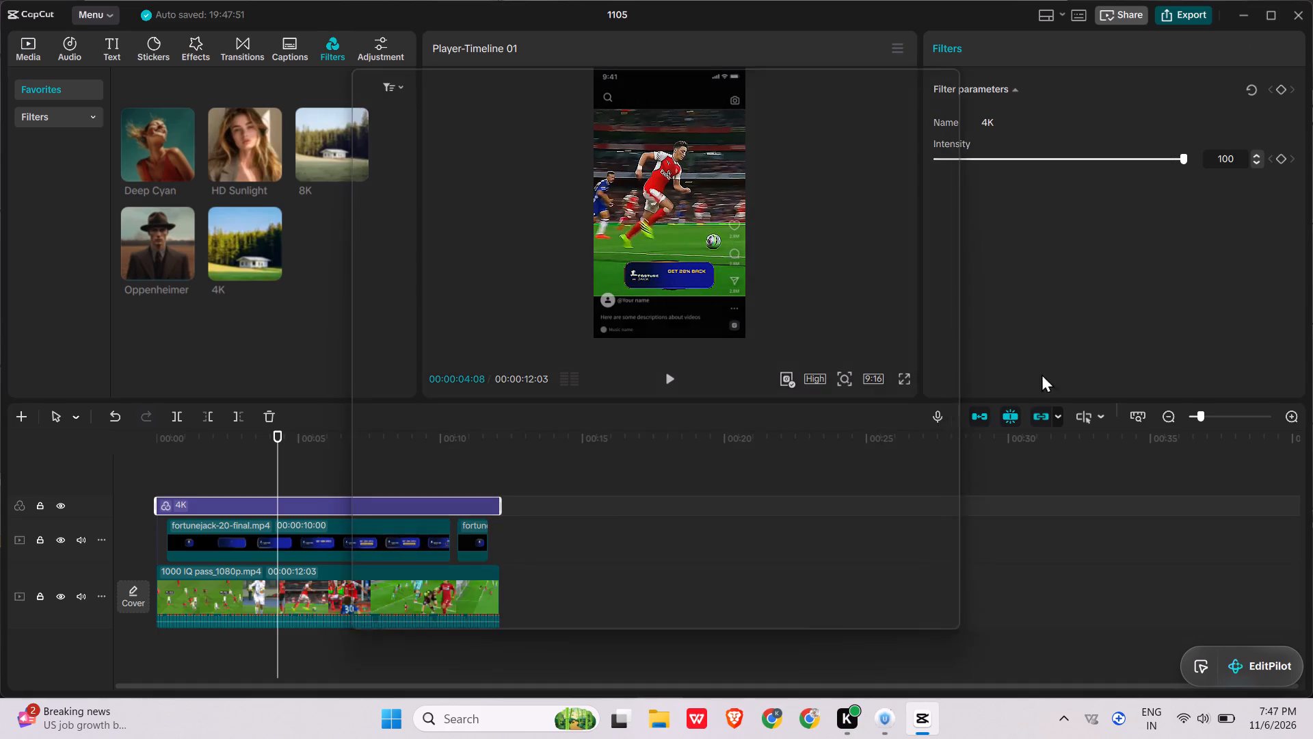
{"action": "left_click", "coordinate": [832, 393]}
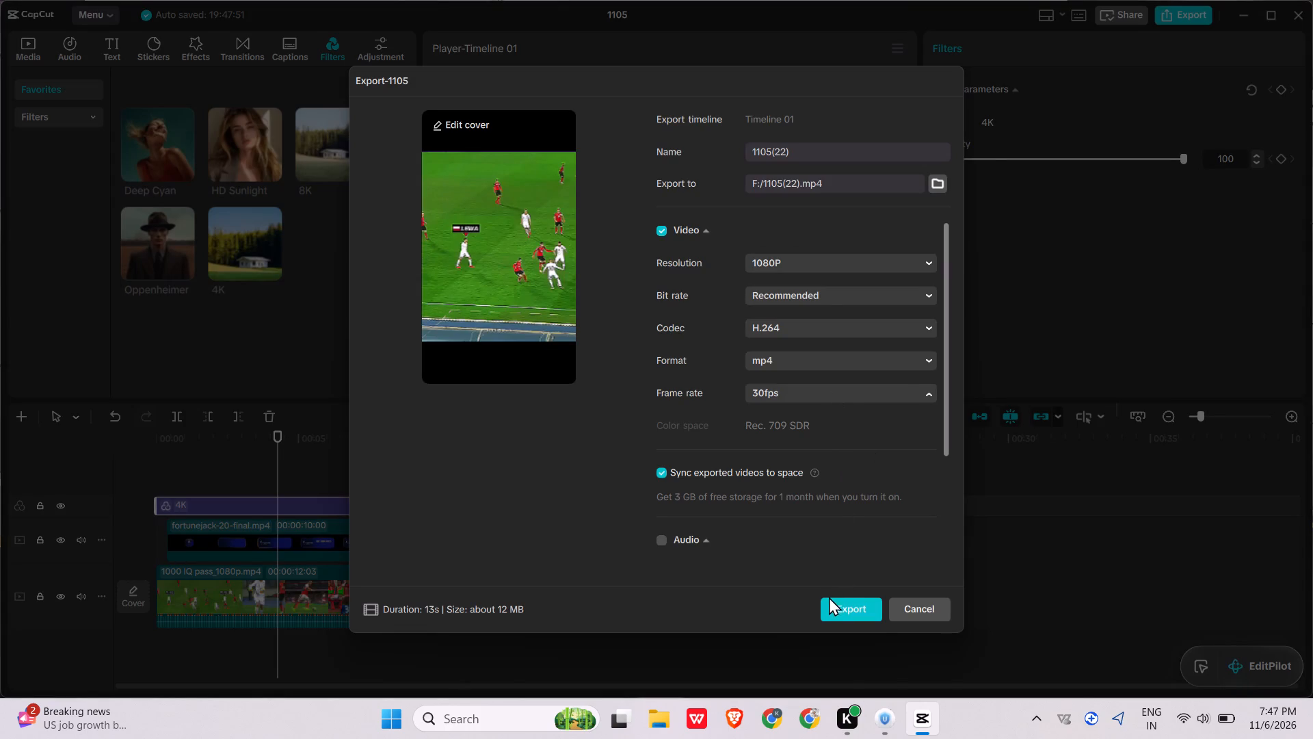
{"action": "left_click", "coordinate": [823, 599]}
{"action": "left_click", "coordinate": [839, 600]}
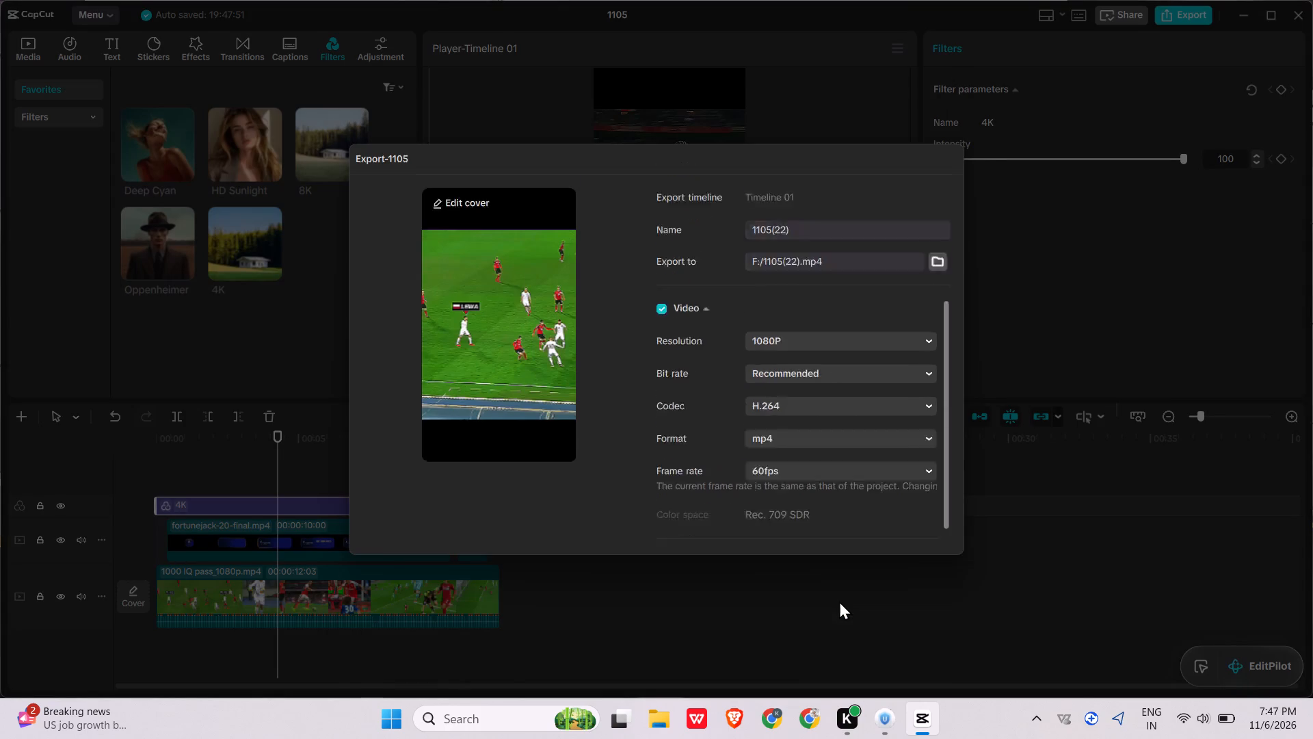
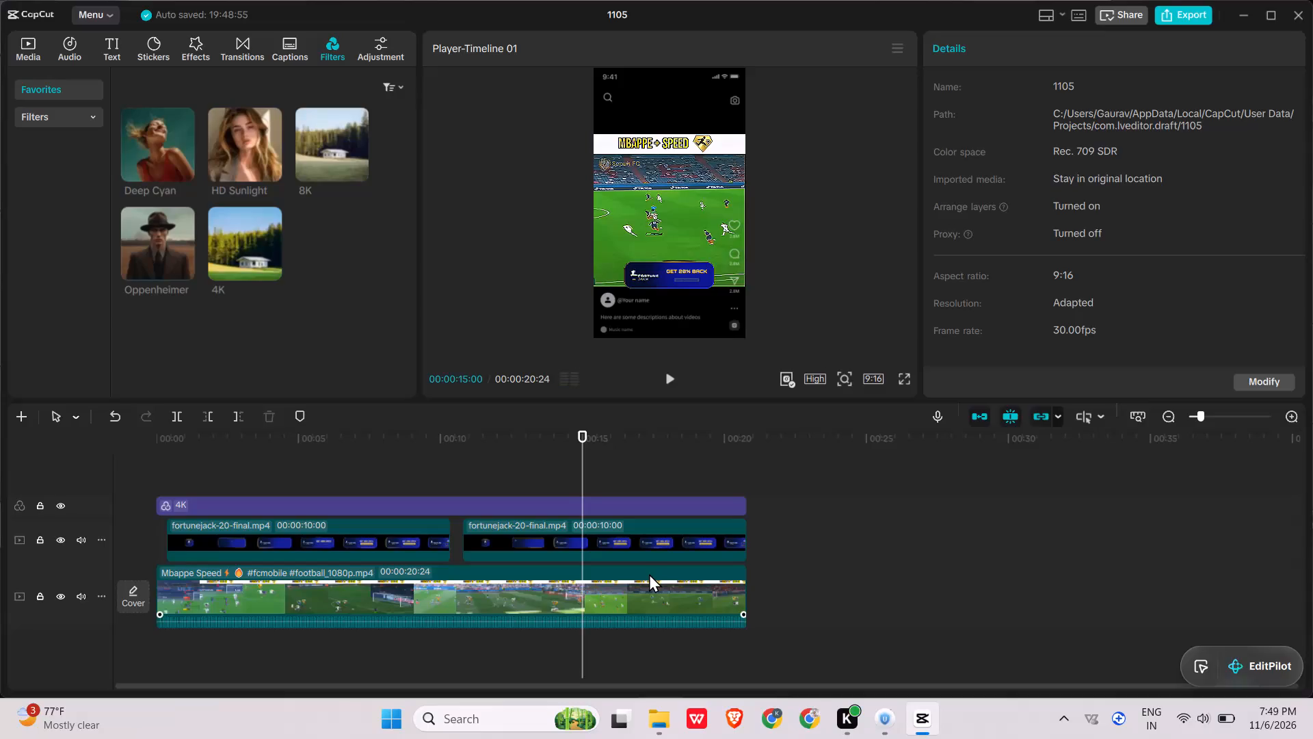
Undo the Mbappe Speed edits until the timeline again holds the 1000 IQ pass clip with its banners and 4K filter.
{"action": "key", "text": "ctrl+z"}
{"action": "key", "text": "ctrl+z"}
{"action": "key", "text": "ctrl+z"}
{"action": "key", "text": "ctrl+z"}
{"action": "key", "text": "ctrl+z"}
{"action": "key", "text": "ctrl+z"}
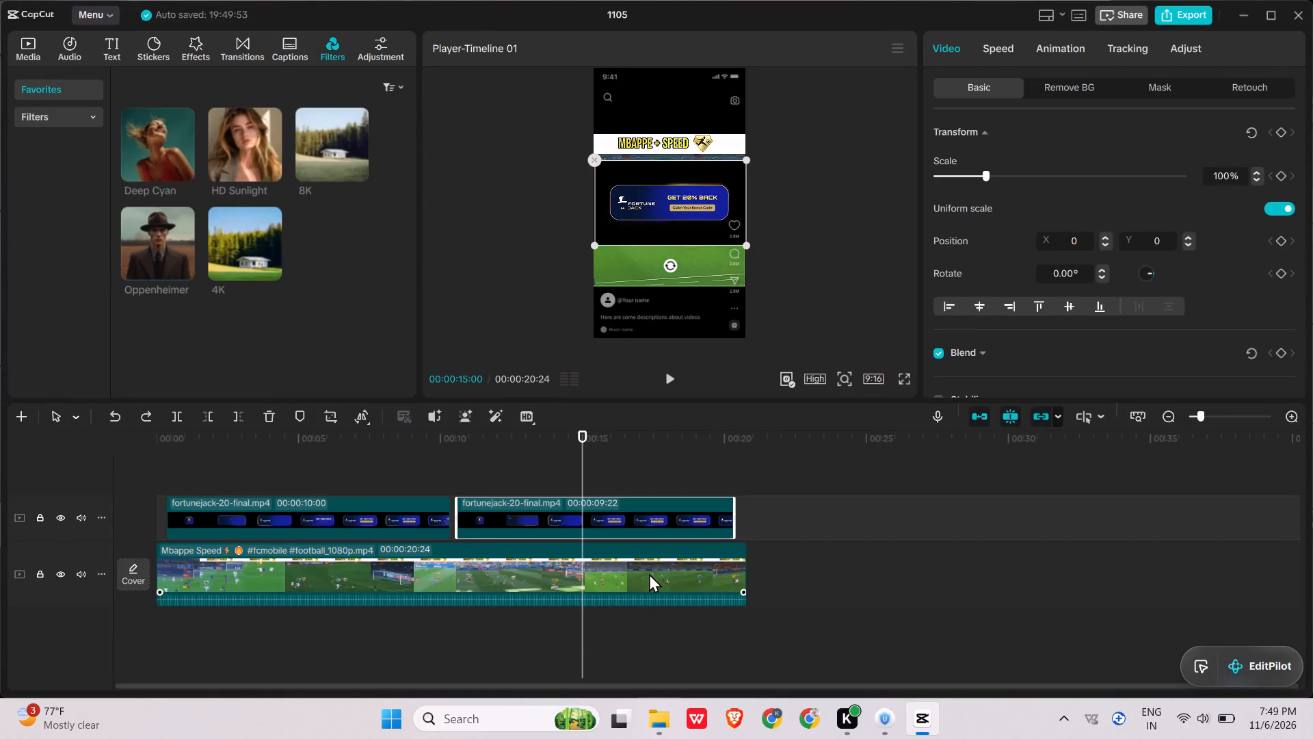
{"action": "key", "text": "ctrl+z"}
{"action": "key", "text": "ctrl+z"}
{"action": "key", "text": "ctrl+z"}
{"action": "key", "text": "ctrl+z"}
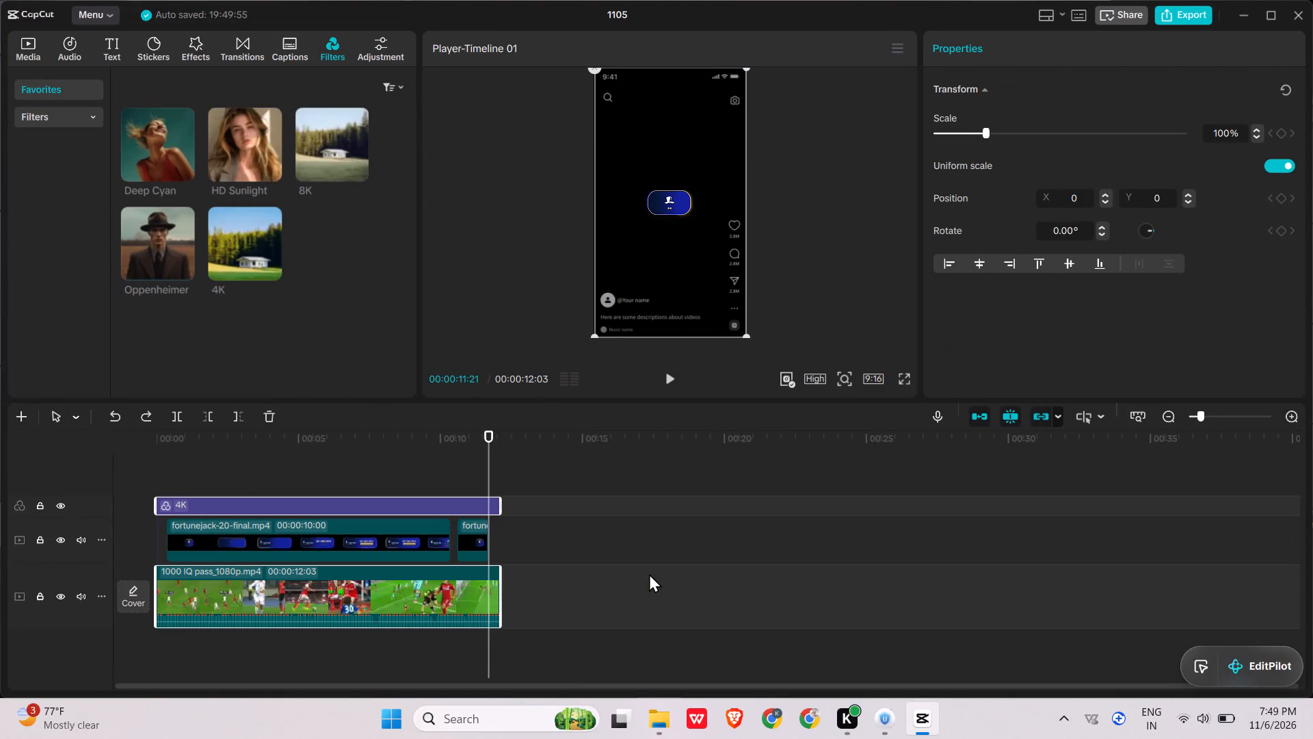
Replace the second fortunejack-20-final.mp4 banner with a copy of the first at about 10:27, trimmed to end just before the 1000 IQ pass clip ends.
{"action": "left_click", "coordinate": [416, 461]}
{"action": "key", "text": "space"}
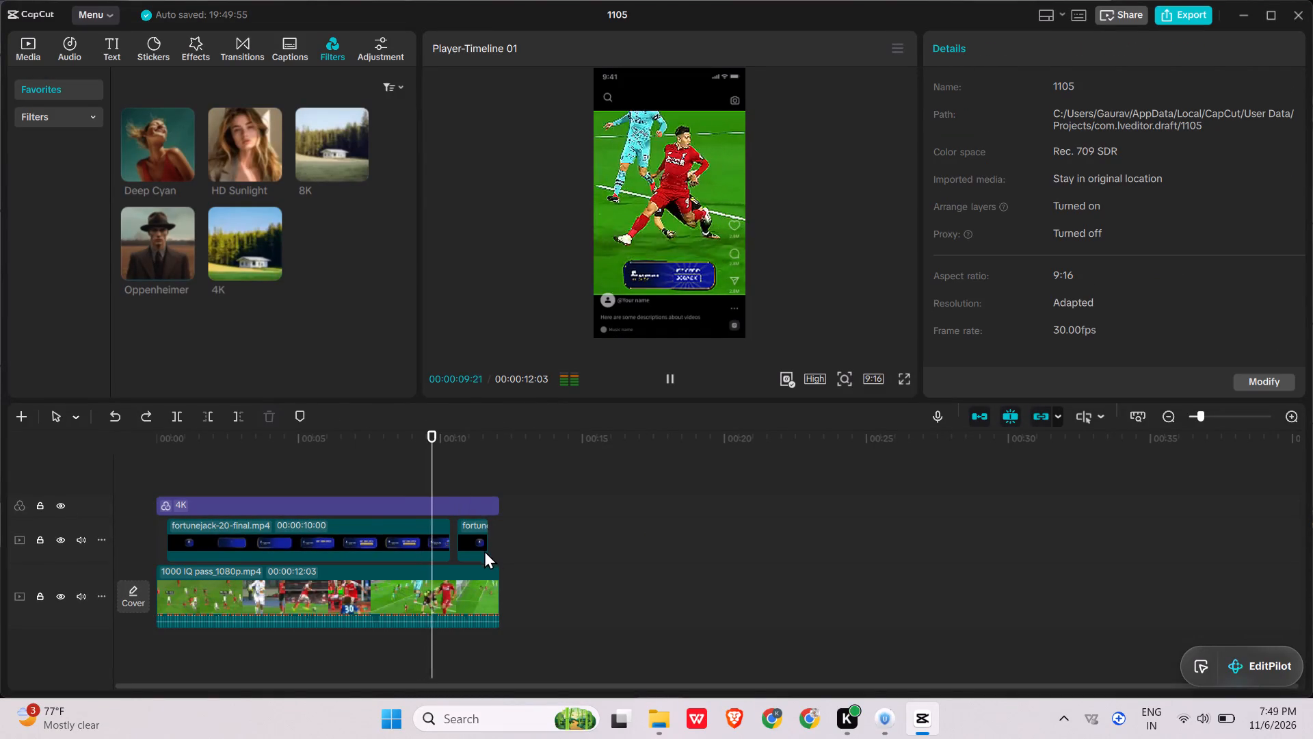
{"action": "left_click", "coordinate": [479, 546]}
{"action": "key", "text": "BackSpace"}
{"action": "left_click", "coordinate": [414, 540]}
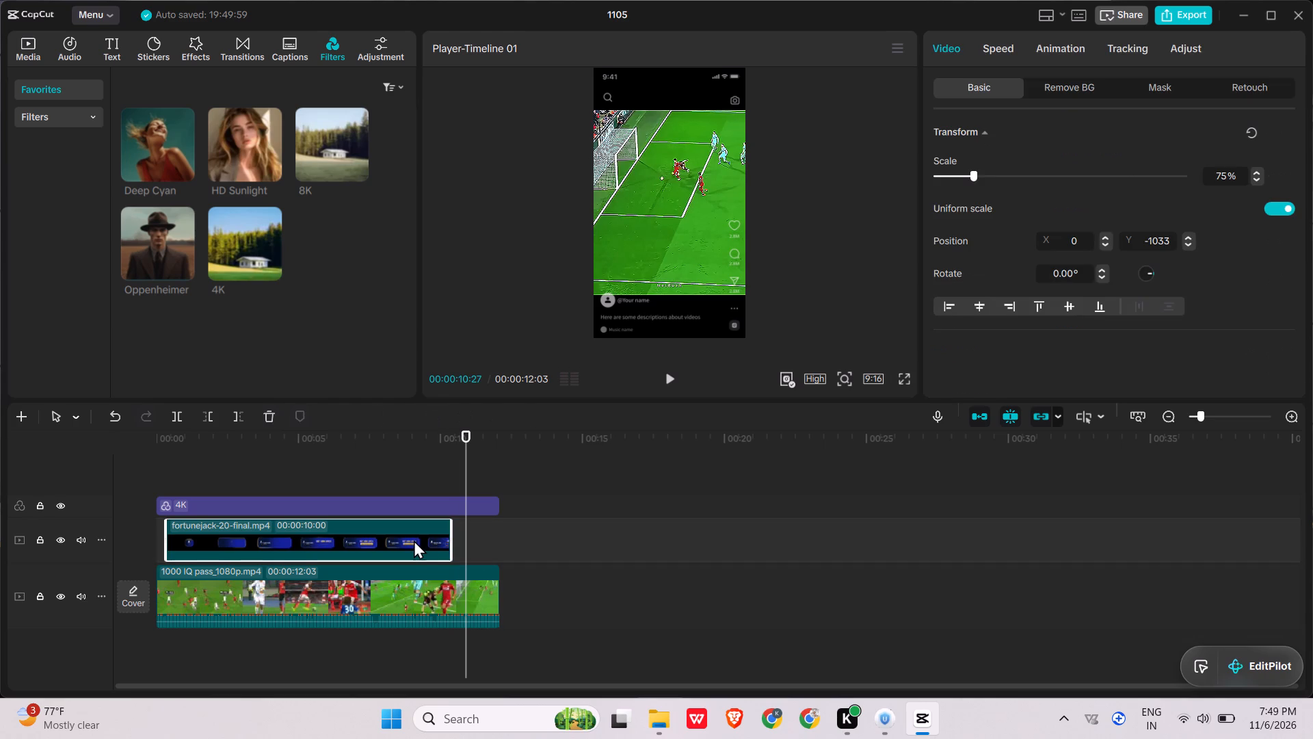
{"action": "key", "text": "ctrl+c"}
{"action": "key", "text": "ctrl+v"}
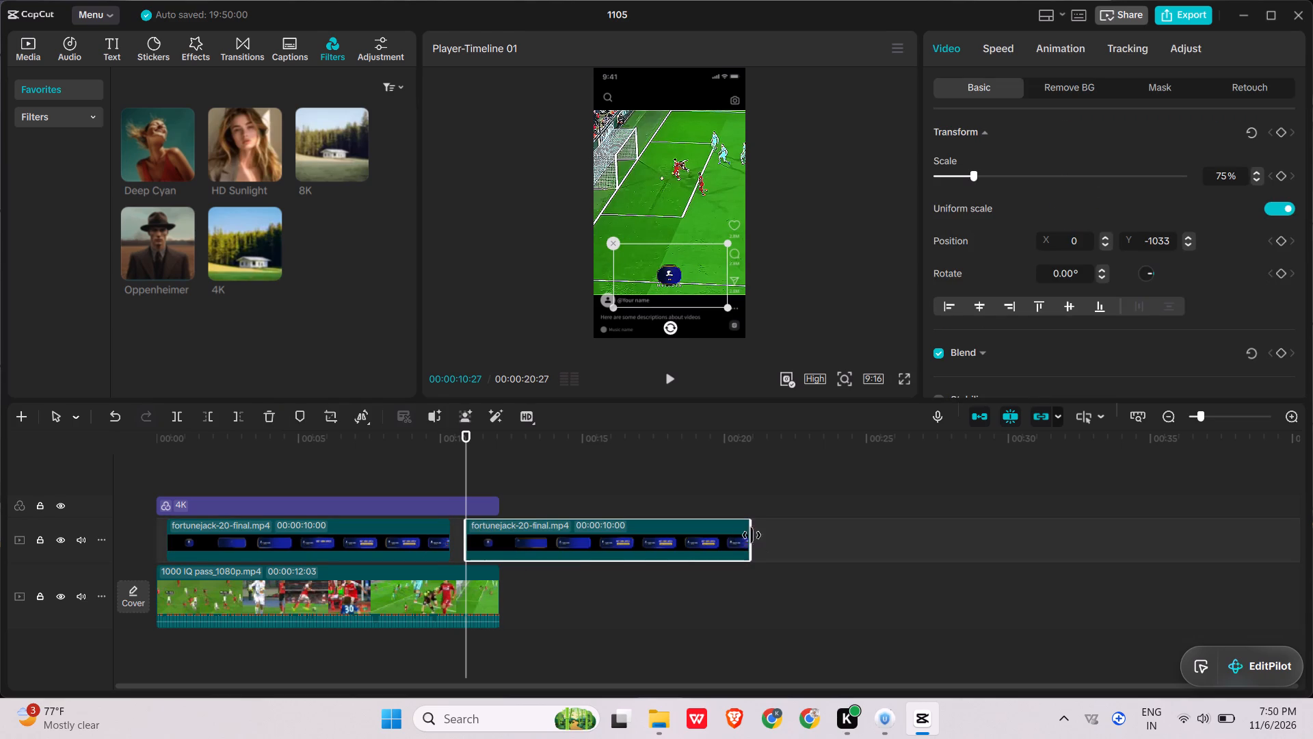
{"action": "left_click_drag", "start_coordinate": [747, 536], "coordinate": [488, 558]}
{"action": "key", "text": "space"}
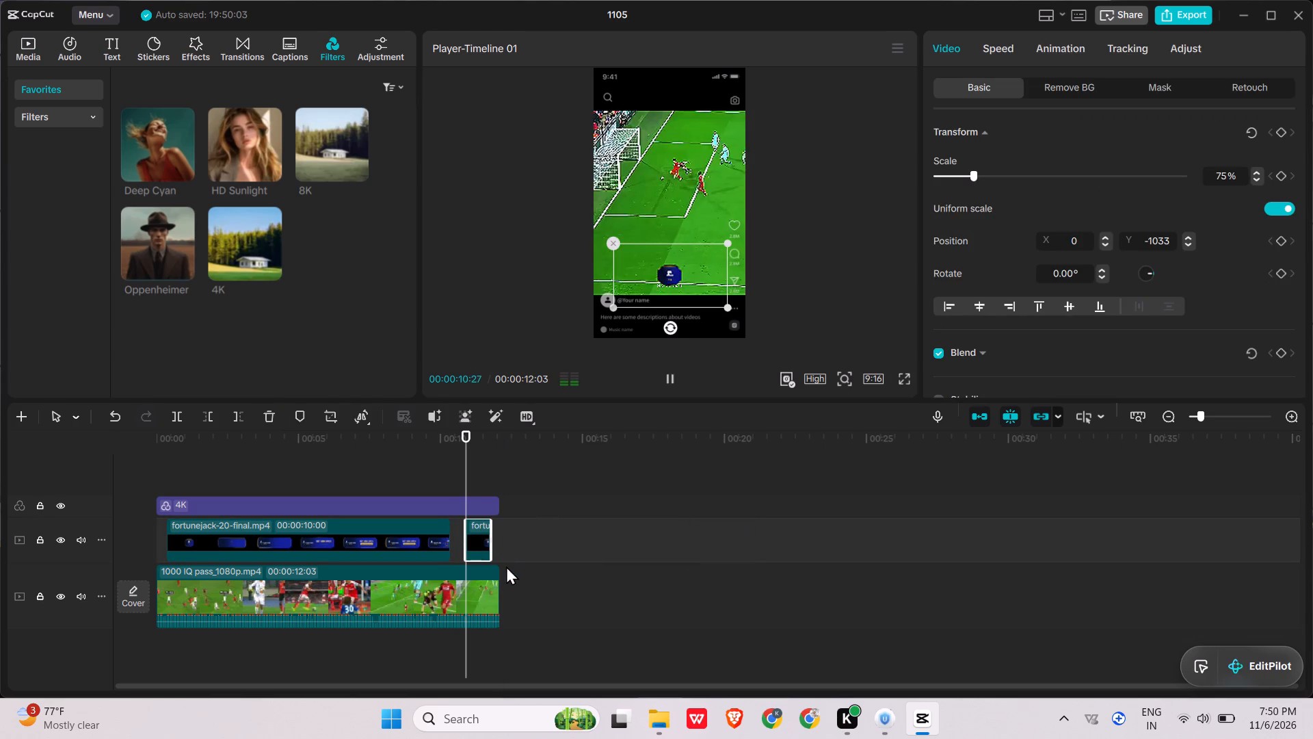
{"action": "key", "text": "space"}
Switch to File Explorer and delete the exported video 1105(22) from Local Disk (F:).
{"action": "left_click", "coordinate": [654, 720]}
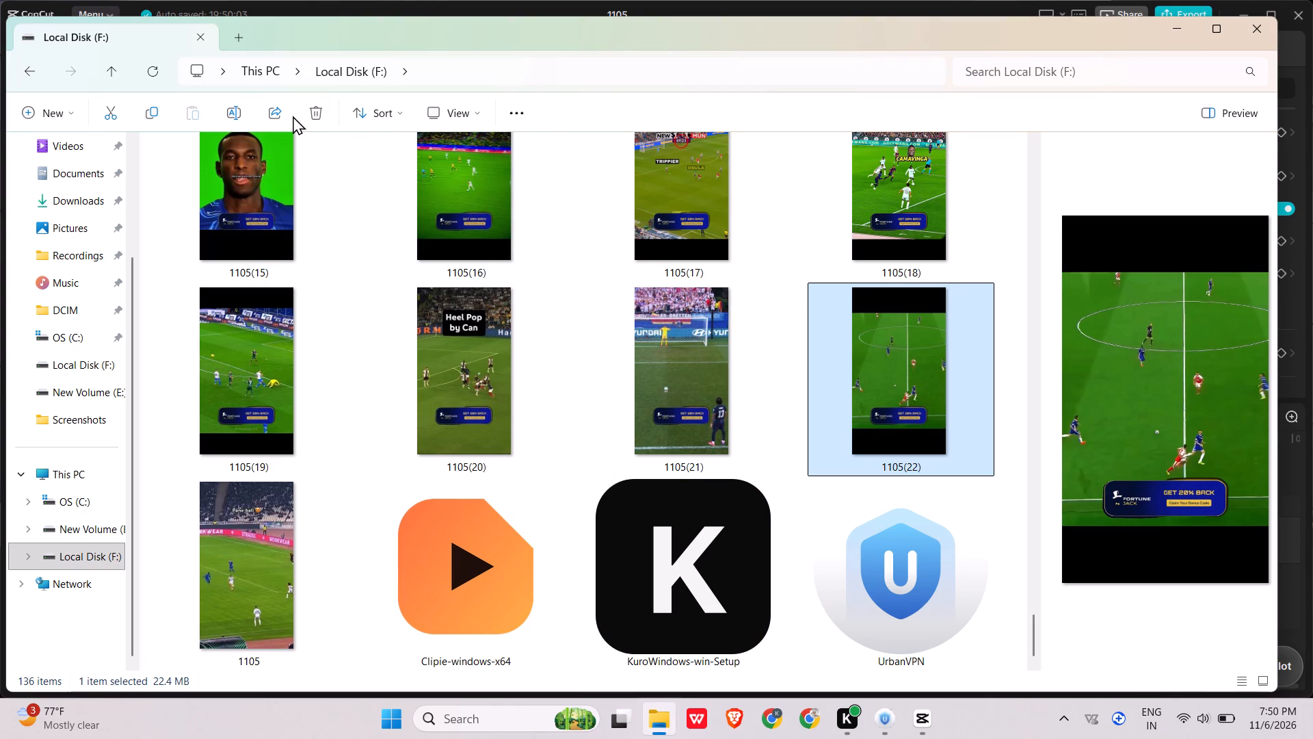
{"action": "left_click", "coordinate": [315, 116]}
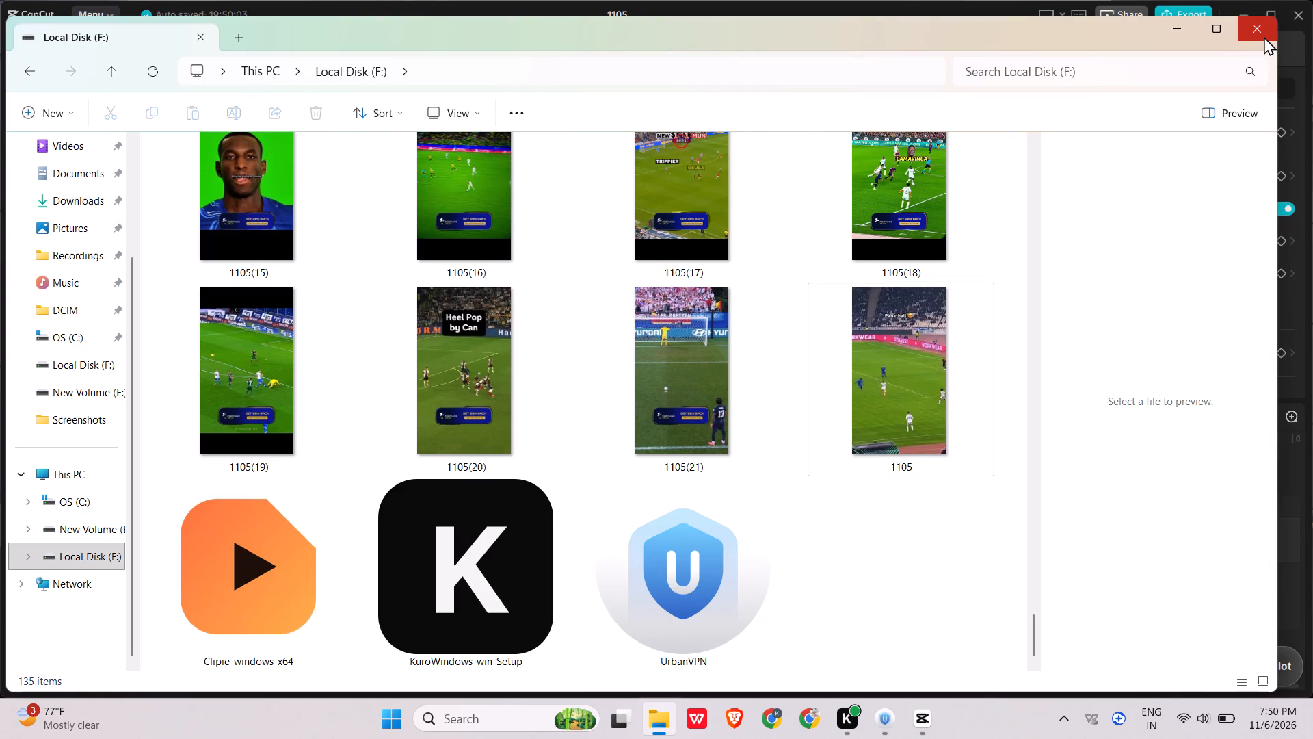
{"action": "left_click", "coordinate": [1264, 36]}
Export the corrected 1000 IQ pass video to F: as 1105(22).mp4 at 1080P, H.264, 30fps.
{"action": "key", "text": "space"}
{"action": "key", "text": "space"}
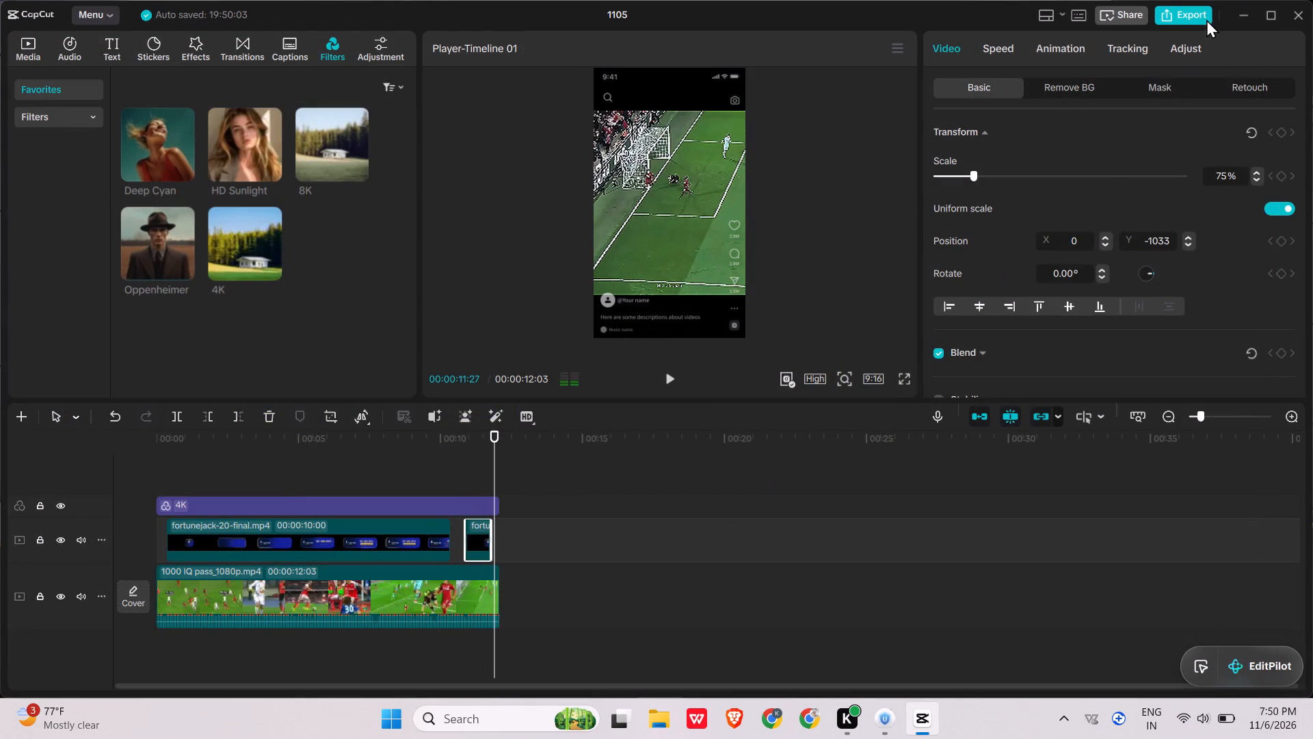
{"action": "left_click", "coordinate": [1200, 16]}
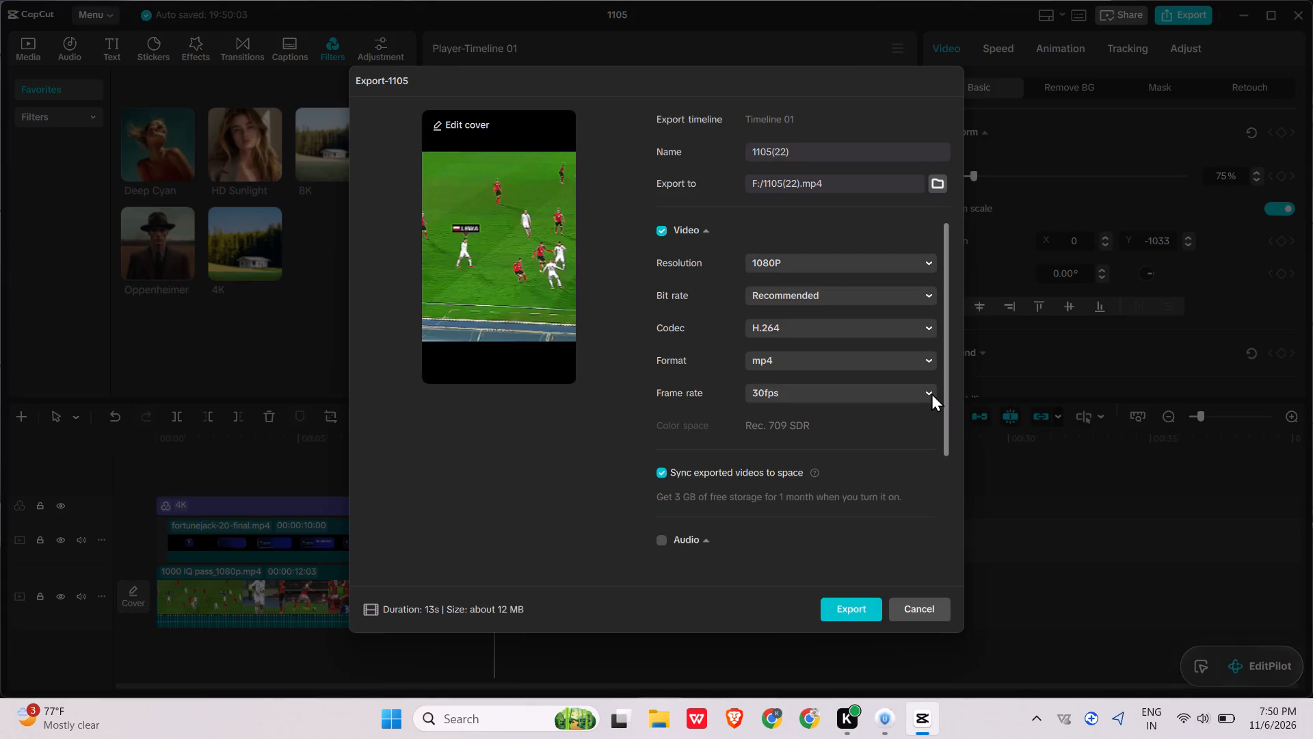
{"action": "left_click", "coordinate": [931, 393]}
{"action": "left_click", "coordinate": [862, 594]}
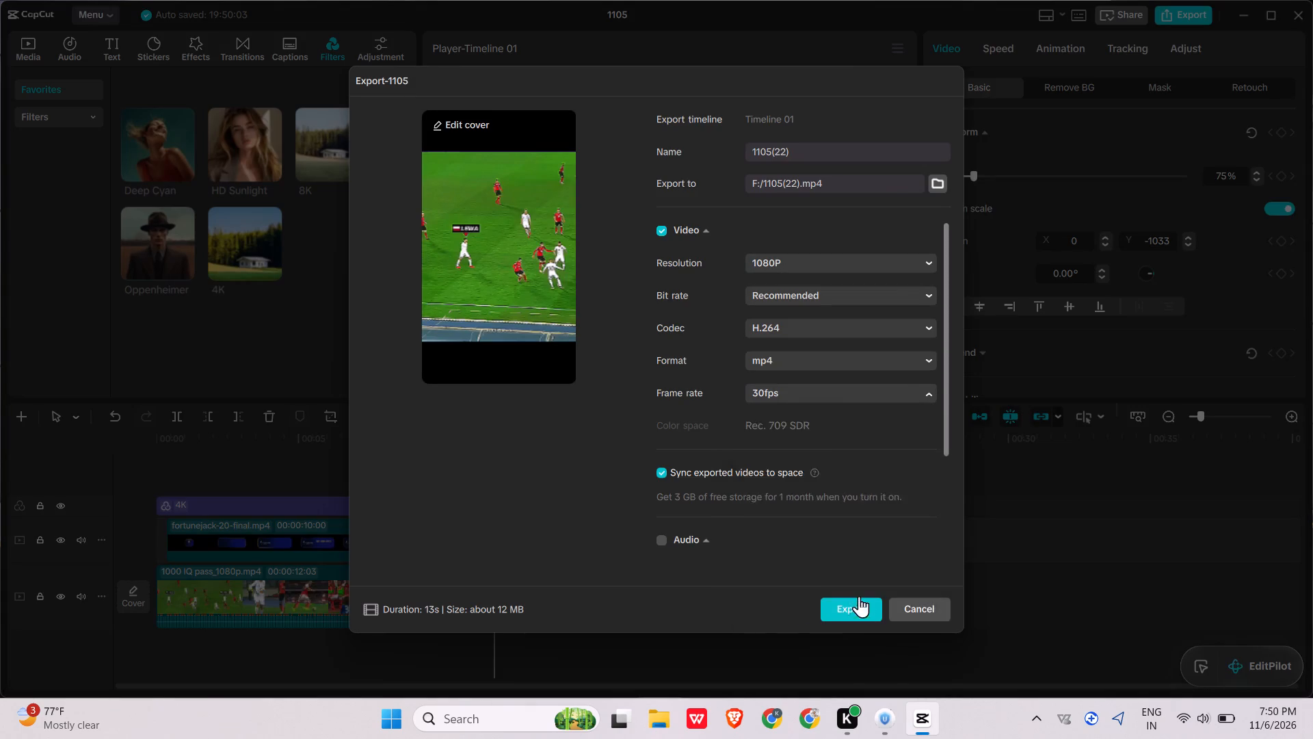
{"action": "left_click", "coordinate": [855, 601]}
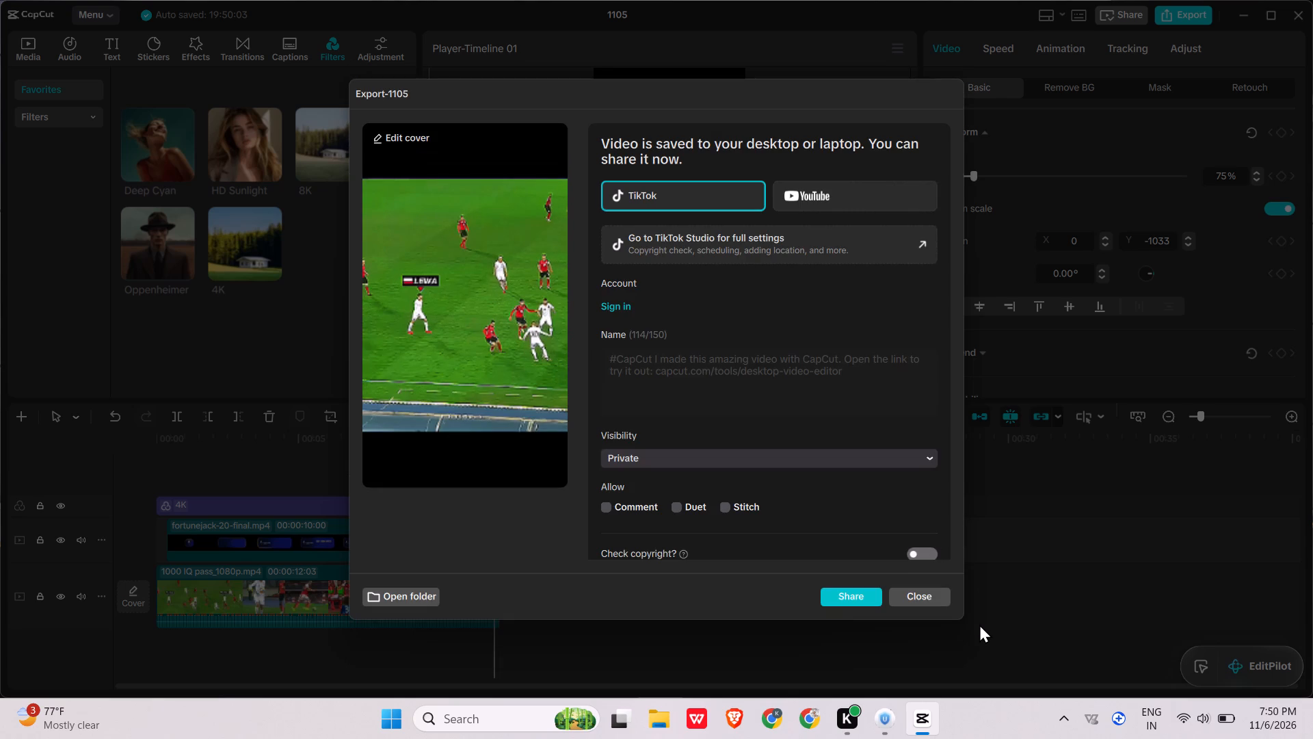
{"action": "left_click", "coordinate": [914, 592]}
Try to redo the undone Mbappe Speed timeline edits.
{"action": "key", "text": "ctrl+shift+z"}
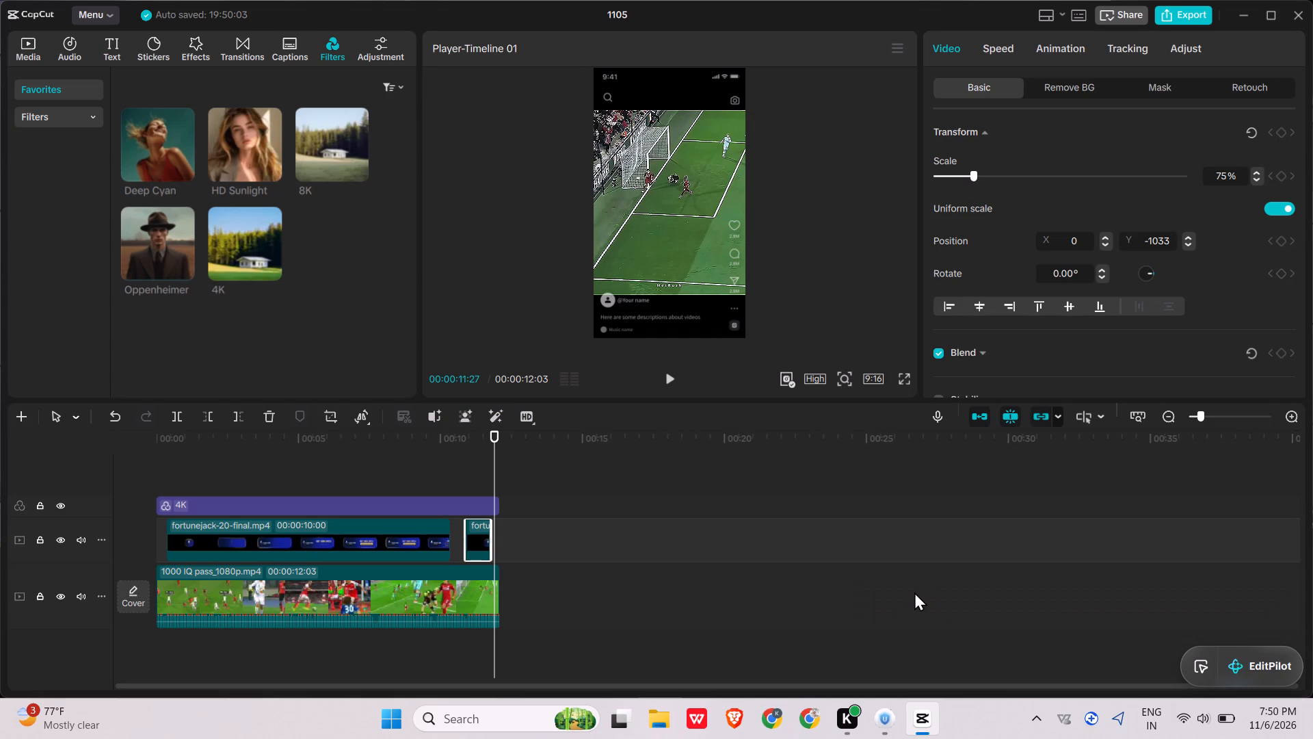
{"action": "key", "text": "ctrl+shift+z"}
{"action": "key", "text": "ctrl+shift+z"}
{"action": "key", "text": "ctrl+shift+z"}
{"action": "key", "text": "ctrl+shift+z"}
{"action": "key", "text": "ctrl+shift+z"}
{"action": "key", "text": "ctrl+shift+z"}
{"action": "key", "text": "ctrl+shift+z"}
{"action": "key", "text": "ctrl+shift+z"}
Delete the 1000 IQ pass clip from the timeline and from the project's imported media.
{"action": "left_click", "coordinate": [456, 612]}
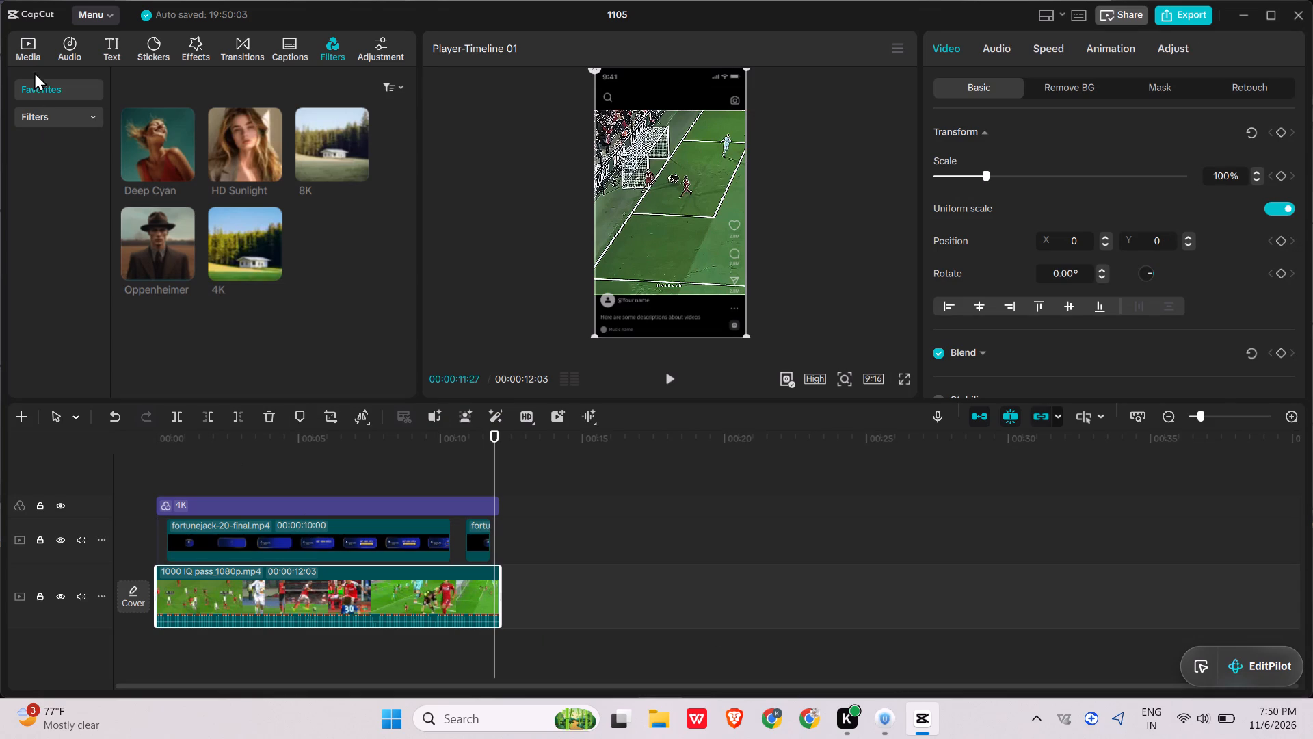
{"action": "key", "text": "BackSpace"}
{"action": "left_click", "coordinate": [31, 55]}
{"action": "left_click", "coordinate": [305, 171]}
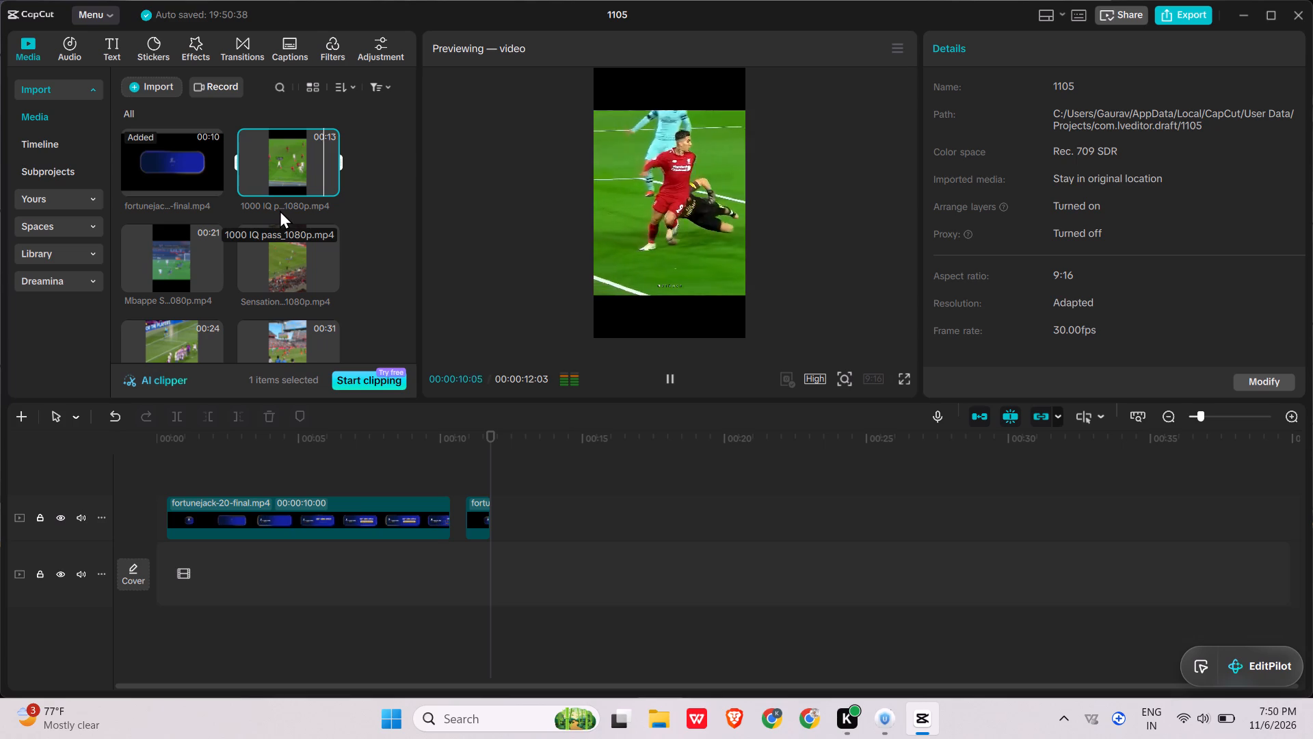
{"action": "key", "text": "BackSpace"}
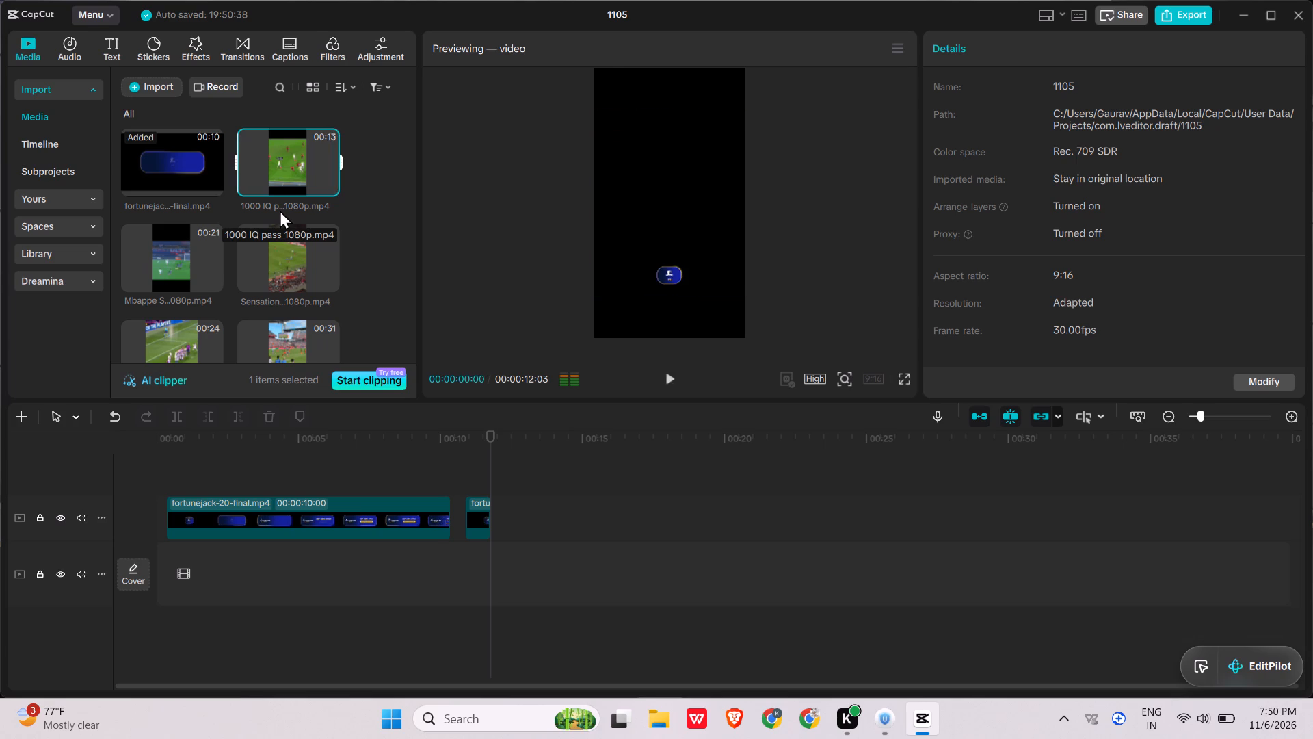
{"action": "left_click", "coordinate": [297, 161]}
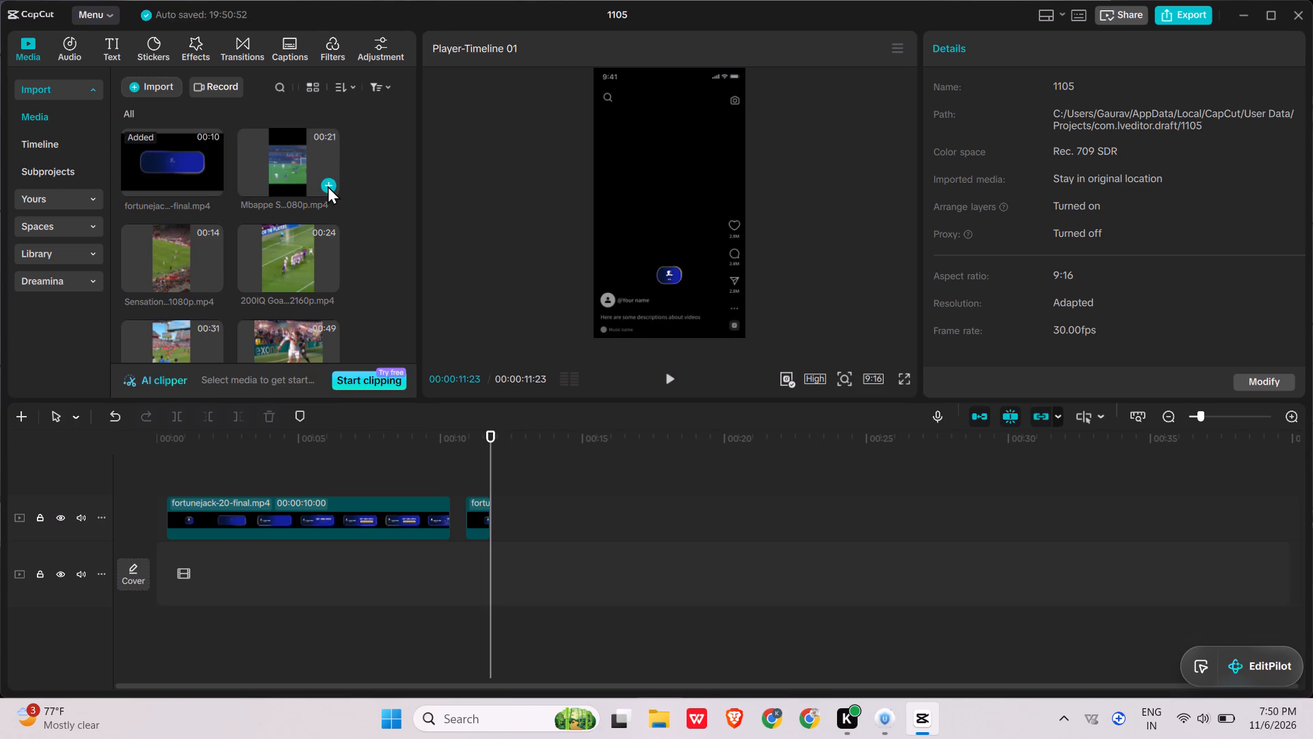
Add the Mbappe Speed clip to the timeline and extend the second fortunejack-20-final.mp4 banner to about 9 seconds.
{"action": "left_click", "coordinate": [328, 185]}
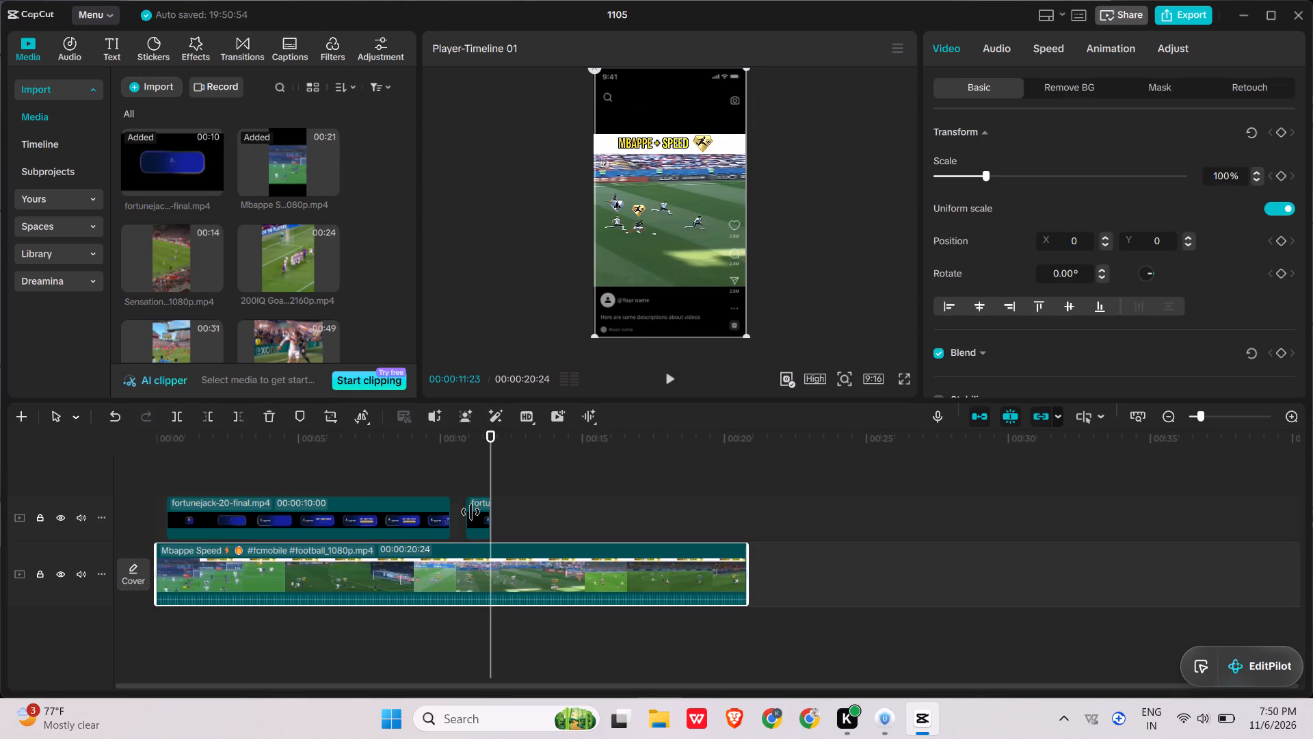
{"action": "left_click", "coordinate": [470, 513]}
{"action": "left_click_drag", "start_coordinate": [489, 520], "coordinate": [719, 526]}
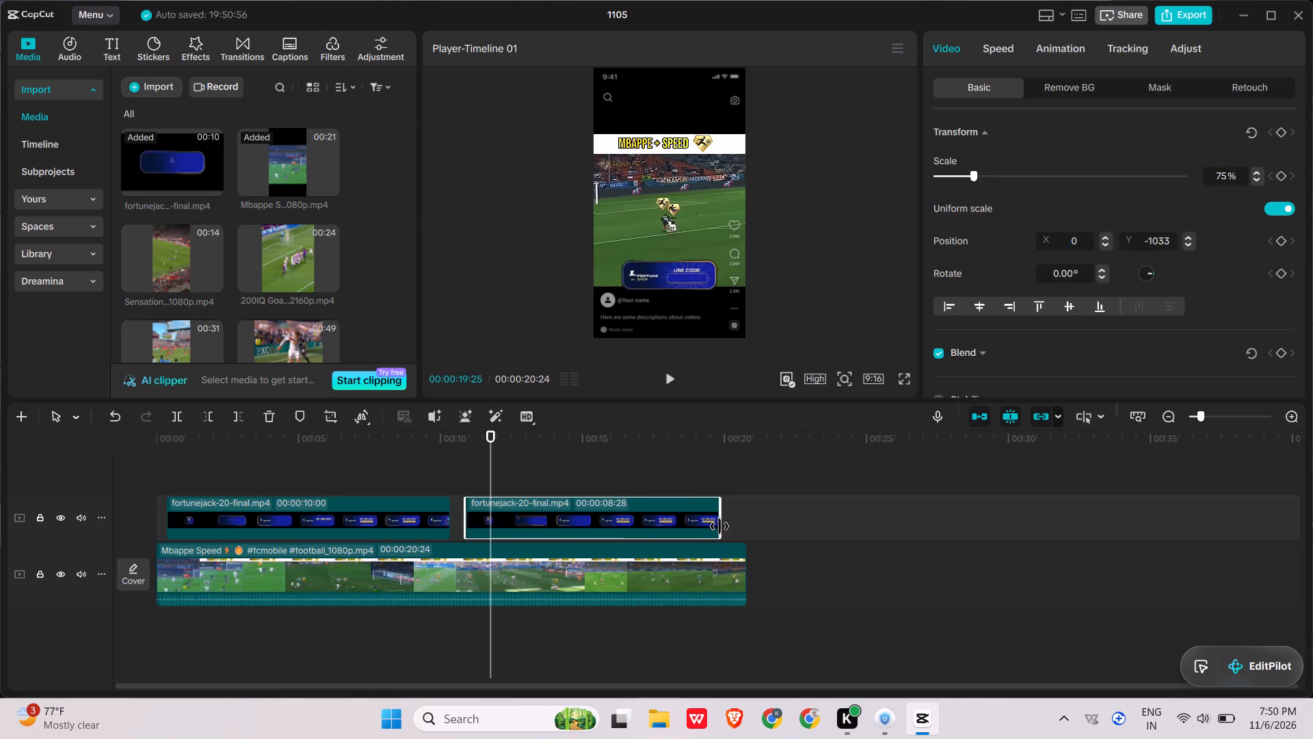
{"action": "left_click_drag", "start_coordinate": [719, 526], "coordinate": [722, 528]}
{"action": "key", "text": "space"}
{"action": "left_click", "coordinate": [165, 467]}
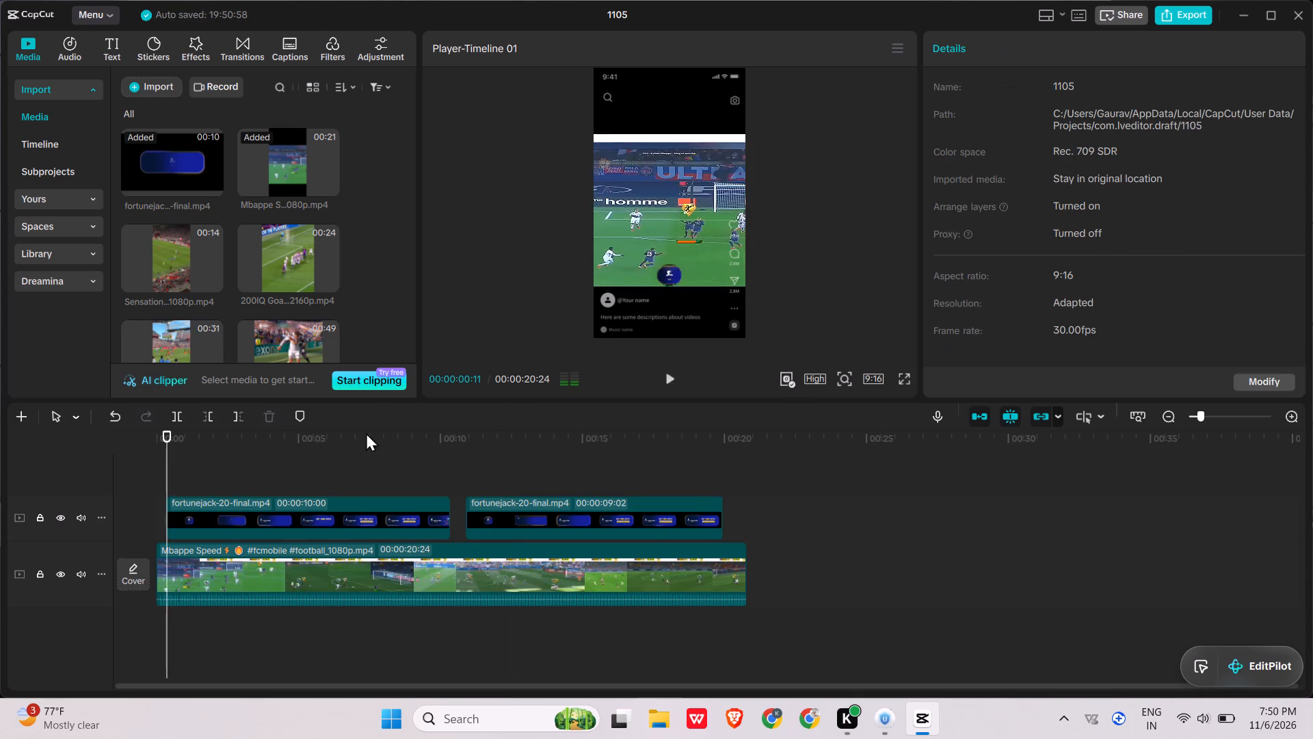
{"action": "key", "text": "space"}
Apply the 4K filter and stretch it across the full length of the Mbappe Speed clip.
{"action": "left_click_drag", "start_coordinate": [335, 33], "coordinate": [330, 40]}
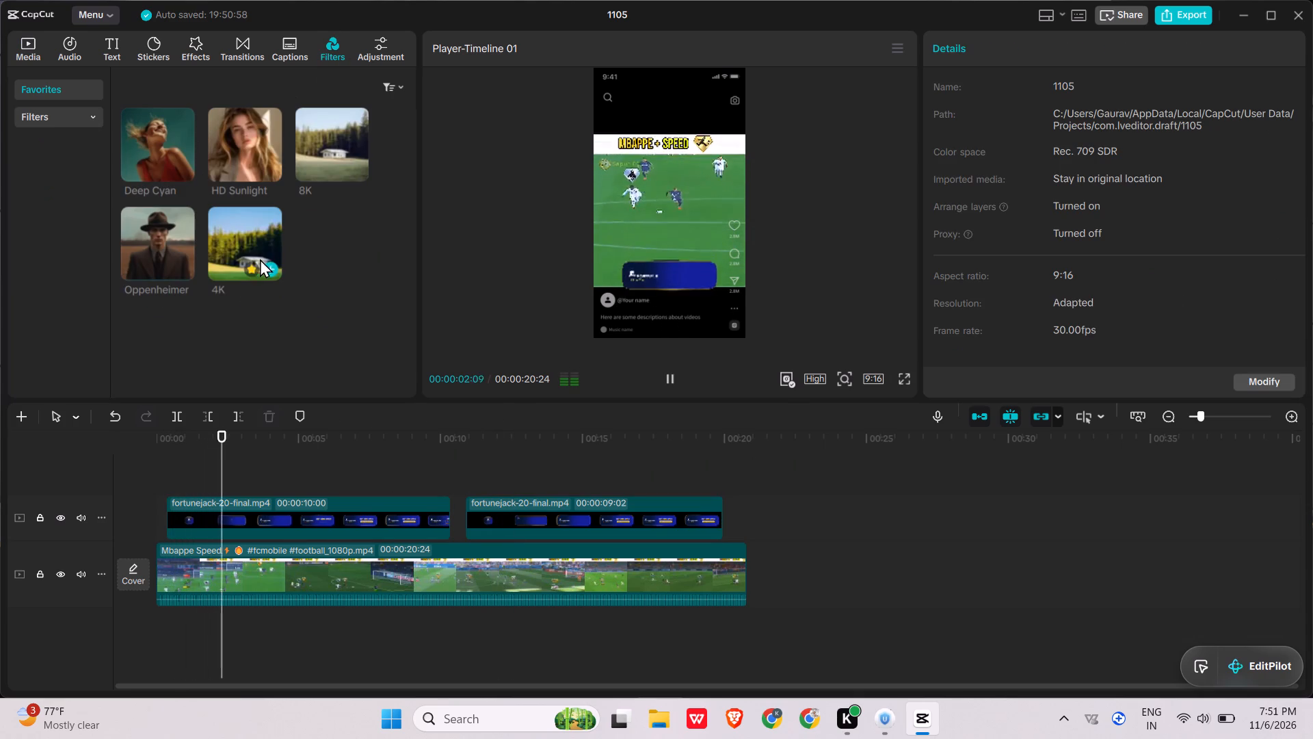
{"action": "left_click", "coordinate": [269, 265]}
{"action": "left_click_drag", "start_coordinate": [235, 497], "coordinate": [131, 510]}
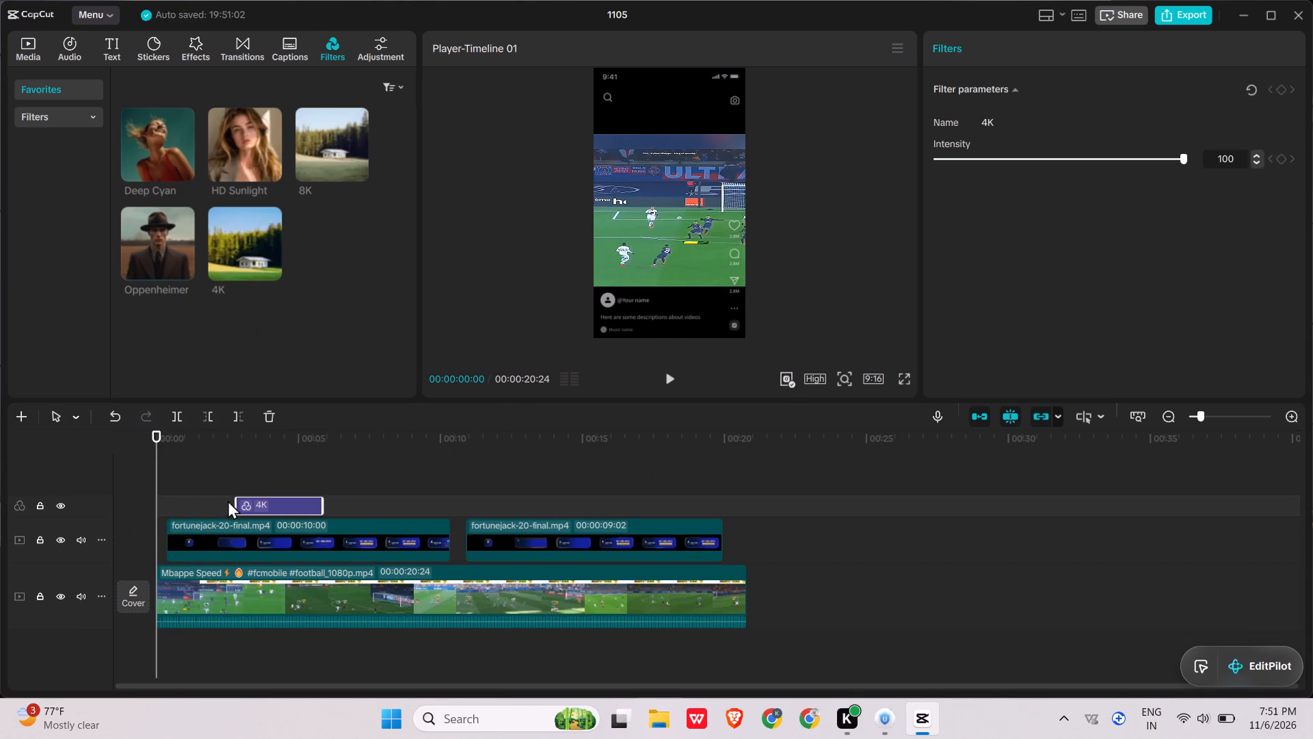
{"action": "left_click_drag", "start_coordinate": [233, 503], "coordinate": [77, 492]}
{"action": "key", "text": "space"}
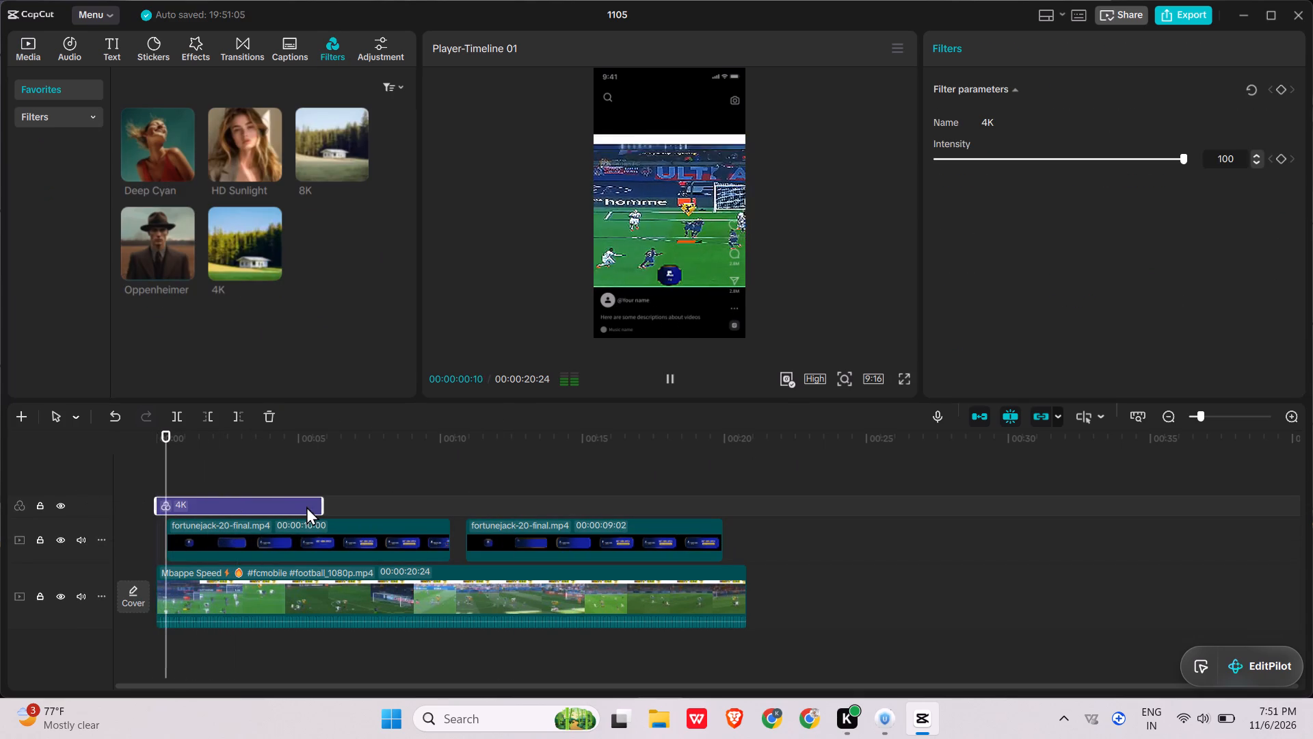
{"action": "left_click_drag", "start_coordinate": [325, 506], "coordinate": [741, 506]}
{"action": "key", "text": "space"}
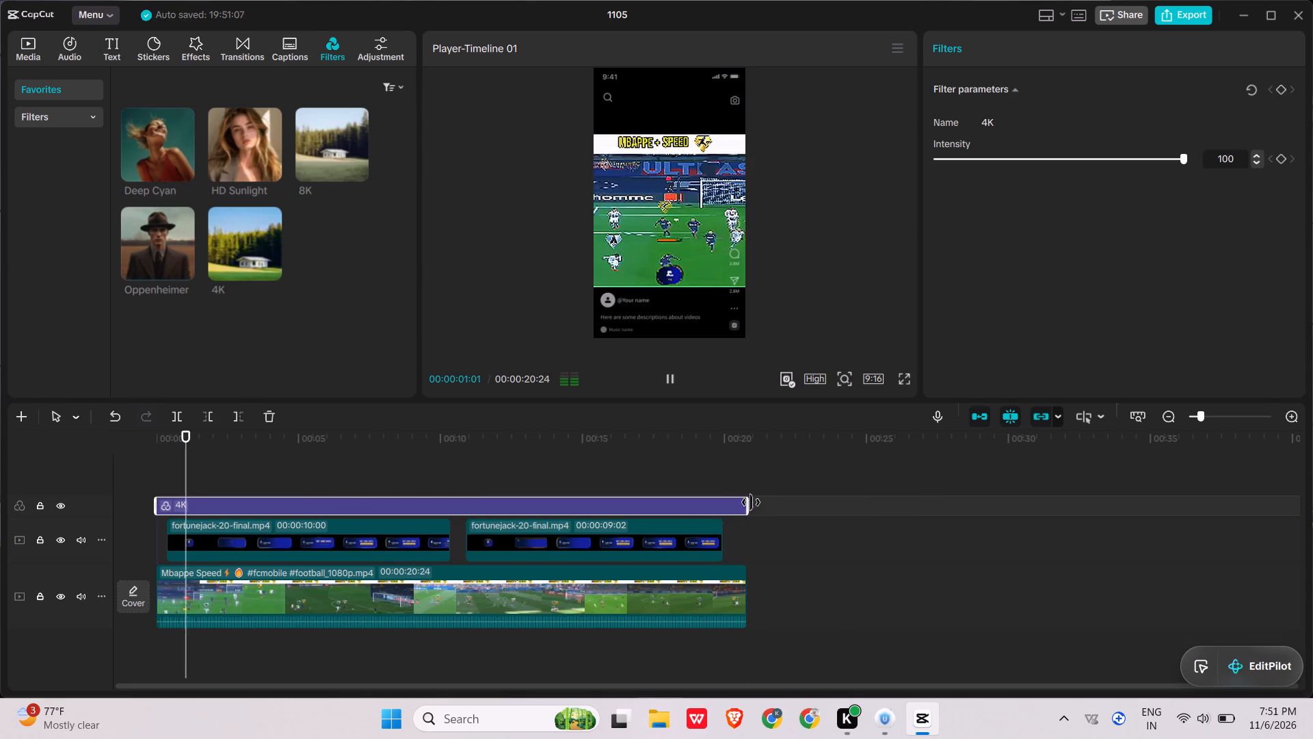
{"action": "left_click_drag", "start_coordinate": [742, 505], "coordinate": [750, 505]}
{"action": "left_click_drag", "start_coordinate": [750, 505], "coordinate": [662, 510]}
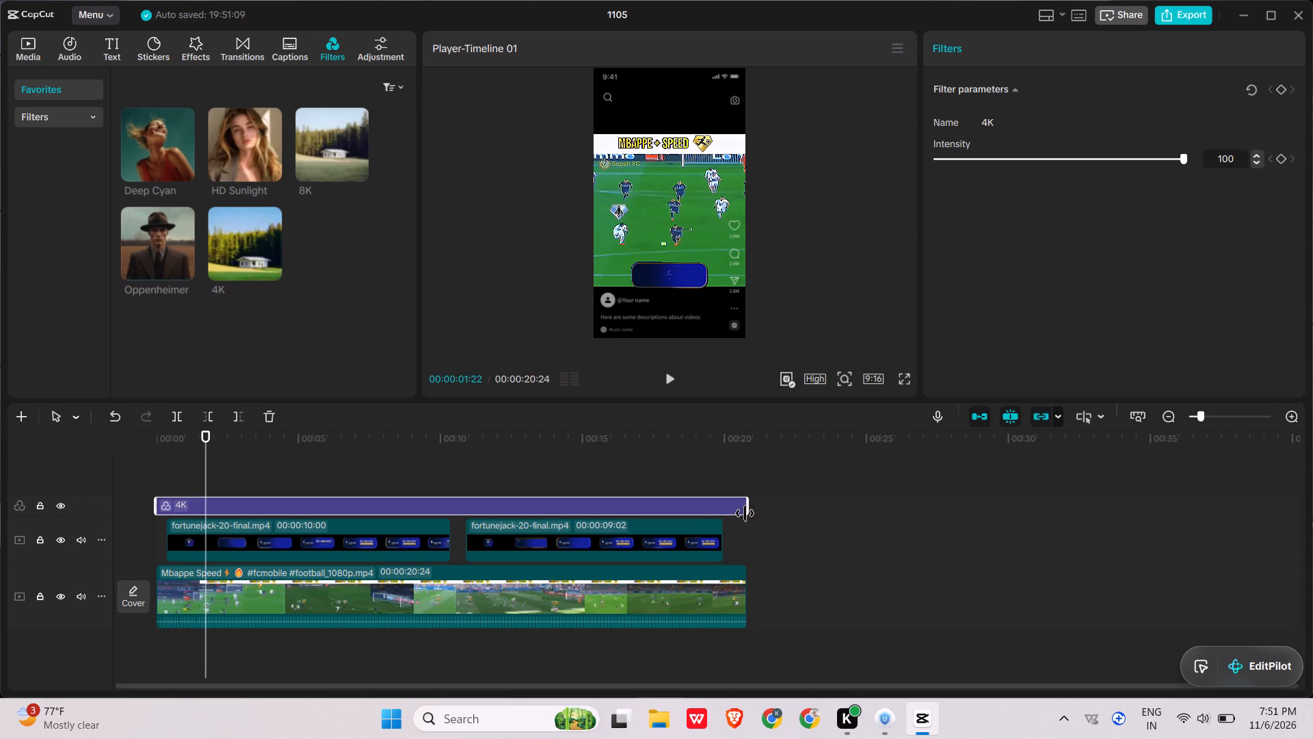
{"action": "left_click", "coordinate": [747, 513]}
{"action": "left_click", "coordinate": [750, 513]}
Review the Mbappe Speed video in full screen, then export it to F: as 1105(23).mp4 at 1080P, H.264, 30fps.
{"action": "key", "text": "space"}
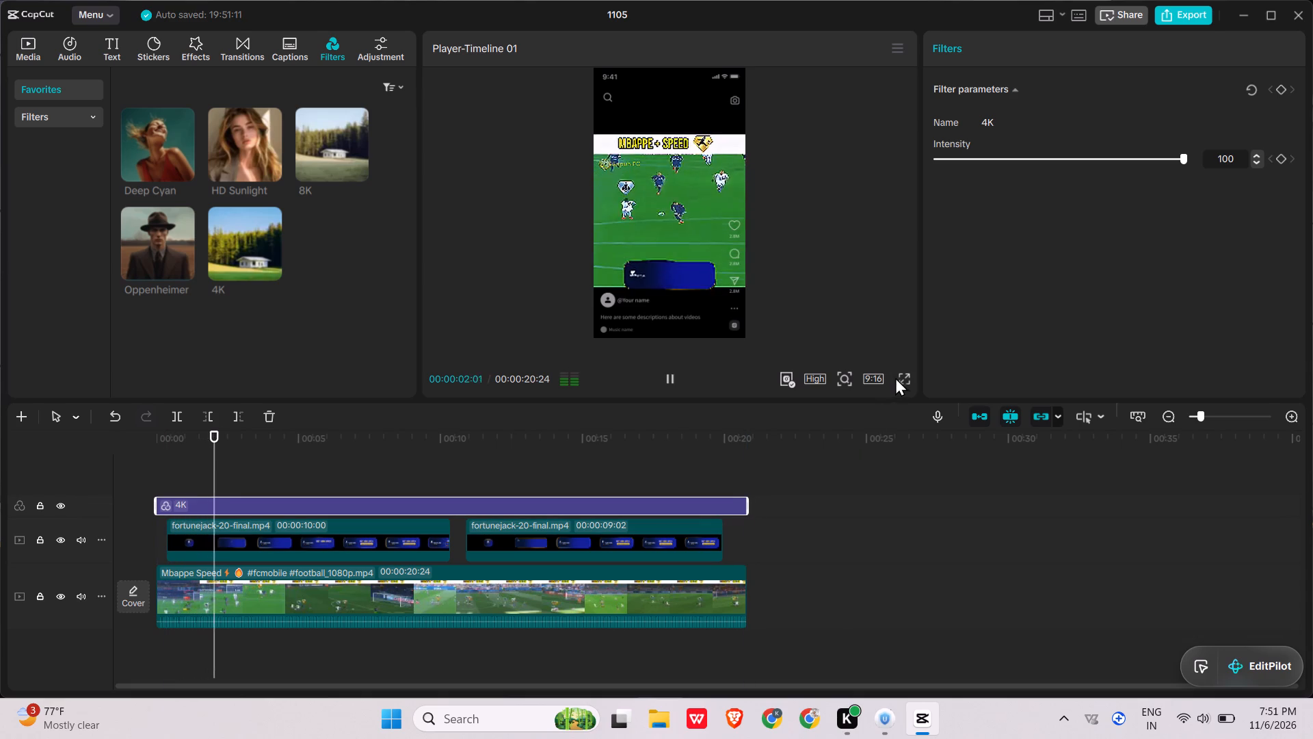
{"action": "left_click", "coordinate": [898, 378]}
{"action": "left_click", "coordinate": [901, 378]}
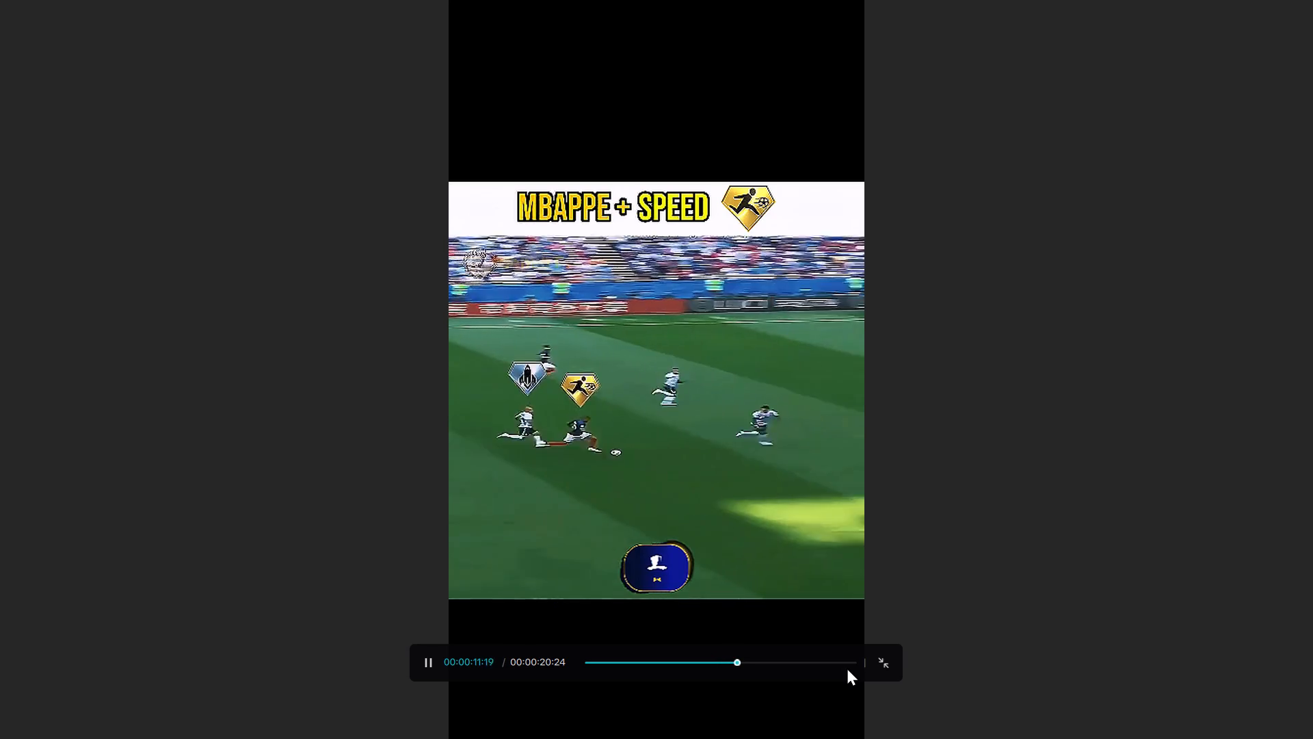
{"action": "left_click", "coordinate": [892, 664]}
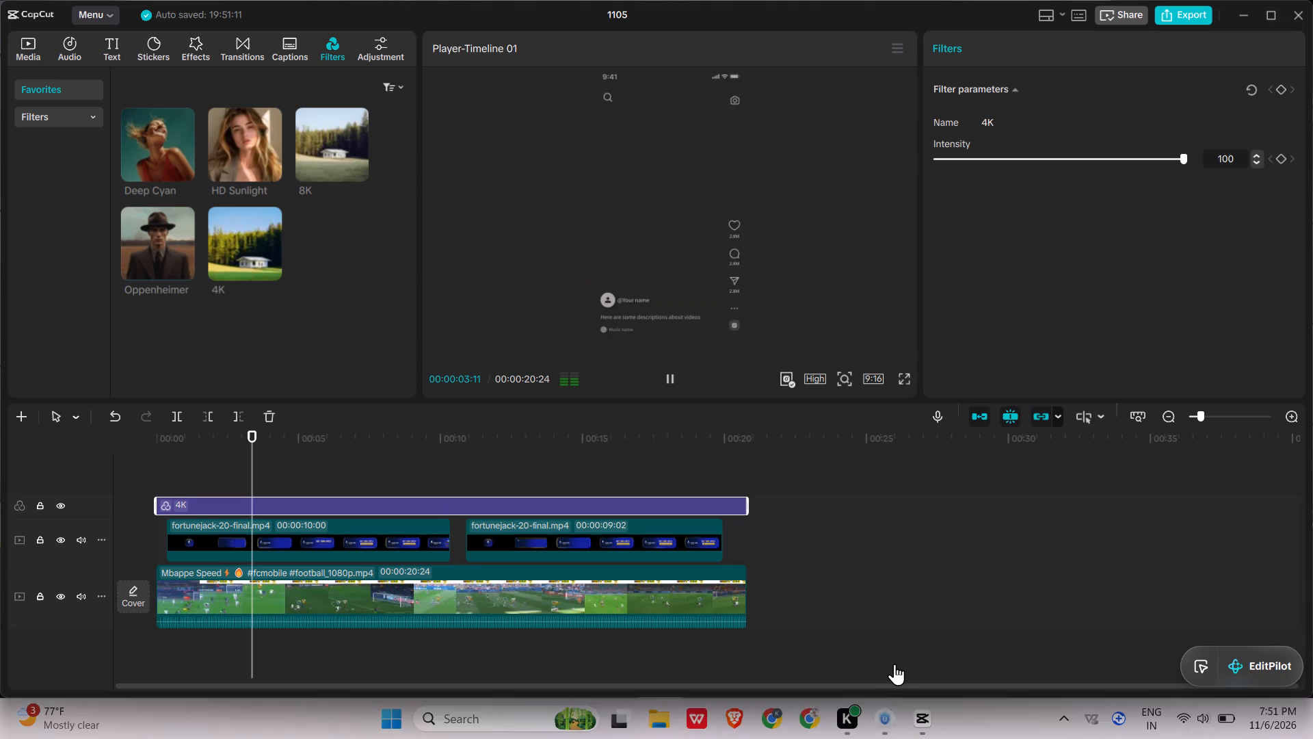
{"action": "left_click", "coordinate": [1193, 14]}
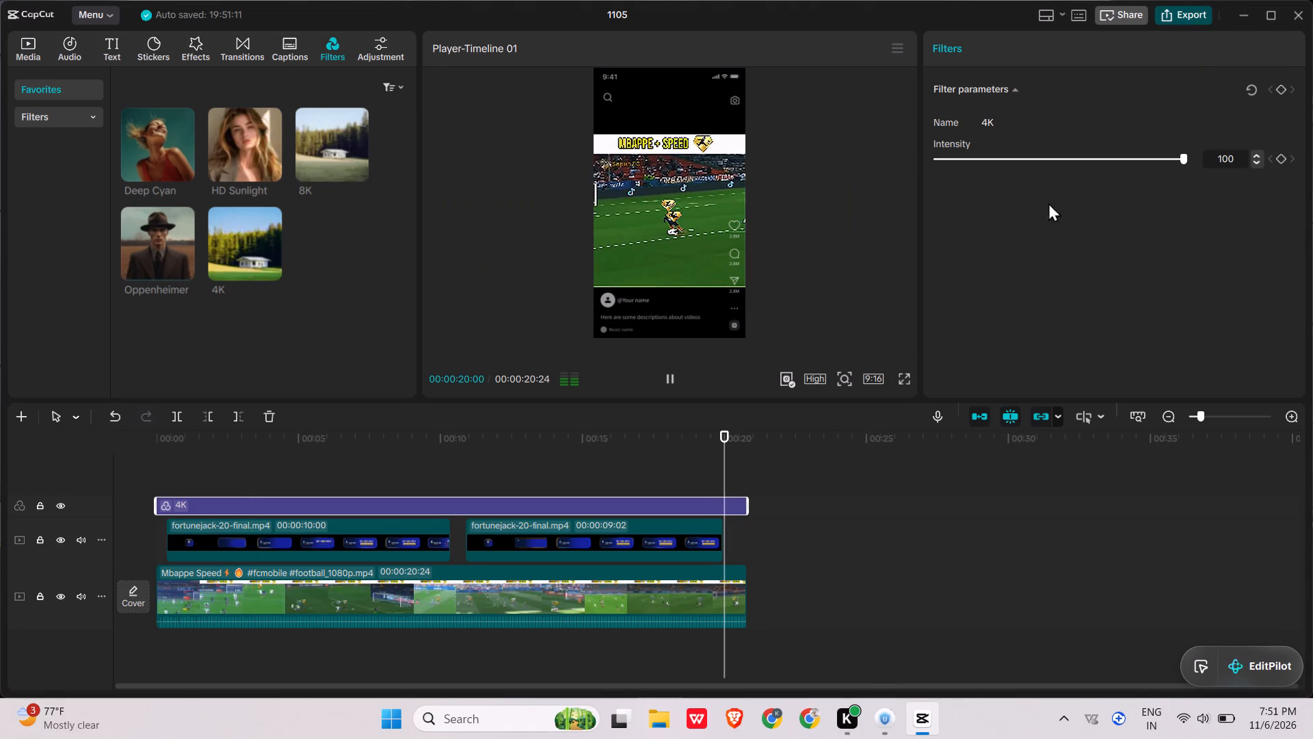
{"action": "left_click", "coordinate": [882, 391]}
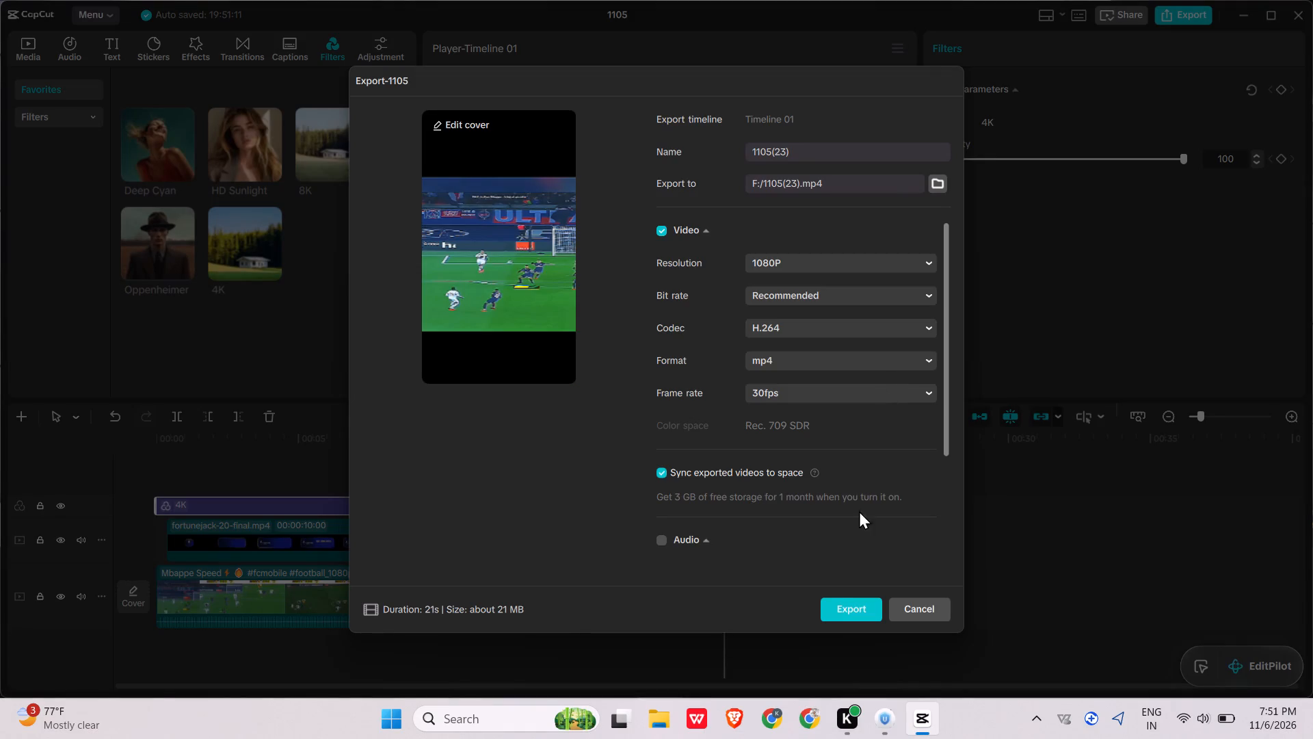
{"action": "left_click", "coordinate": [819, 595]}
{"action": "left_click", "coordinate": [840, 609]}
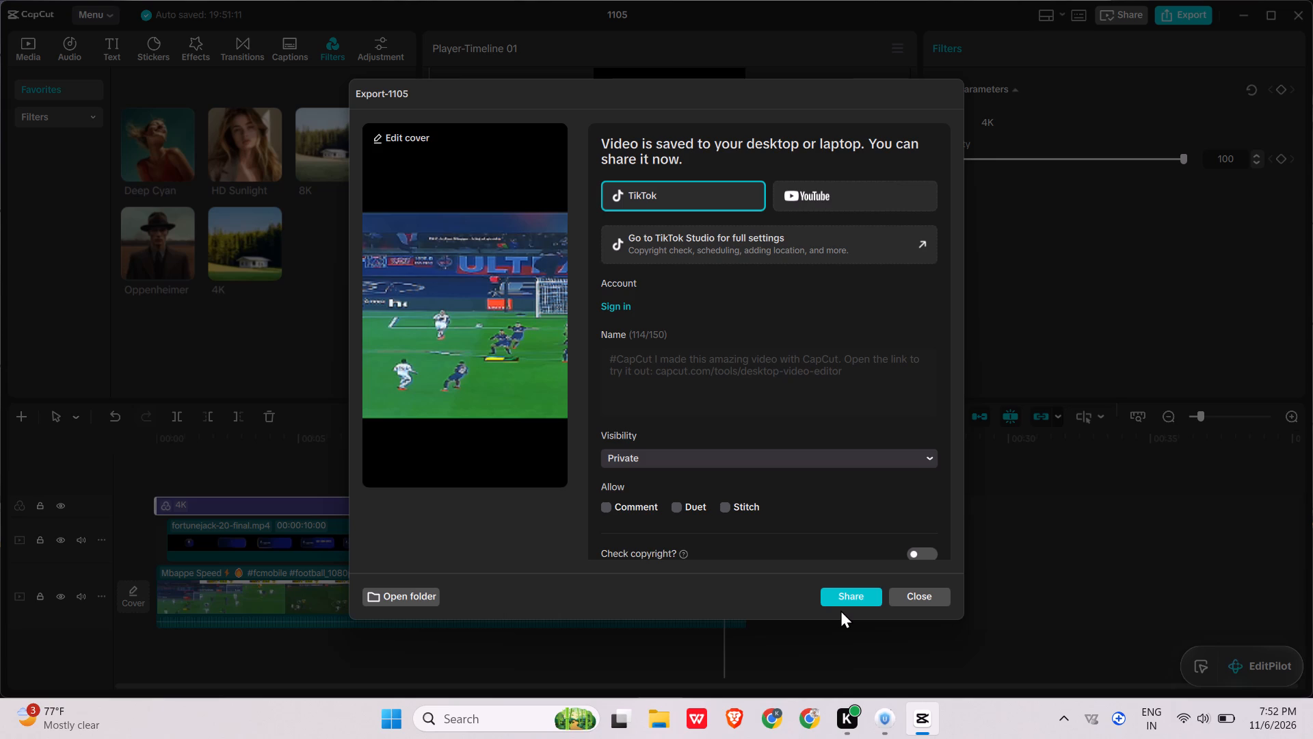
{"action": "left_click", "coordinate": [905, 591]}
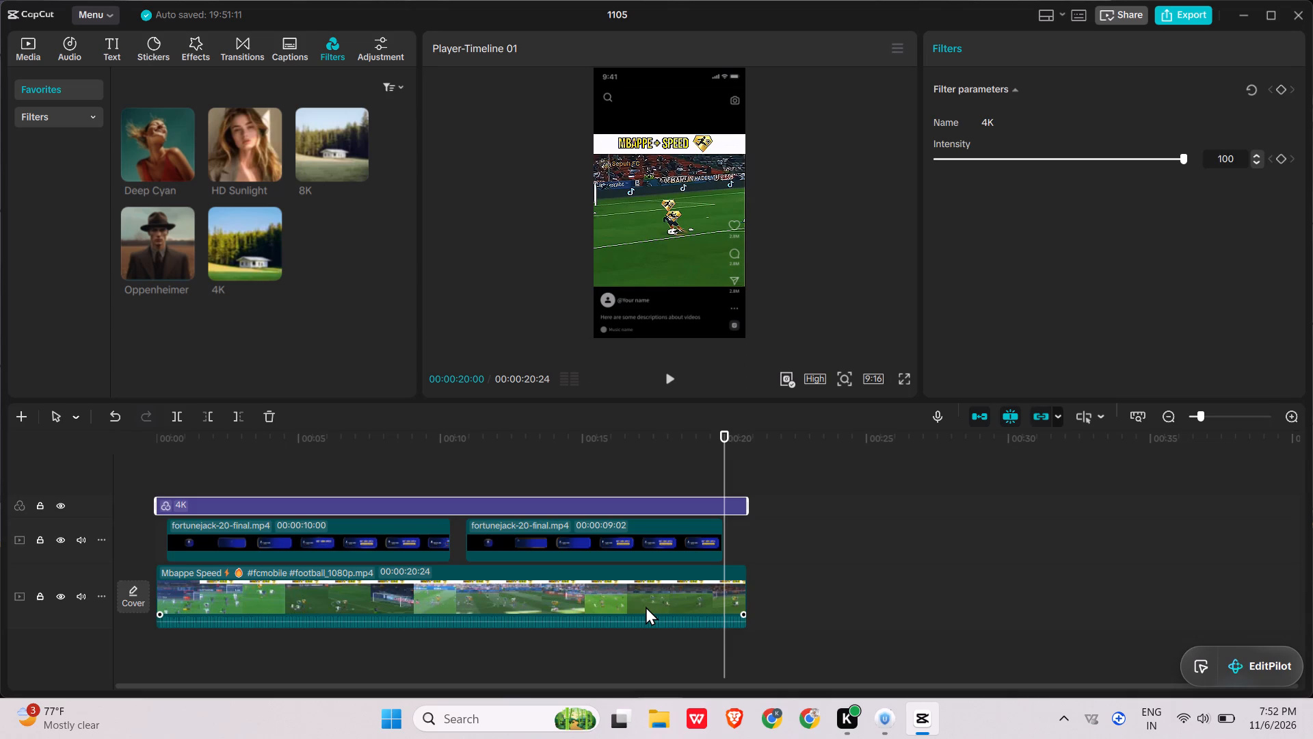
Delete the Mbappe Speed clip from the timeline and from the project's imported media.
{"action": "left_click", "coordinate": [646, 606]}
{"action": "key", "text": "BackSpace"}
{"action": "left_click", "coordinate": [23, 52]}
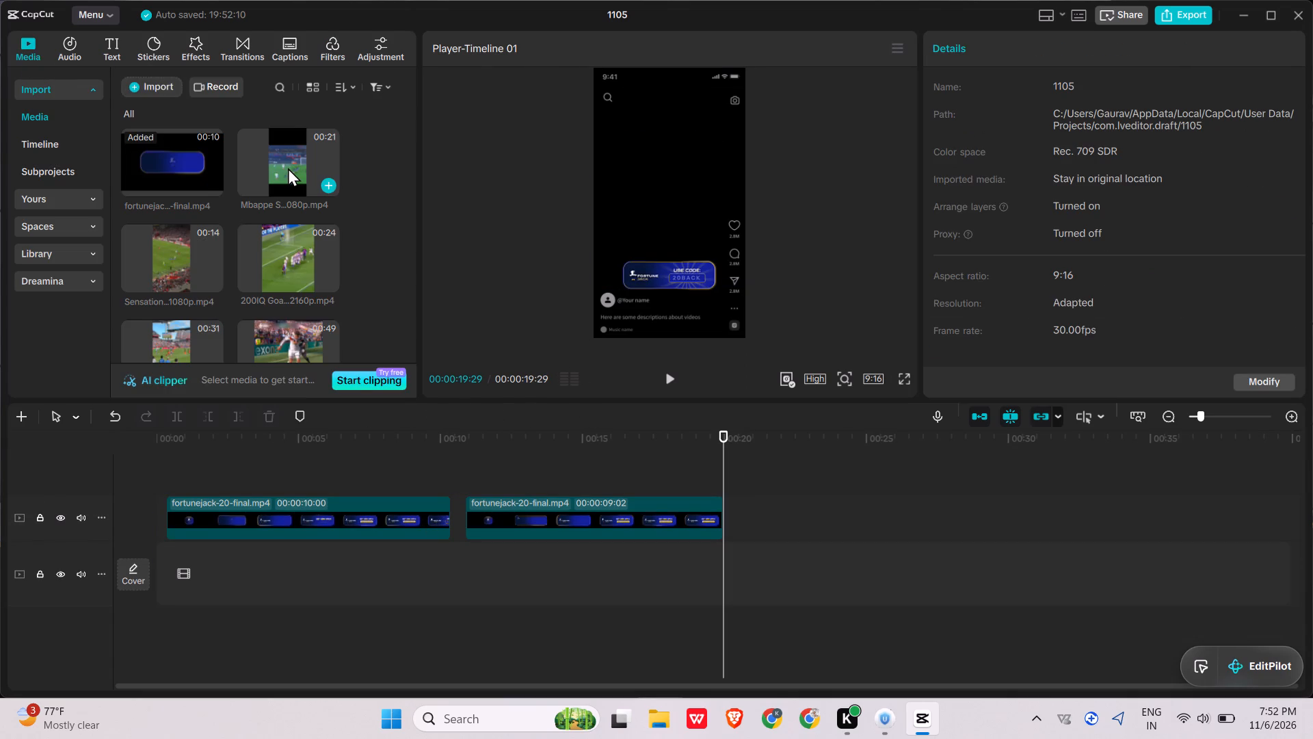
{"action": "left_click", "coordinate": [289, 168]}
{"action": "key", "text": "BackSpace"}
Add the 14-second Sensation clip from the imported media to the main track beneath the FortuneJack banners.
{"action": "left_click", "coordinate": [330, 183]}
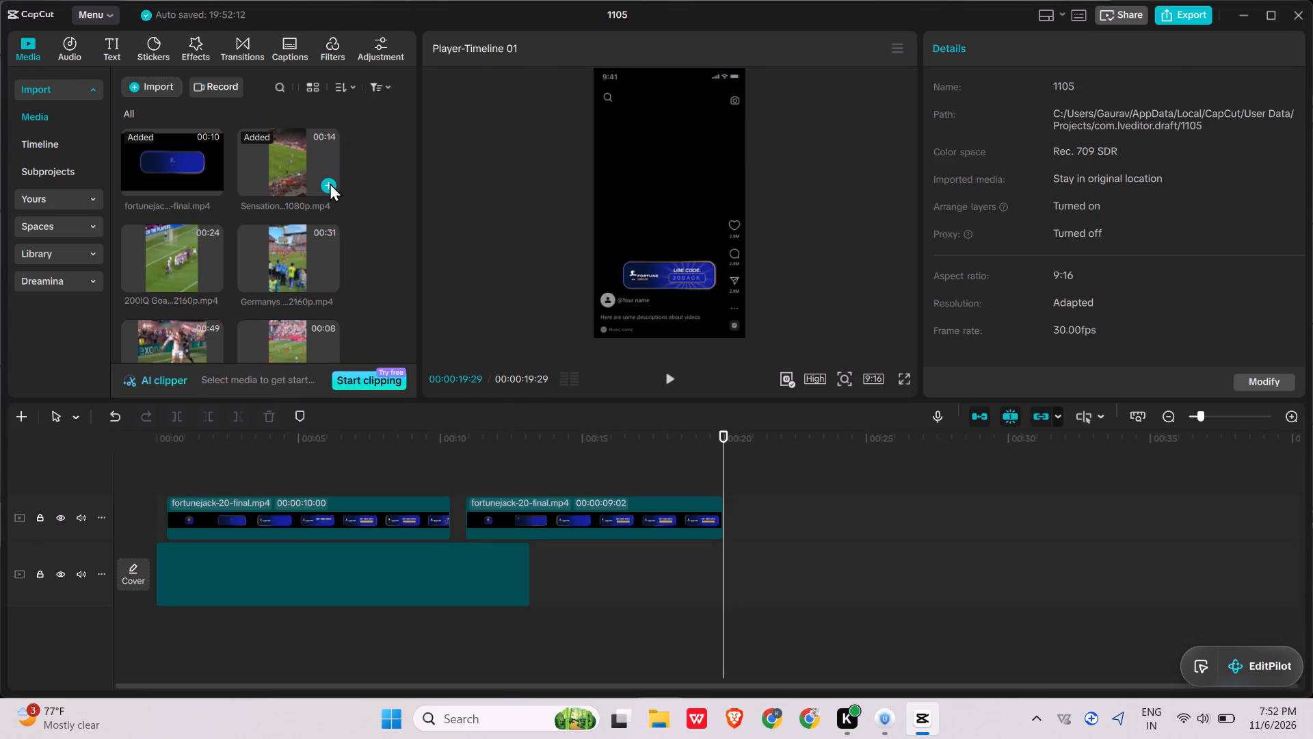
Trim the second FortuneJack banner's end so it finishes just before the end of the Sensational football clip.
{"action": "left_click", "coordinate": [490, 504]}
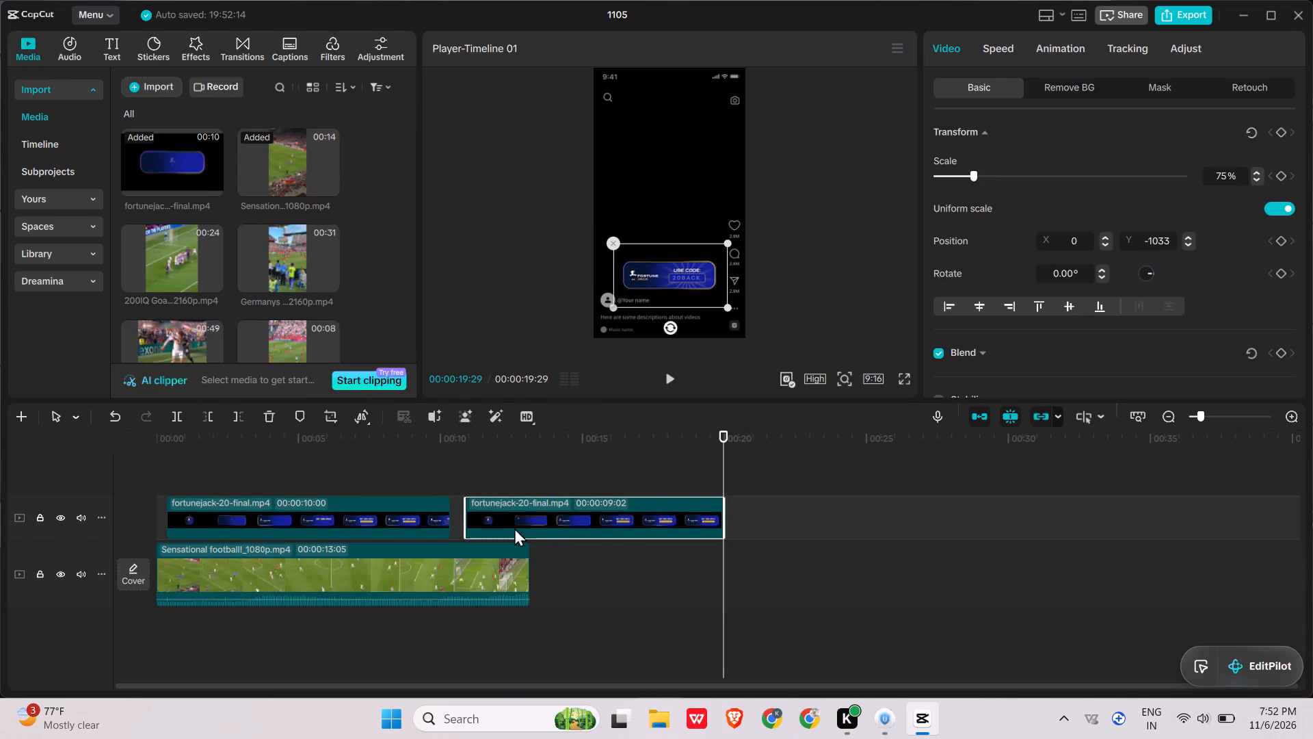
{"action": "left_click_drag", "start_coordinate": [719, 534], "coordinate": [640, 539]}
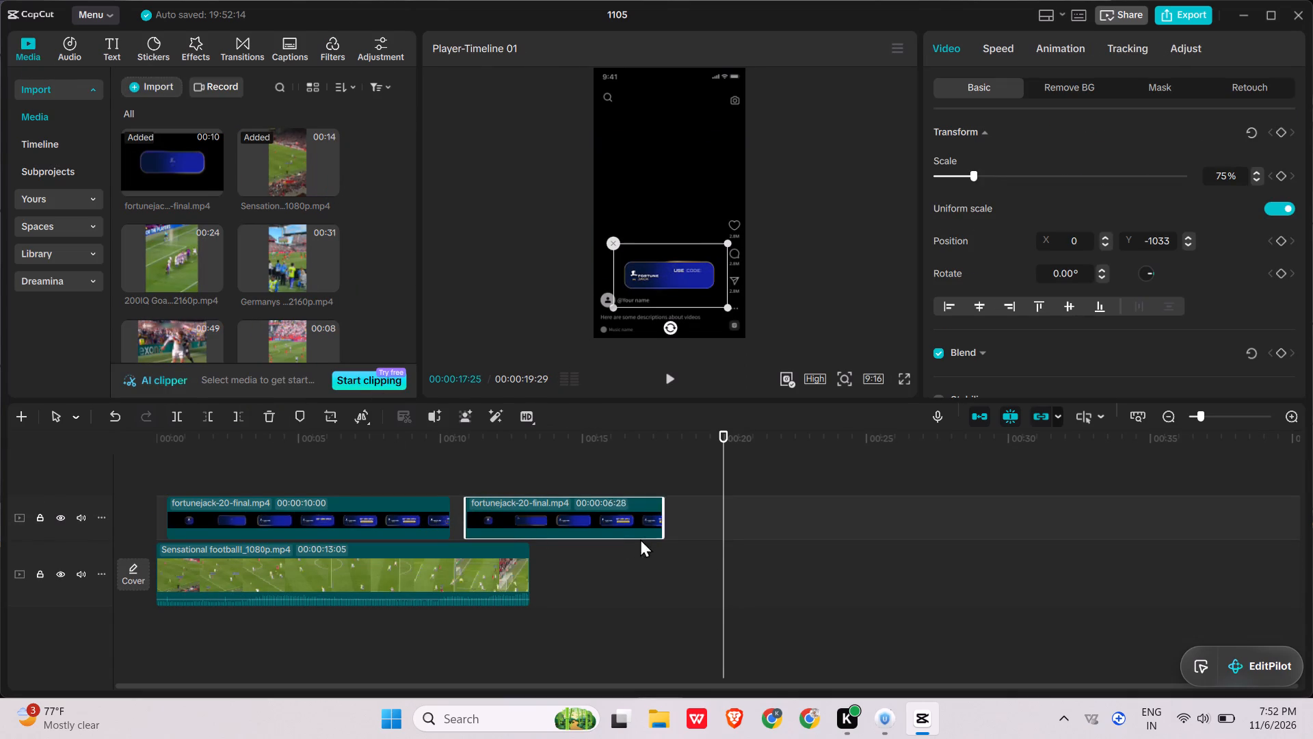
{"action": "left_click_drag", "start_coordinate": [640, 539], "coordinate": [518, 536]}
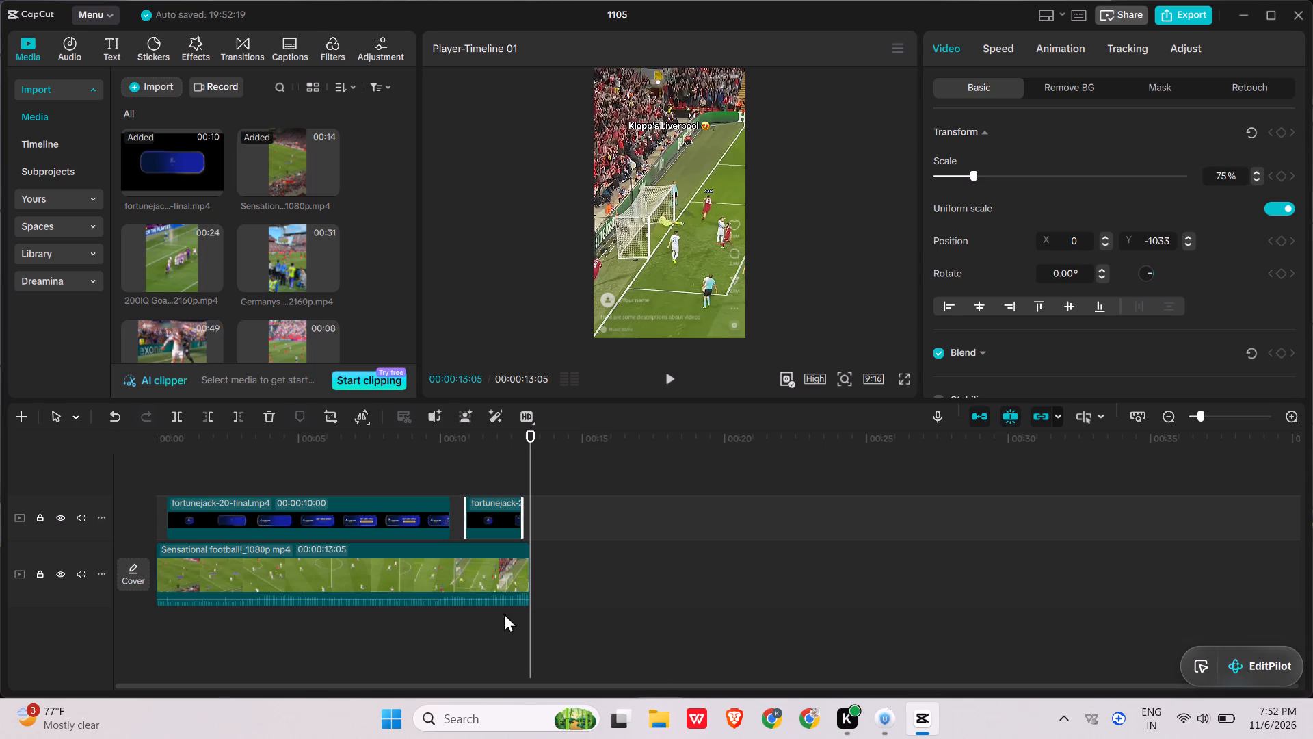
Apply the 4K filter above the banners and stretch it across the full length of the Sensational football clip.
{"action": "key", "text": "space"}
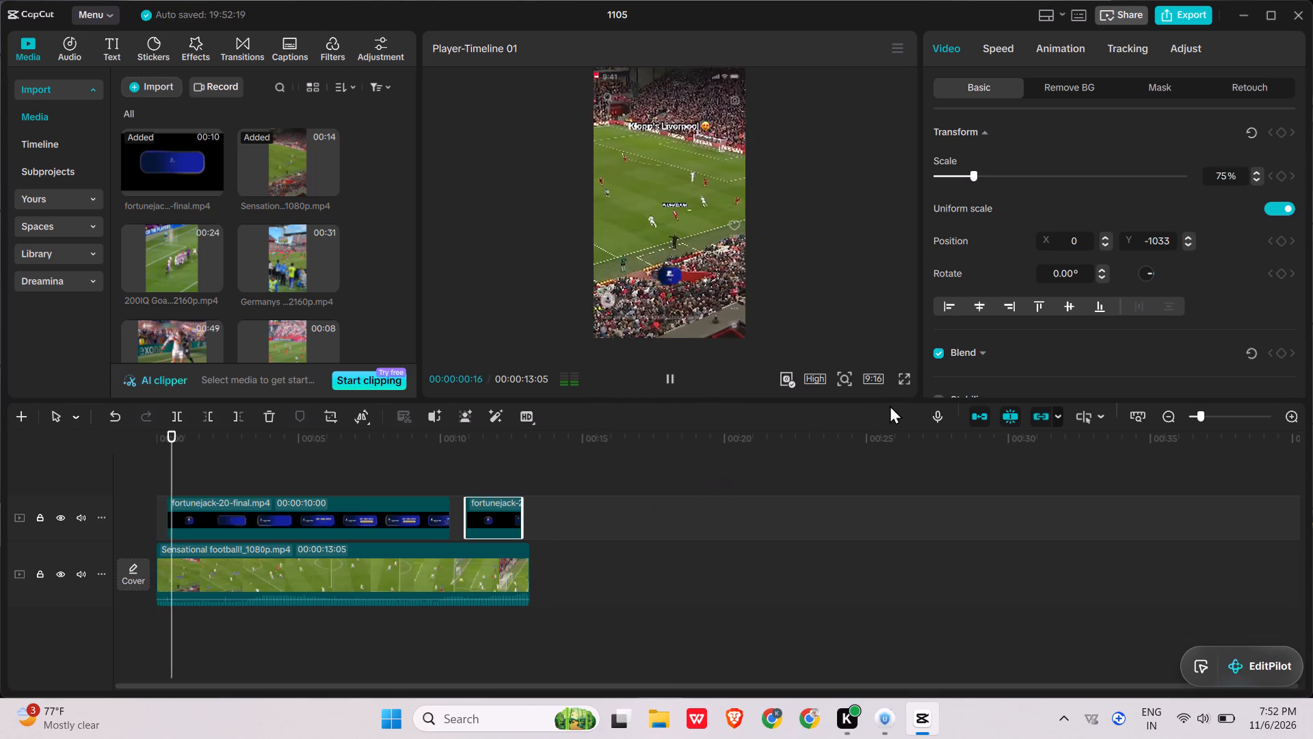
{"action": "left_click", "coordinate": [337, 45]}
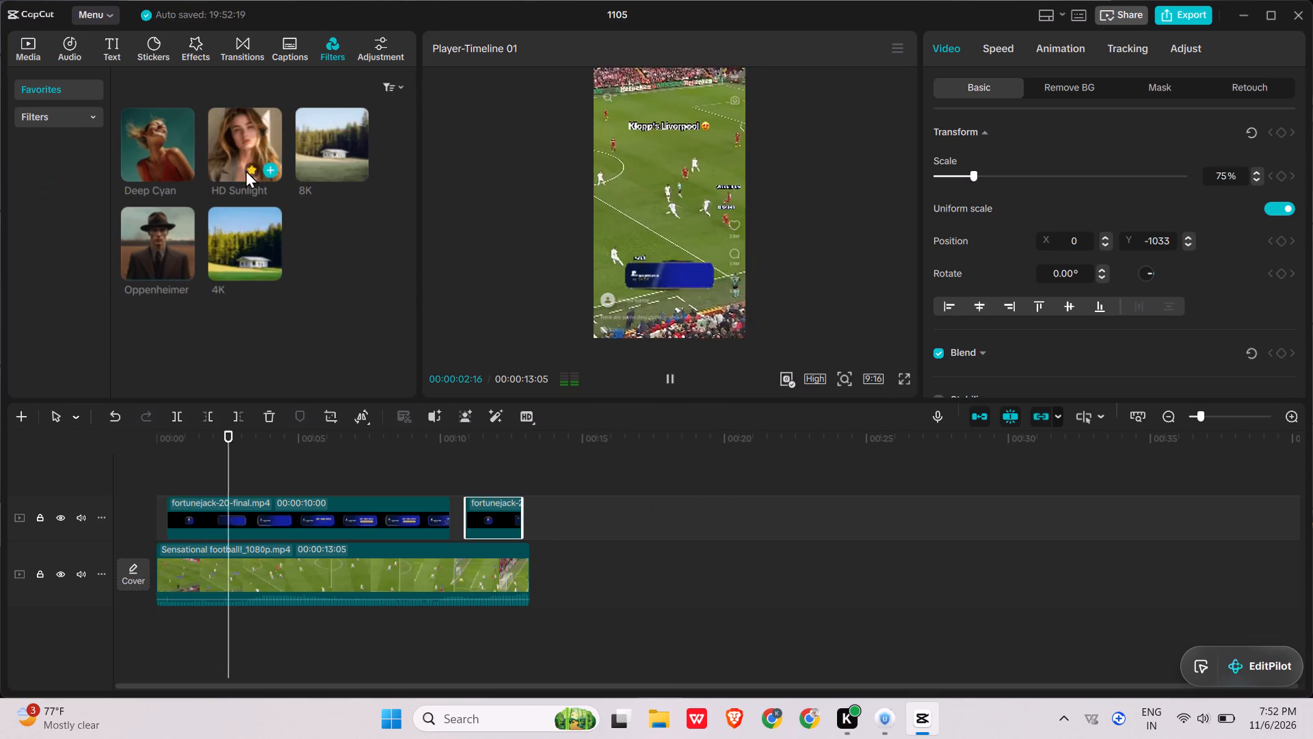
{"action": "left_click", "coordinate": [267, 270]}
{"action": "left_click_drag", "start_coordinate": [248, 504], "coordinate": [151, 504]}
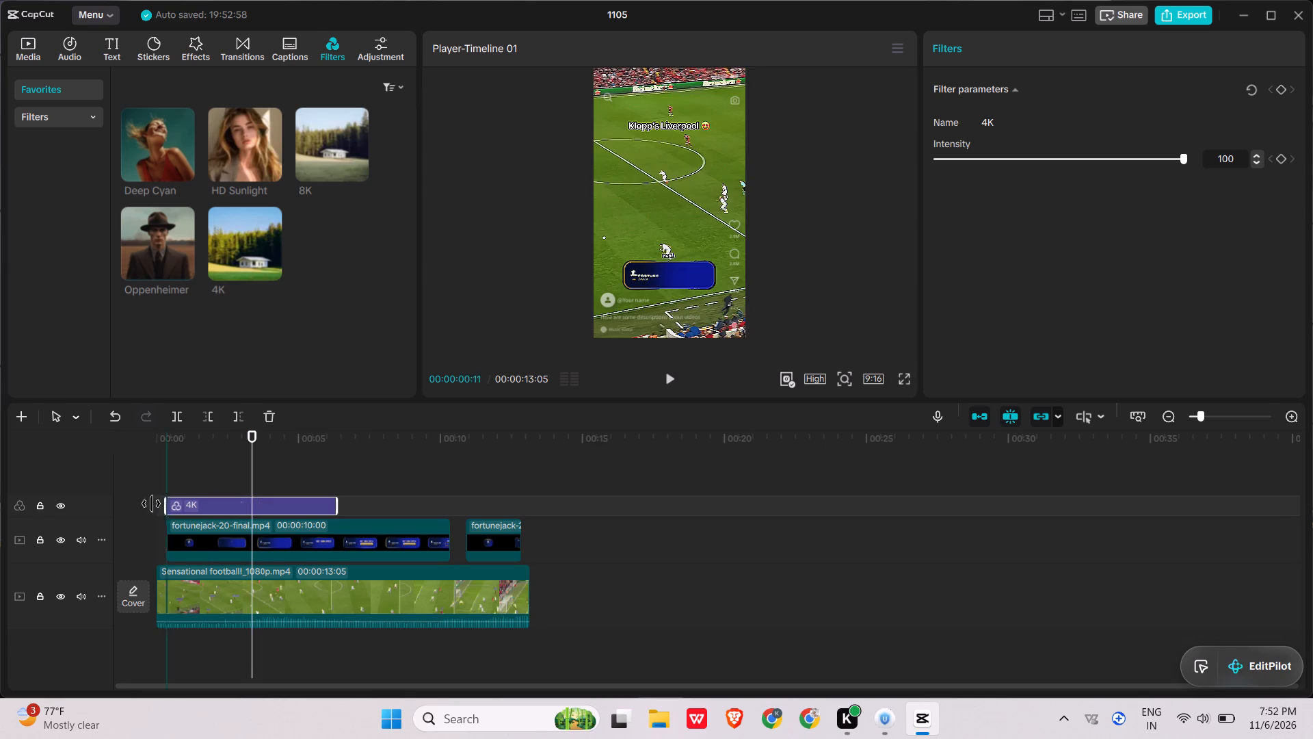
{"action": "left_click_drag", "start_coordinate": [151, 504], "coordinate": [136, 504]}
{"action": "key", "text": "space"}
{"action": "left_click_drag", "start_coordinate": [336, 505], "coordinate": [534, 513]}
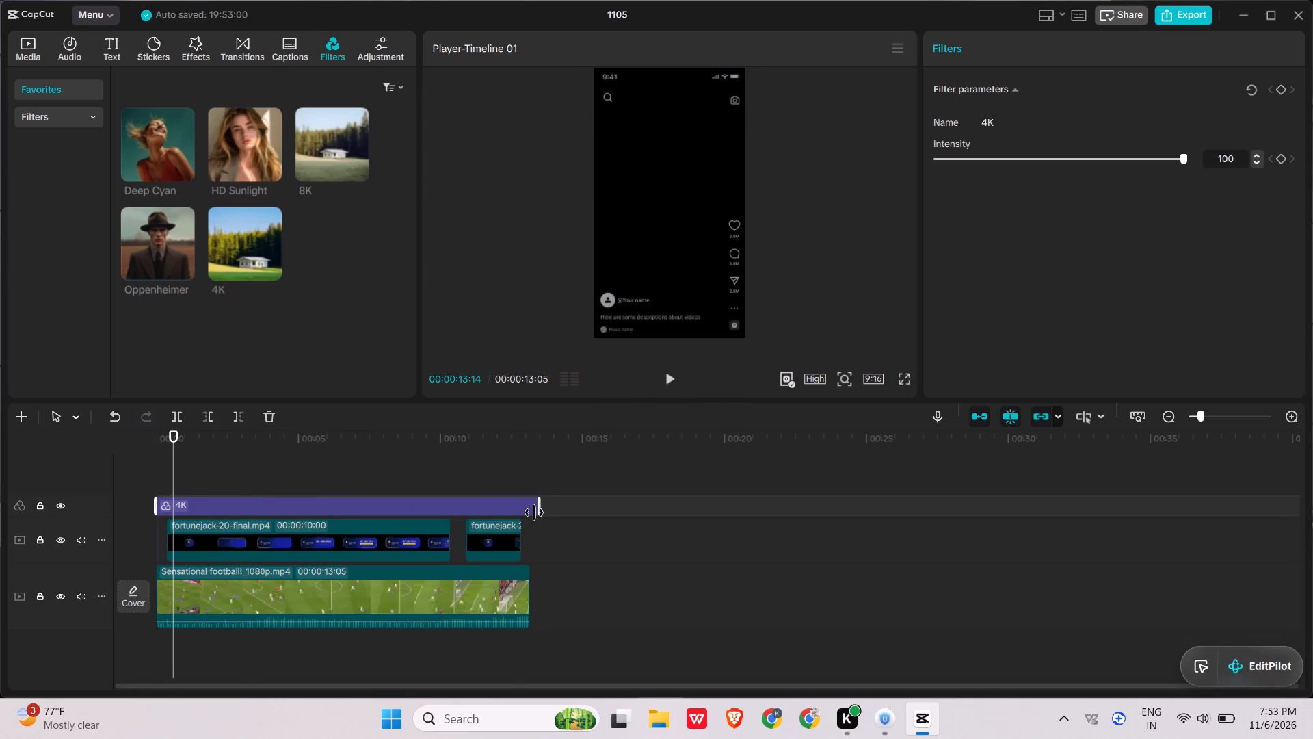
{"action": "left_click_drag", "start_coordinate": [534, 513], "coordinate": [528, 513]}
Review the Sensational football video from the start in full screen, then return to the editor.
{"action": "key", "text": "space"}
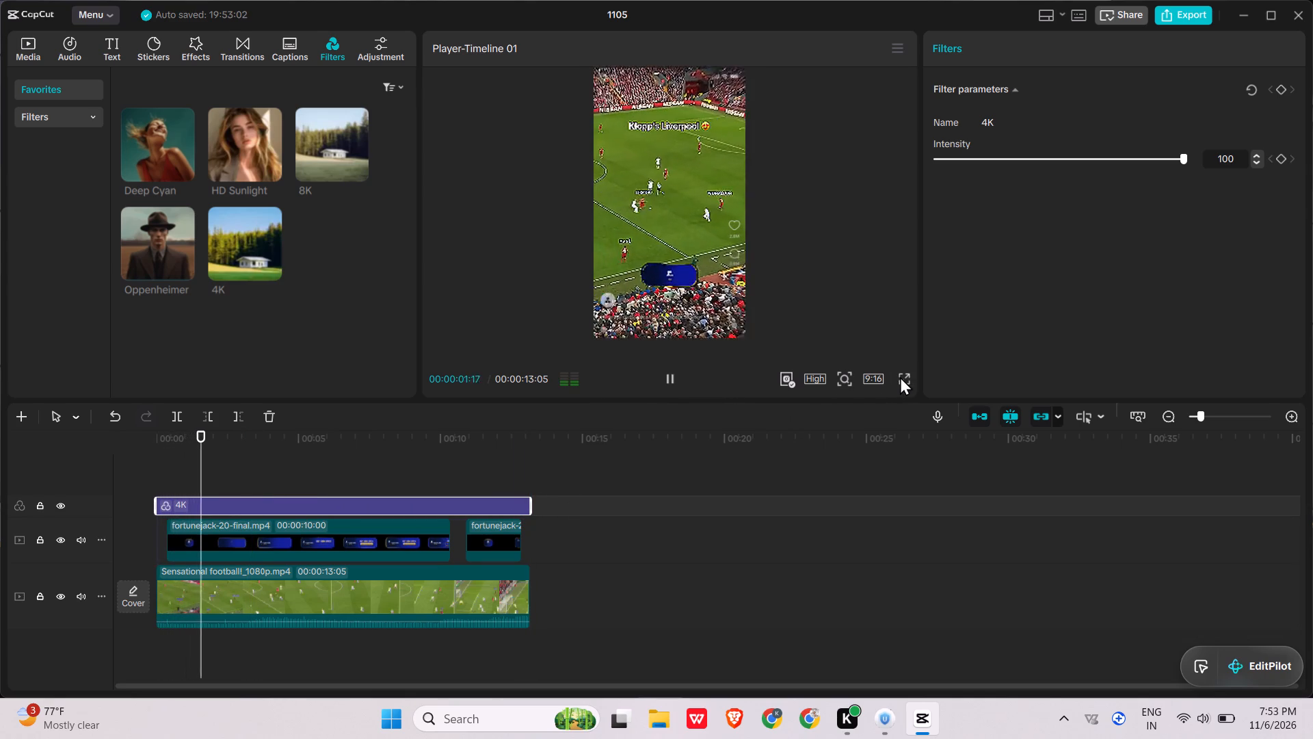
{"action": "left_click", "coordinate": [900, 376]}
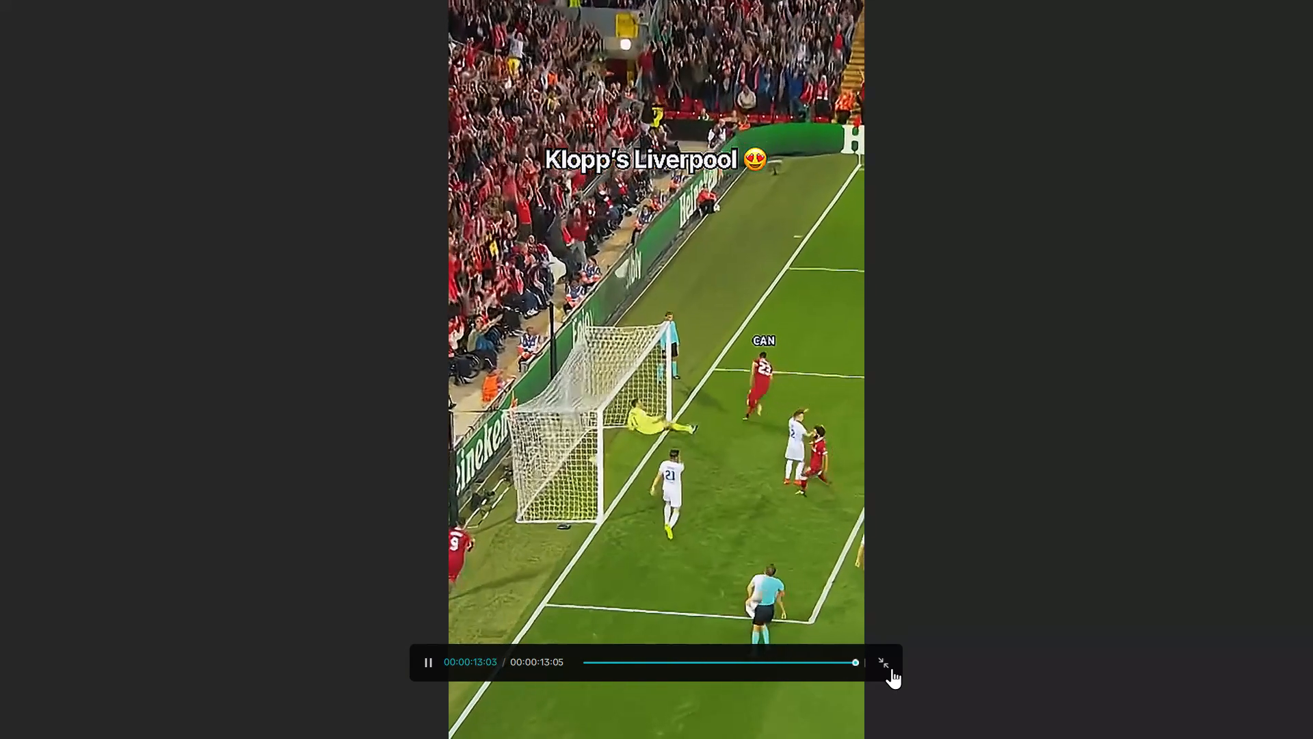
{"action": "left_click", "coordinate": [892, 668]}
{"action": "left_click", "coordinate": [20, 48]}
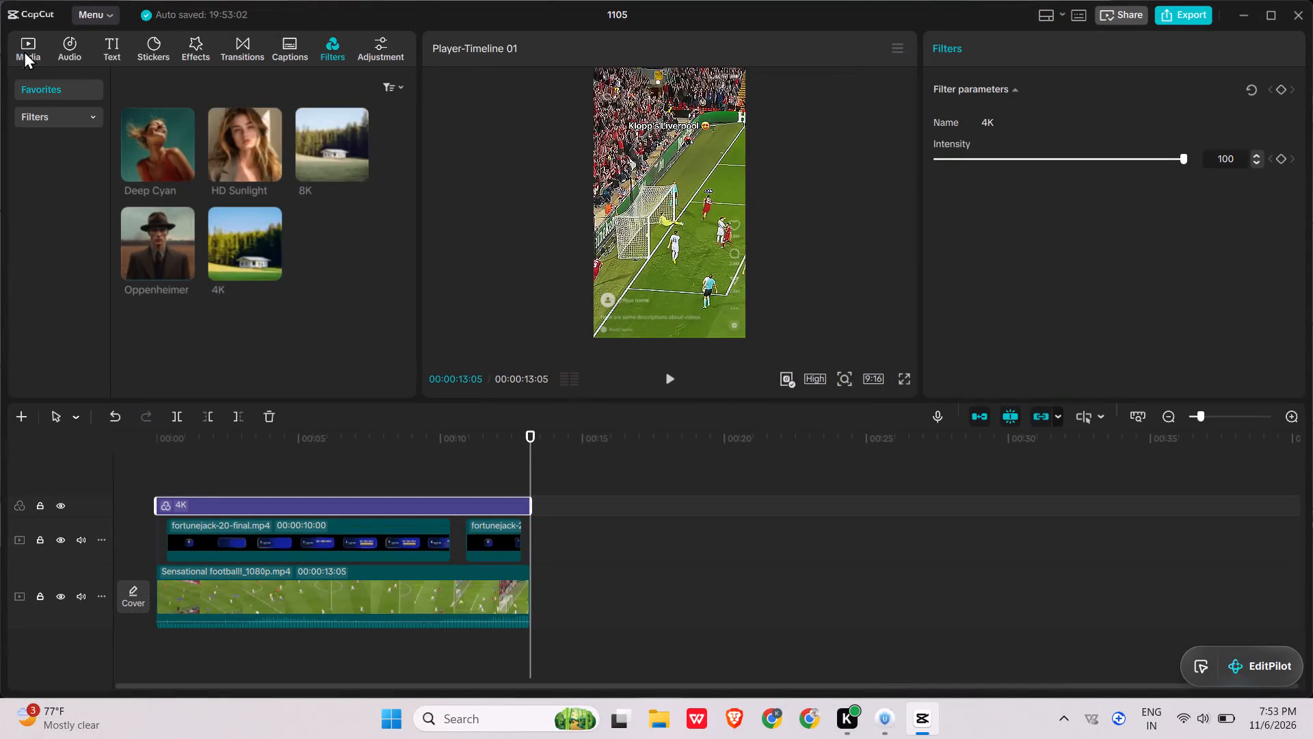
Audition the imported audio tracks one after another to find a soundtrack for the Sensational football clip.
{"action": "left_click", "coordinate": [79, 47]}
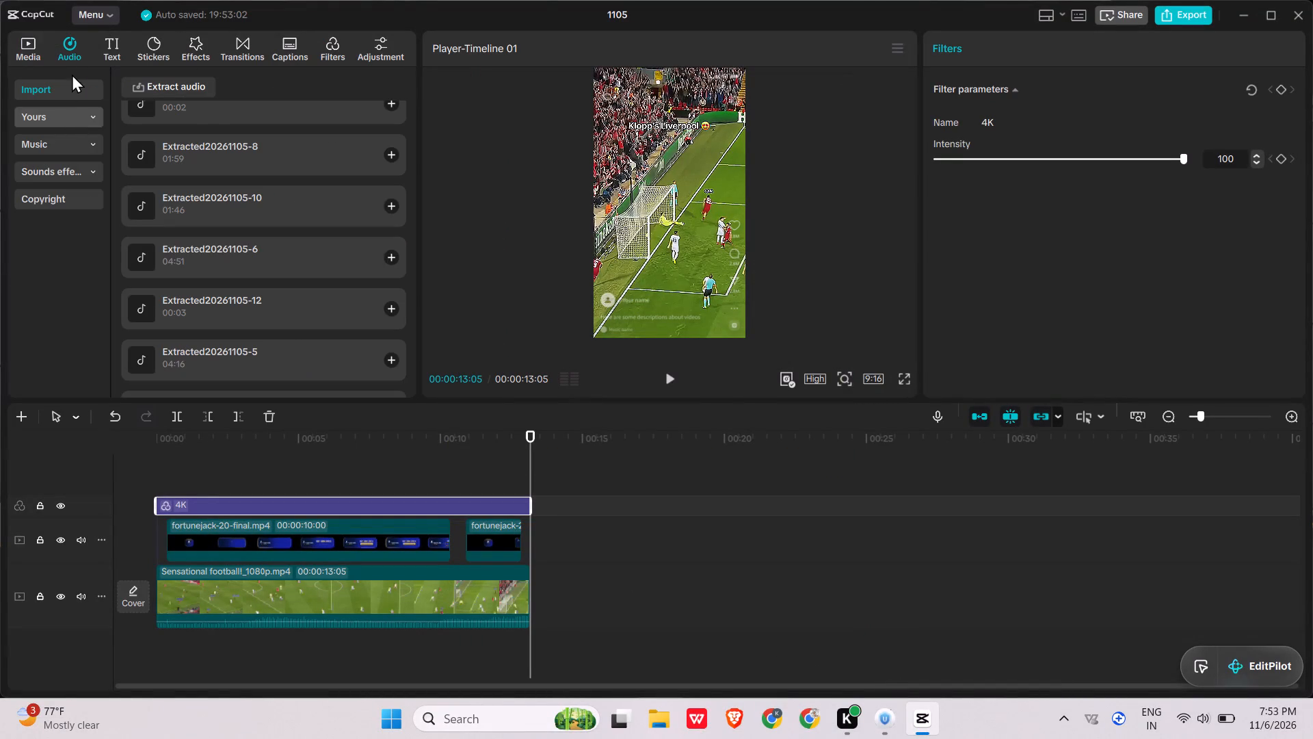
{"action": "left_click", "coordinate": [211, 112]}
{"action": "scroll", "coordinate": [211, 112], "scroll_direction": "up", "scroll_amount": 7}
{"action": "left_click", "coordinate": [214, 127]}
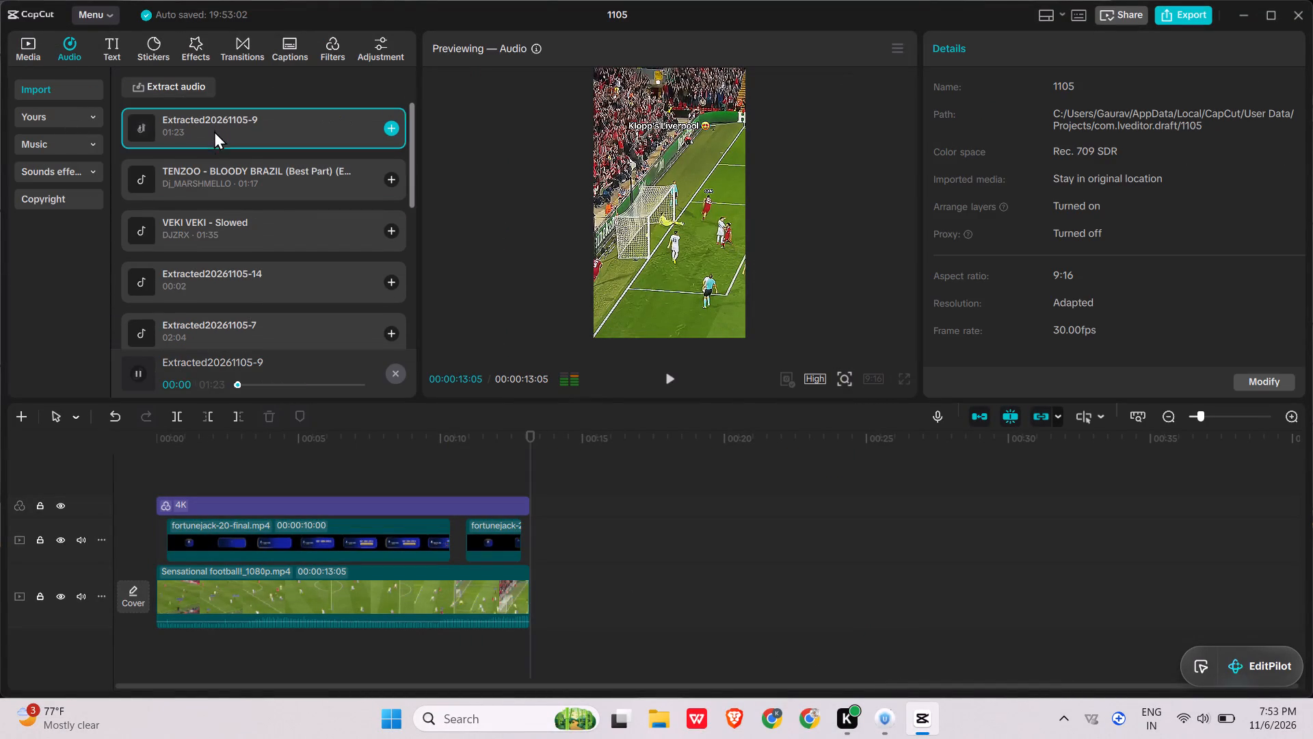
{"action": "left_click", "coordinate": [222, 168]}
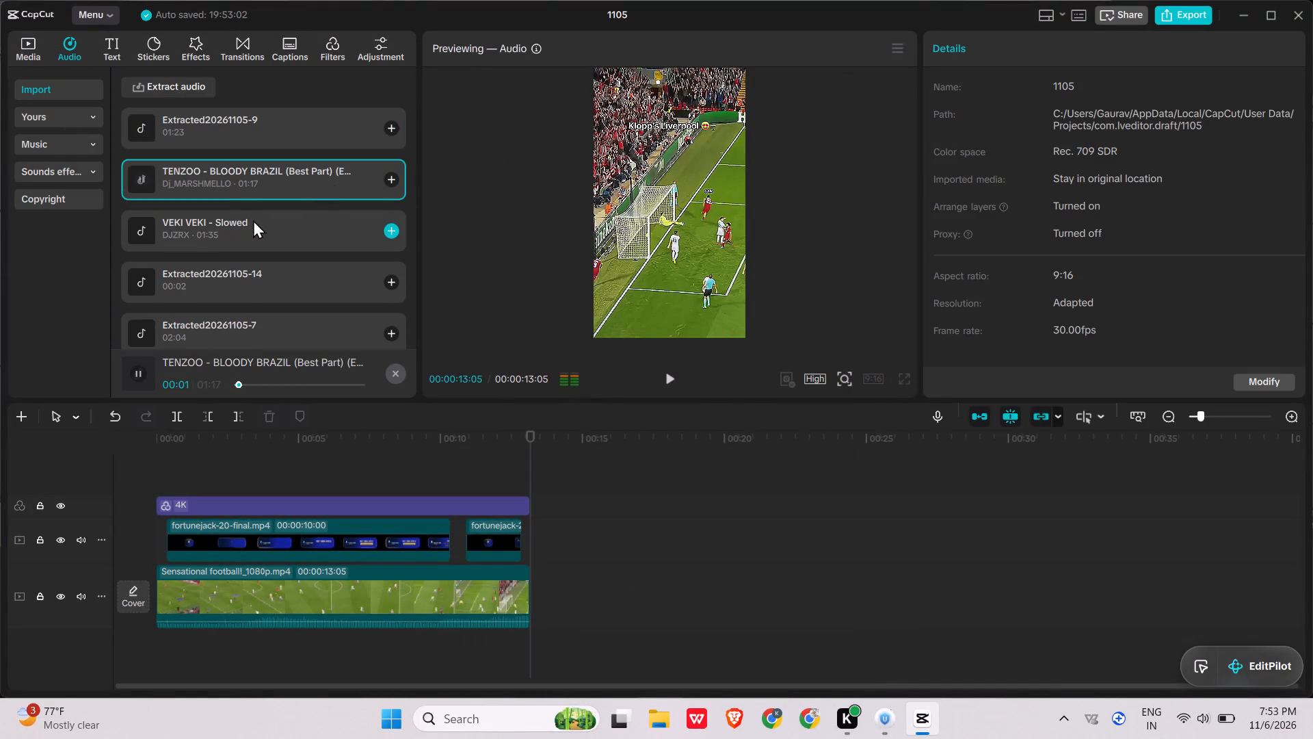
{"action": "left_click", "coordinate": [253, 220]}
{"action": "left_click", "coordinate": [263, 278]}
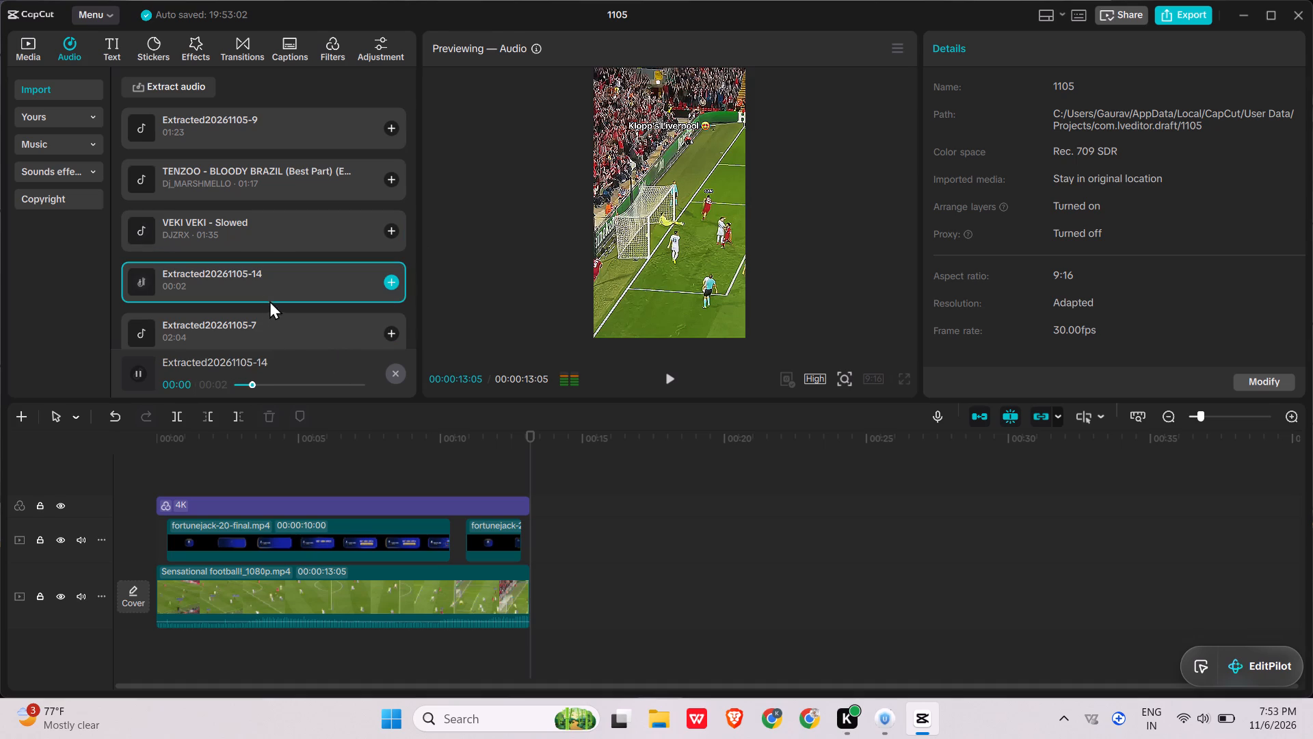
{"action": "scroll", "coordinate": [264, 329], "scroll_direction": "down", "scroll_amount": 1}
{"action": "left_click", "coordinate": [264, 329]}
{"action": "left_click", "coordinate": [263, 307]}
{"action": "scroll", "coordinate": [263, 307], "scroll_direction": "down", "scroll_amount": 1}
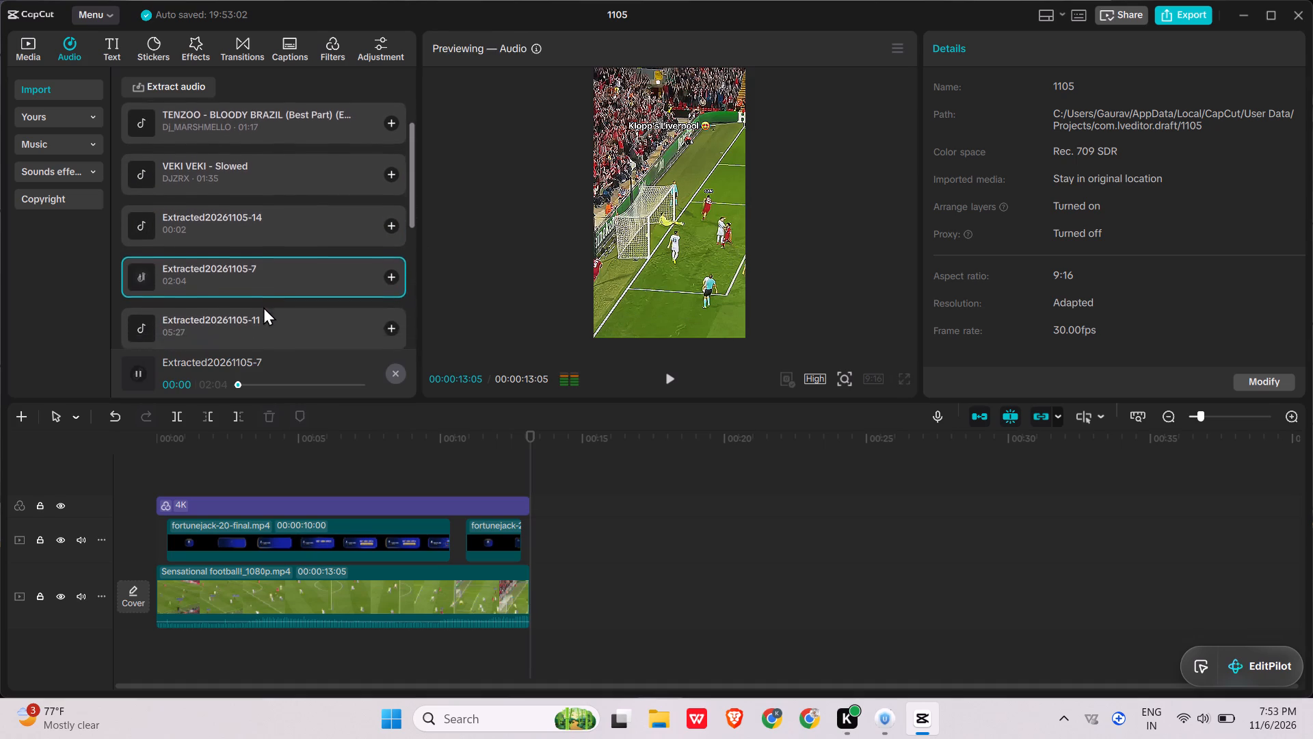
{"action": "scroll", "coordinate": [263, 307], "scroll_direction": "down", "scroll_amount": 1}
{"action": "left_click", "coordinate": [241, 319]}
{"action": "scroll", "coordinate": [241, 319], "scroll_direction": "down", "scroll_amount": 2}
{"action": "left_click", "coordinate": [239, 328]}
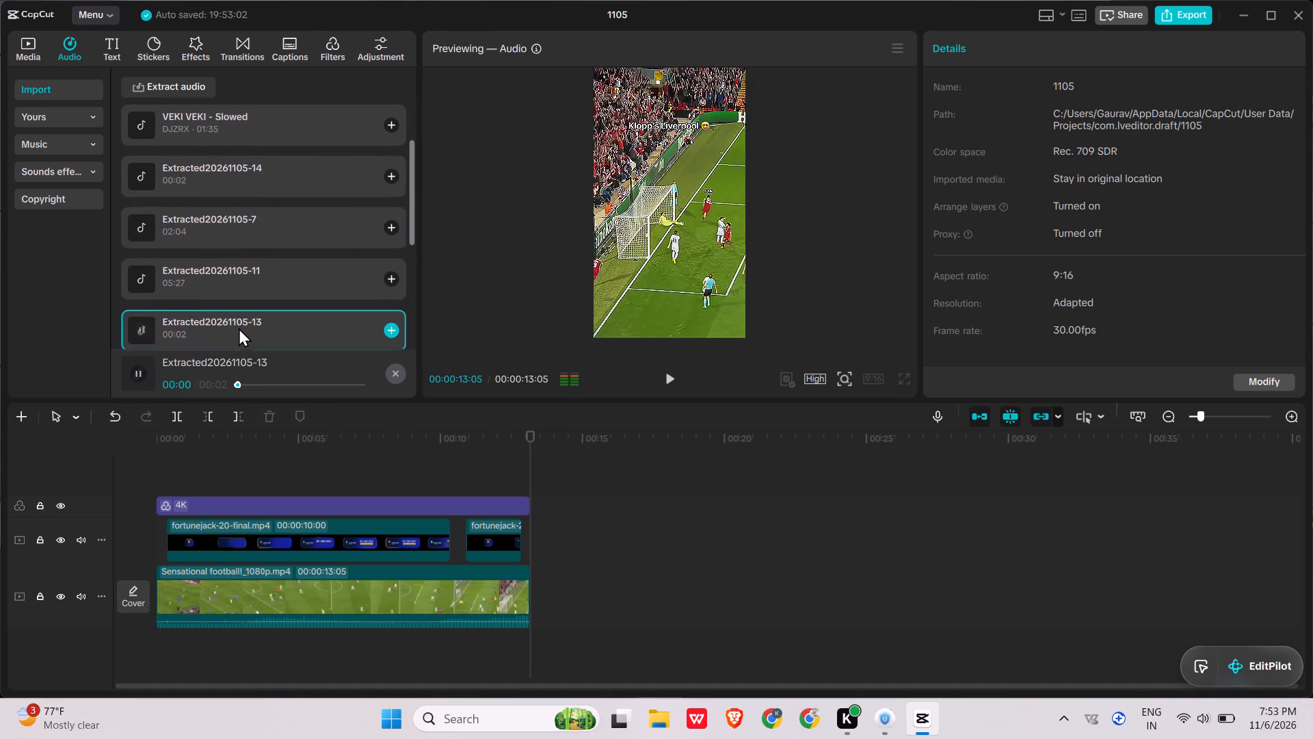
{"action": "scroll", "coordinate": [239, 328], "scroll_direction": "down", "scroll_amount": 1}
{"action": "left_click", "coordinate": [246, 320]}
{"action": "scroll", "coordinate": [390, 229], "scroll_direction": "down", "scroll_amount": 1}
{"action": "left_click", "coordinate": [392, 226]}
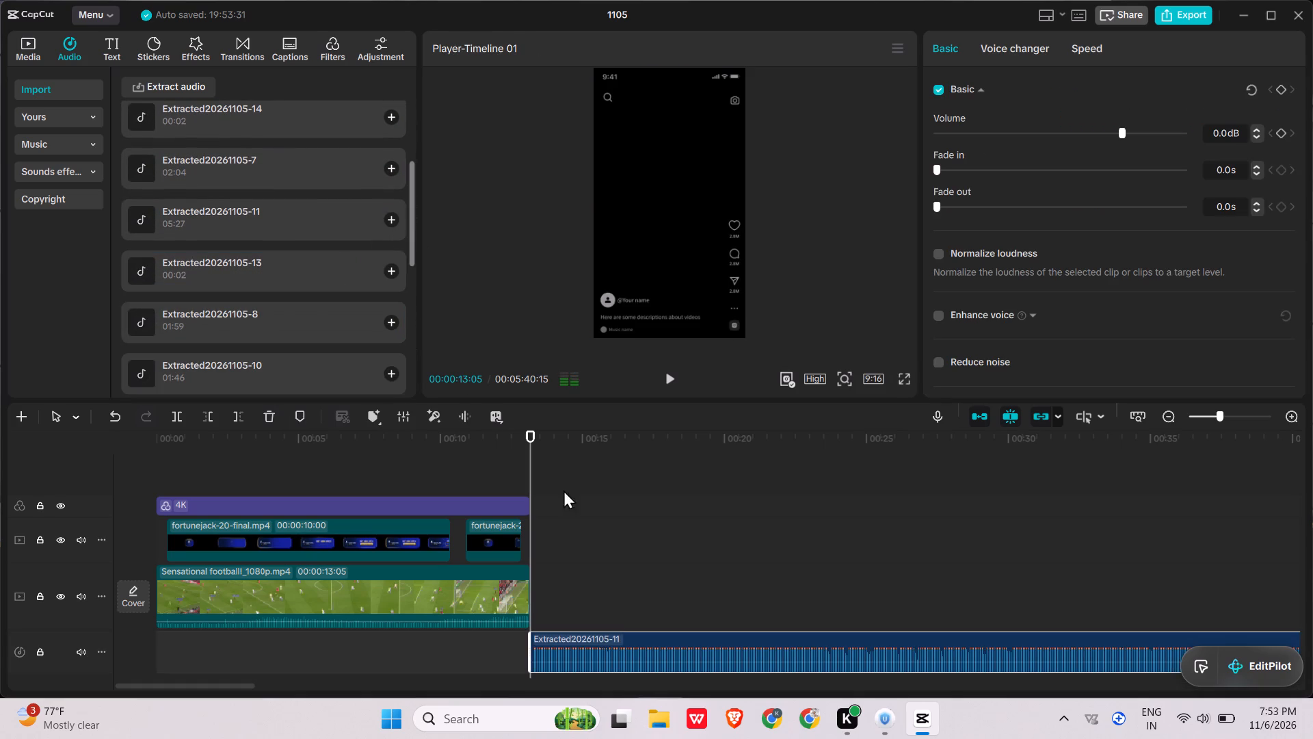
{"action": "left_click_drag", "start_coordinate": [602, 643], "coordinate": [96, 656]}
{"action": "left_click", "coordinate": [169, 464]}
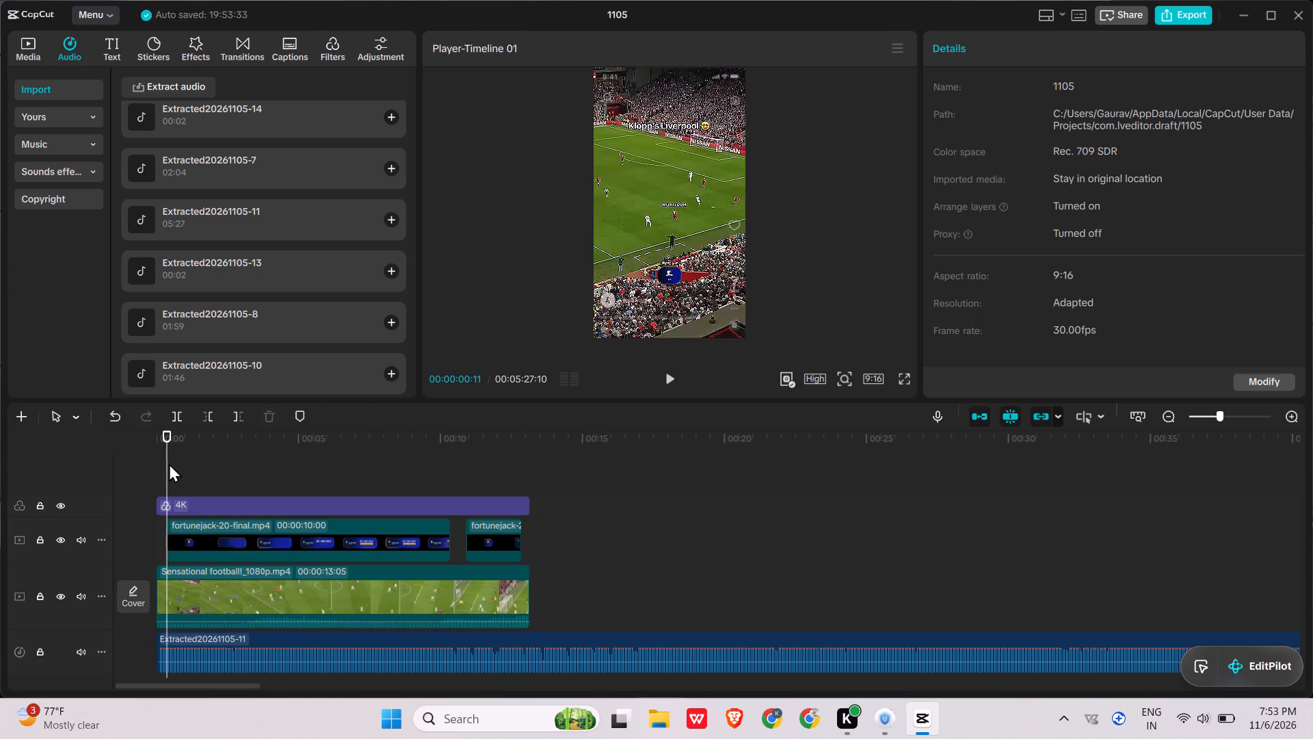
{"action": "key", "text": "space"}
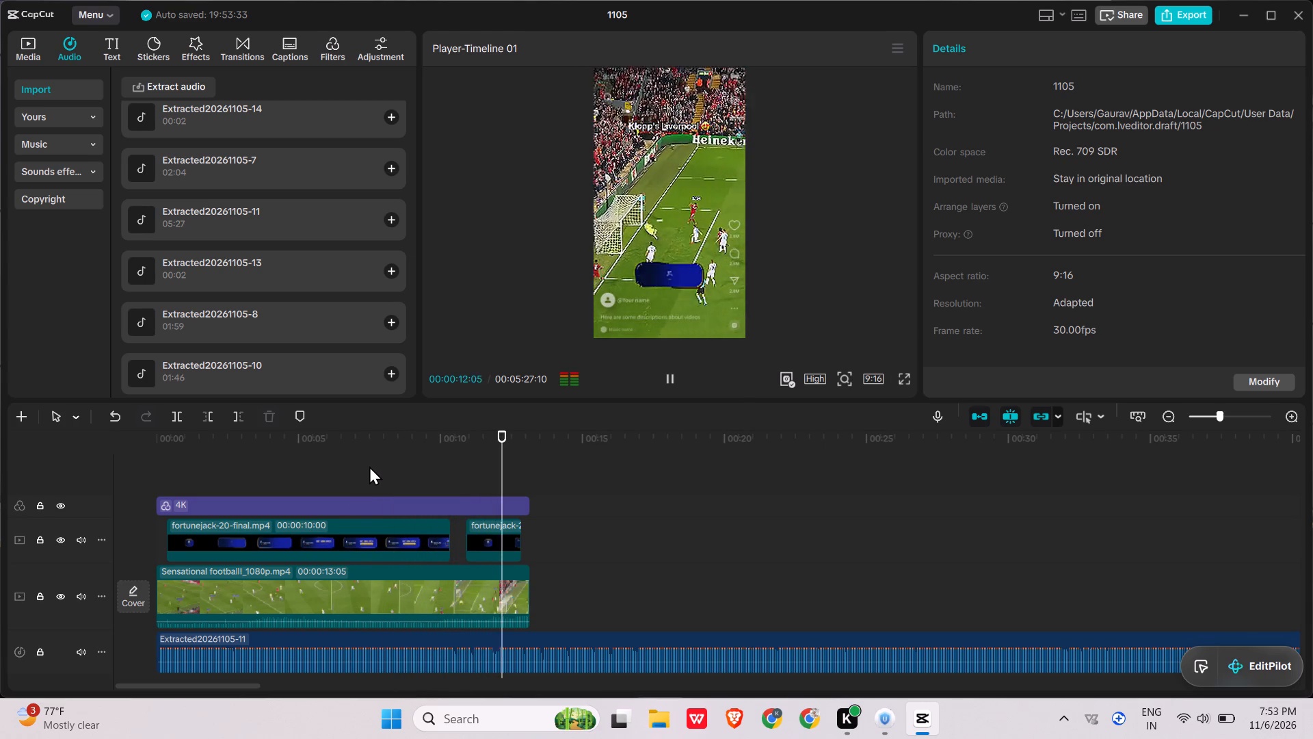
{"action": "key", "text": "space"}
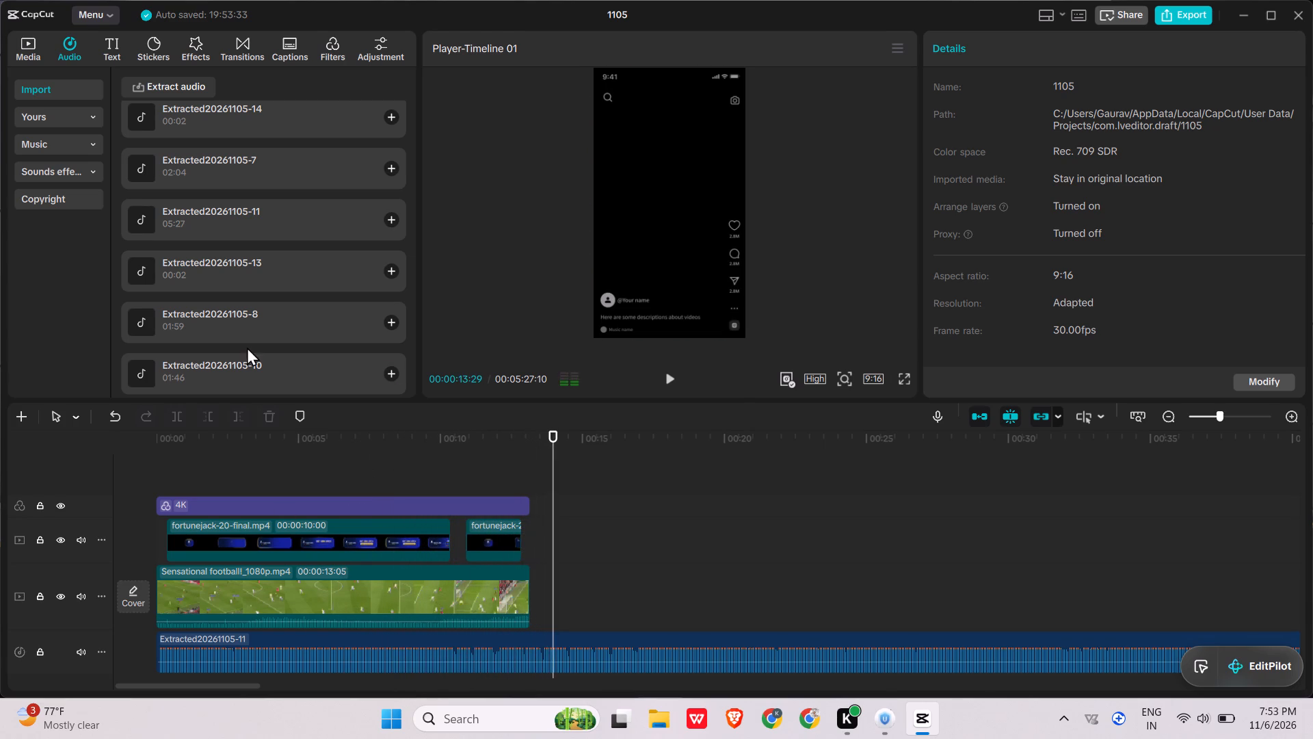
{"action": "left_click", "coordinate": [248, 336]}
{"action": "scroll", "coordinate": [255, 335], "scroll_direction": "down", "scroll_amount": 1}
{"action": "left_click", "coordinate": [252, 244]}
{"action": "scroll", "coordinate": [251, 227], "scroll_direction": "down", "scroll_amount": 1}
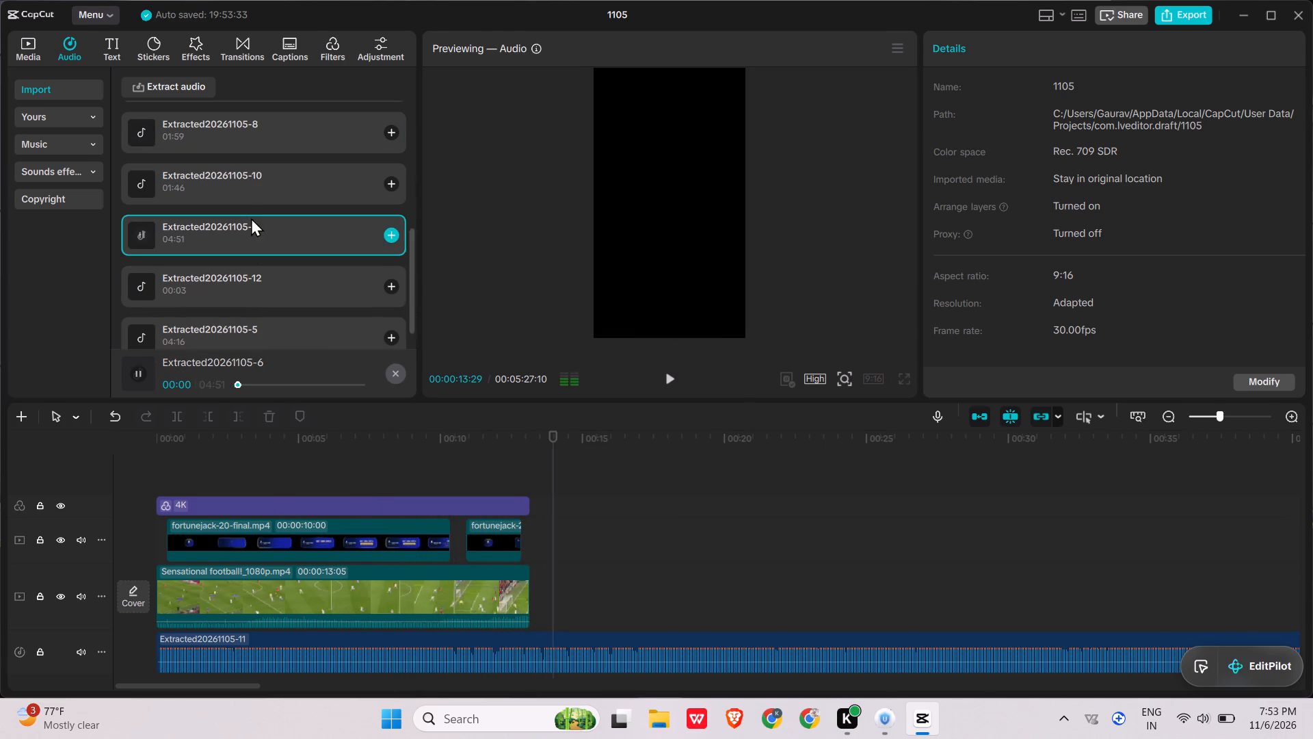
{"action": "left_click", "coordinate": [250, 185]}
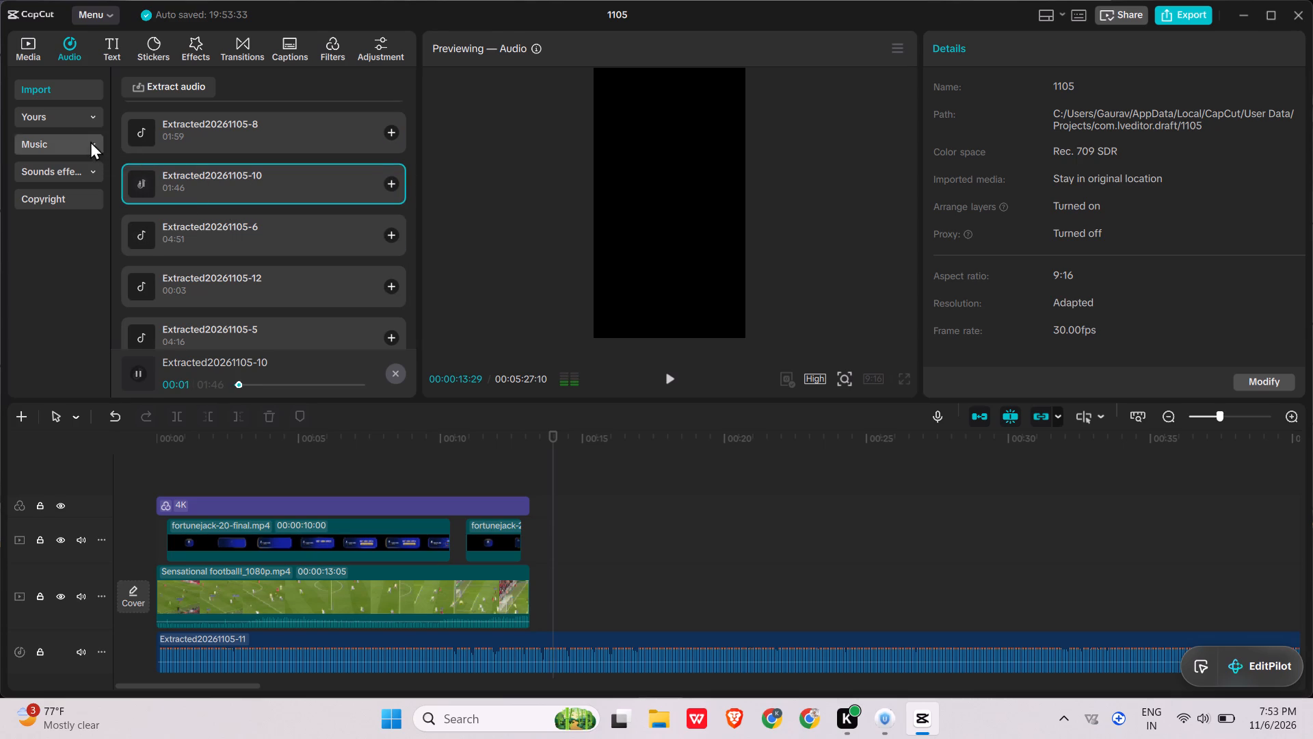
{"action": "left_click", "coordinate": [66, 119]}
{"action": "left_click", "coordinate": [156, 137]}
{"action": "left_click", "coordinate": [175, 187]}
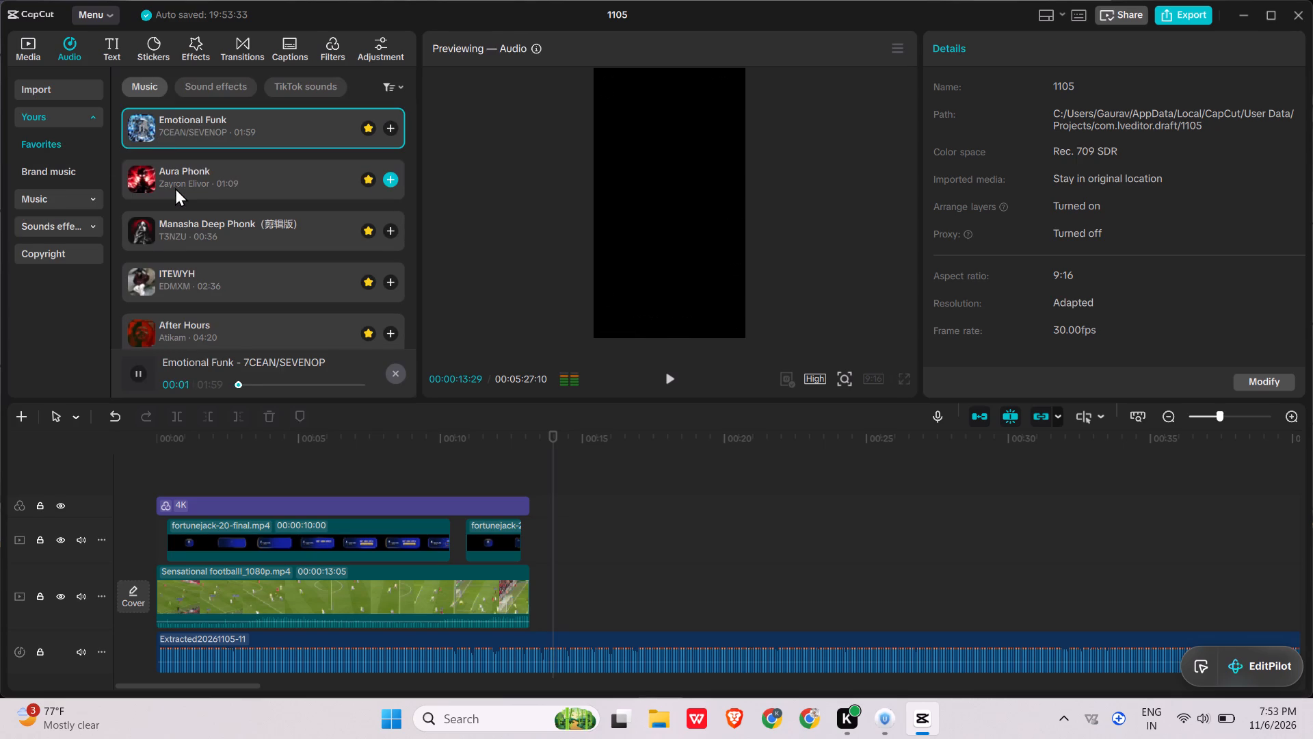
{"action": "left_click", "coordinate": [238, 643]}
{"action": "scroll", "coordinate": [238, 643], "scroll_direction": "down", "scroll_amount": 1}
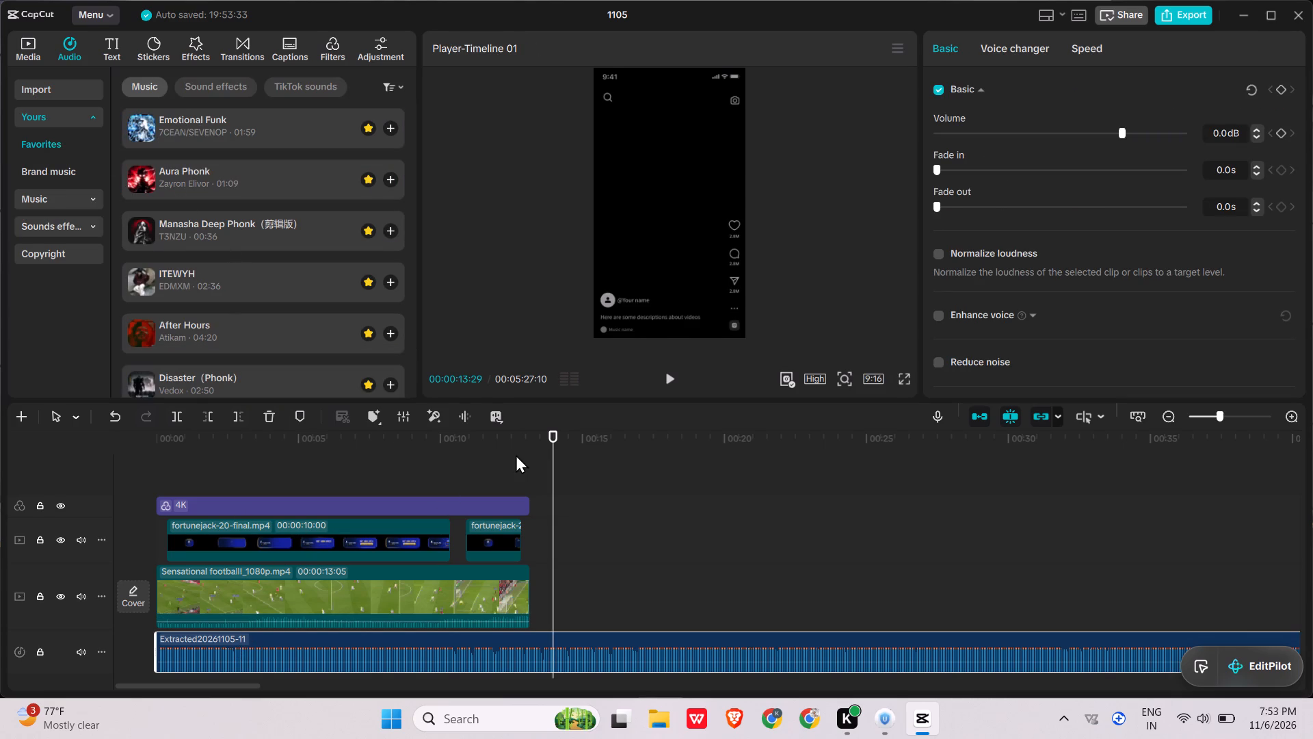
{"action": "left_click_drag", "start_coordinate": [557, 433], "coordinate": [529, 432]}
{"action": "key", "text": "ctrl+b"}
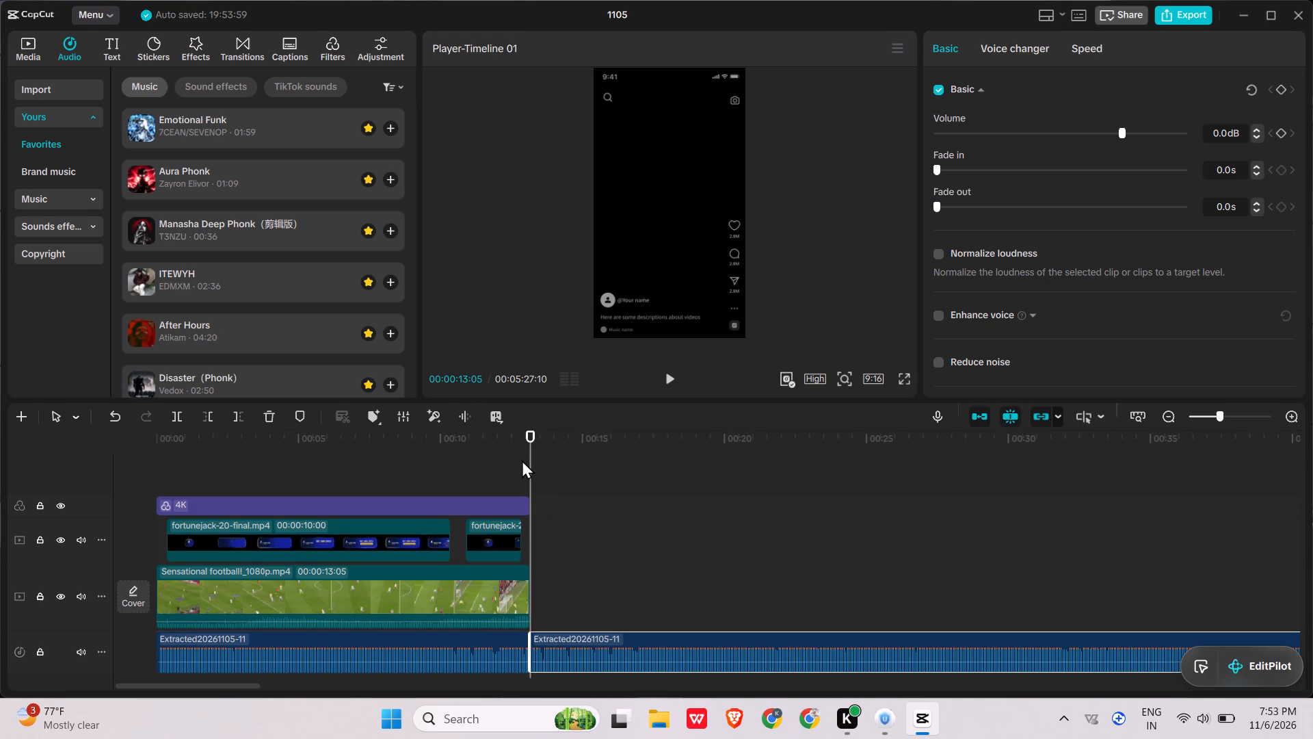
{"action": "key", "text": "BackSpace"}
{"action": "key", "text": "space"}
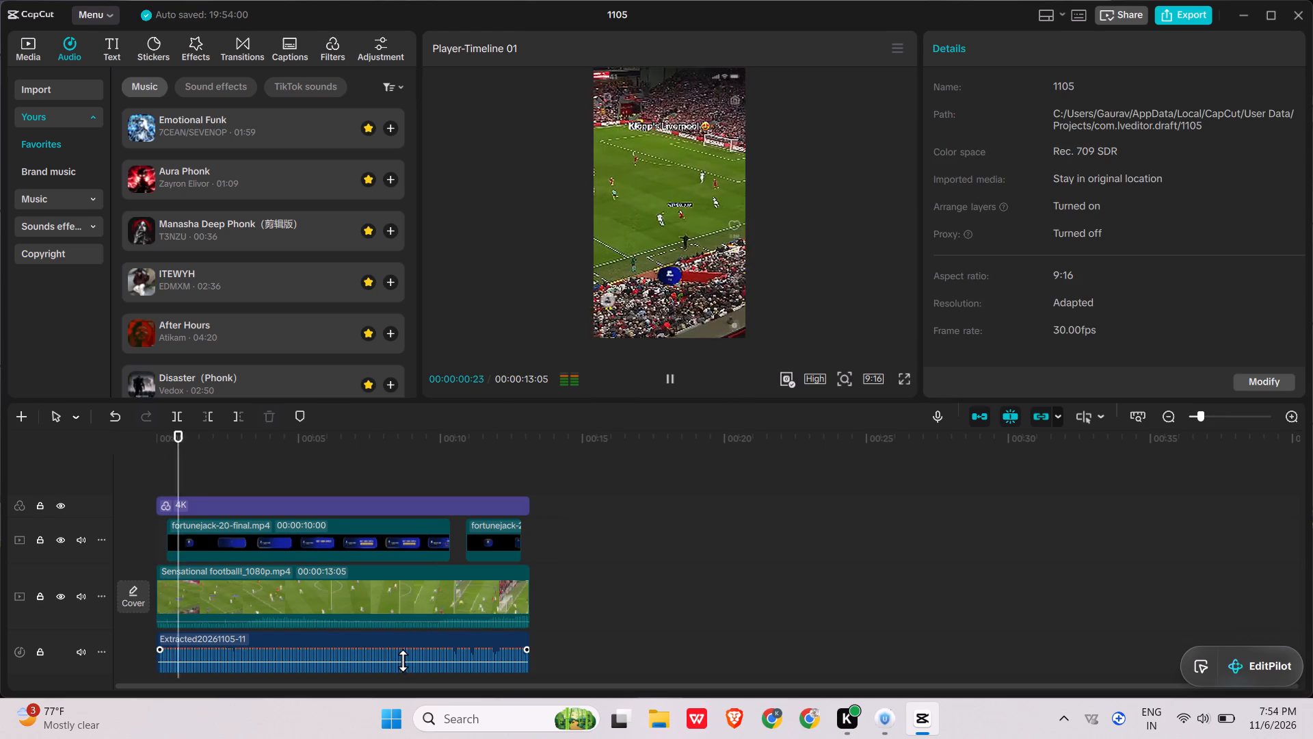
{"action": "left_click", "coordinate": [403, 661]}
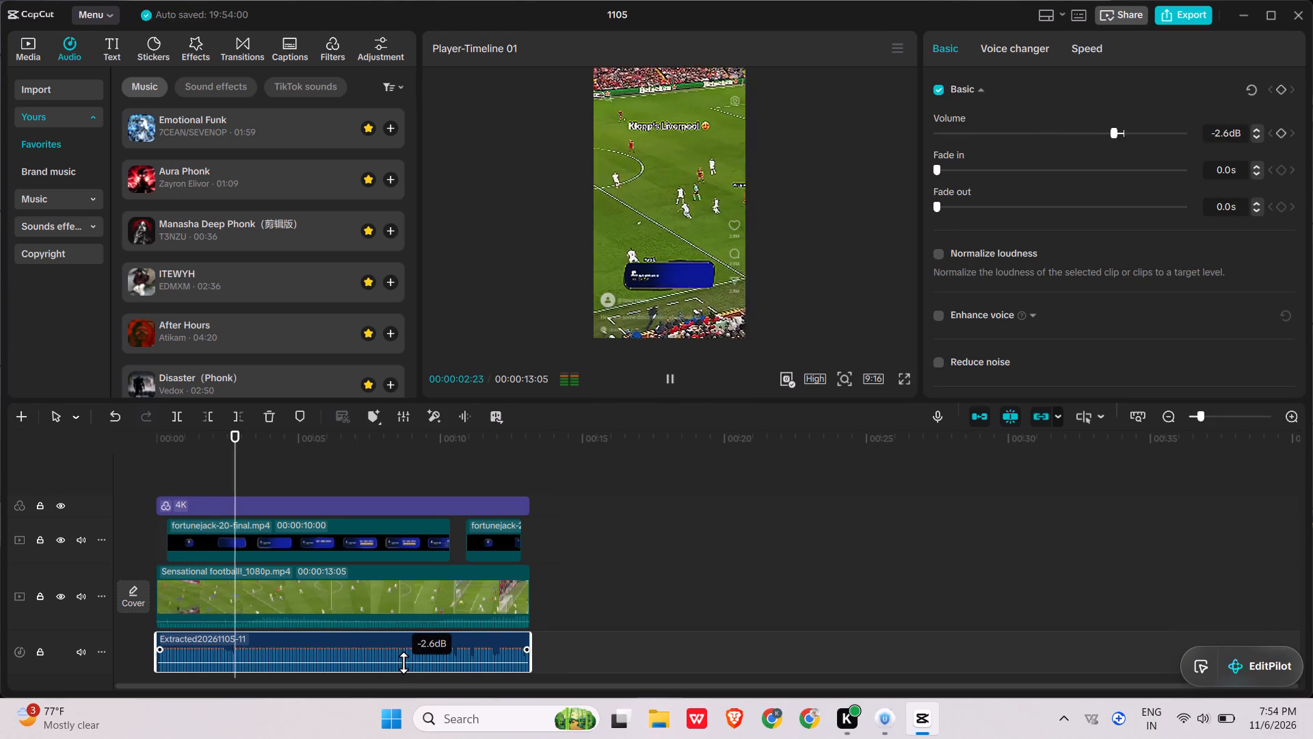
{"action": "left_click", "coordinate": [429, 621]}
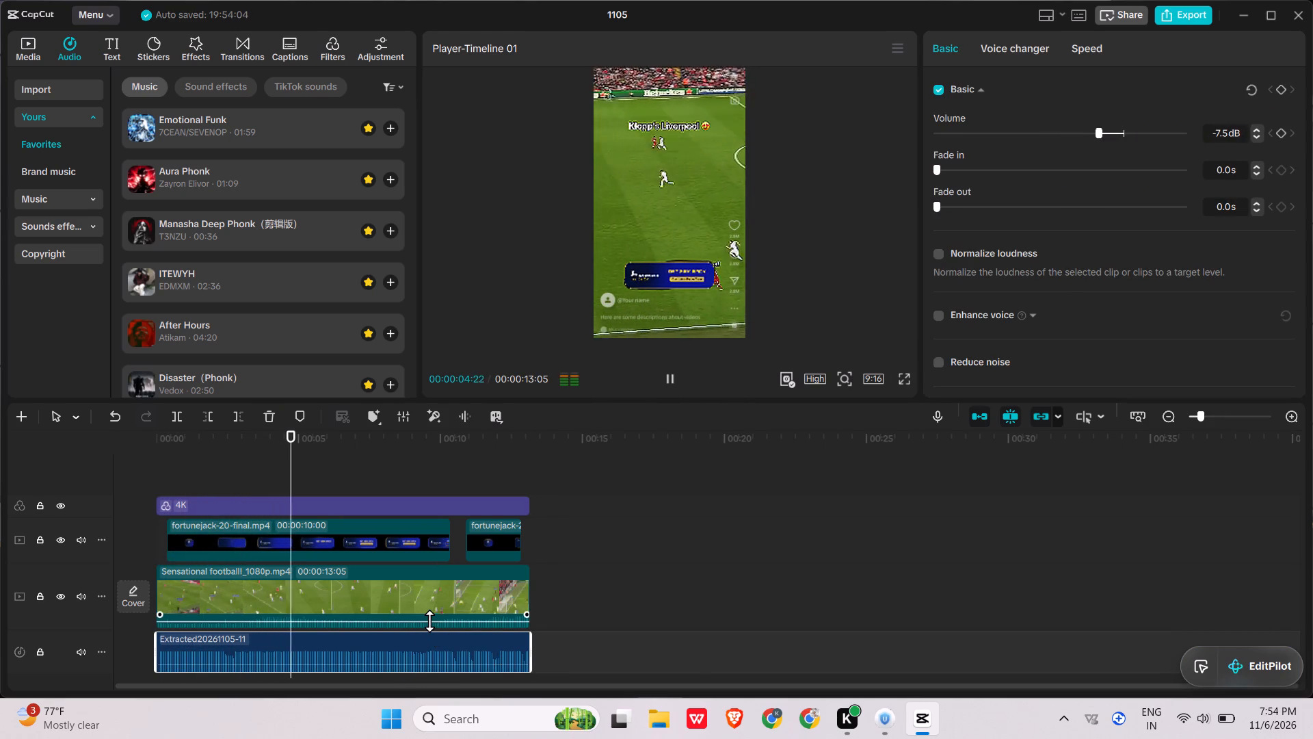
{"action": "left_click", "coordinate": [429, 665]}
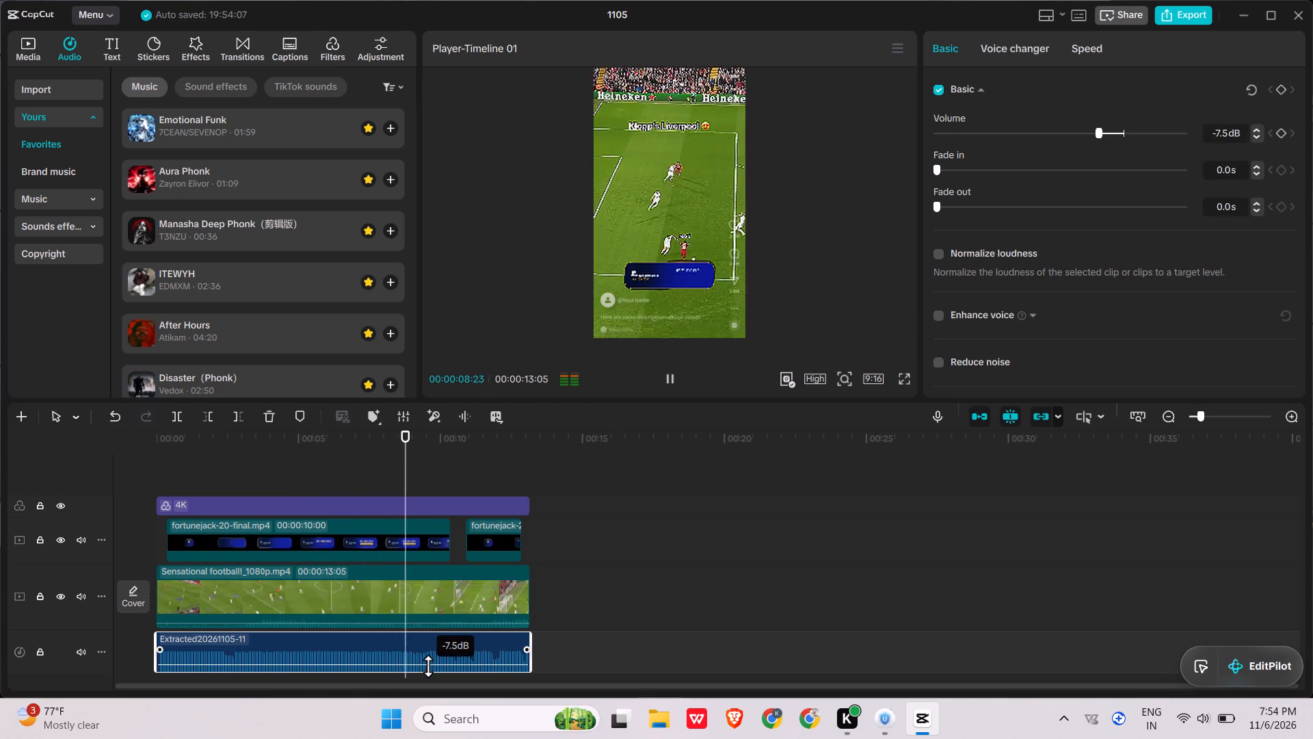
{"action": "scroll", "coordinate": [412, 578], "scroll_direction": "down", "scroll_amount": 2}
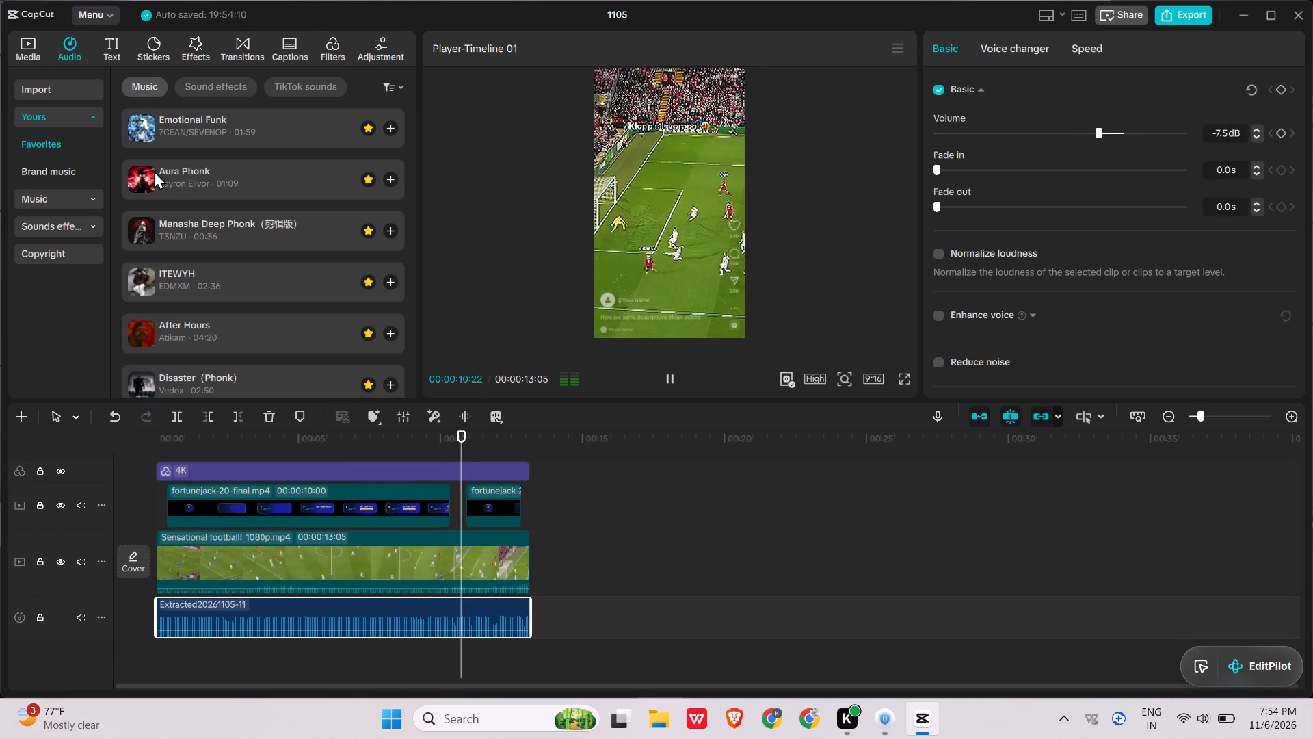
{"action": "key", "text": "space"}
{"action": "left_click", "coordinate": [53, 91]}
{"action": "left_click", "coordinate": [254, 196]}
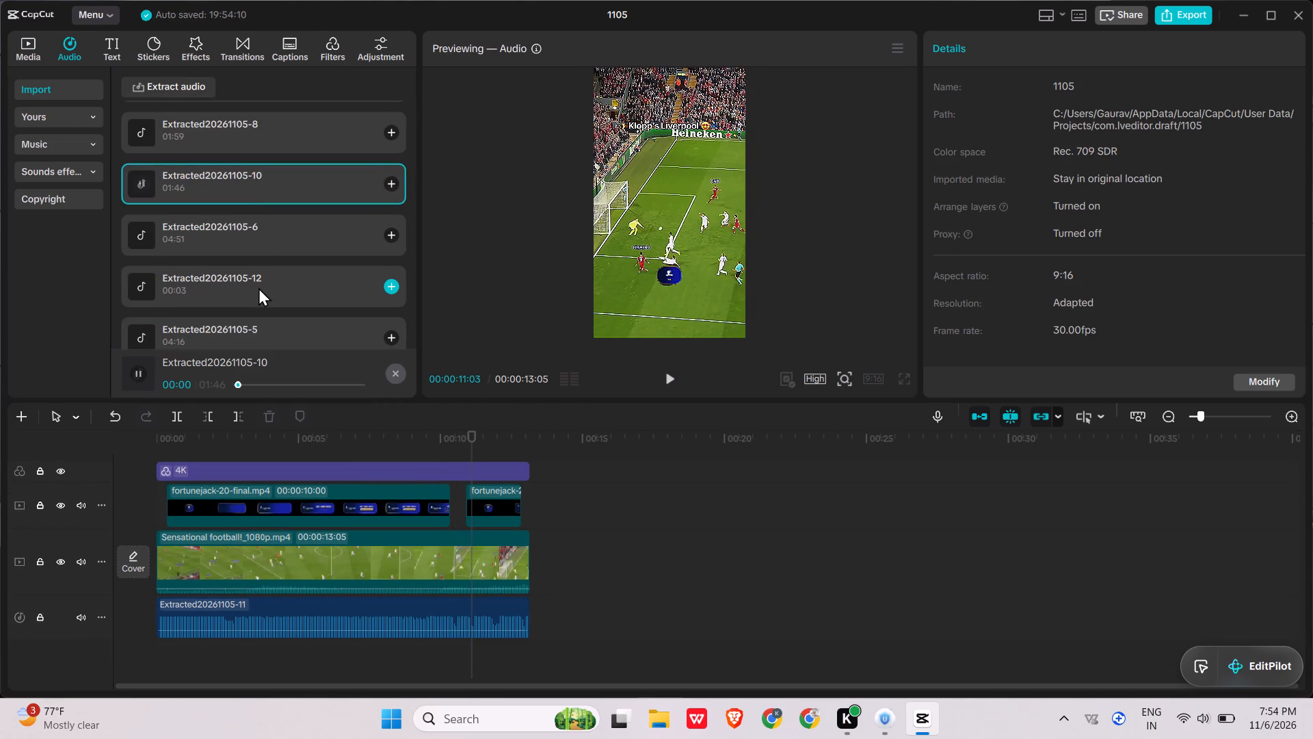
{"action": "scroll", "coordinate": [258, 288], "scroll_direction": "up", "scroll_amount": 7}
{"action": "left_click", "coordinate": [258, 289]}
{"action": "left_click", "coordinate": [256, 326]}
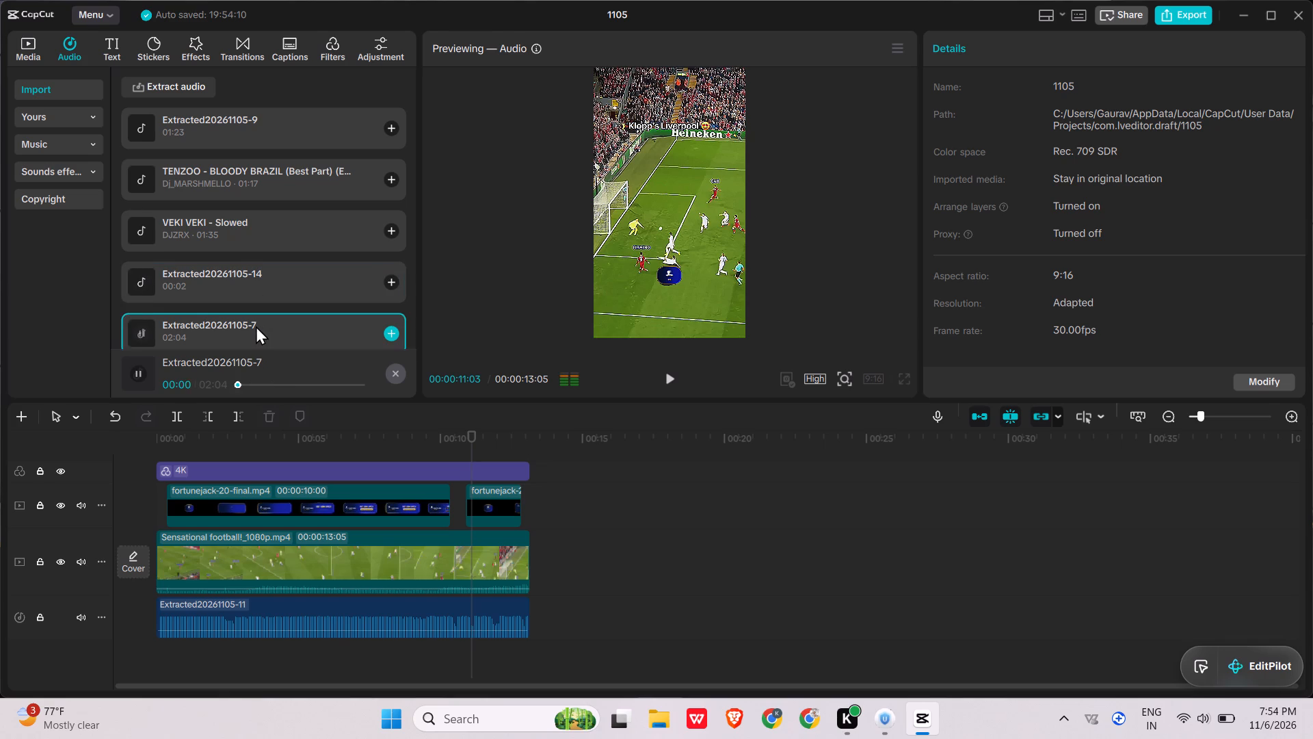
{"action": "scroll", "coordinate": [256, 326], "scroll_direction": "down", "scroll_amount": 1}
{"action": "left_click", "coordinate": [226, 346]}
{"action": "scroll", "coordinate": [267, 179], "scroll_direction": "down", "scroll_amount": 1}
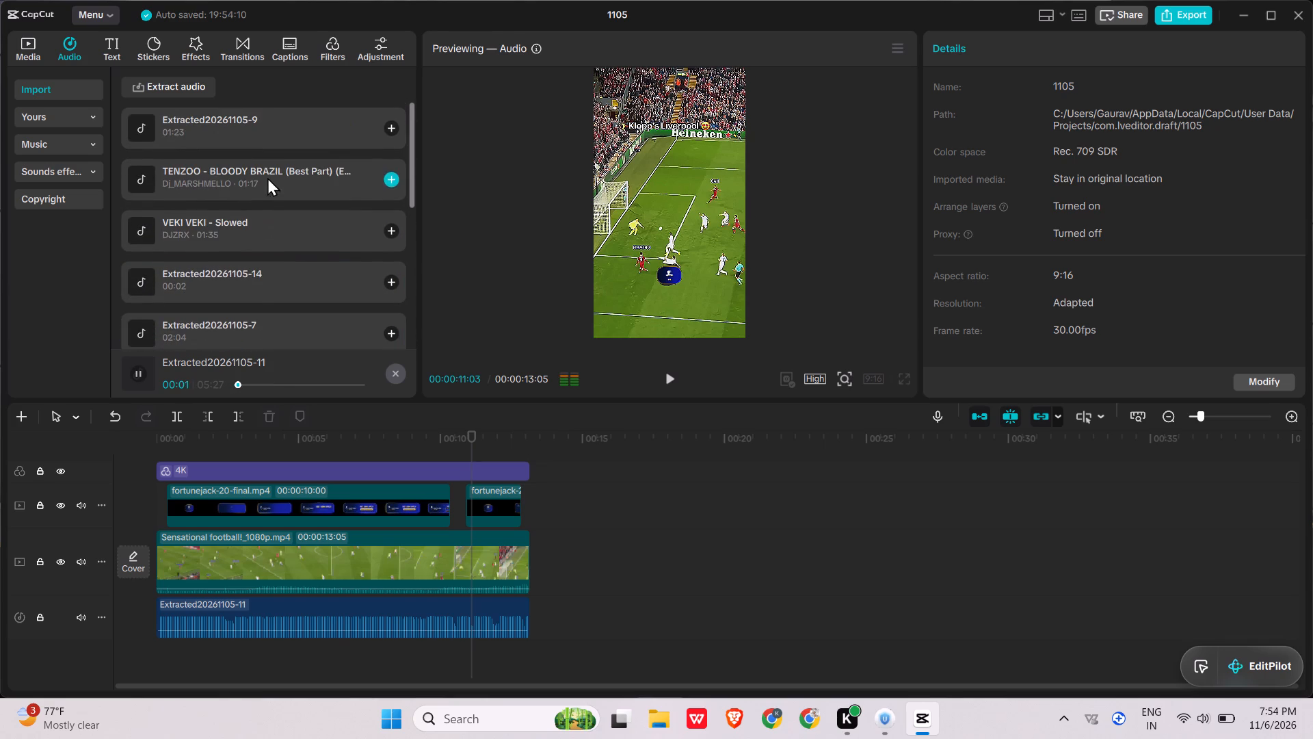
{"action": "scroll", "coordinate": [266, 136], "scroll_direction": "down", "scroll_amount": 1}
{"action": "left_click", "coordinate": [266, 136]}
{"action": "scroll", "coordinate": [231, 272], "scroll_direction": "down", "scroll_amount": 1}
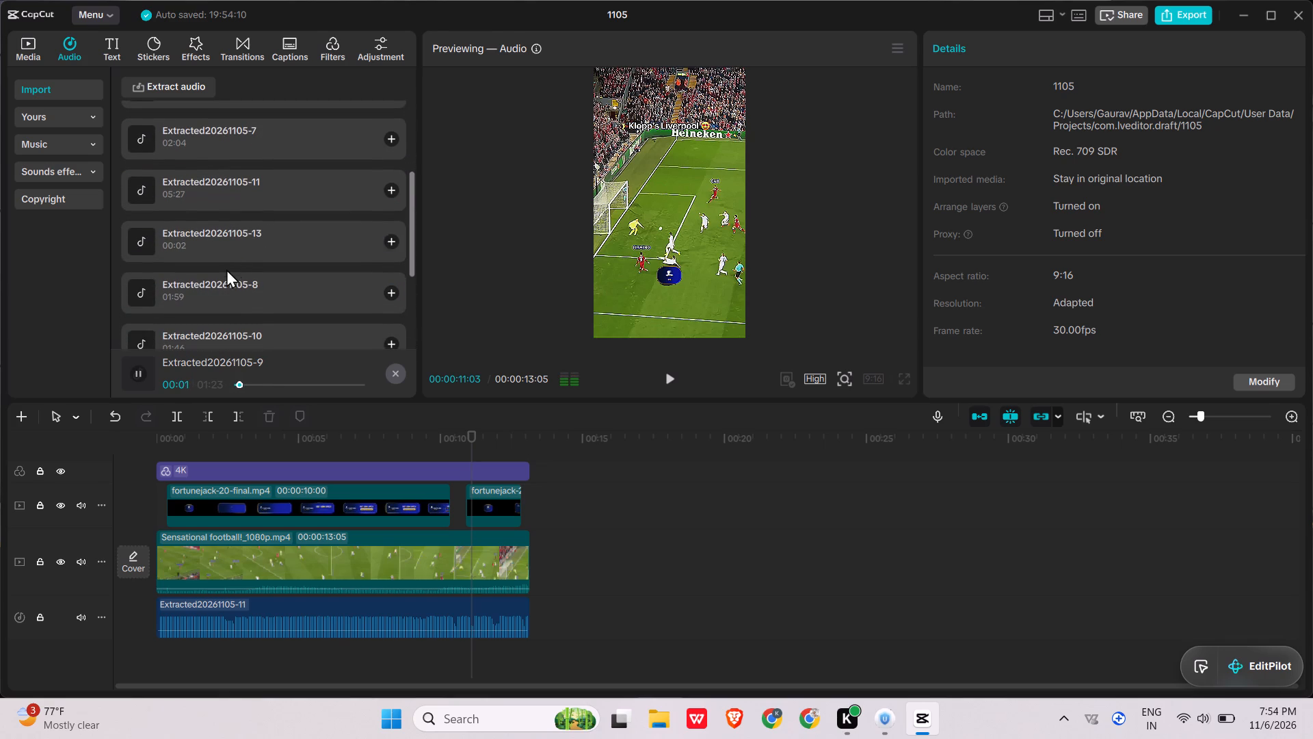
{"action": "left_click", "coordinate": [226, 255]}
{"action": "left_click", "coordinate": [391, 243]}
{"action": "scroll", "coordinate": [406, 301], "scroll_direction": "down", "scroll_amount": 1}
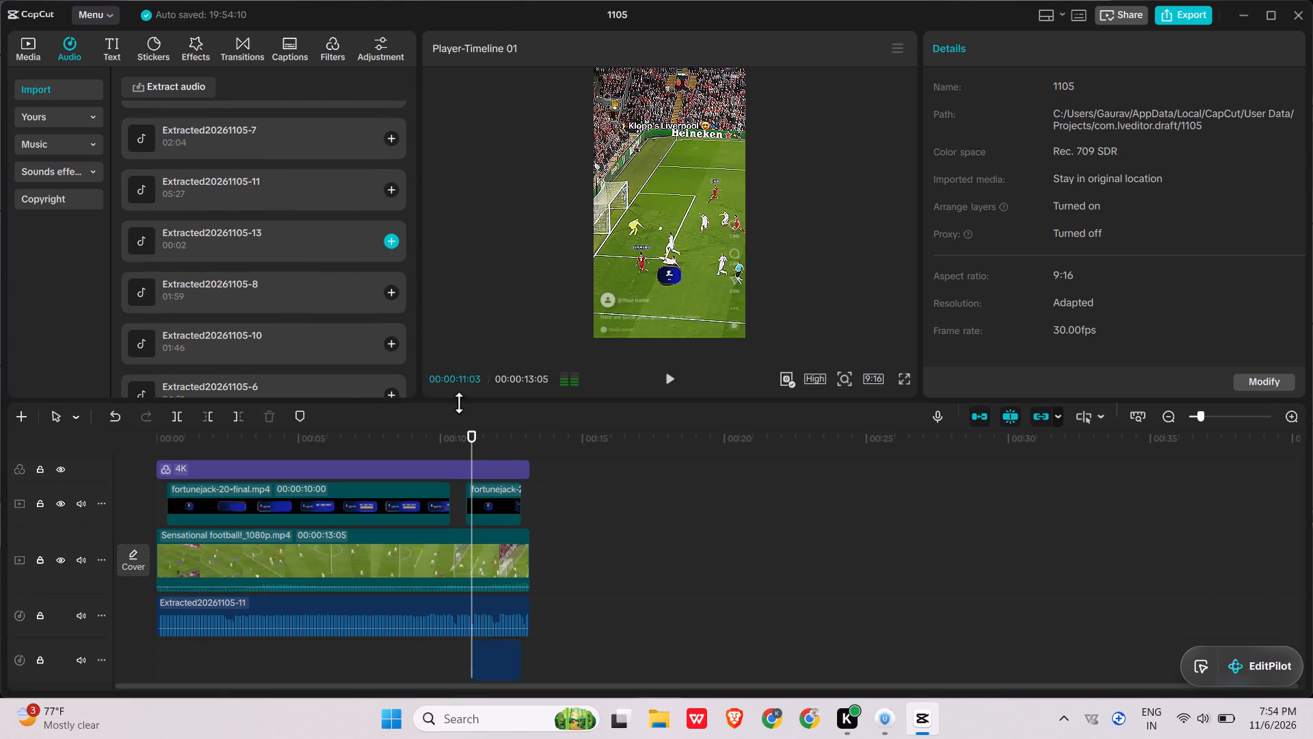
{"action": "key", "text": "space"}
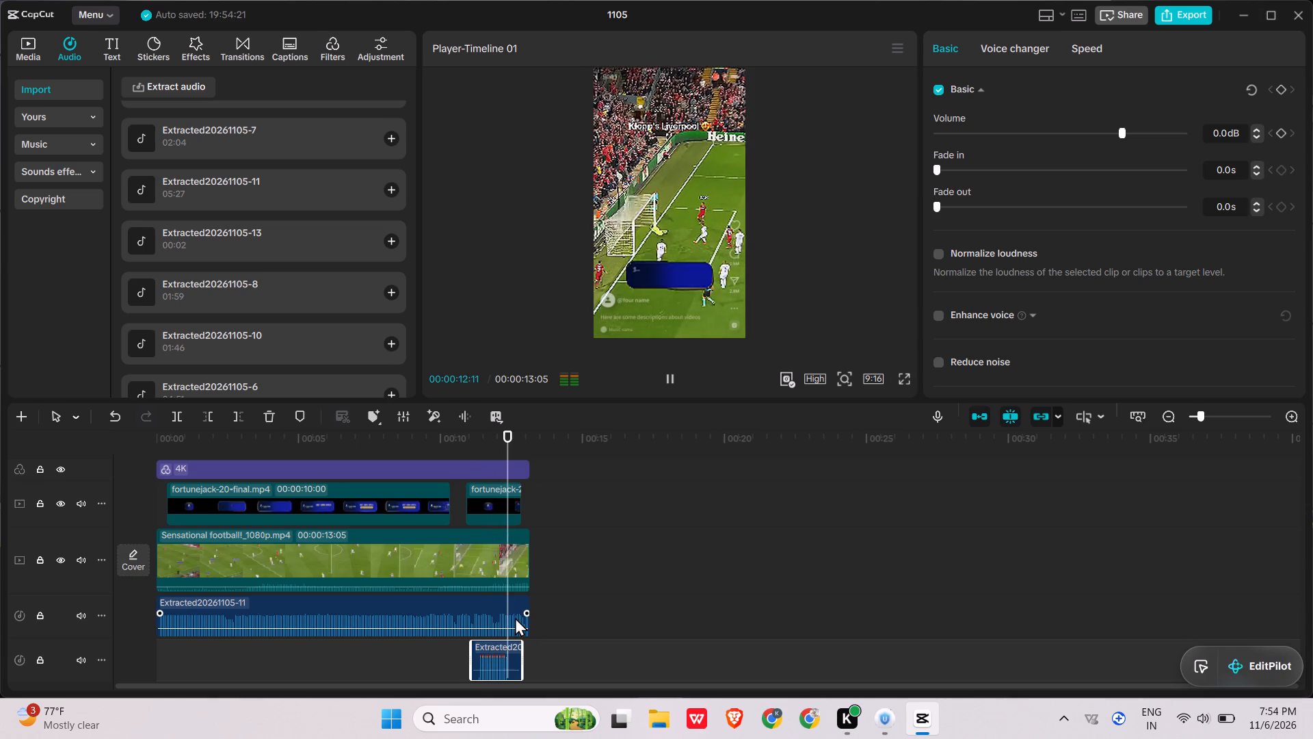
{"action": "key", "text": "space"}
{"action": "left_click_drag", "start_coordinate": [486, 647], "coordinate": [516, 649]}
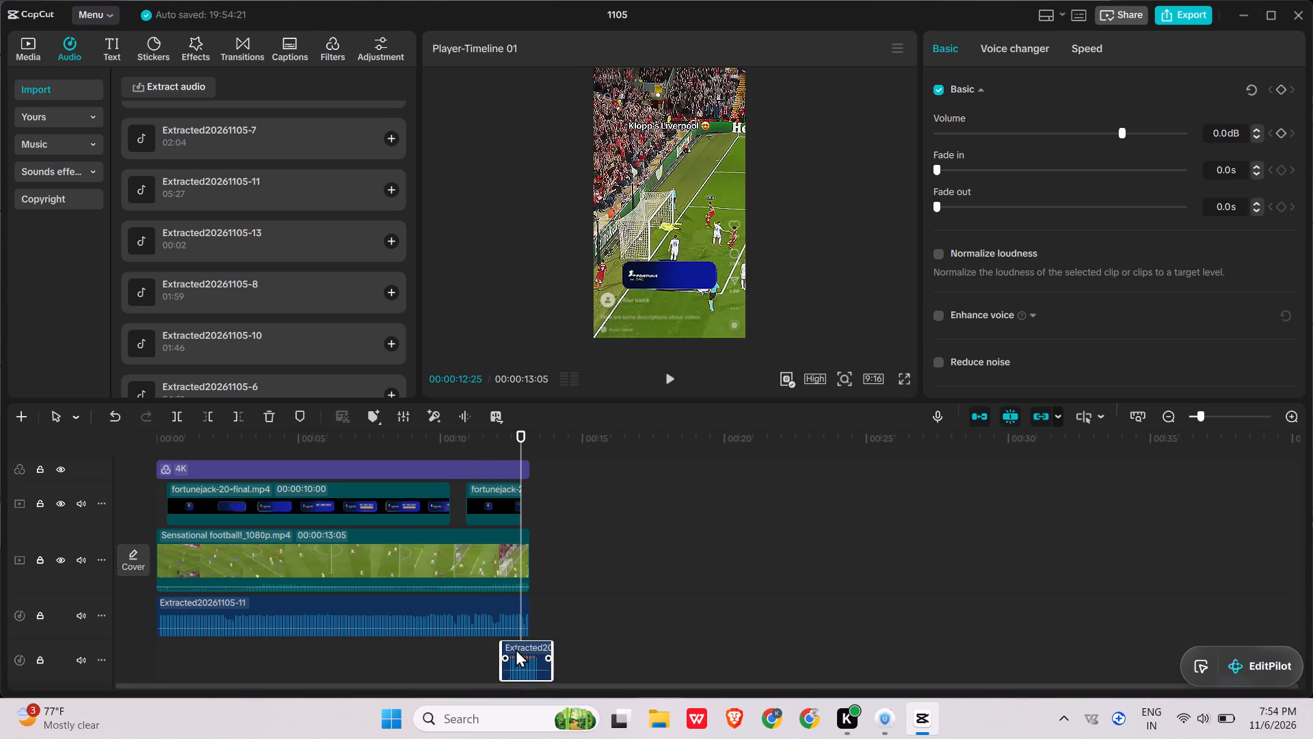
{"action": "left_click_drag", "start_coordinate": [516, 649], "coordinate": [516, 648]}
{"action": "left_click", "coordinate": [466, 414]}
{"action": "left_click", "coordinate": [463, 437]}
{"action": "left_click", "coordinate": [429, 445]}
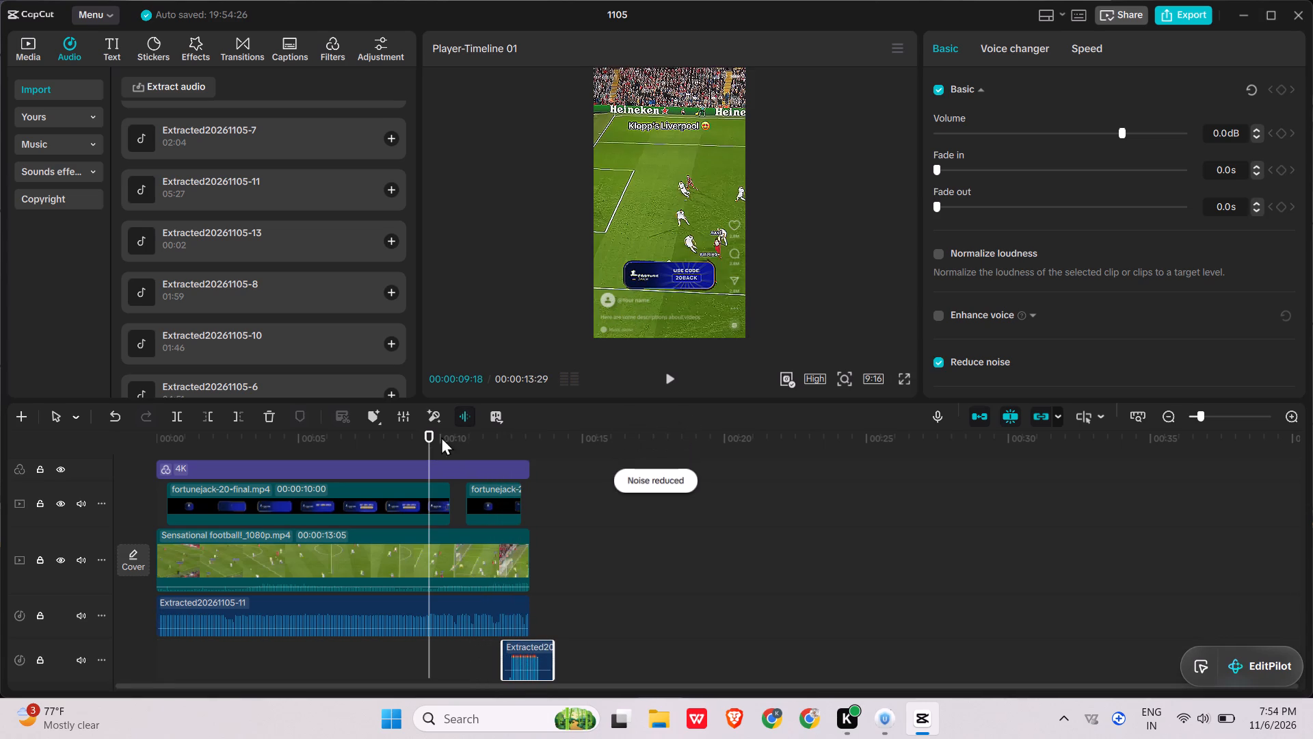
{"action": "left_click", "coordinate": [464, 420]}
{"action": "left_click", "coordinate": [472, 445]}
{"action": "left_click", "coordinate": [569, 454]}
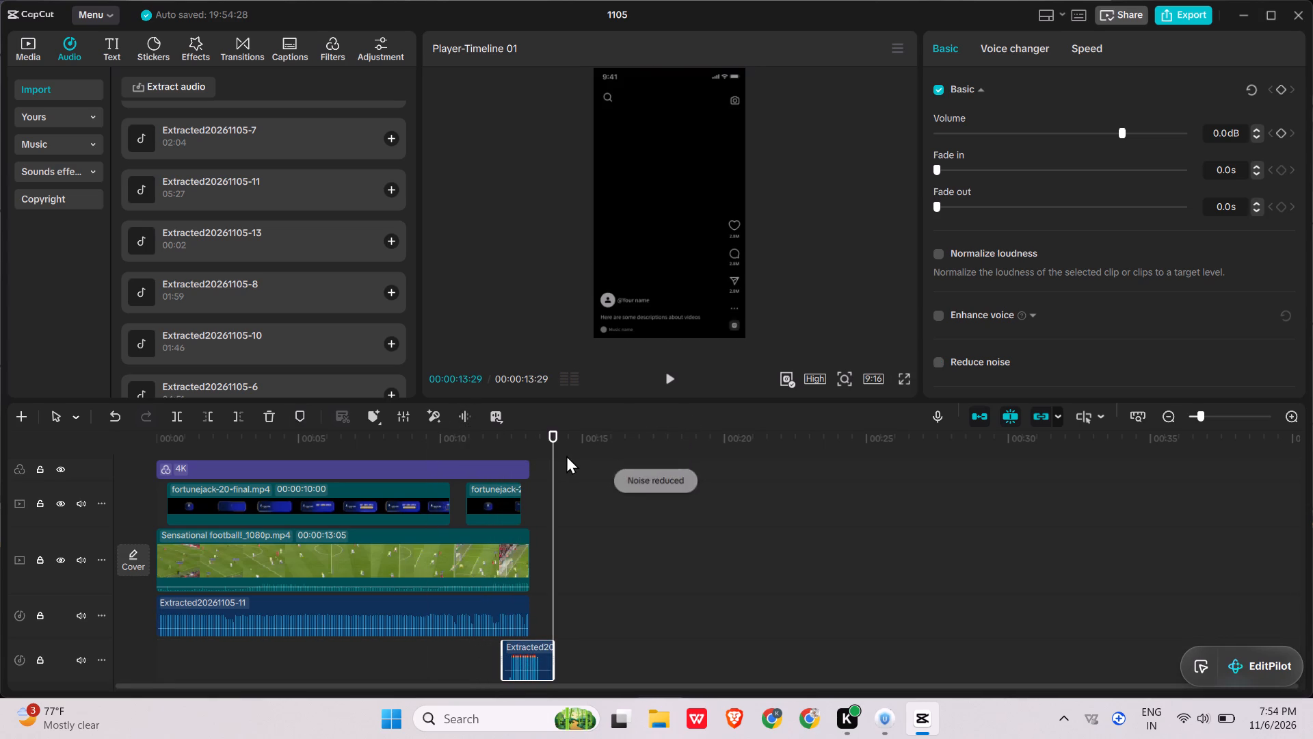
{"action": "left_click", "coordinate": [460, 435]}
{"action": "key", "text": "space"}
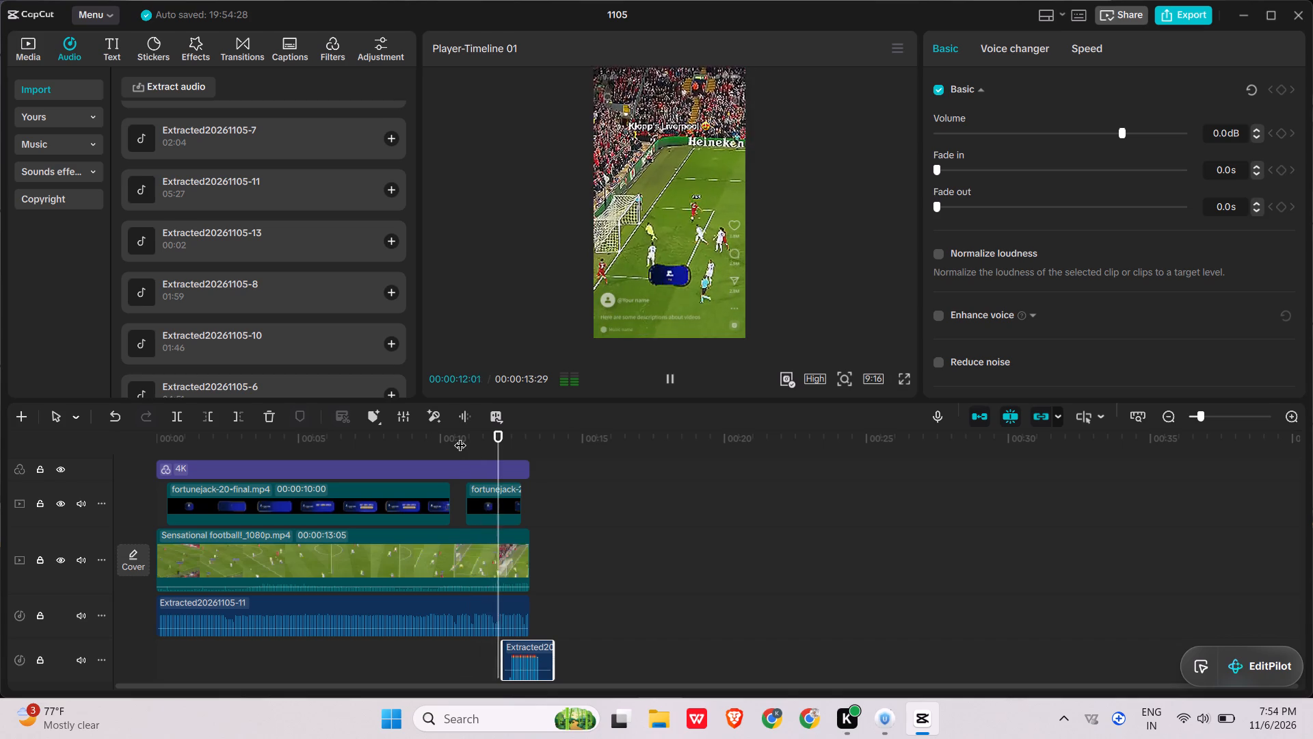
{"action": "left_click_drag", "start_coordinate": [555, 663], "coordinate": [548, 664]}
{"action": "left_click", "coordinate": [547, 664]}
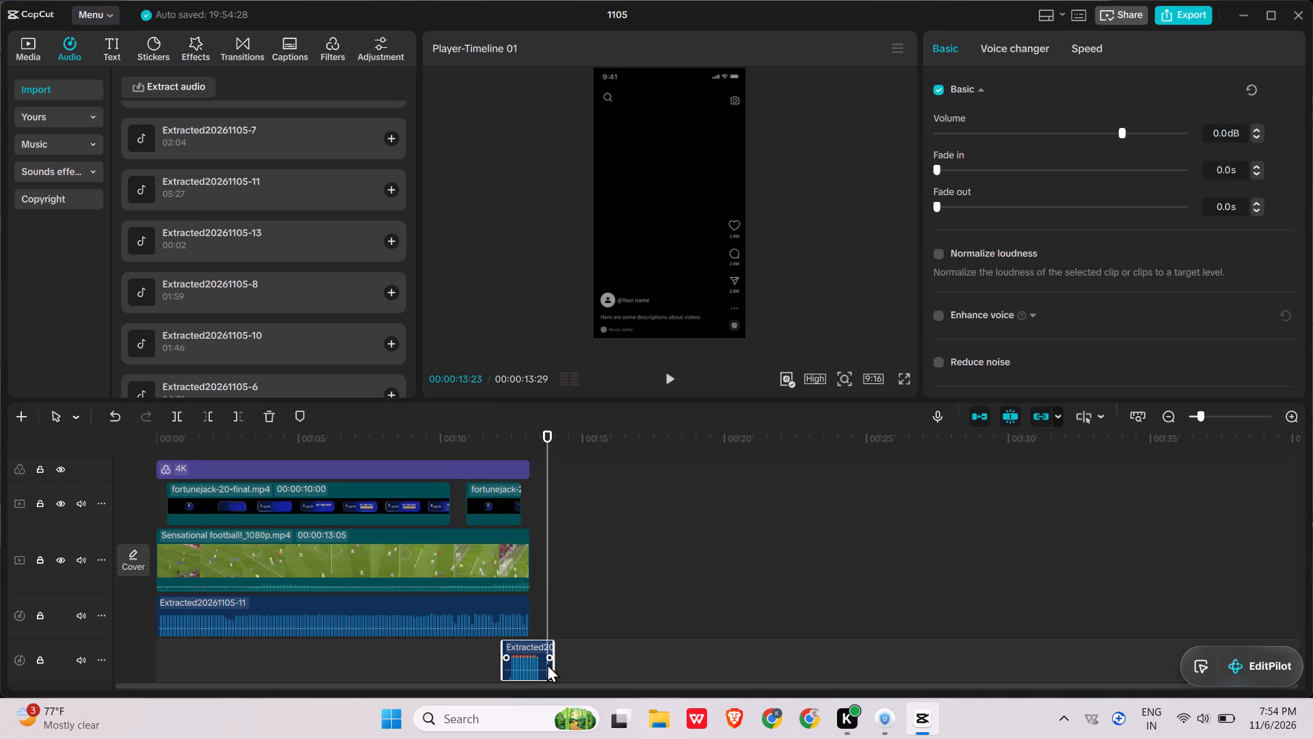
{"action": "left_click_drag", "start_coordinate": [553, 664], "coordinate": [540, 664]}
{"action": "scroll", "coordinate": [548, 652], "scroll_direction": "up", "scroll_amount": 9, "text": "ctrl"}
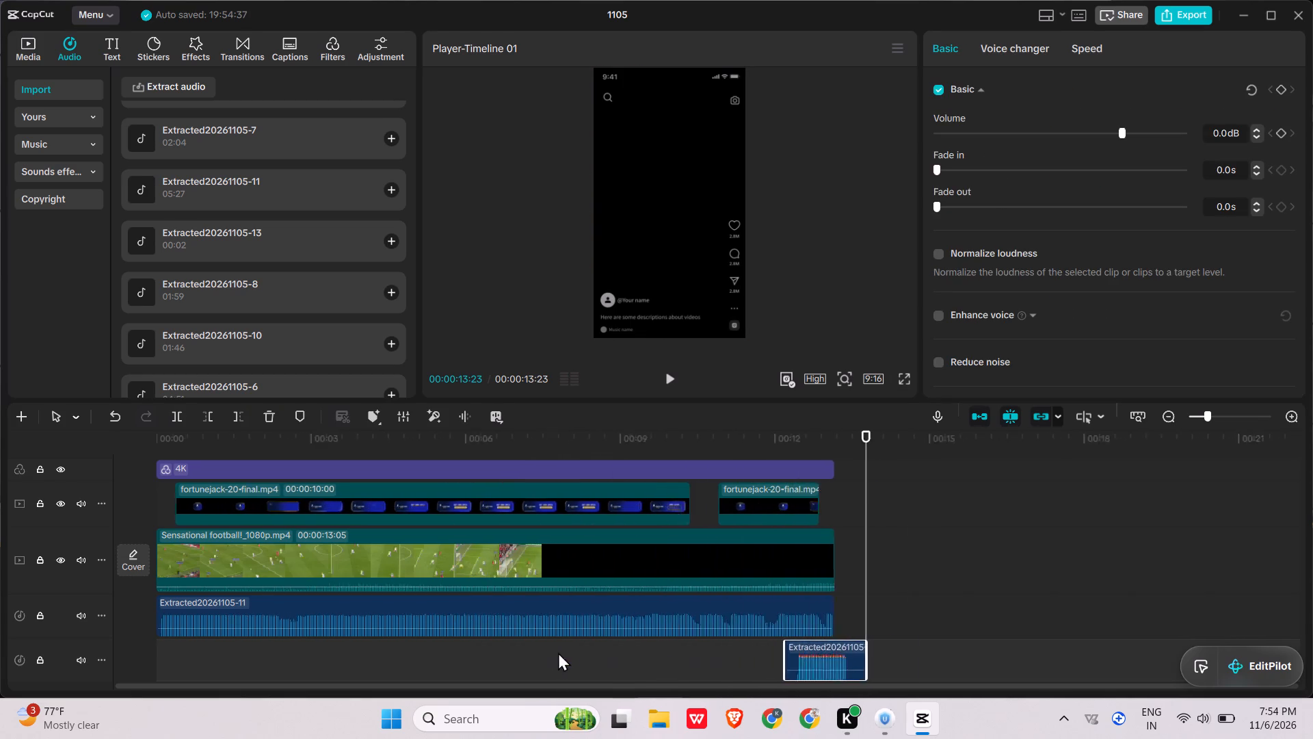
{"action": "scroll", "coordinate": [558, 652], "scroll_direction": "up", "scroll_amount": 5, "text": "ctrl"}
{"action": "left_click_drag", "start_coordinate": [987, 652], "coordinate": [968, 651]}
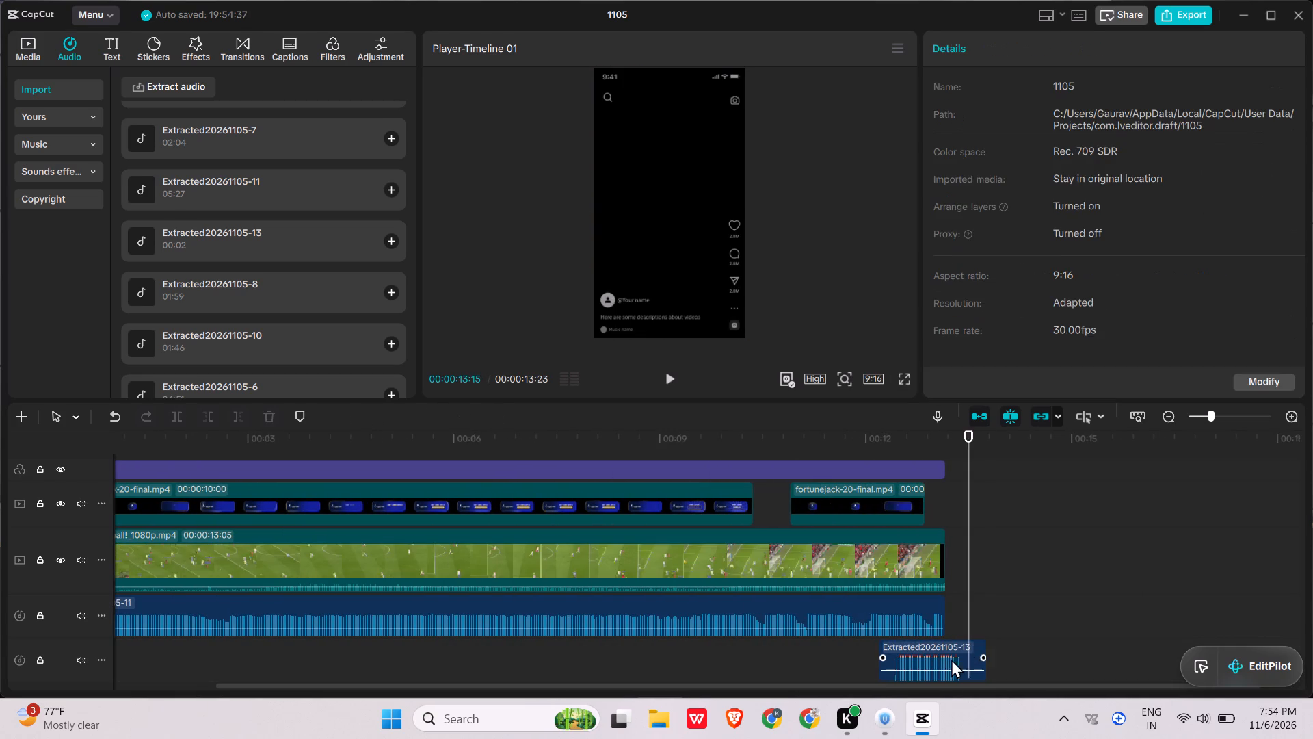
{"action": "left_click_drag", "start_coordinate": [951, 659], "coordinate": [927, 657]}
{"action": "left_click_drag", "start_coordinate": [962, 652], "coordinate": [928, 653]}
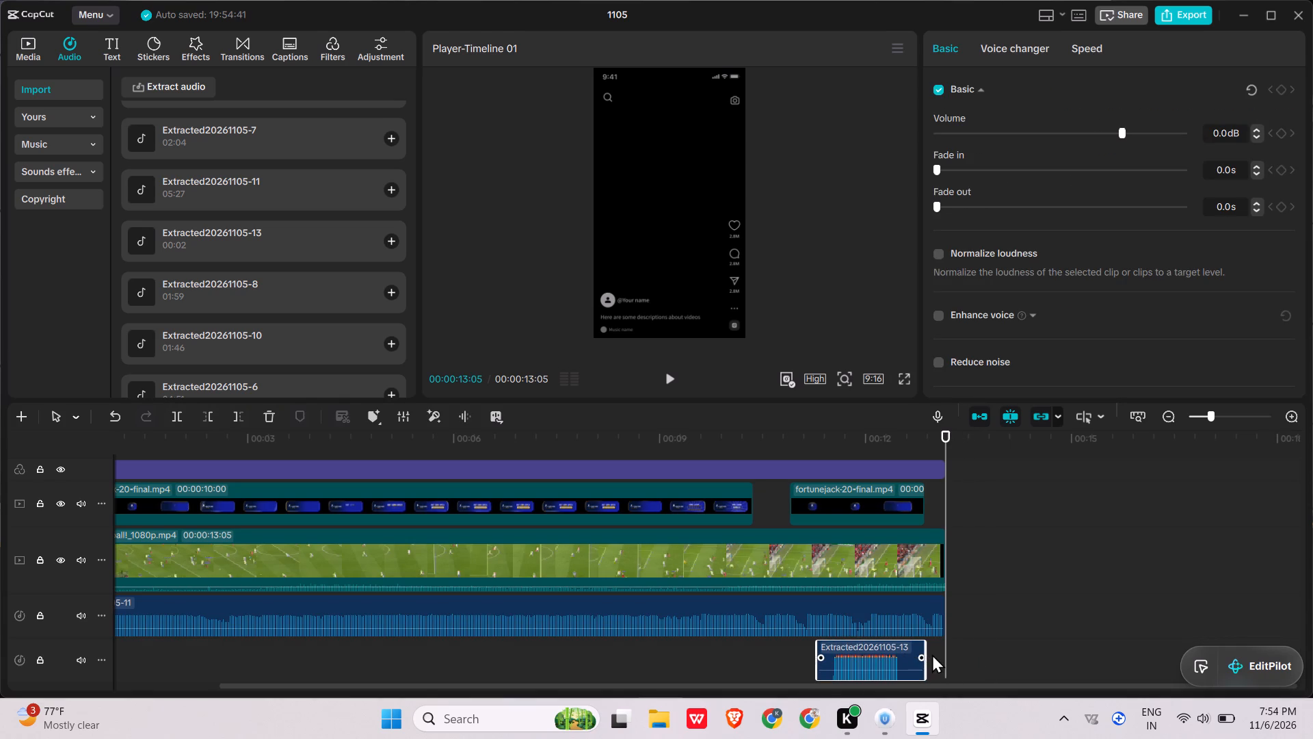
{"action": "left_click_drag", "start_coordinate": [924, 647], "coordinate": [905, 647]}
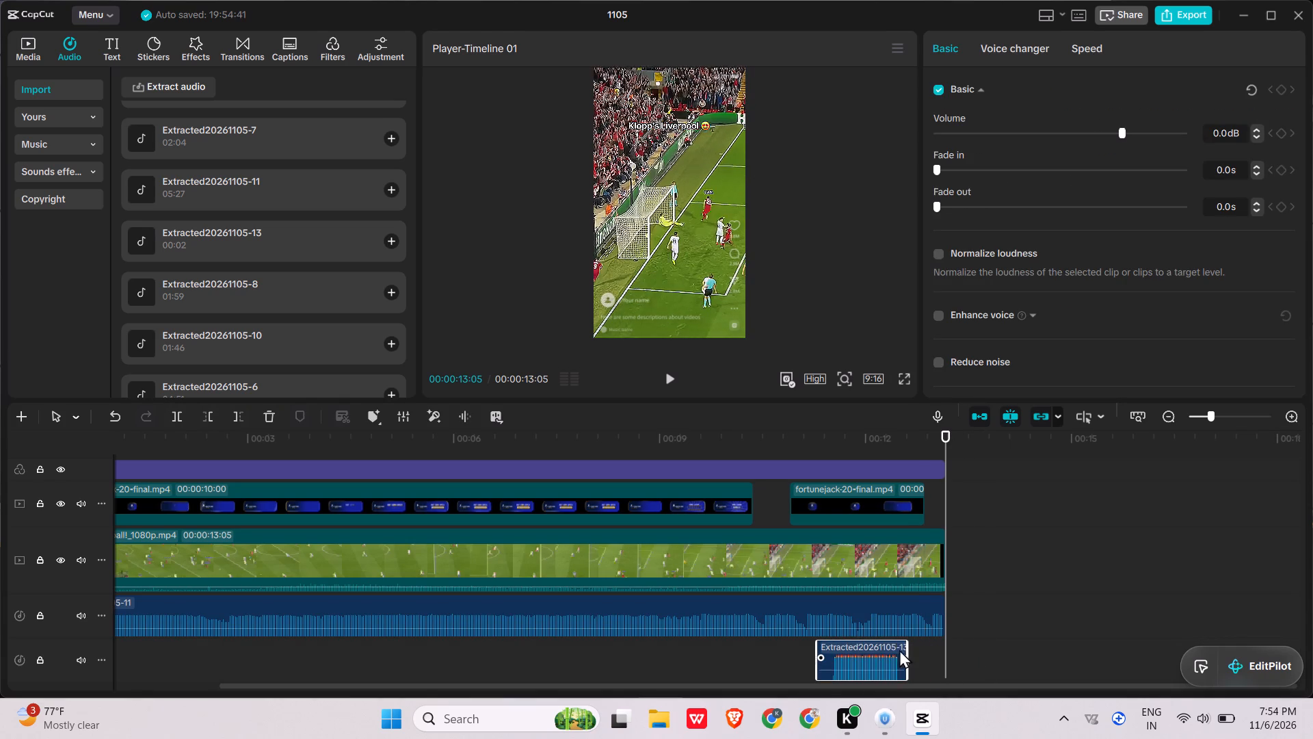
{"action": "left_click_drag", "start_coordinate": [857, 659], "coordinate": [953, 656]}
{"action": "left_click_drag", "start_coordinate": [950, 656], "coordinate": [940, 657]}
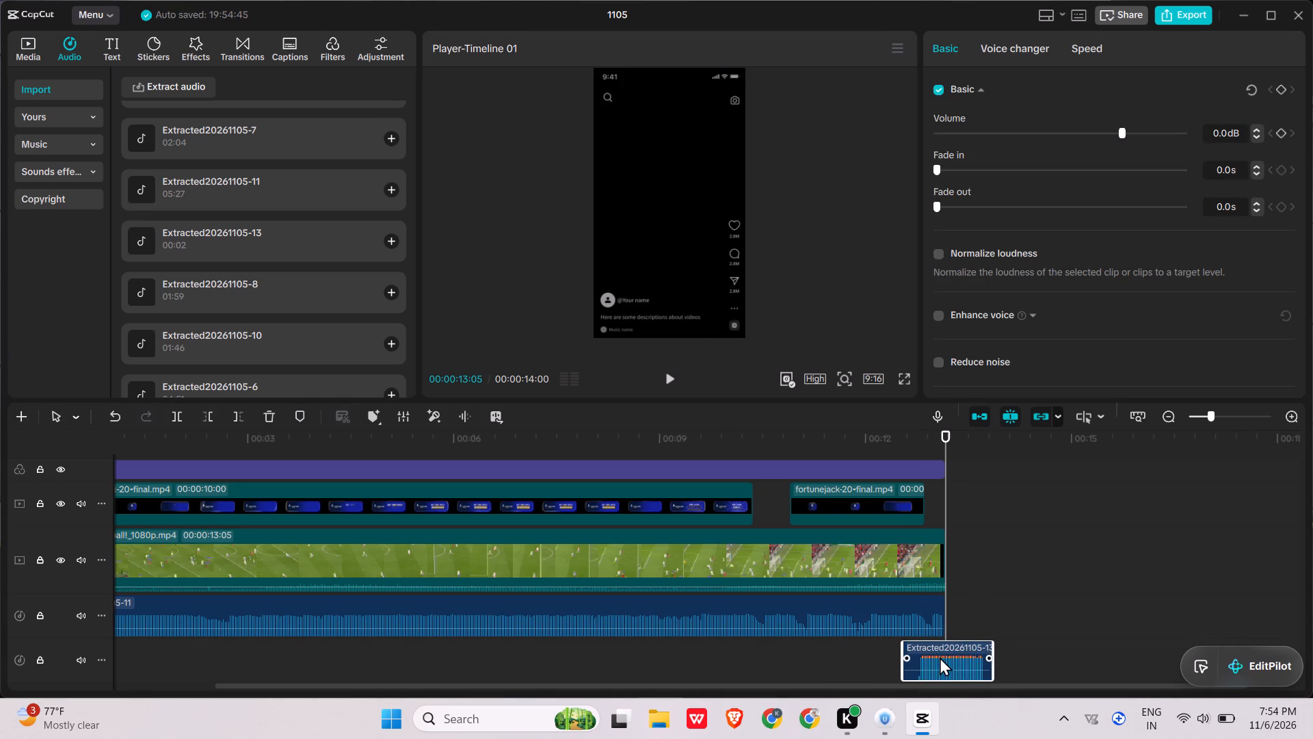
{"action": "left_click", "coordinate": [892, 448]}
{"action": "key", "text": "space"}
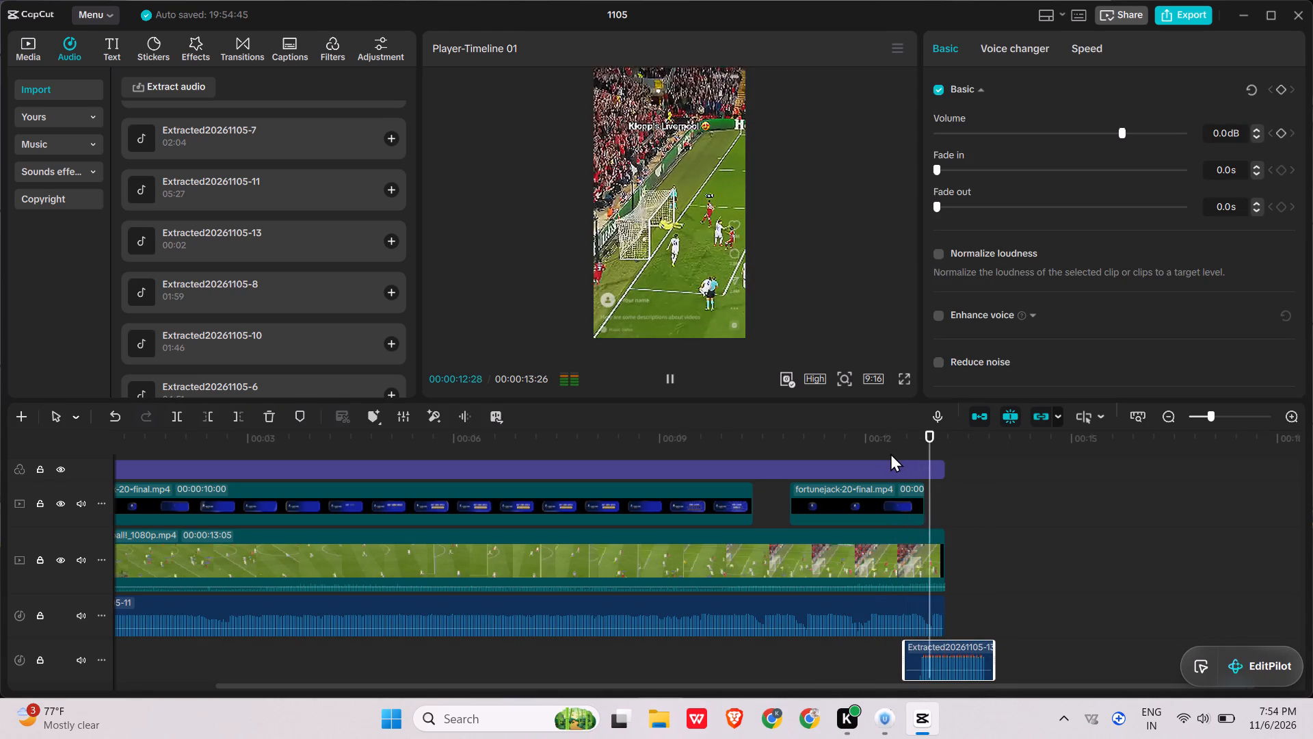
{"action": "scroll", "coordinate": [890, 456], "scroll_direction": "down", "scroll_amount": 14, "text": "ctrl"}
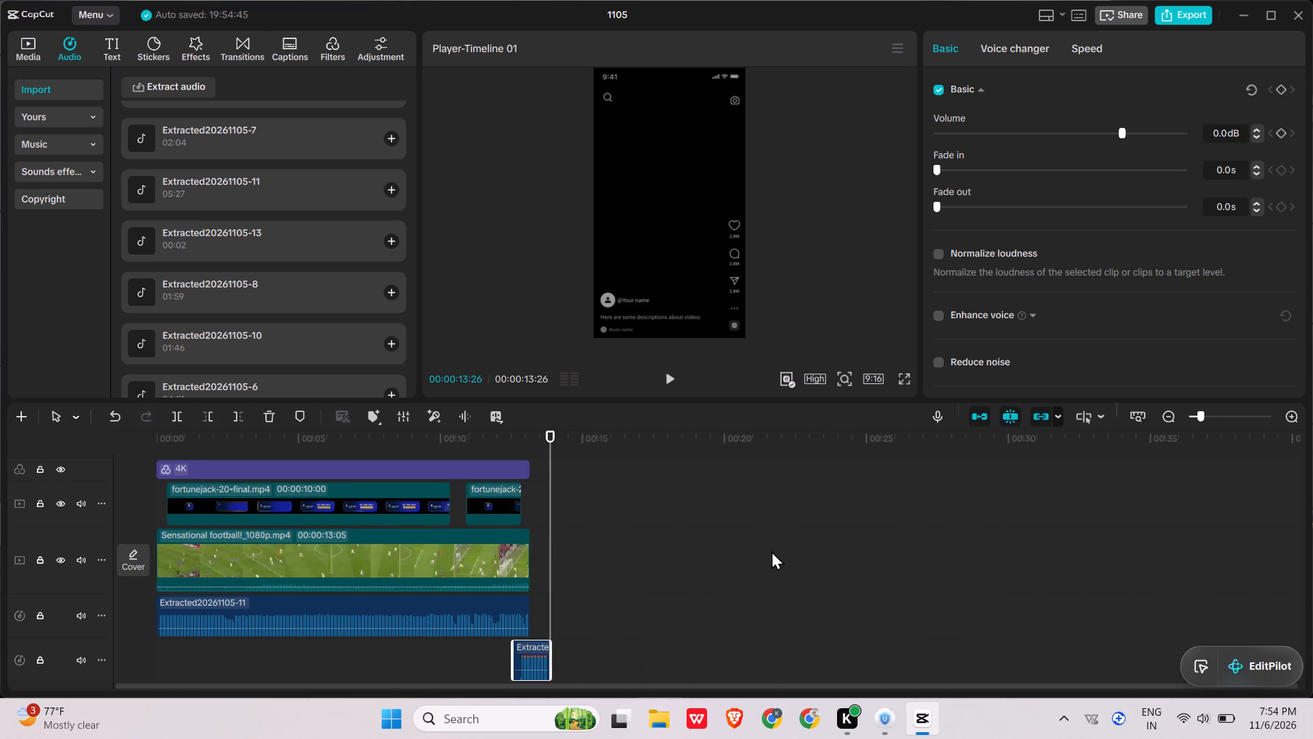
Export the video as 1105(24) in 1080P mp4 with the frame rate set to 60fps, and close the export window.
{"action": "left_click", "coordinate": [1169, 18]}
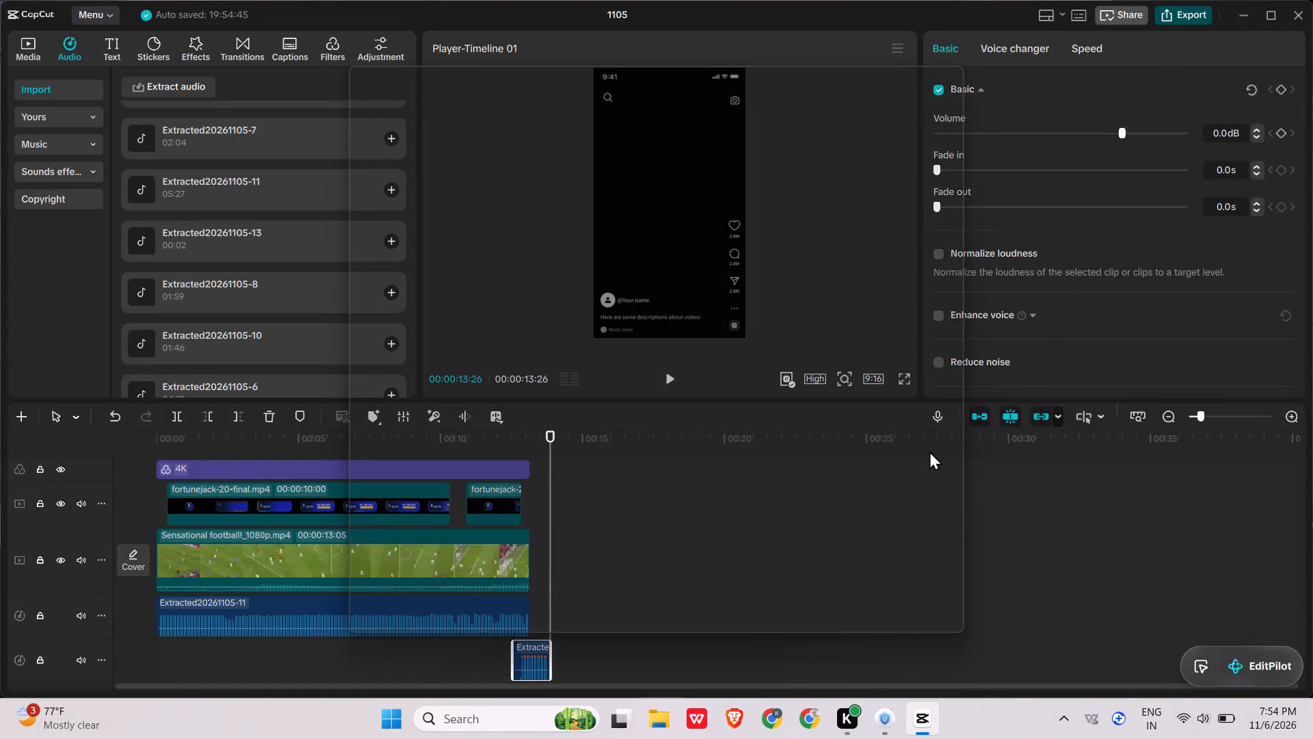
{"action": "left_click", "coordinate": [882, 396]}
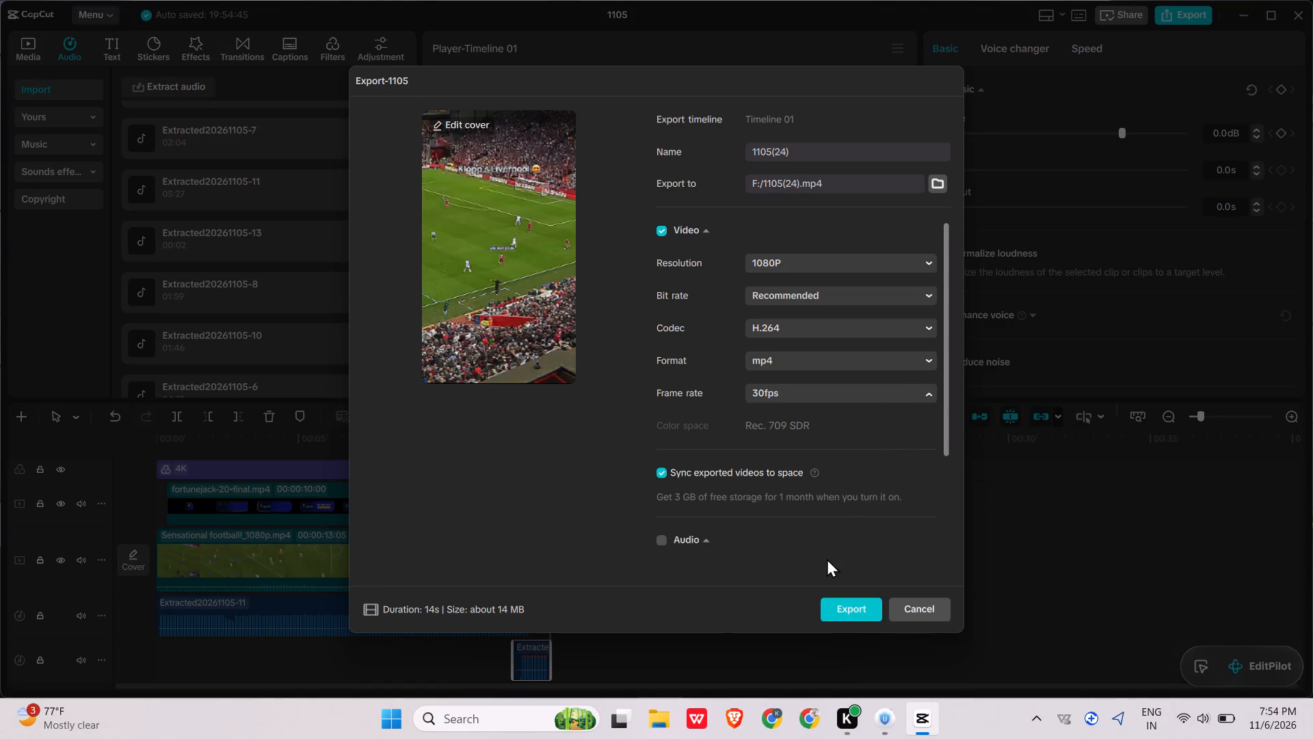
{"action": "left_click", "coordinate": [825, 584]}
{"action": "left_click", "coordinate": [866, 612]}
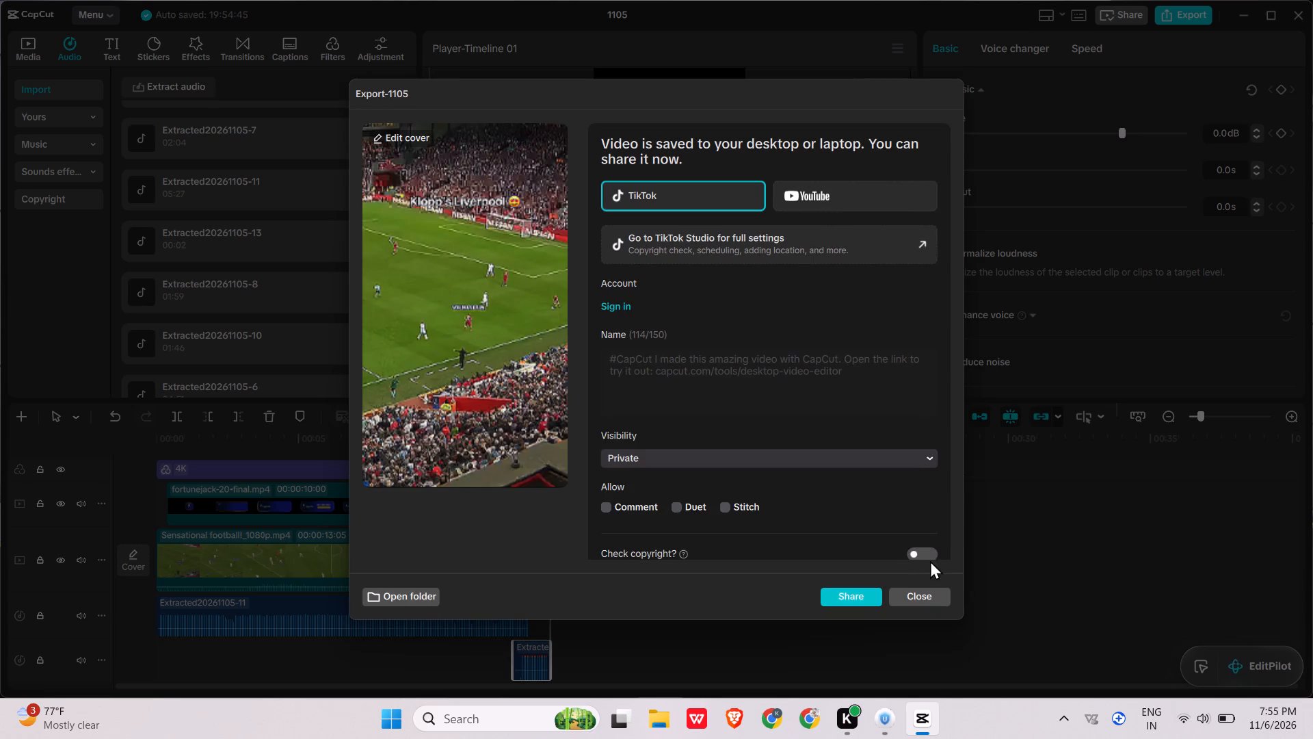
{"action": "left_click", "coordinate": [929, 588]}
Delete the Sensational football clip from the timeline and the imported media, and add the 200IQ Goals video to the main track.
{"action": "left_click", "coordinate": [467, 554]}
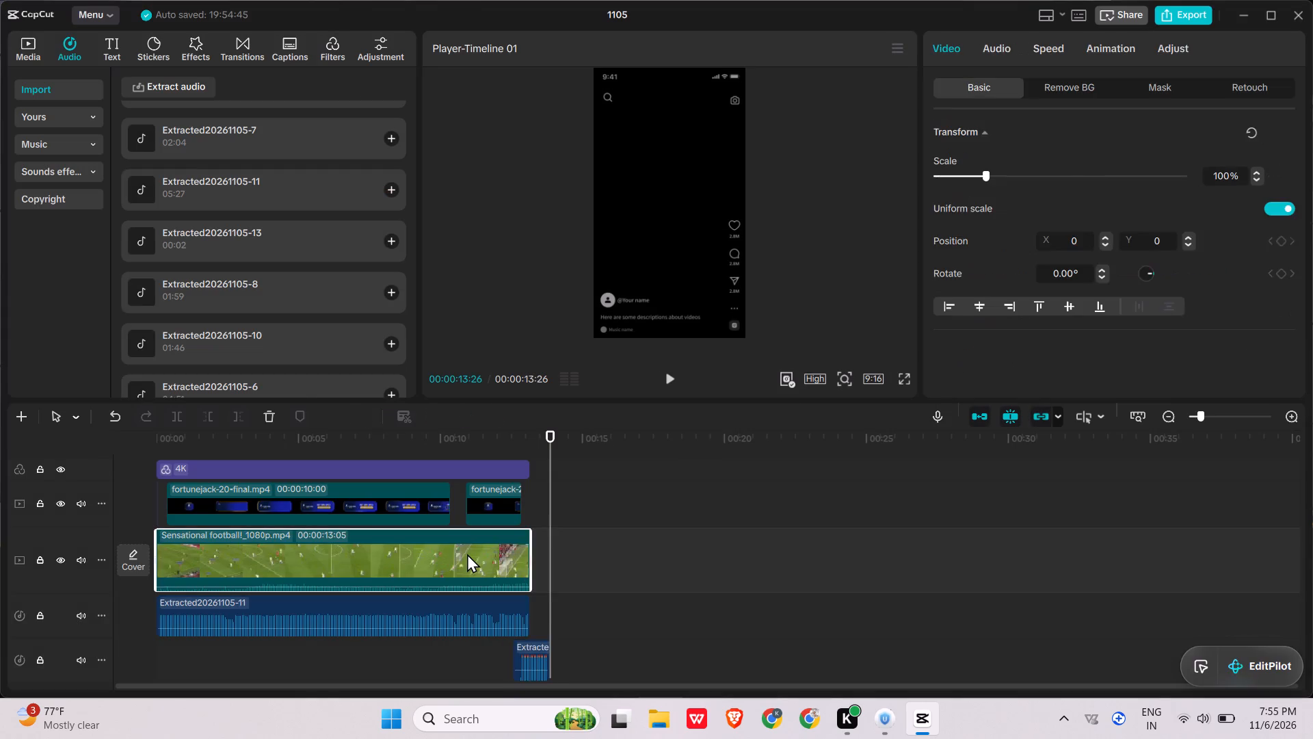
{"action": "key", "text": "BackSpace"}
{"action": "left_click", "coordinate": [28, 46]}
{"action": "left_click", "coordinate": [287, 155]}
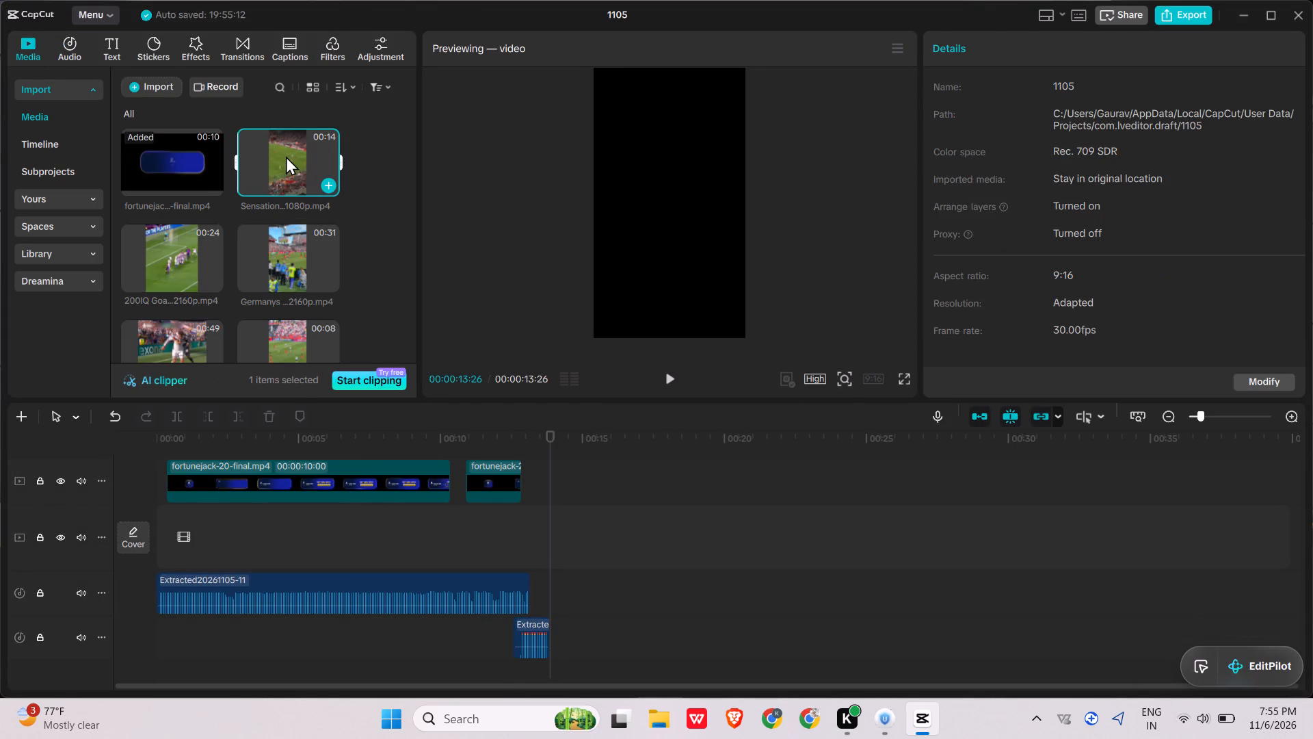
{"action": "key", "text": "BackSpace"}
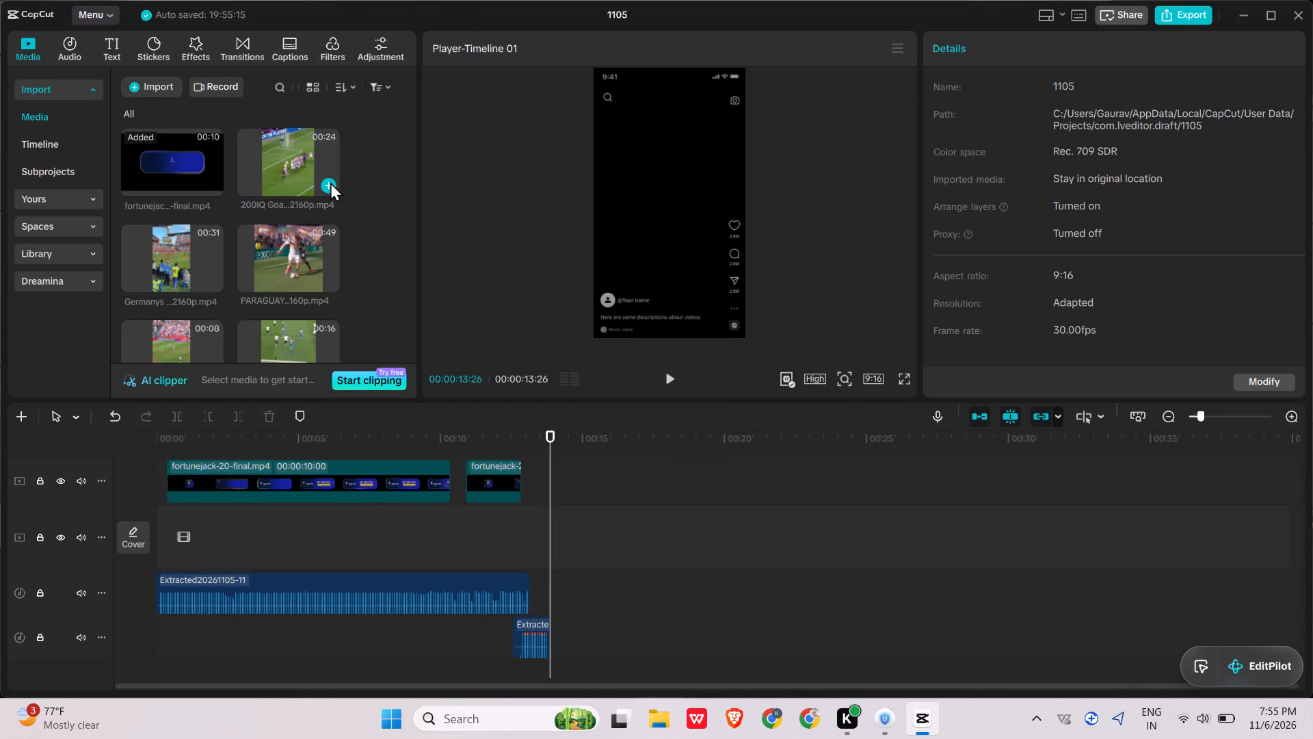
{"action": "left_click", "coordinate": [330, 182]}
Extend the second fortunejack-20-final banner clip to its full 10 seconds.
{"action": "left_click", "coordinate": [494, 485]}
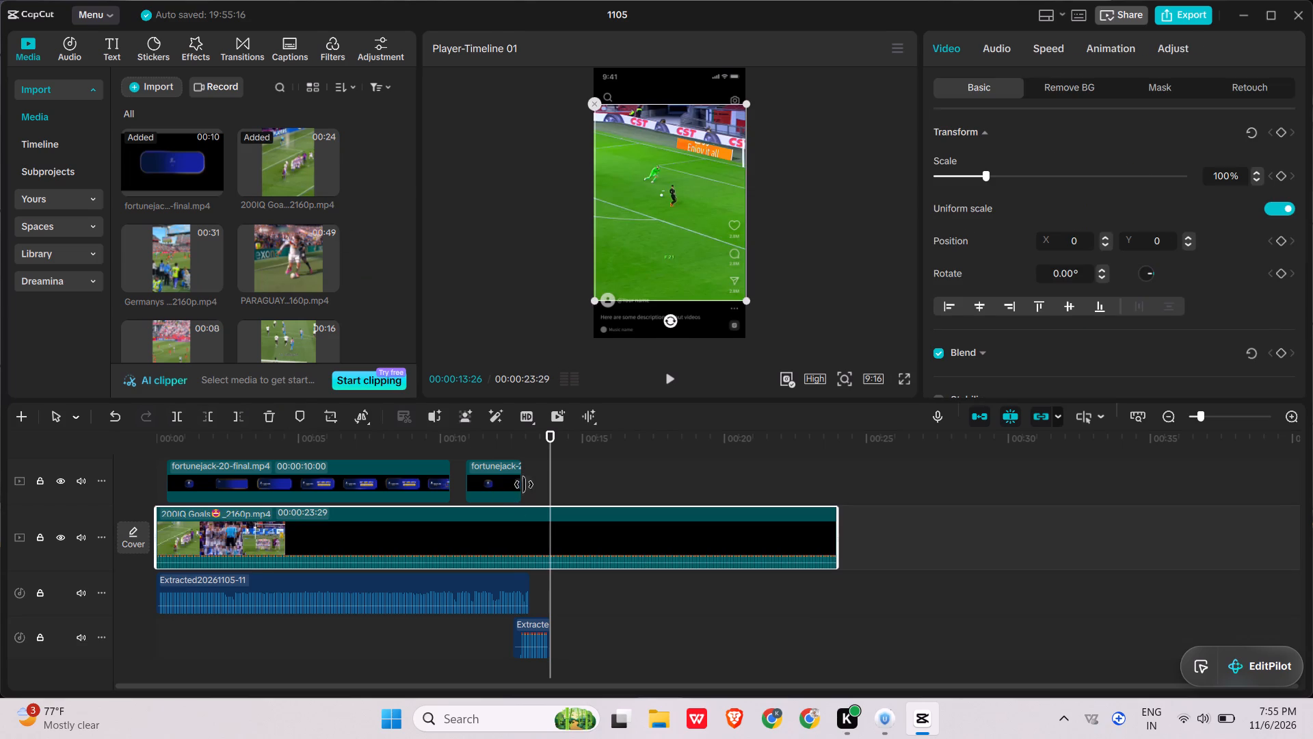
{"action": "left_click_drag", "start_coordinate": [525, 484], "coordinate": [892, 506]}
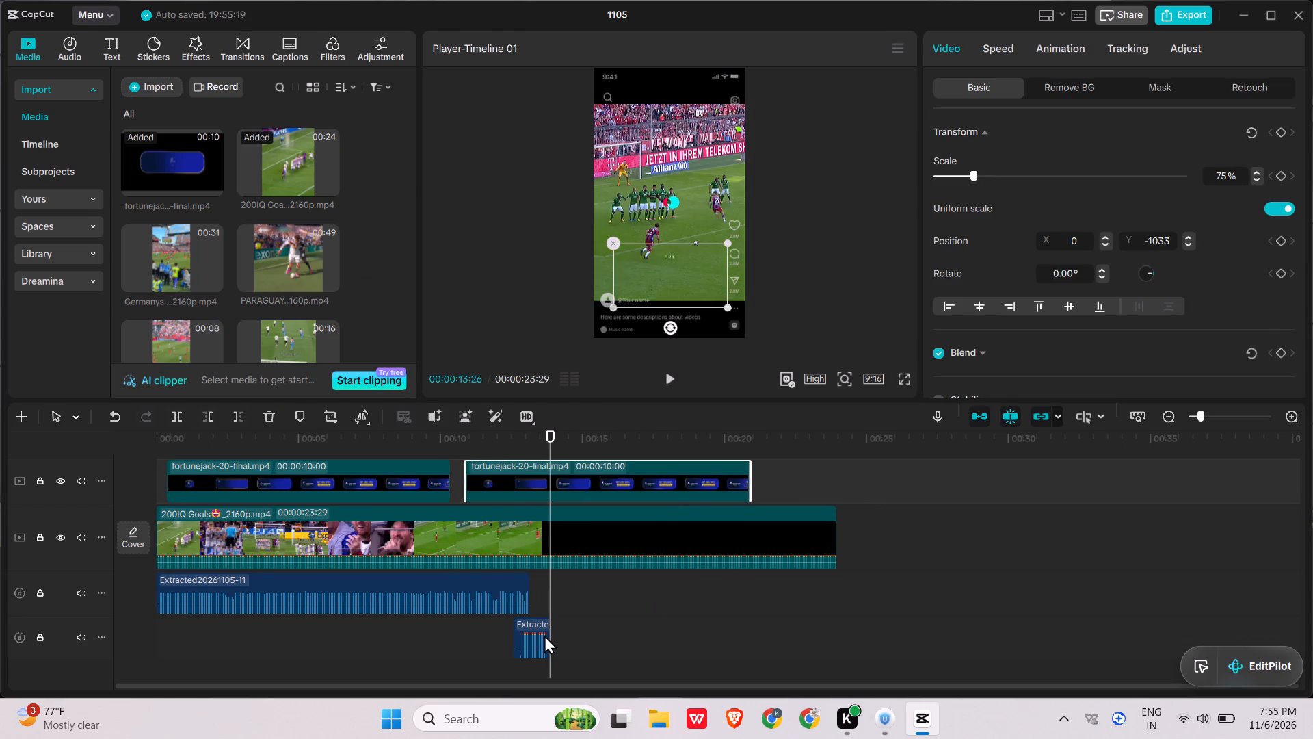
{"action": "left_click", "coordinate": [544, 635]}
{"action": "key", "text": "BackSpace"}
{"action": "key", "text": "space"}
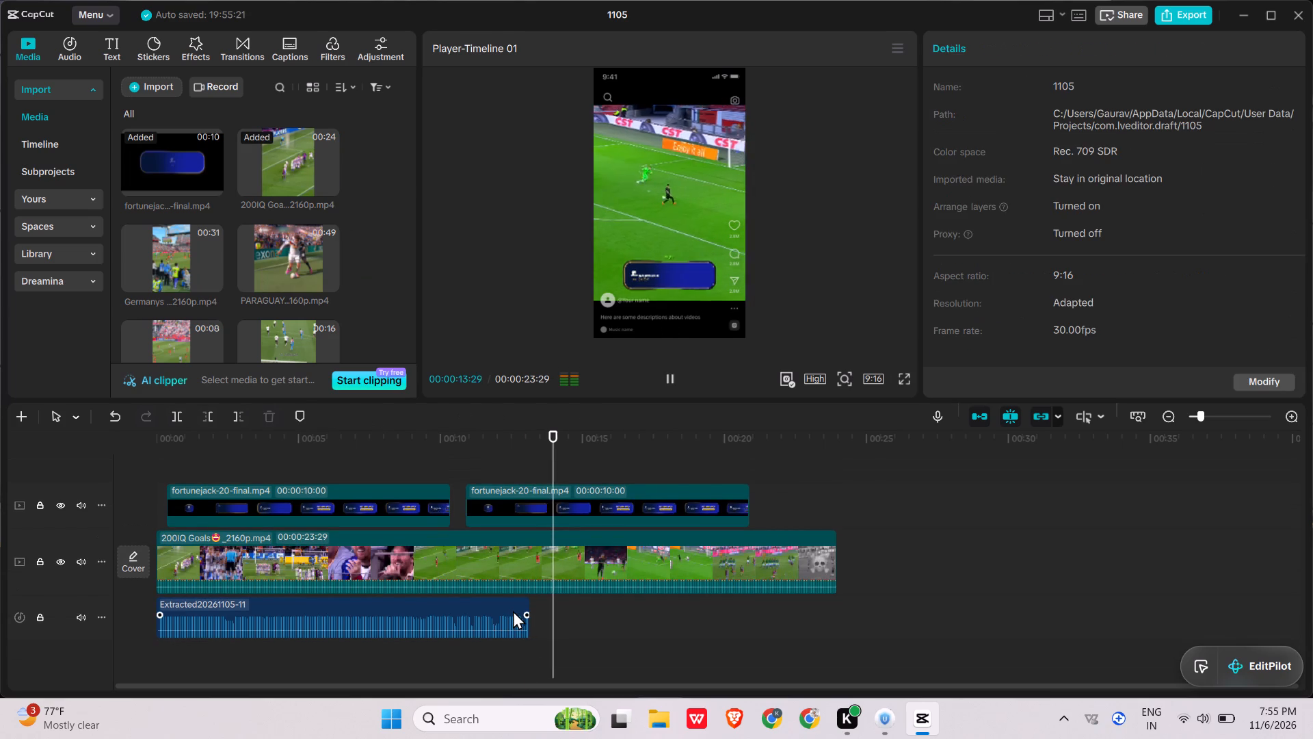
{"action": "left_click", "coordinate": [492, 608]}
{"action": "key", "text": "BackSpace"}
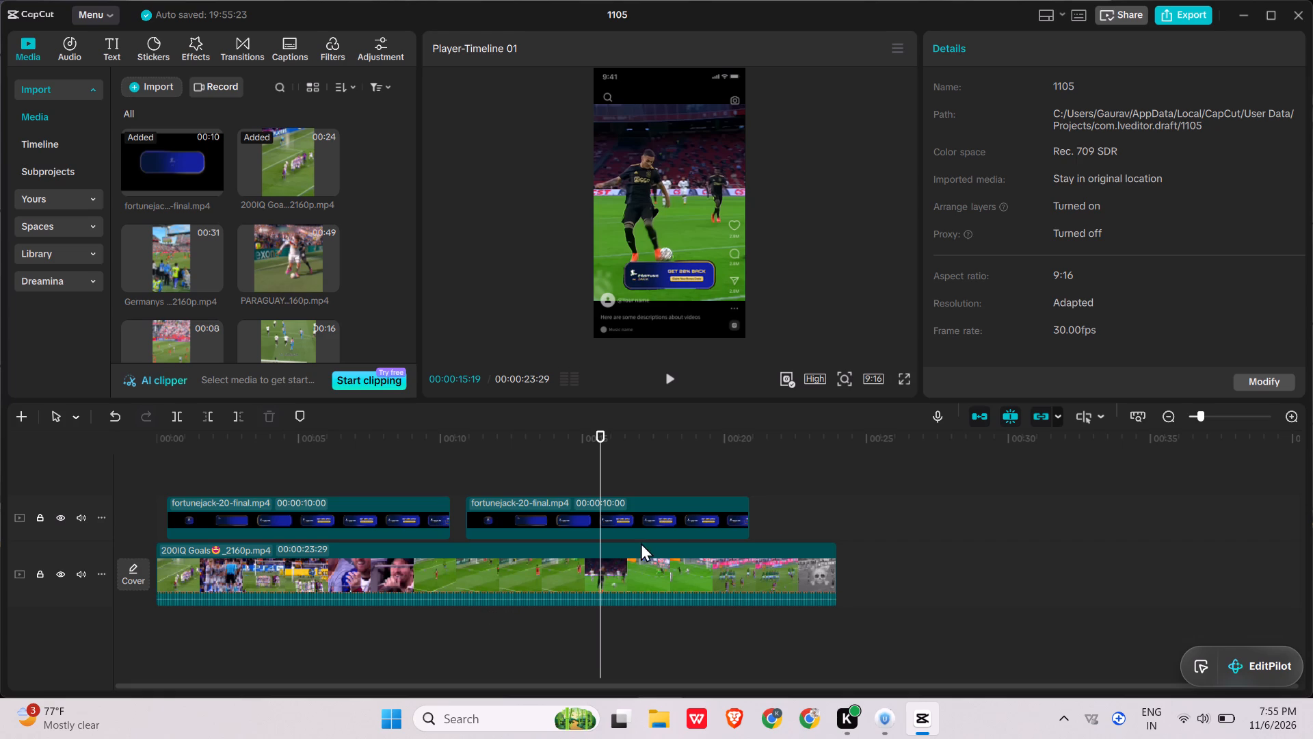
Review the video in full screen, and shift the second FortuneJack banner about 0.5 s and the first about 0.3 s later.
{"action": "key", "text": "space"}
{"action": "left_click", "coordinate": [903, 377]}
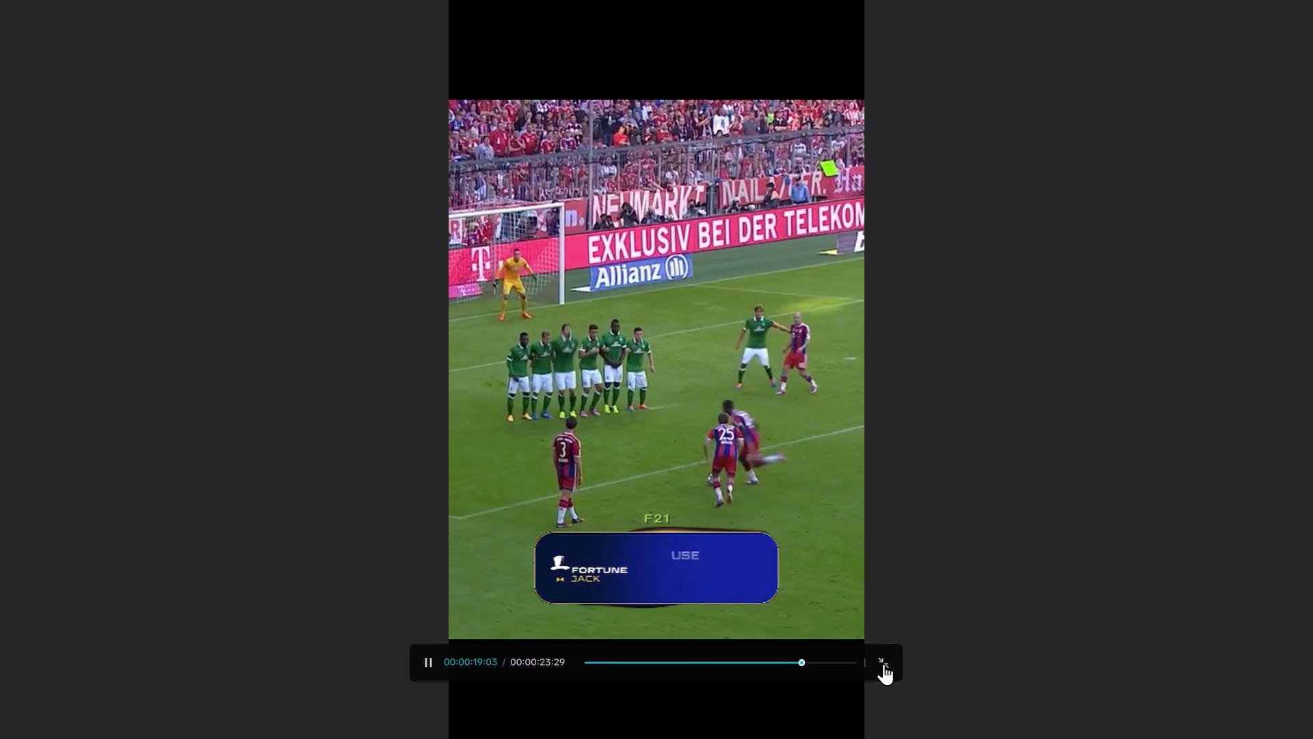
{"action": "left_click", "coordinate": [884, 664]}
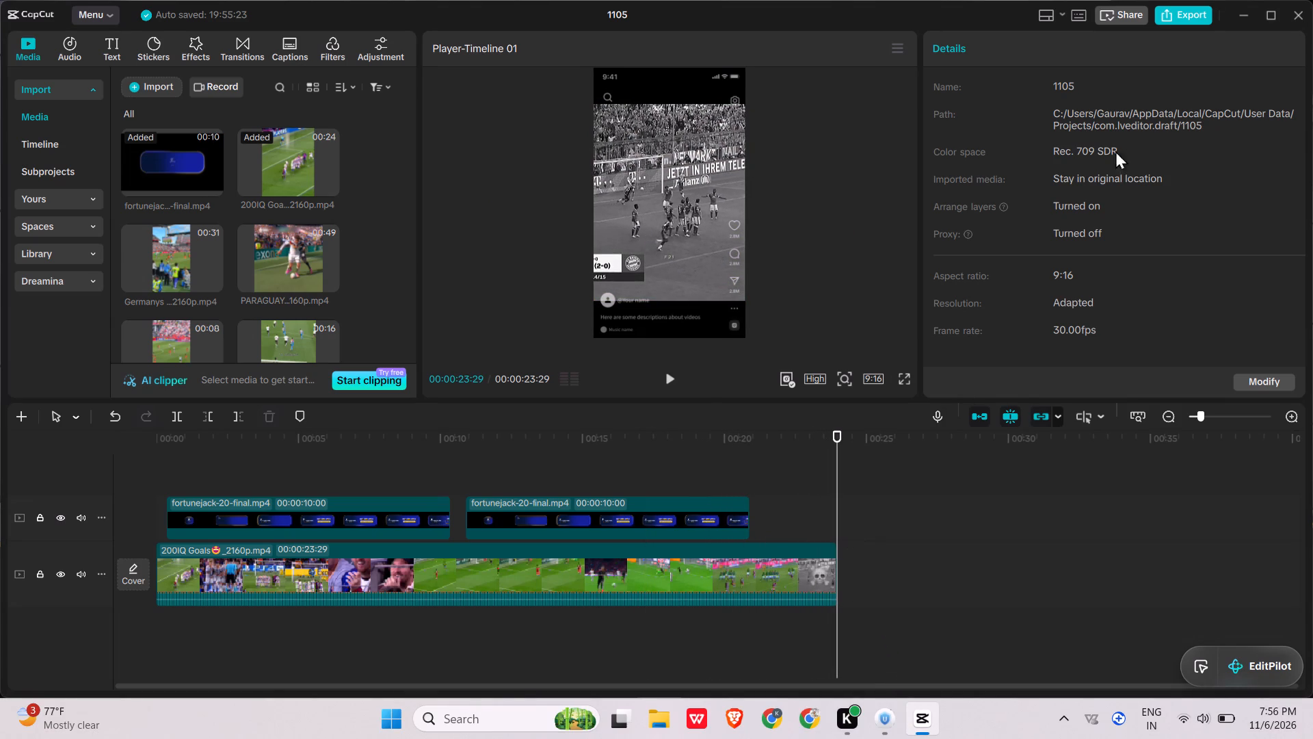
{"action": "left_click_drag", "start_coordinate": [485, 527], "coordinate": [496, 527]}
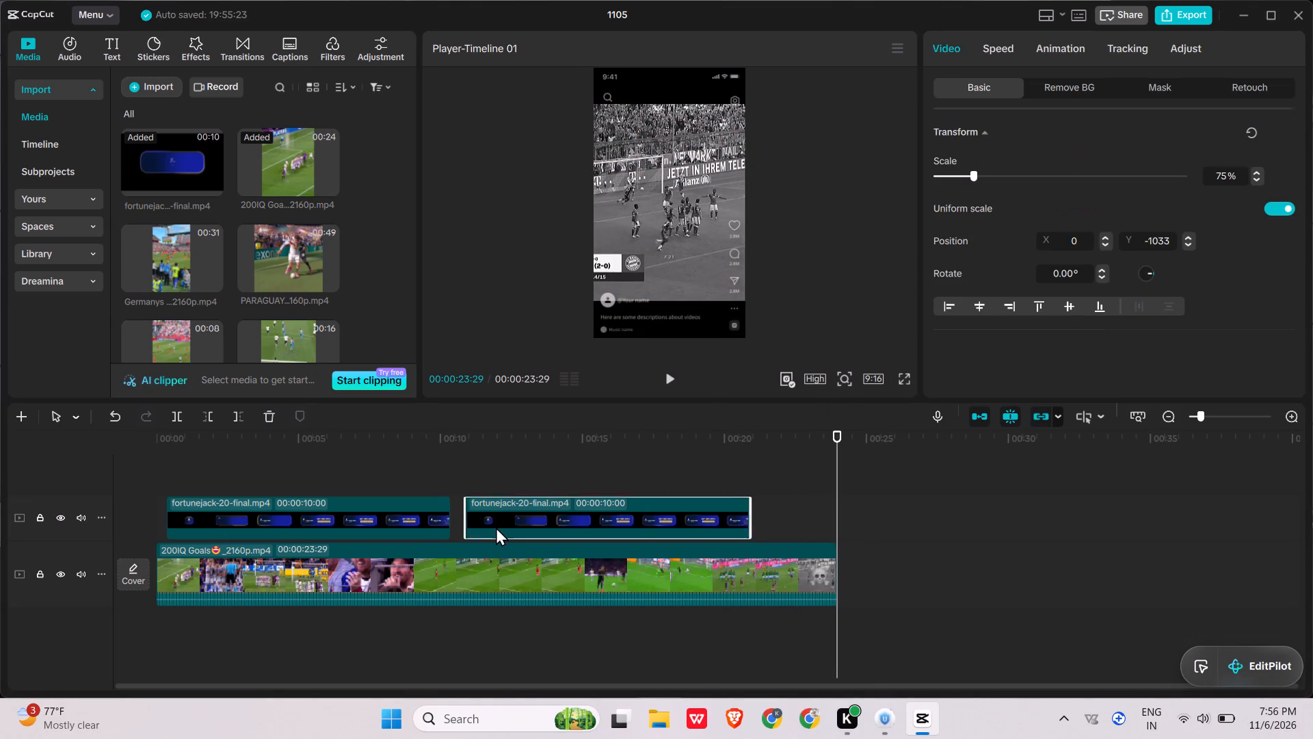
{"action": "left_click_drag", "start_coordinate": [496, 527], "coordinate": [498, 526]}
{"action": "left_click_drag", "start_coordinate": [402, 521], "coordinate": [411, 520]}
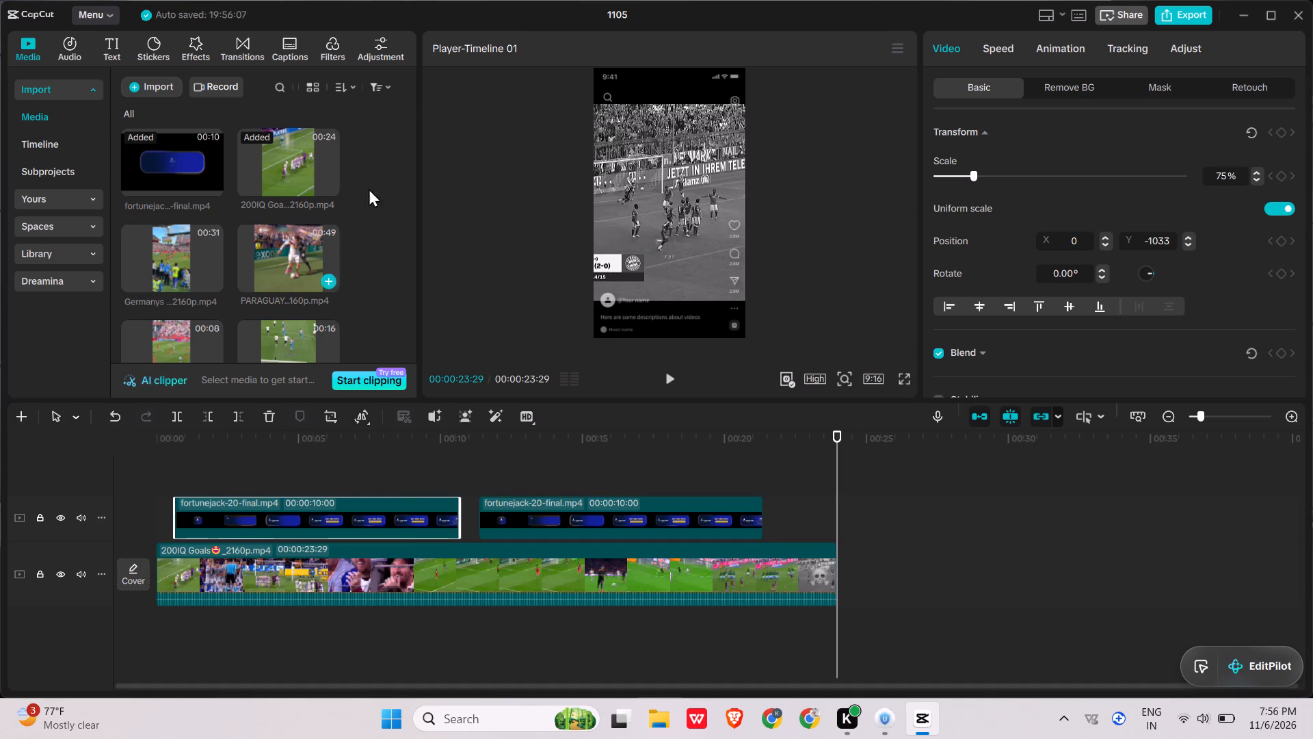
Add the favorite 4K filter and stretch it over the whole 200IQ Goals video, from the start to 00:00:23:29.
{"action": "left_click", "coordinate": [327, 52]}
{"action": "left_click", "coordinate": [270, 272]}
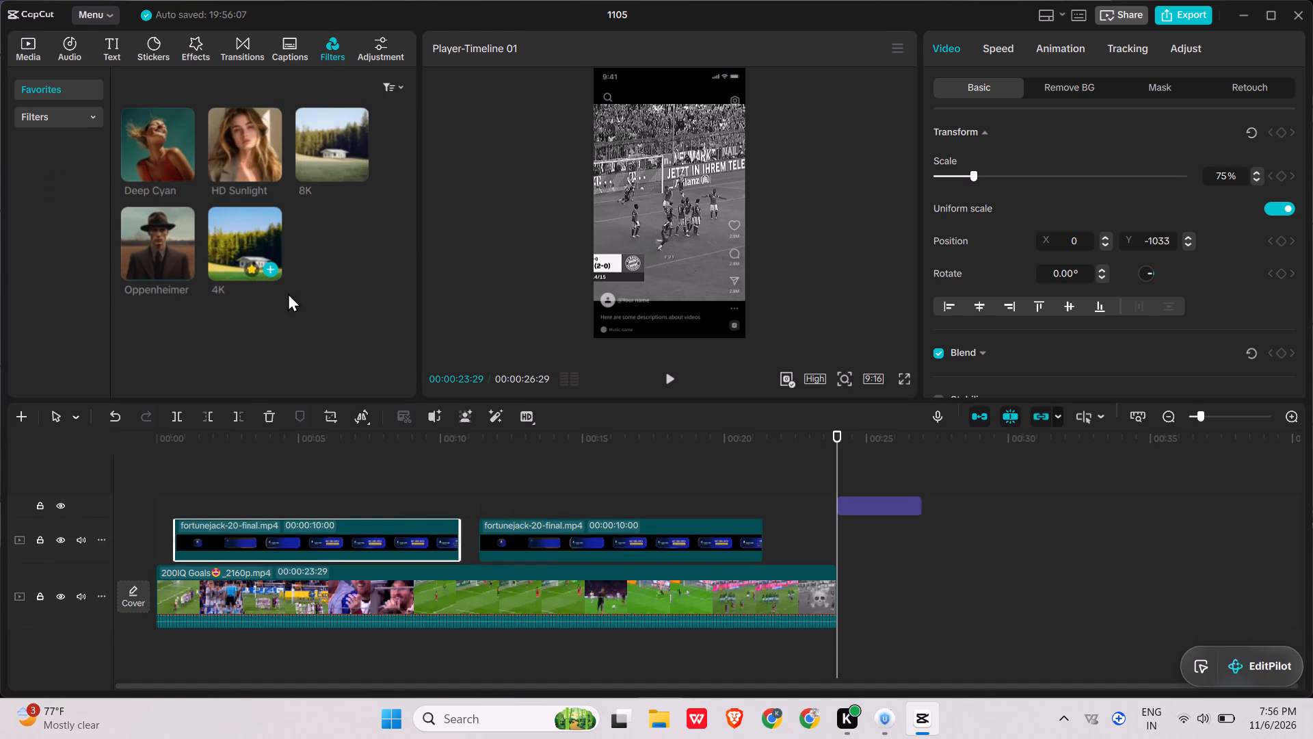
{"action": "left_click_drag", "start_coordinate": [919, 509], "coordinate": [1021, 510]}
{"action": "left_click_drag", "start_coordinate": [828, 491], "coordinate": [771, 500]}
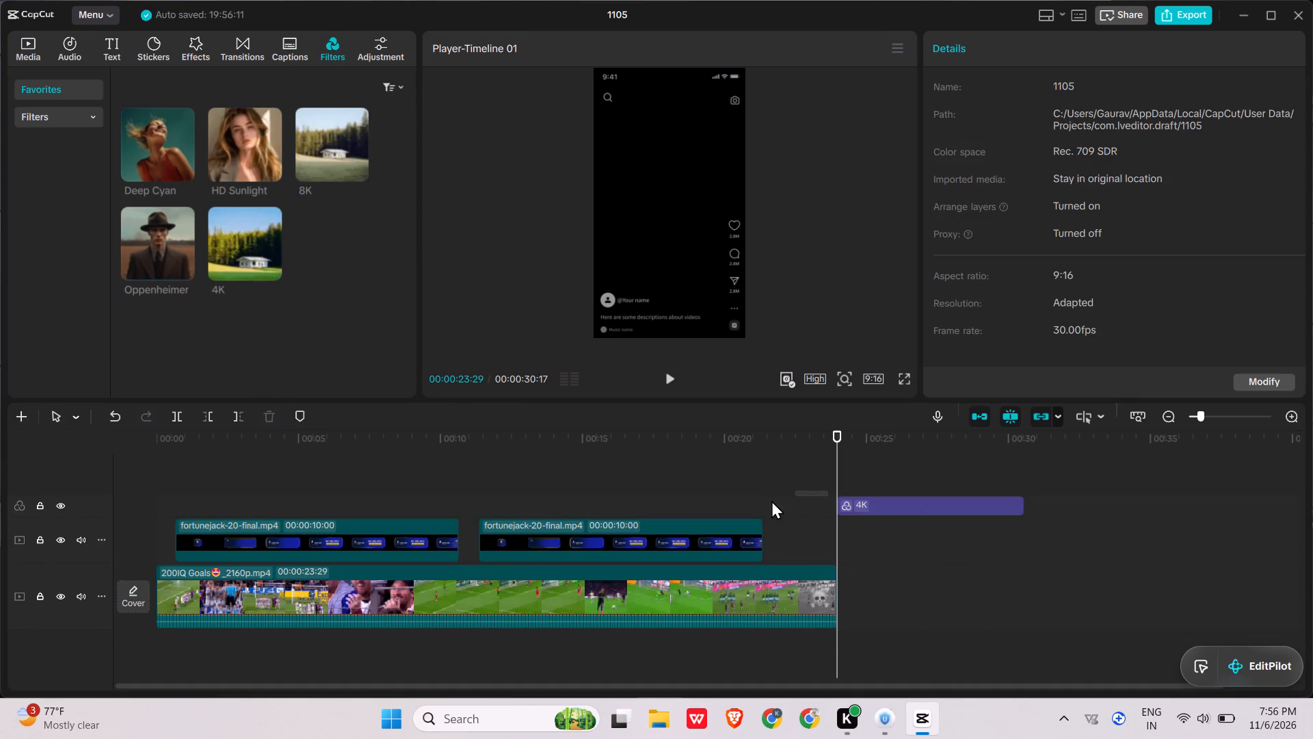
{"action": "left_click_drag", "start_coordinate": [771, 500], "coordinate": [777, 502]}
{"action": "left_click_drag", "start_coordinate": [961, 516], "coordinate": [433, 507]}
{"action": "left_click_drag", "start_coordinate": [949, 497], "coordinate": [342, 500]}
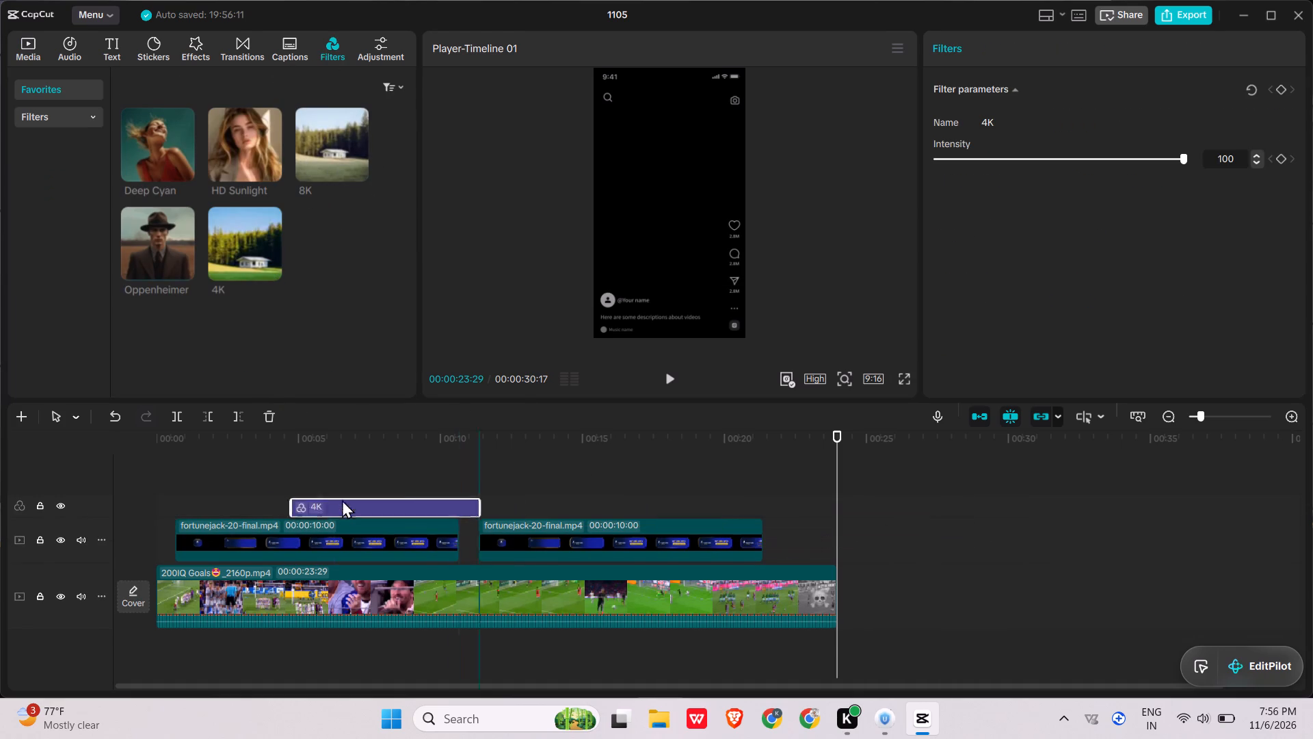
{"action": "left_click_drag", "start_coordinate": [342, 500], "coordinate": [198, 500]}
{"action": "left_click_drag", "start_coordinate": [340, 513], "coordinate": [1003, 502]}
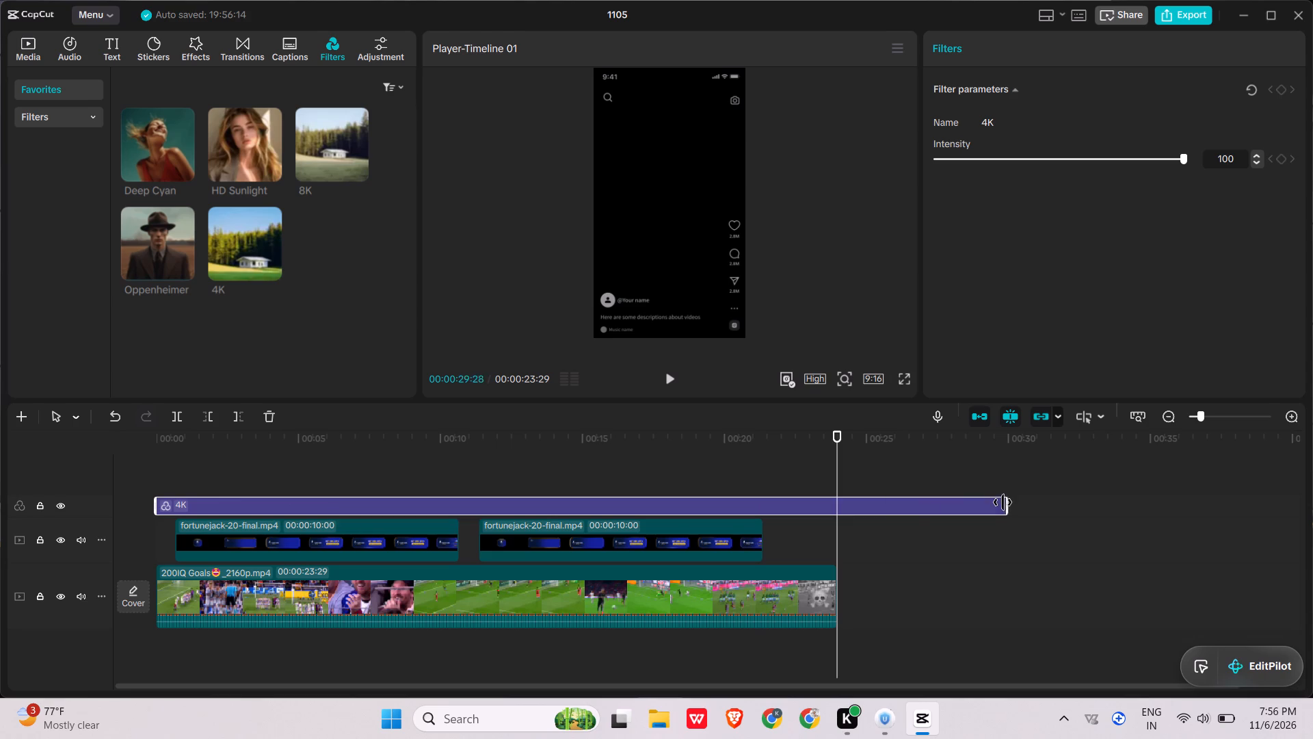
{"action": "left_click_drag", "start_coordinate": [1003, 502], "coordinate": [838, 517]}
{"action": "key", "text": "space"}
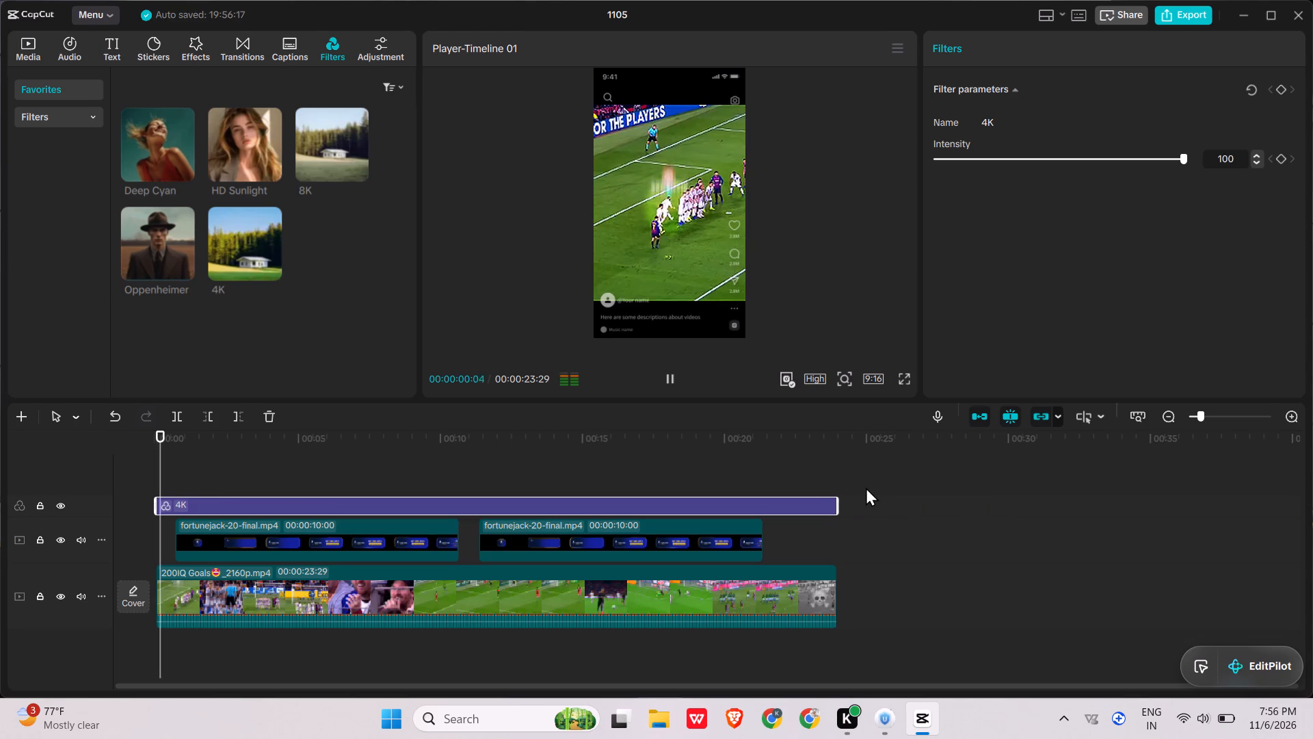
{"action": "key", "text": "space"}
Export the 200IQ Goals video as 1105(25) in 1080P mp4 with the frame rate set to 60fps.
{"action": "left_click", "coordinate": [1170, 18]}
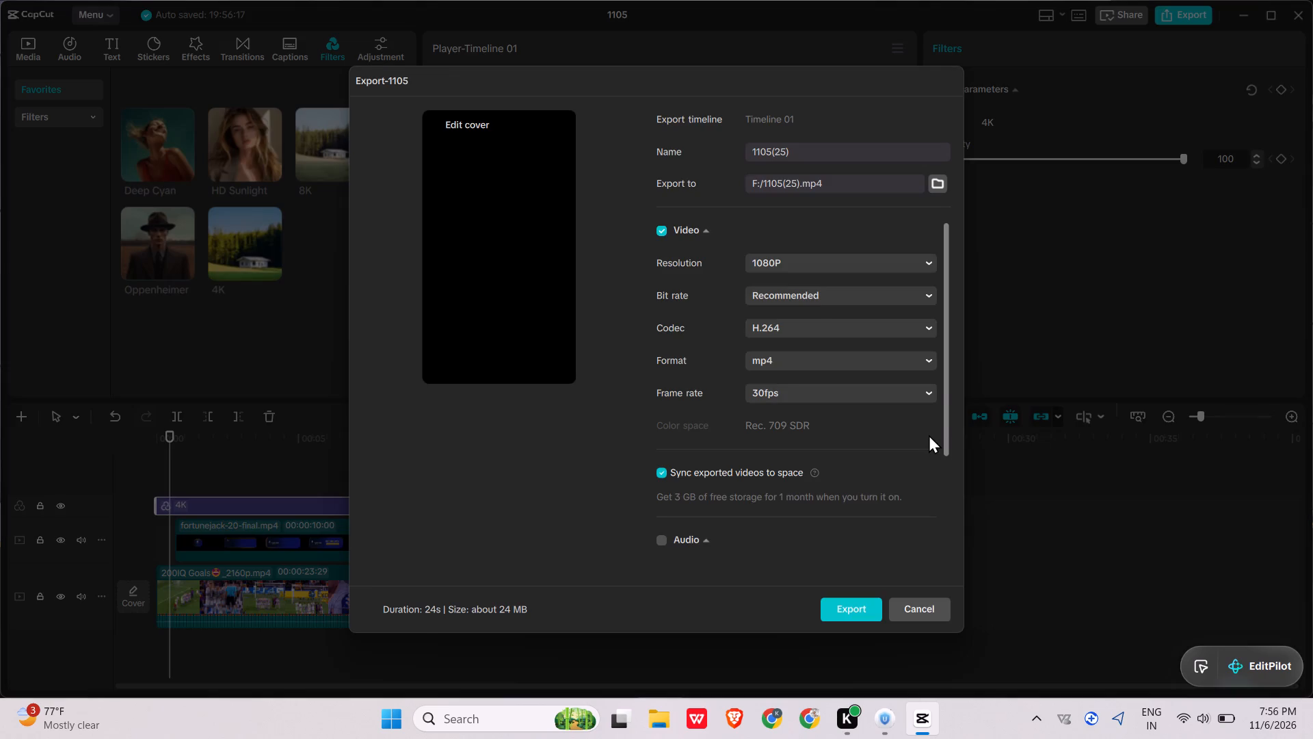
{"action": "left_click", "coordinate": [925, 394]}
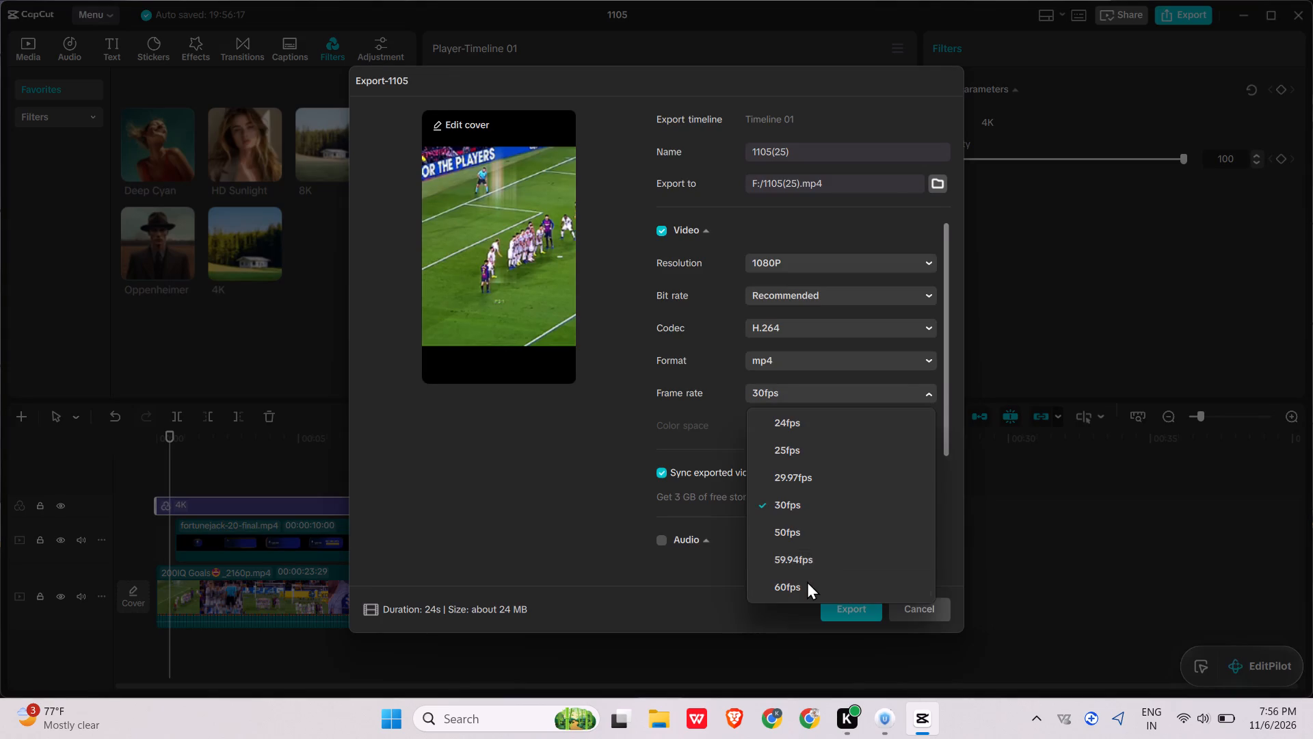
{"action": "left_click", "coordinate": [807, 581]}
{"action": "left_click", "coordinate": [846, 604]}
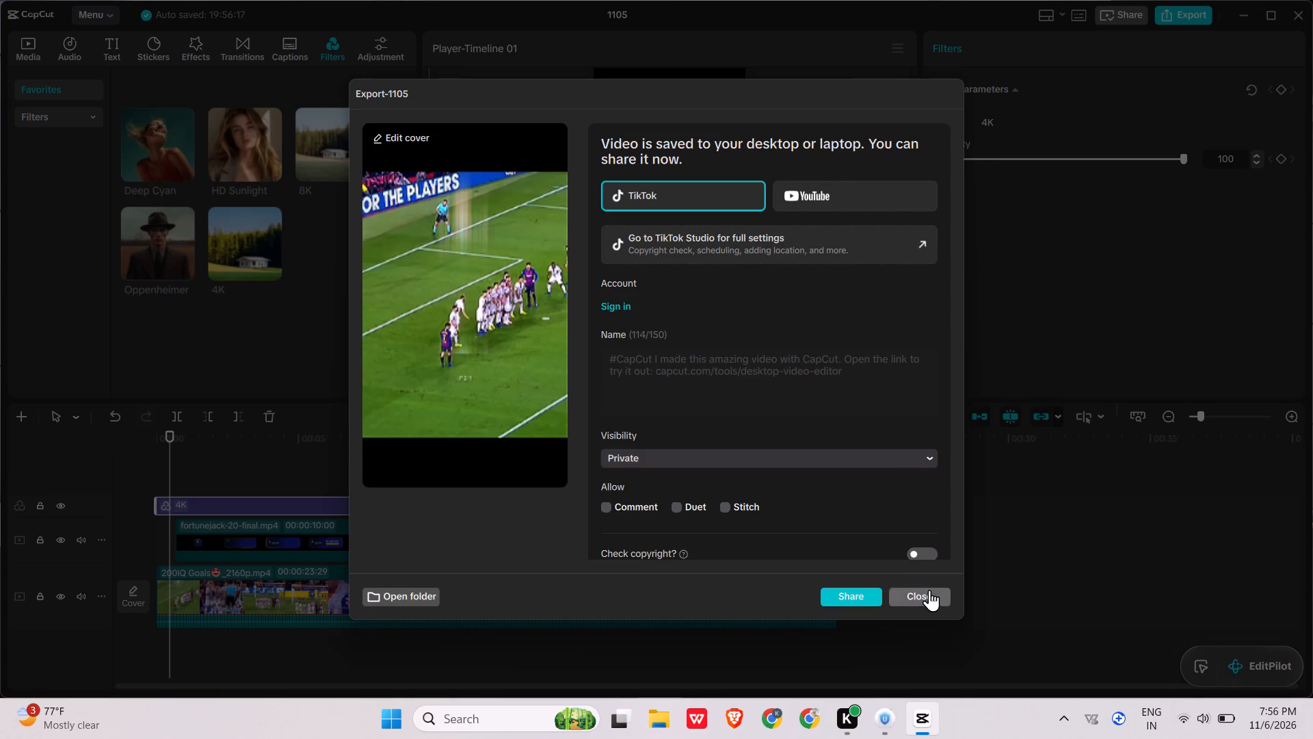
Remove the 200IQ Goals video from the timeline and media library, and add the Germanys Winning Goal vs Ivory Coast video instead.
{"action": "left_click", "coordinate": [929, 591]}
{"action": "left_click", "coordinate": [693, 599]}
{"action": "key", "text": "BackSpace"}
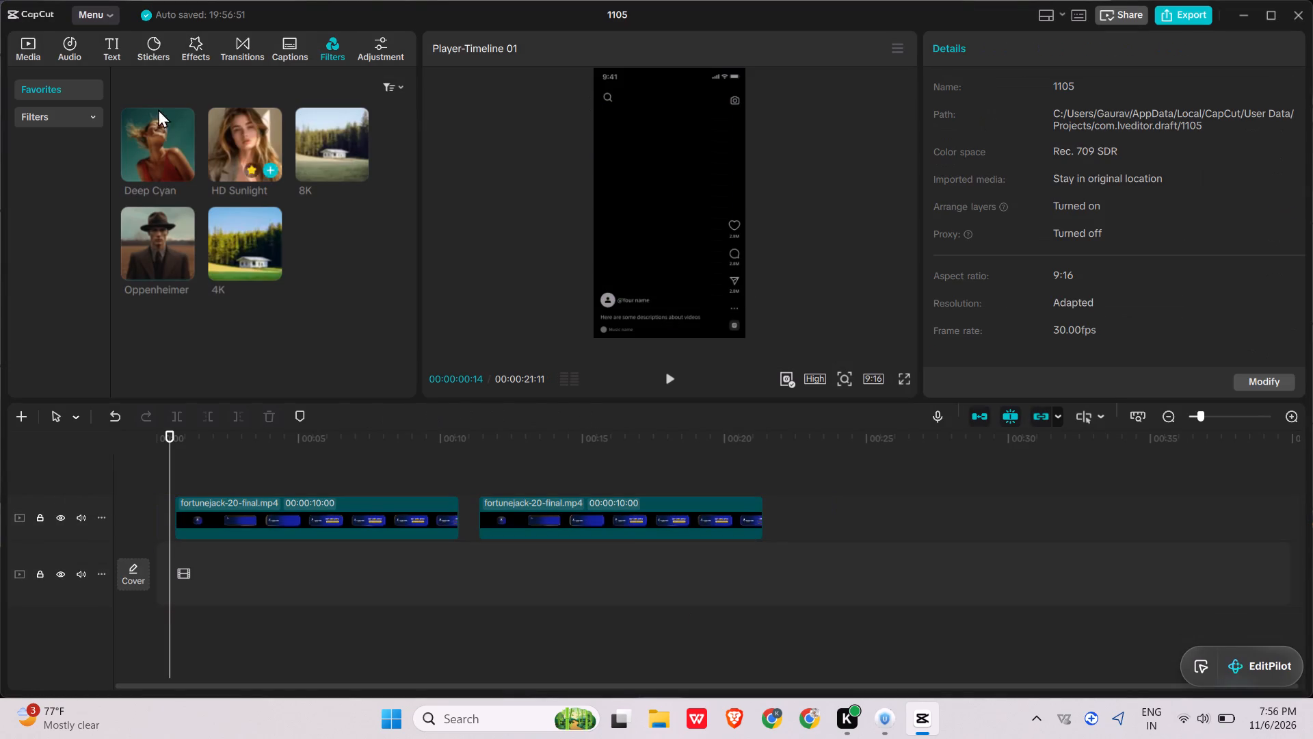
{"action": "left_click", "coordinate": [29, 43]}
{"action": "left_click", "coordinate": [300, 168]}
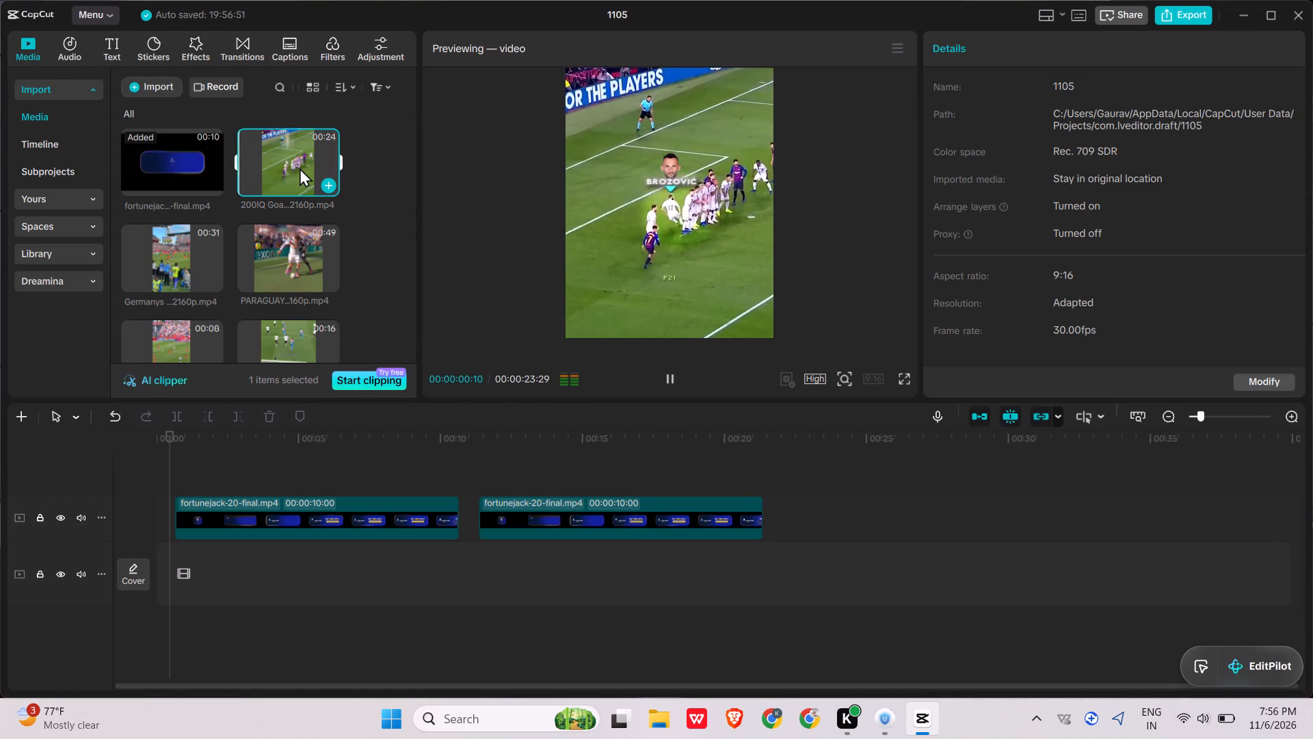
{"action": "key", "text": "BackSpace"}
{"action": "scroll", "coordinate": [313, 200], "scroll_direction": "left", "scroll_amount": 1}
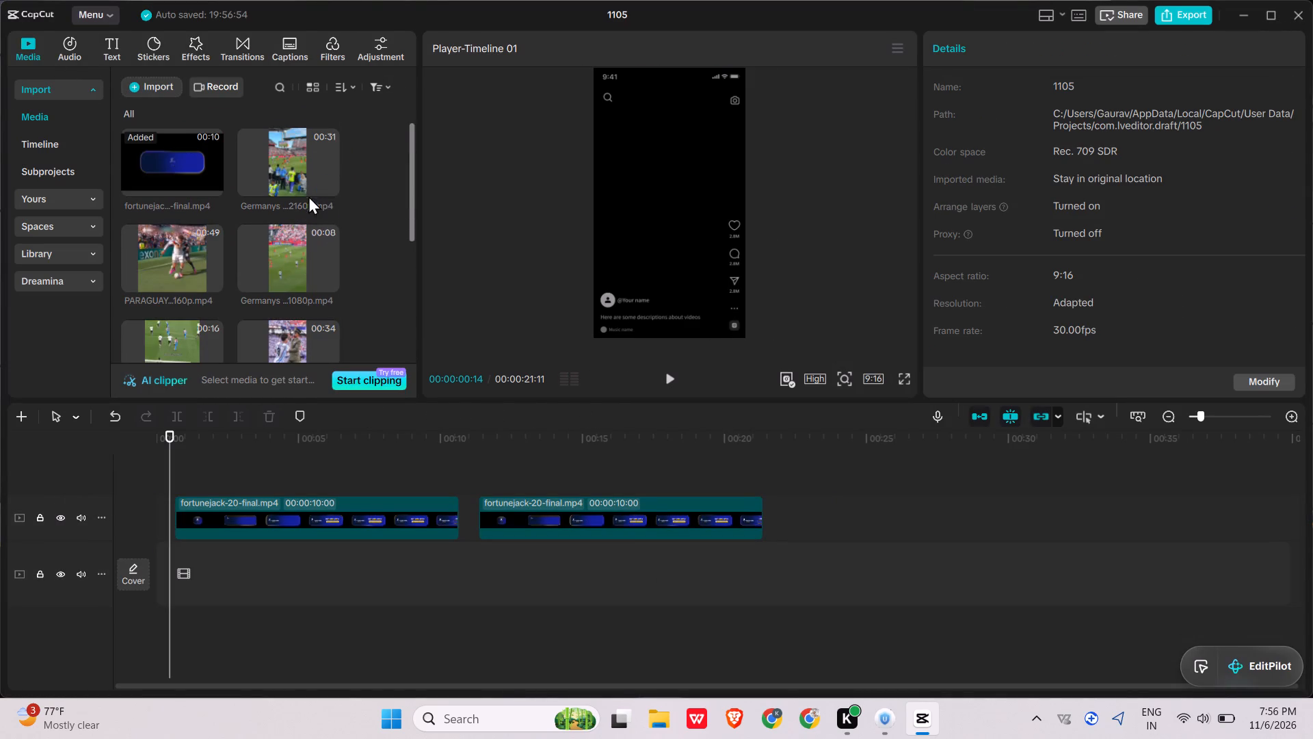
{"action": "left_click", "coordinate": [328, 184]}
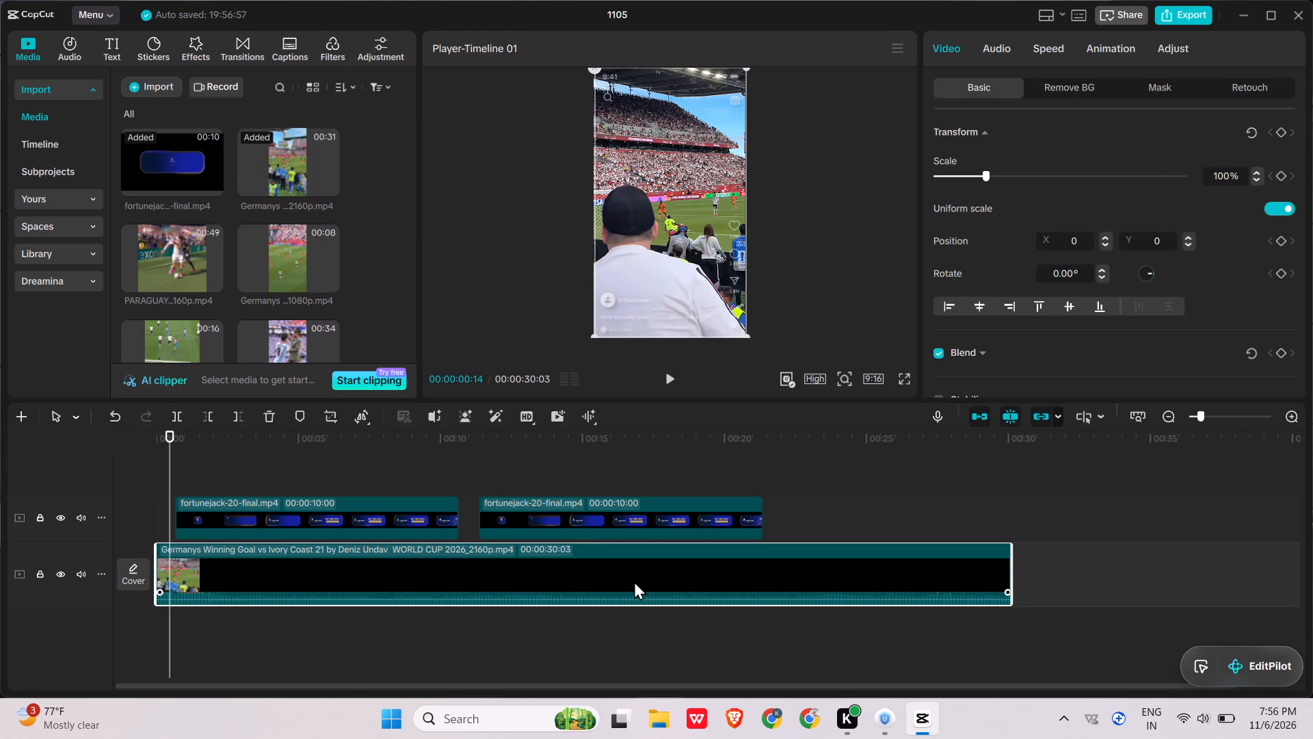
Copy the second FortuneJack banner, paste it at 00:00:22:00, and trim the copy to 00:00:07:22, just before the video's end.
{"action": "left_click", "coordinate": [607, 517]}
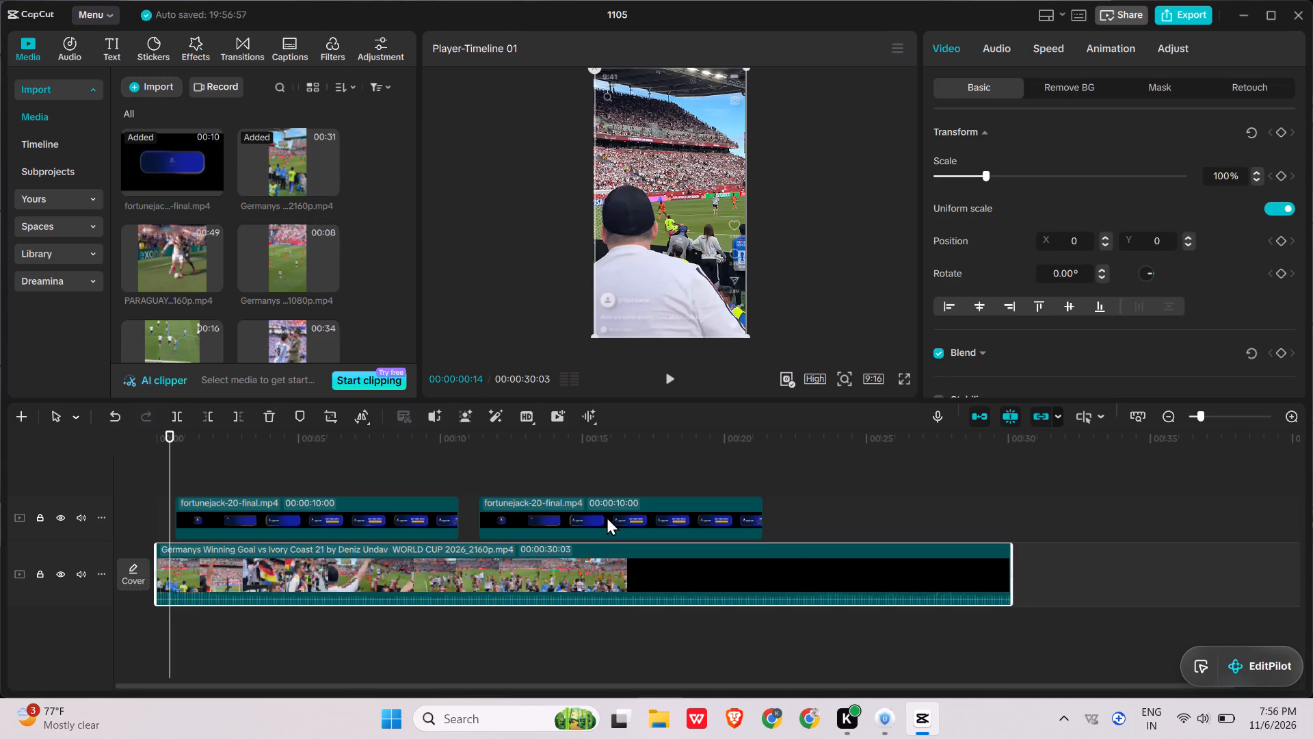
{"action": "key", "text": "ctrl+c"}
{"action": "left_click", "coordinate": [804, 452]}
{"action": "left_click_drag", "start_coordinate": [791, 450], "coordinate": [772, 444]}
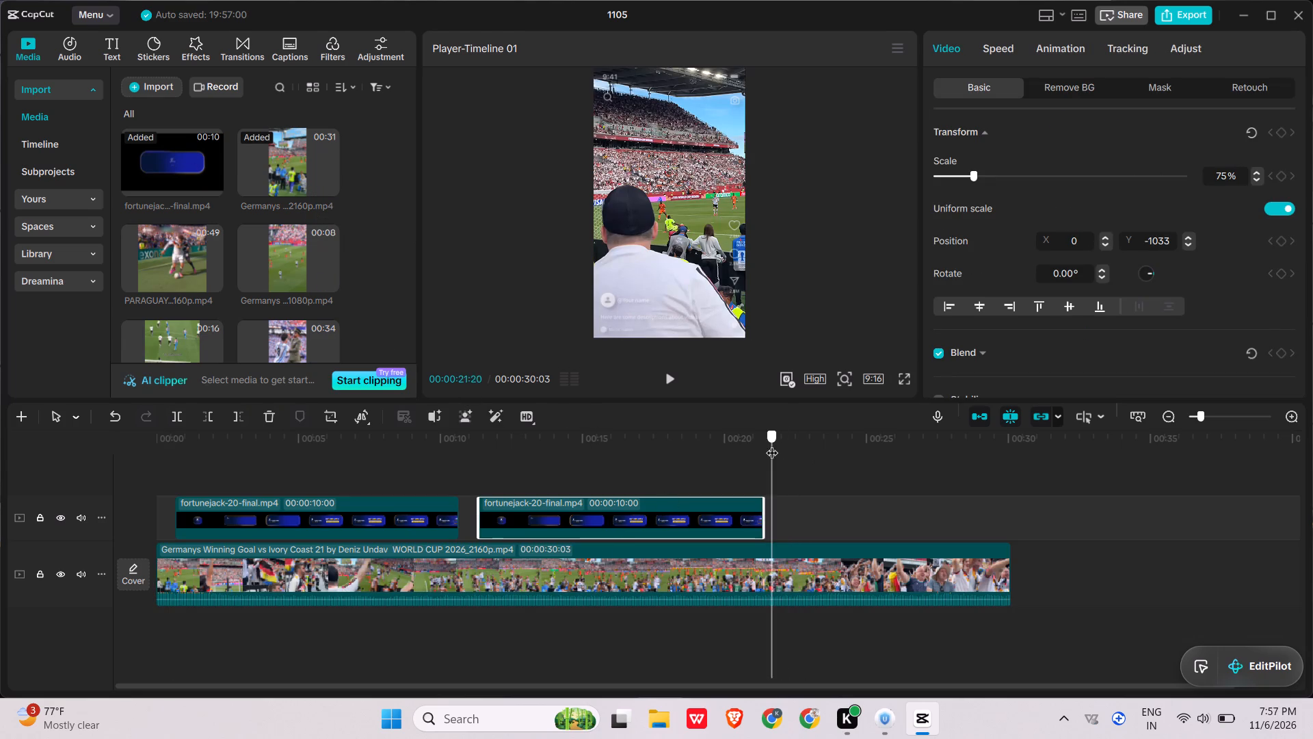
{"action": "left_click_drag", "start_coordinate": [772, 444], "coordinate": [782, 446]}
{"action": "key", "text": "ctrl+v"}
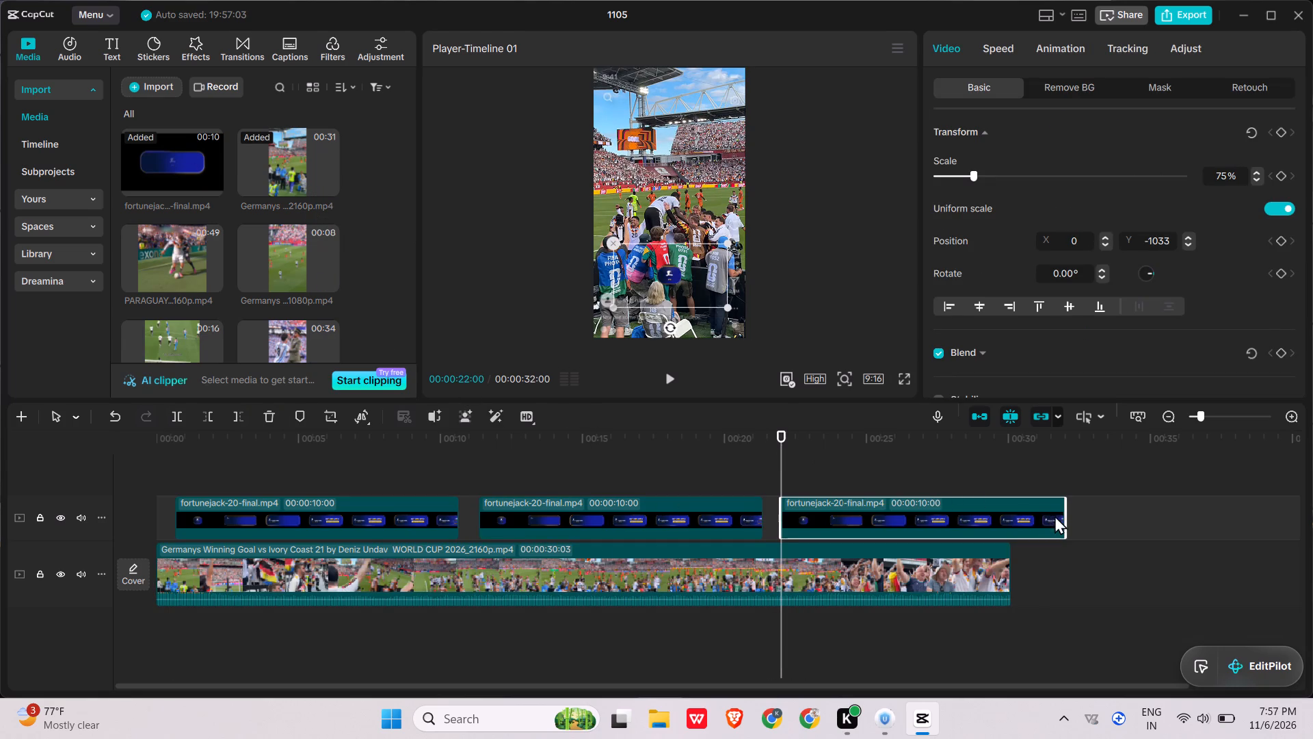
{"action": "left_click", "coordinate": [1058, 520]}
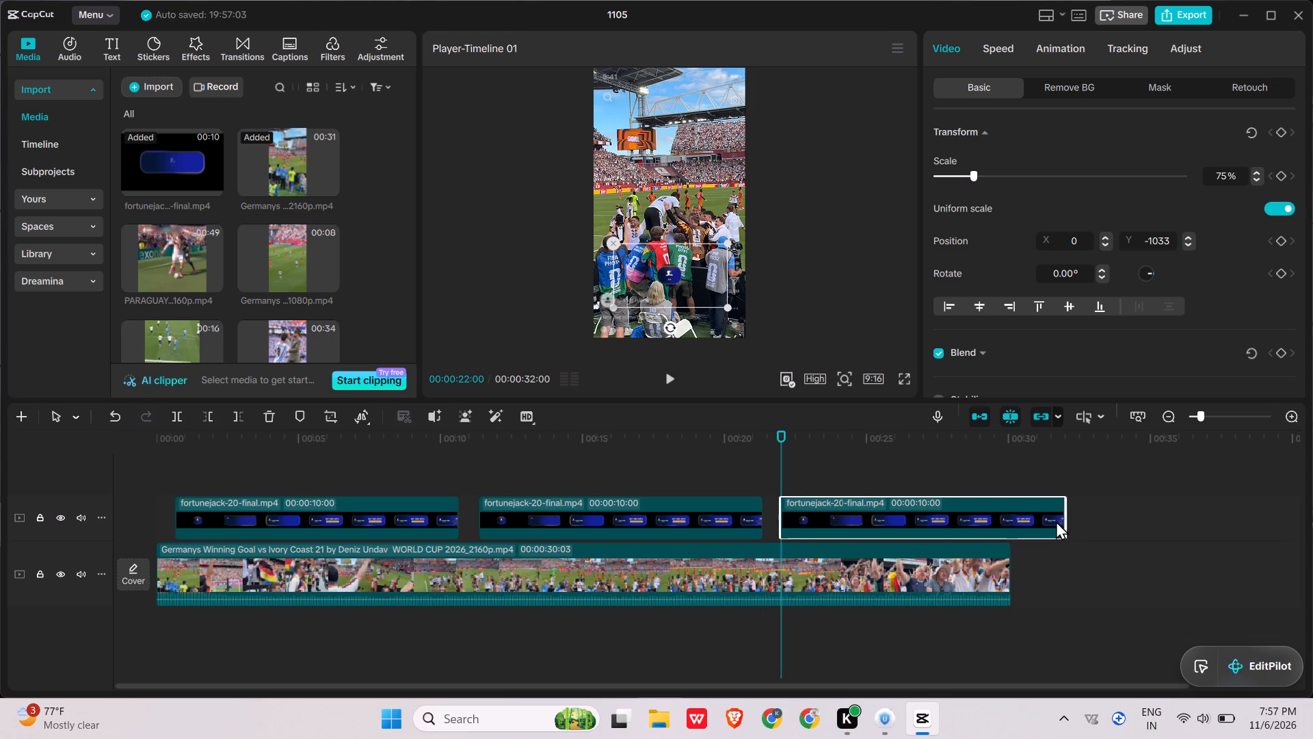
{"action": "left_click_drag", "start_coordinate": [1067, 523], "coordinate": [999, 523]}
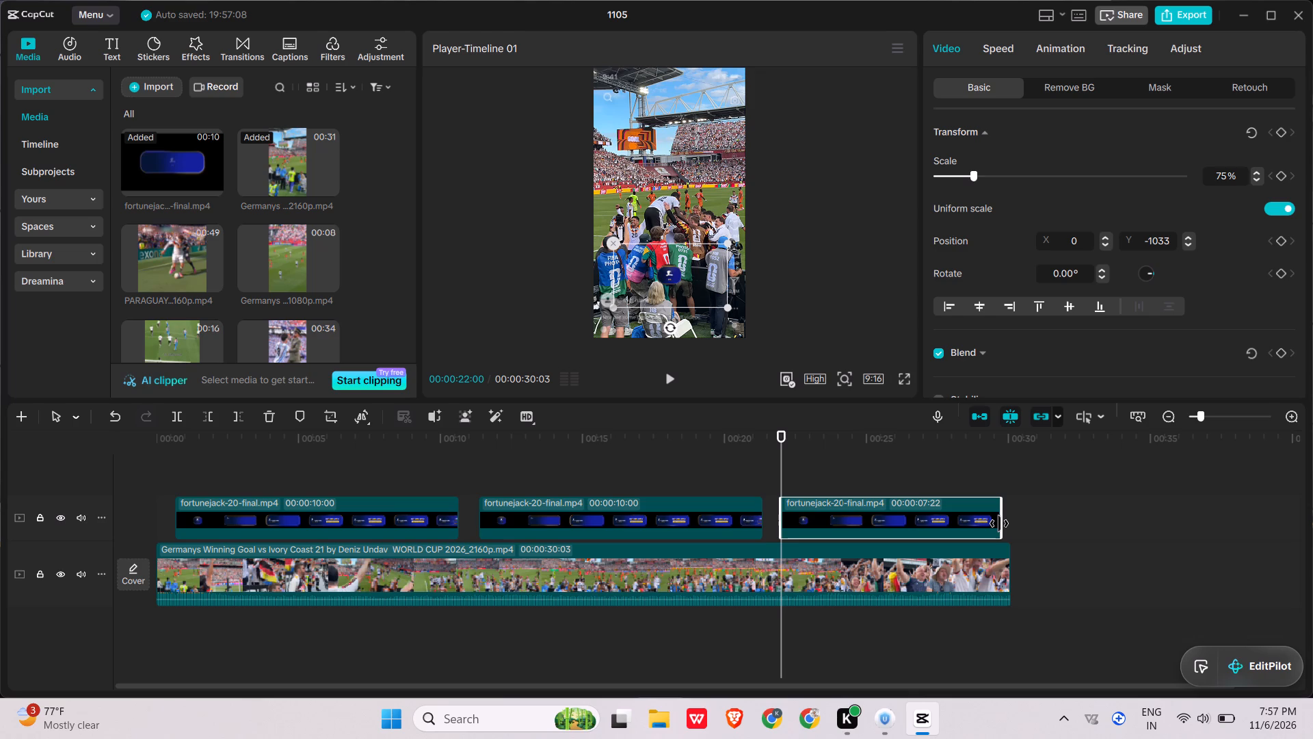
Play the Germany video from the start and audition the imported audio tracks as possible background music.
{"action": "left_click", "coordinate": [185, 453]}
{"action": "left_click_drag", "start_coordinate": [185, 453], "coordinate": [158, 453]}
{"action": "key", "text": "space"}
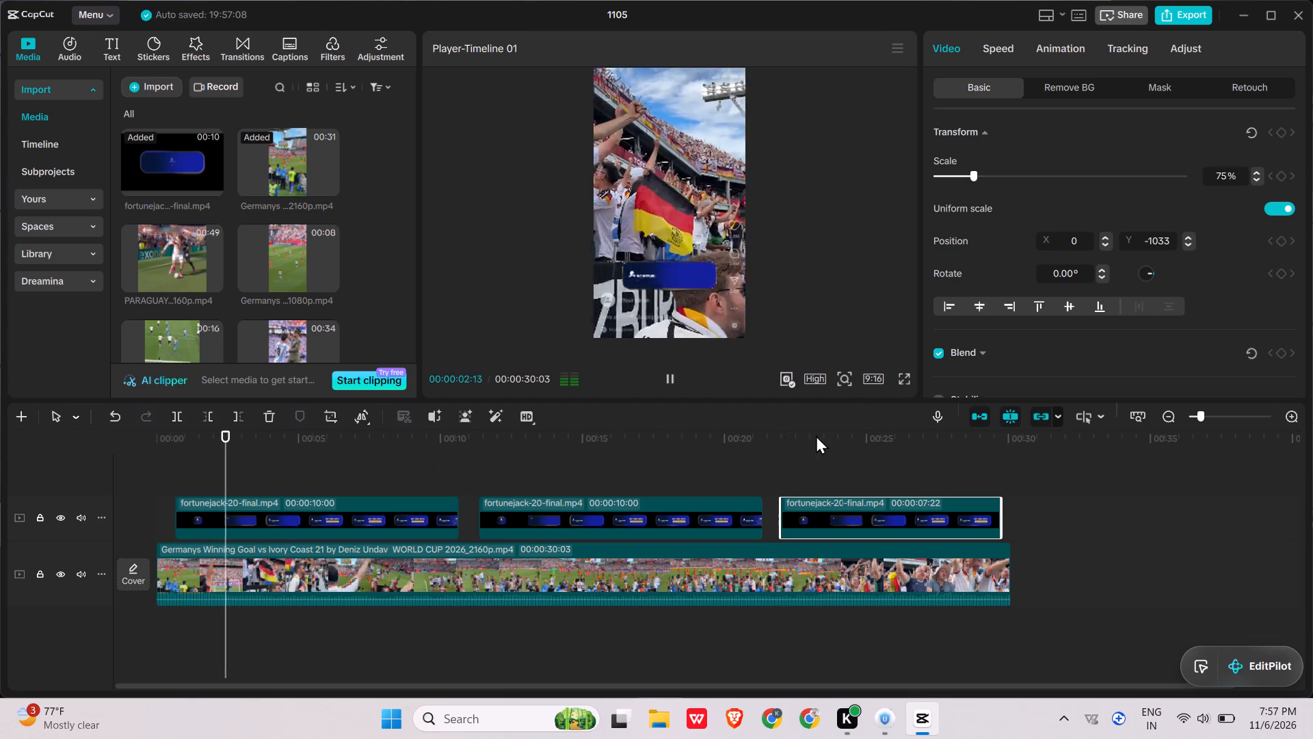
{"action": "left_click", "coordinate": [65, 53]}
{"action": "left_click", "coordinate": [159, 133]}
{"action": "scroll", "coordinate": [174, 181], "scroll_direction": "up", "scroll_amount": 1}
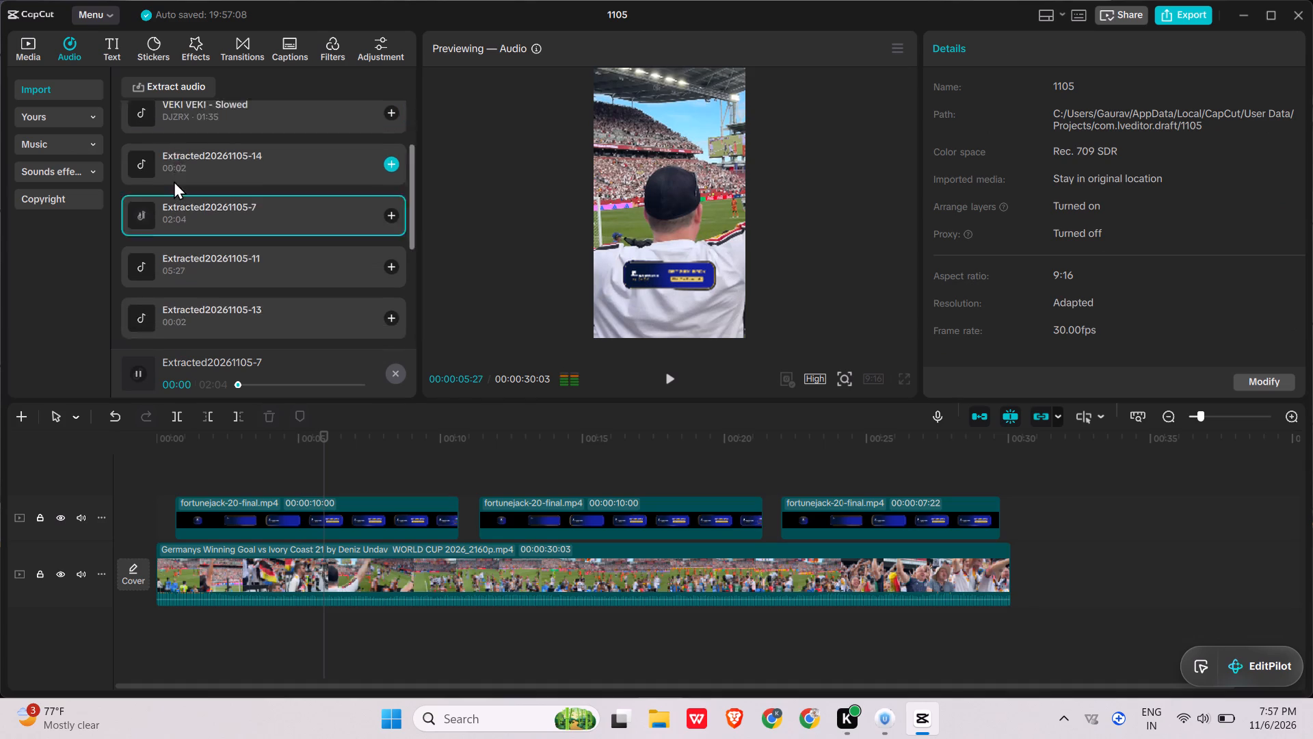
{"action": "scroll", "coordinate": [174, 181], "scroll_direction": "up", "scroll_amount": 2}
{"action": "left_click", "coordinate": [174, 181]}
{"action": "left_click", "coordinate": [242, 140]}
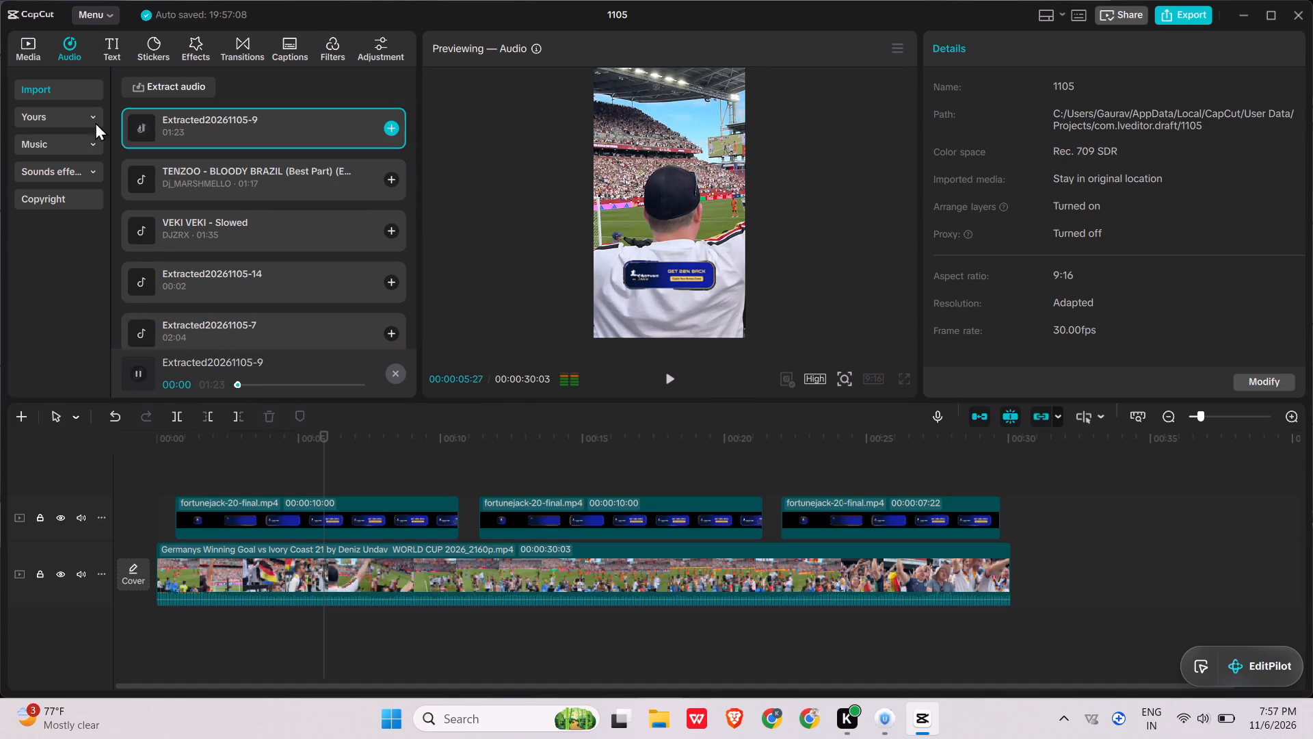
Audition the favorite music tracks, add After Hours by Atikam, and move it to the start of the timeline.
{"action": "left_click", "coordinate": [64, 116]}
{"action": "left_click", "coordinate": [220, 147]}
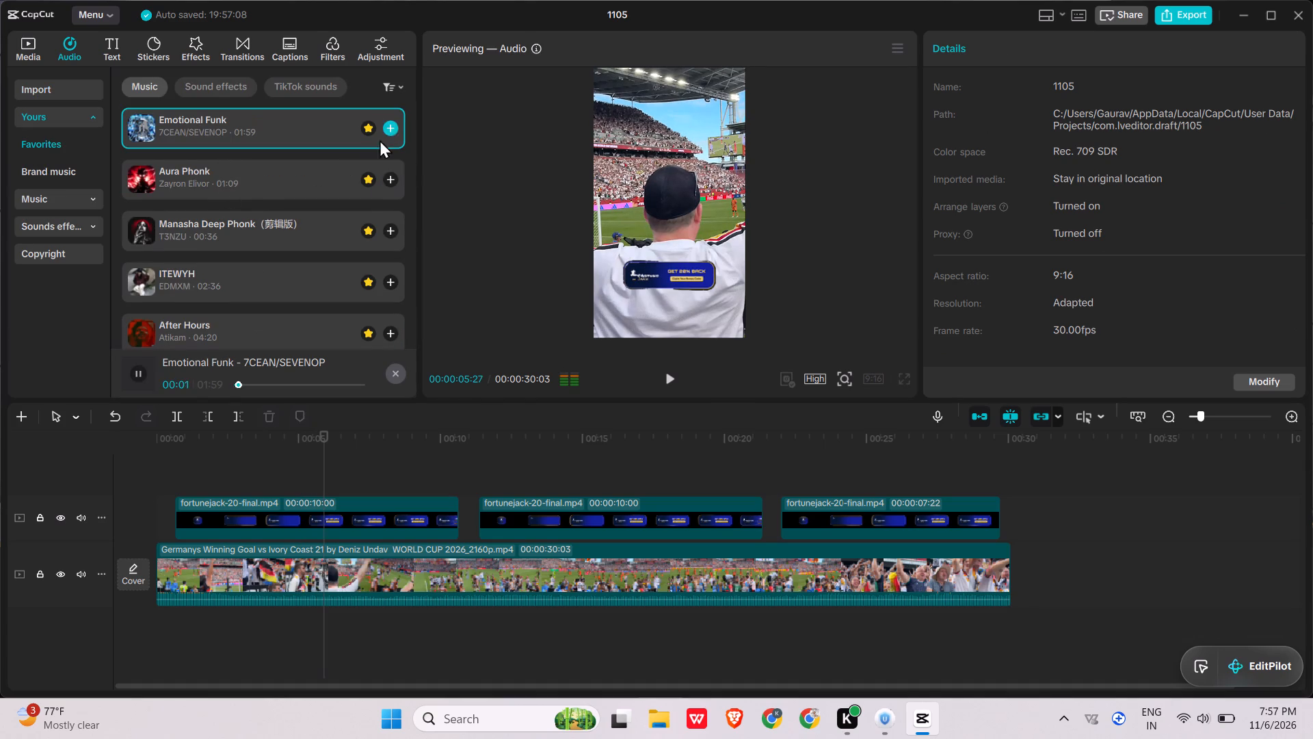
{"action": "left_click", "coordinate": [271, 168]}
{"action": "left_click", "coordinate": [246, 224]}
{"action": "left_click", "coordinate": [231, 289]}
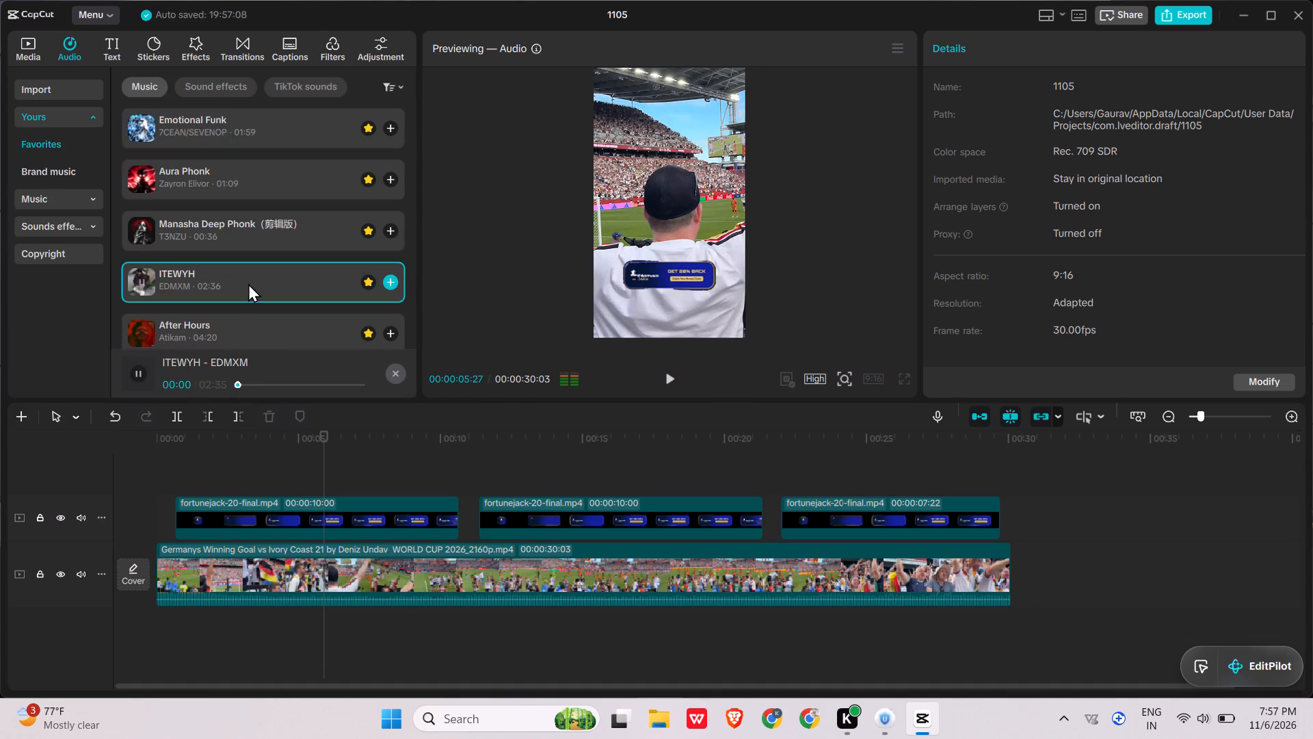
{"action": "left_click", "coordinate": [217, 333]}
{"action": "scroll", "coordinate": [217, 333], "scroll_direction": "down", "scroll_amount": 1}
{"action": "left_click", "coordinate": [219, 322]}
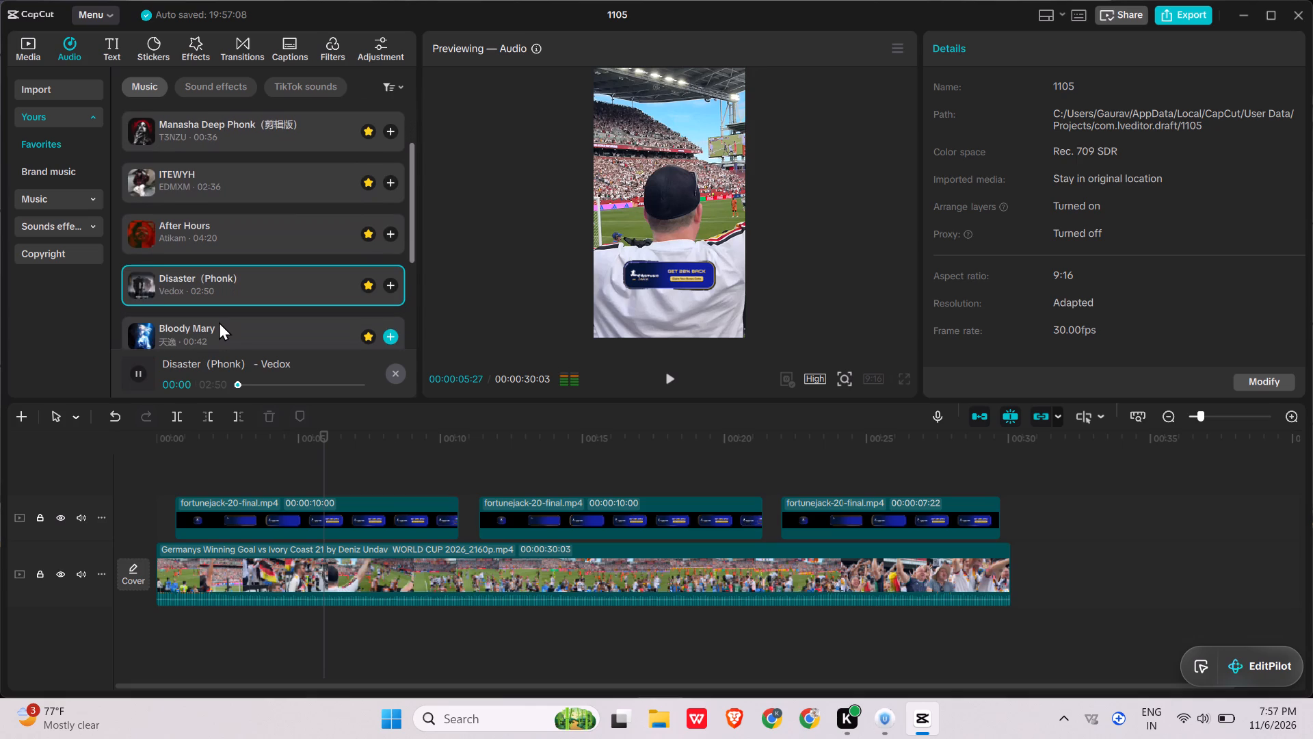
{"action": "scroll", "coordinate": [219, 322], "scroll_direction": "down", "scroll_amount": 1}
{"action": "left_click", "coordinate": [219, 322]}
{"action": "left_click", "coordinate": [272, 231]}
{"action": "scroll", "coordinate": [395, 233], "scroll_direction": "down", "scroll_amount": 1}
{"action": "left_click", "coordinate": [395, 233]}
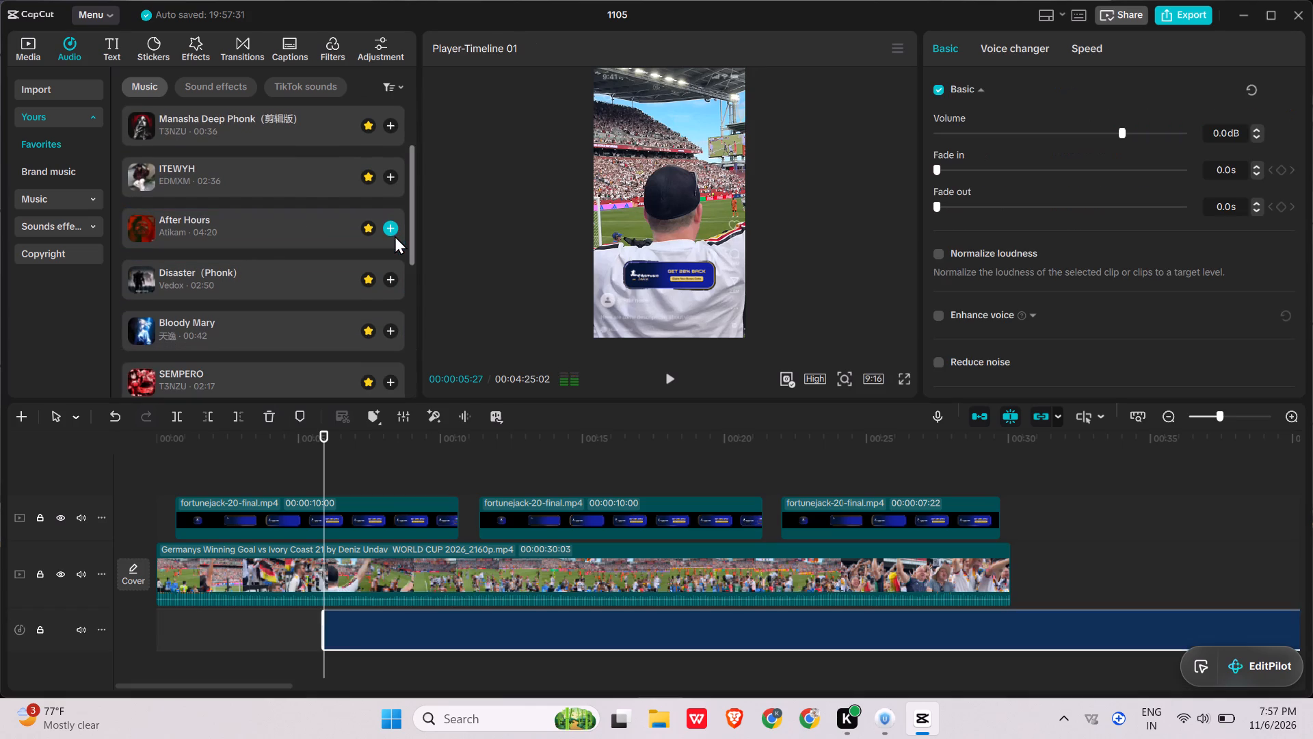
{"action": "left_click_drag", "start_coordinate": [361, 619], "coordinate": [75, 612]}
Play the video with the music and lower the After Hours volume to -12.7 dB.
{"action": "key", "text": "space"}
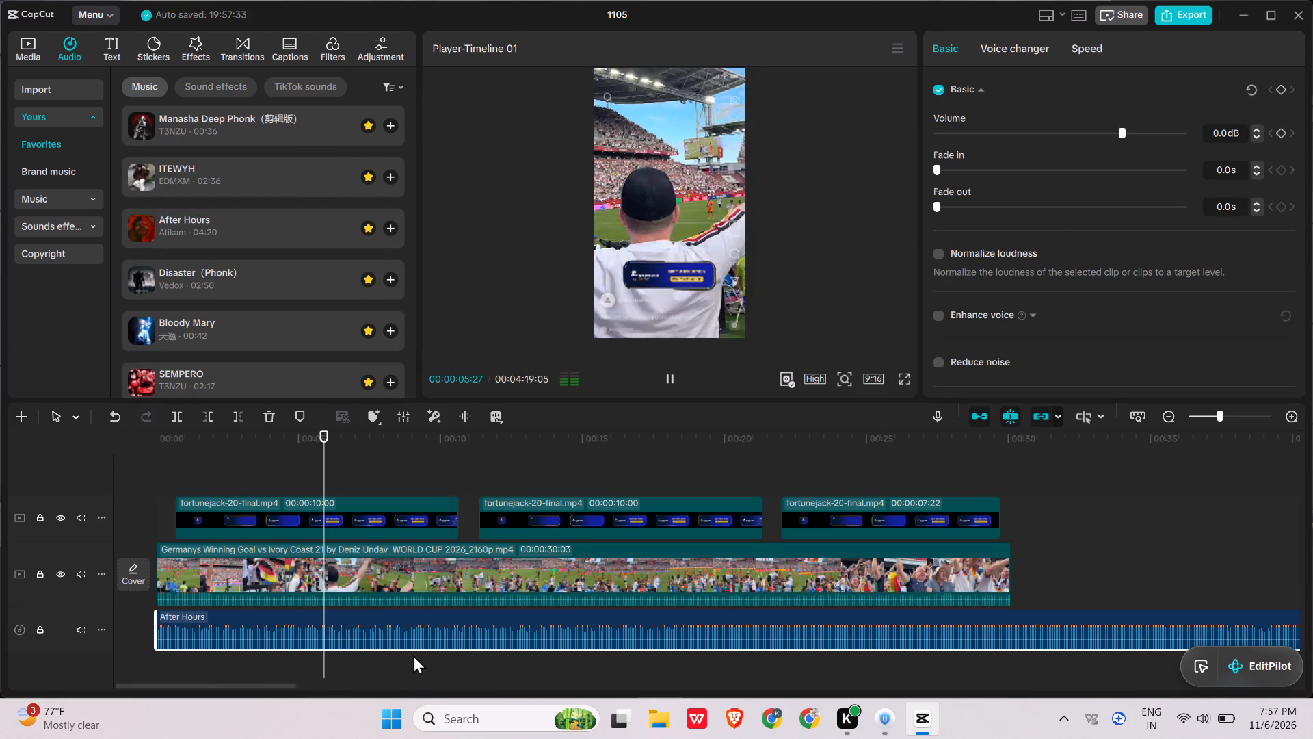
{"action": "left_click", "coordinate": [408, 636]}
{"action": "left_click", "coordinate": [410, 639]}
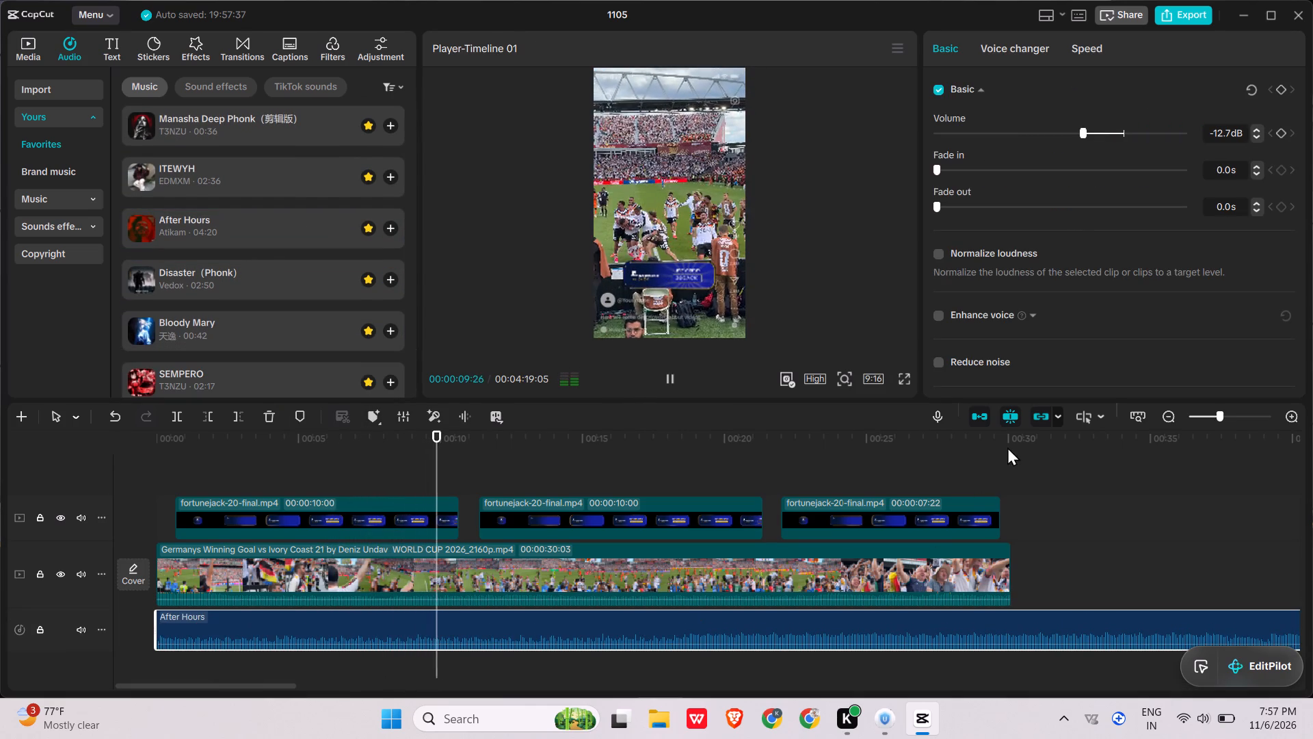
Split the After Hours audio at the video's end, 00:00:30:03, and delete the excess part.
{"action": "left_click_drag", "start_coordinate": [1005, 443], "coordinate": [1013, 443]}
{"action": "key", "text": "ctrl+b"}
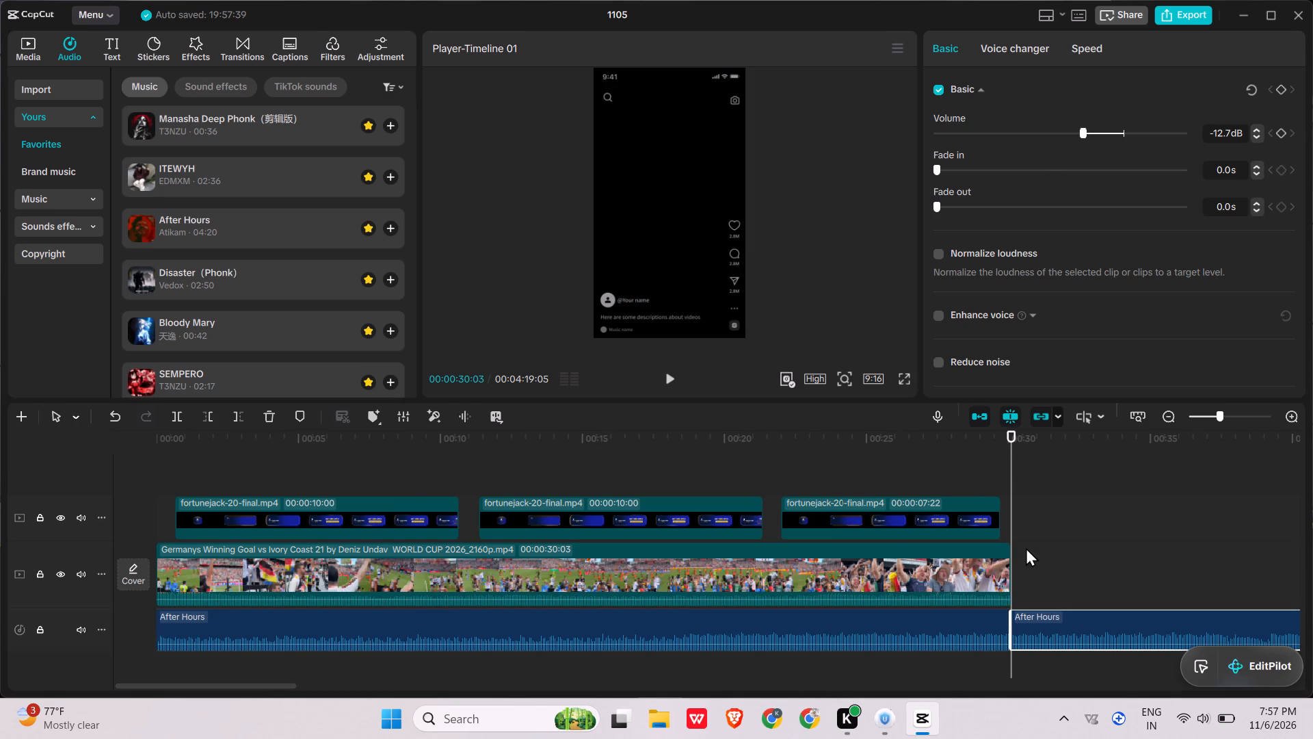
{"action": "key", "text": "BackSpace"}
Review the last third of the Germany video in full screen, checking the third FortuneJack banner.
{"action": "left_click", "coordinate": [707, 469]}
{"action": "key", "text": "space"}
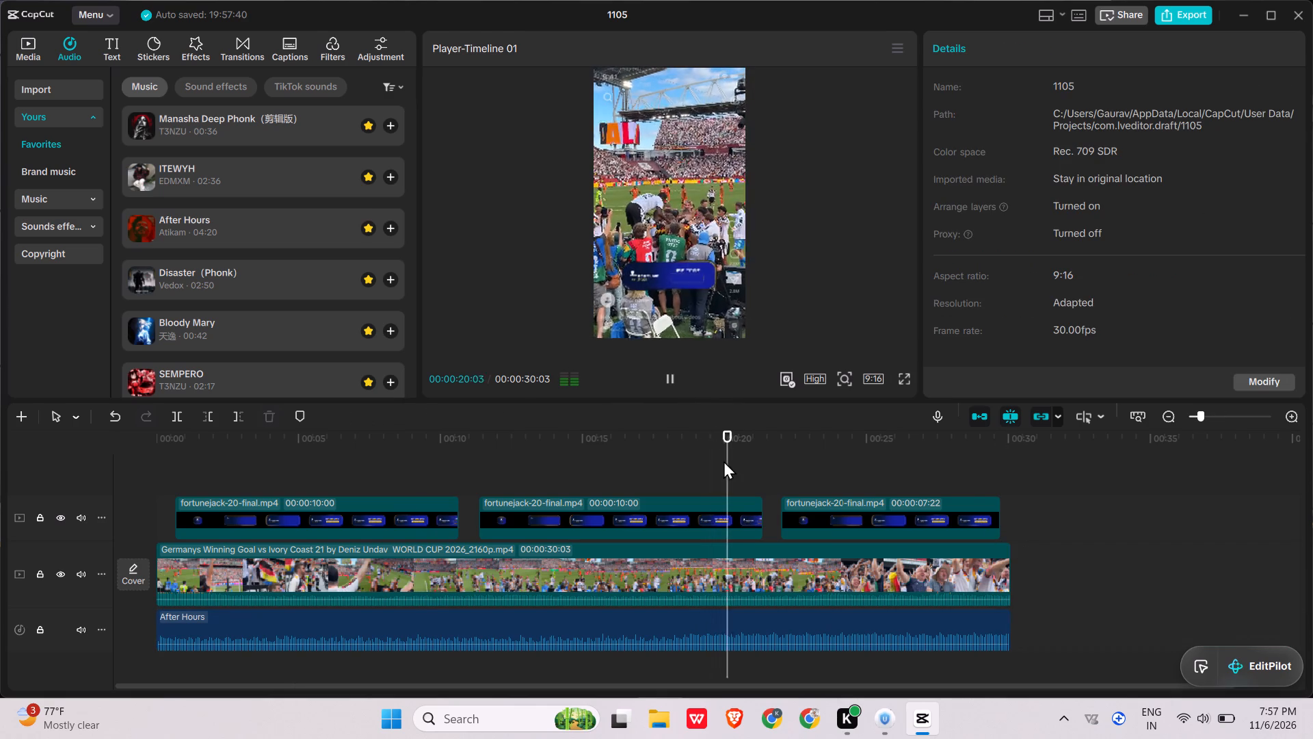
{"action": "left_click", "coordinate": [898, 376]}
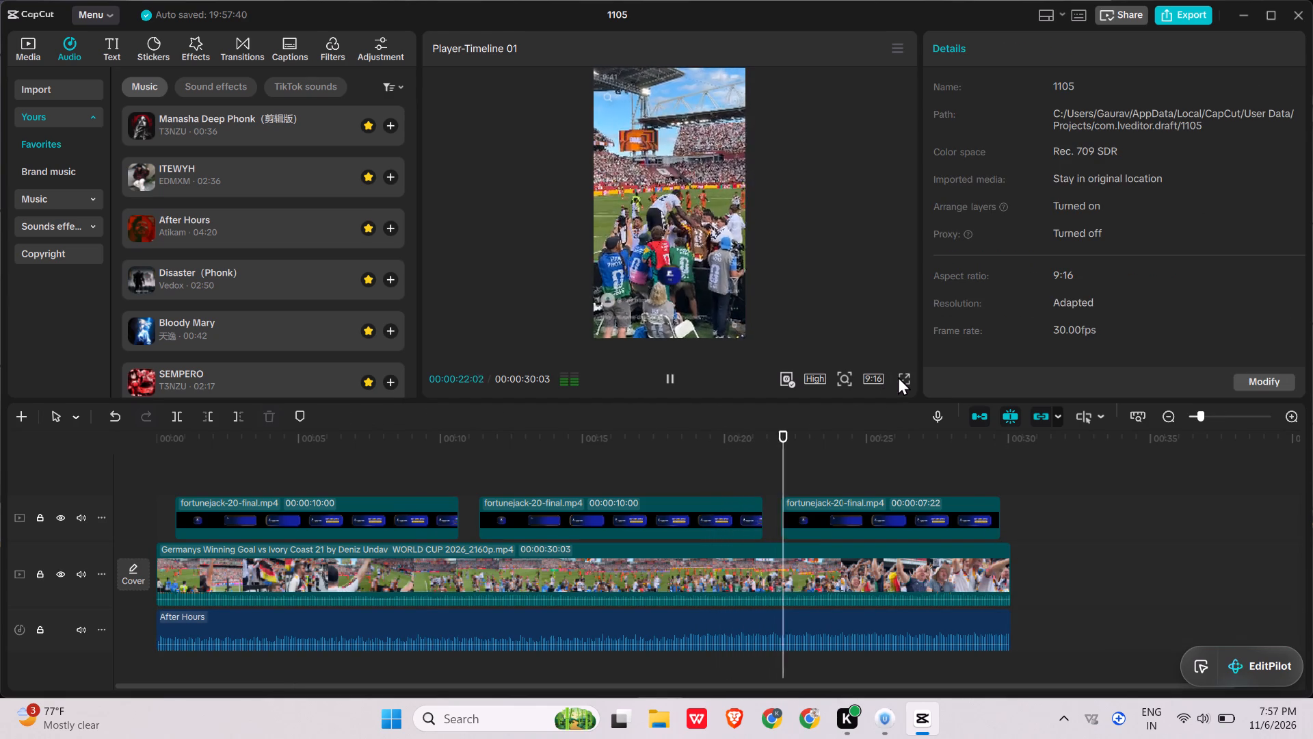
{"action": "left_click", "coordinate": [905, 375]}
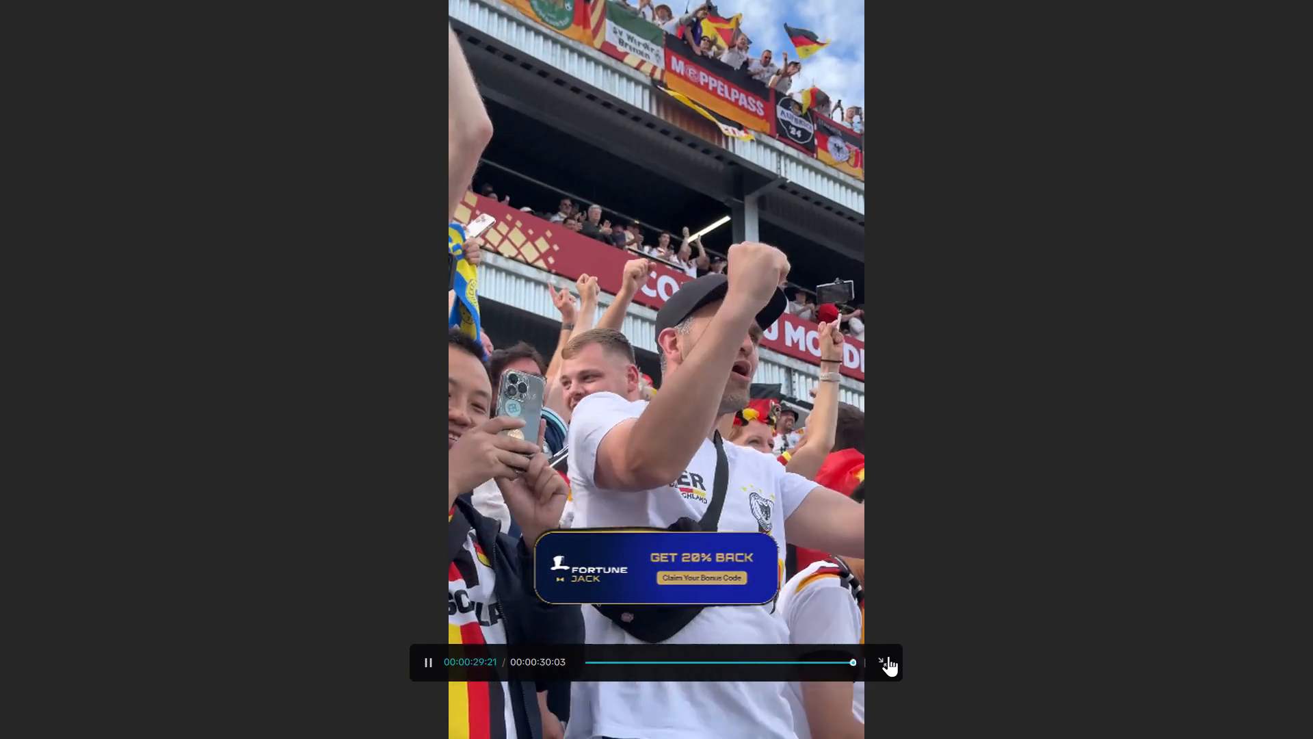
{"action": "left_click", "coordinate": [888, 656]}
{"action": "left_click", "coordinate": [1171, 14]}
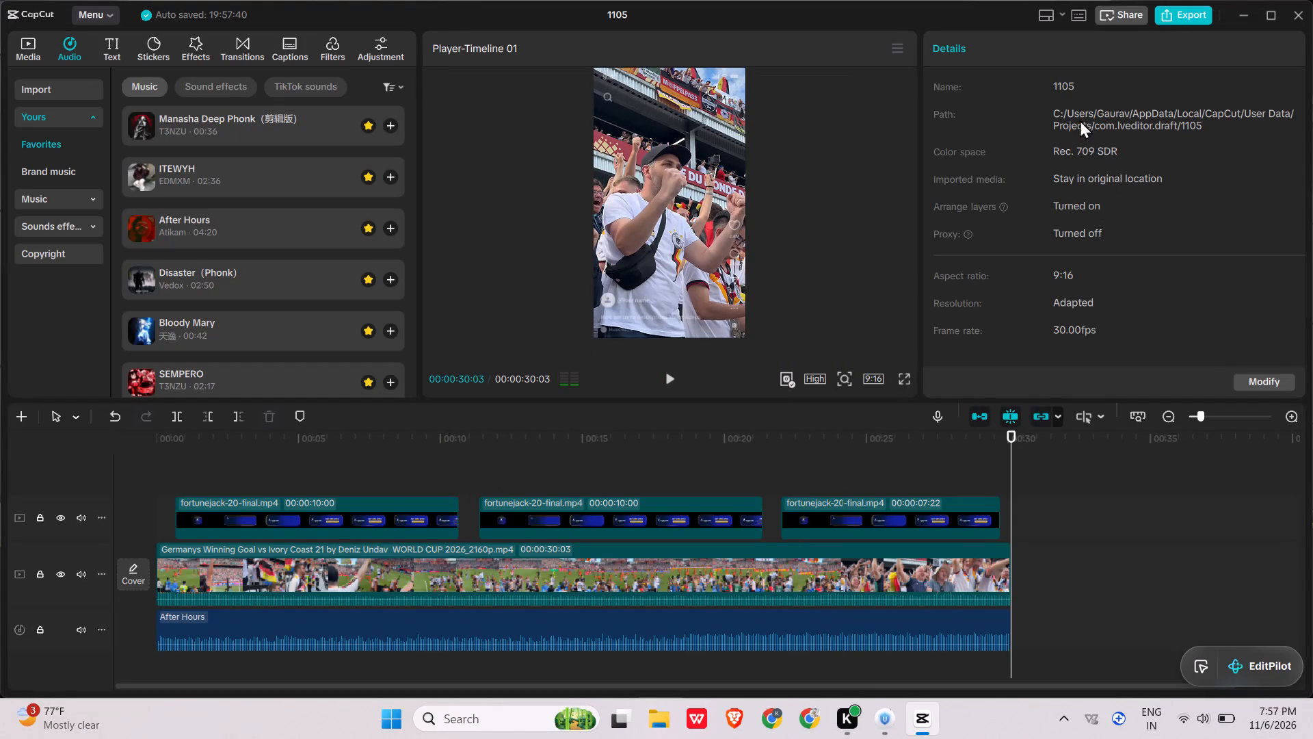
{"action": "left_click", "coordinate": [938, 617]}
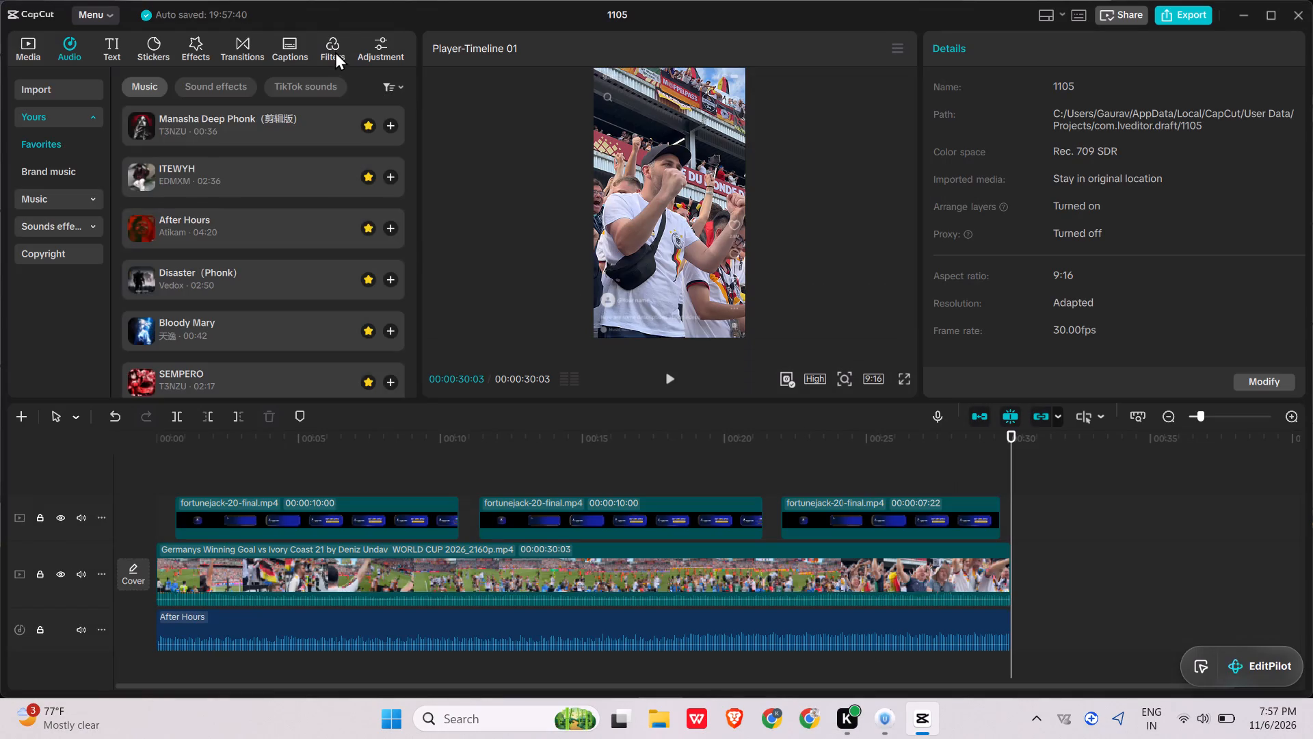
Add the favorite 4K filter and stretch it over the whole Germany video, from the start to 00:00:30:03.
{"action": "left_click", "coordinate": [335, 51]}
{"action": "left_click", "coordinate": [272, 269]}
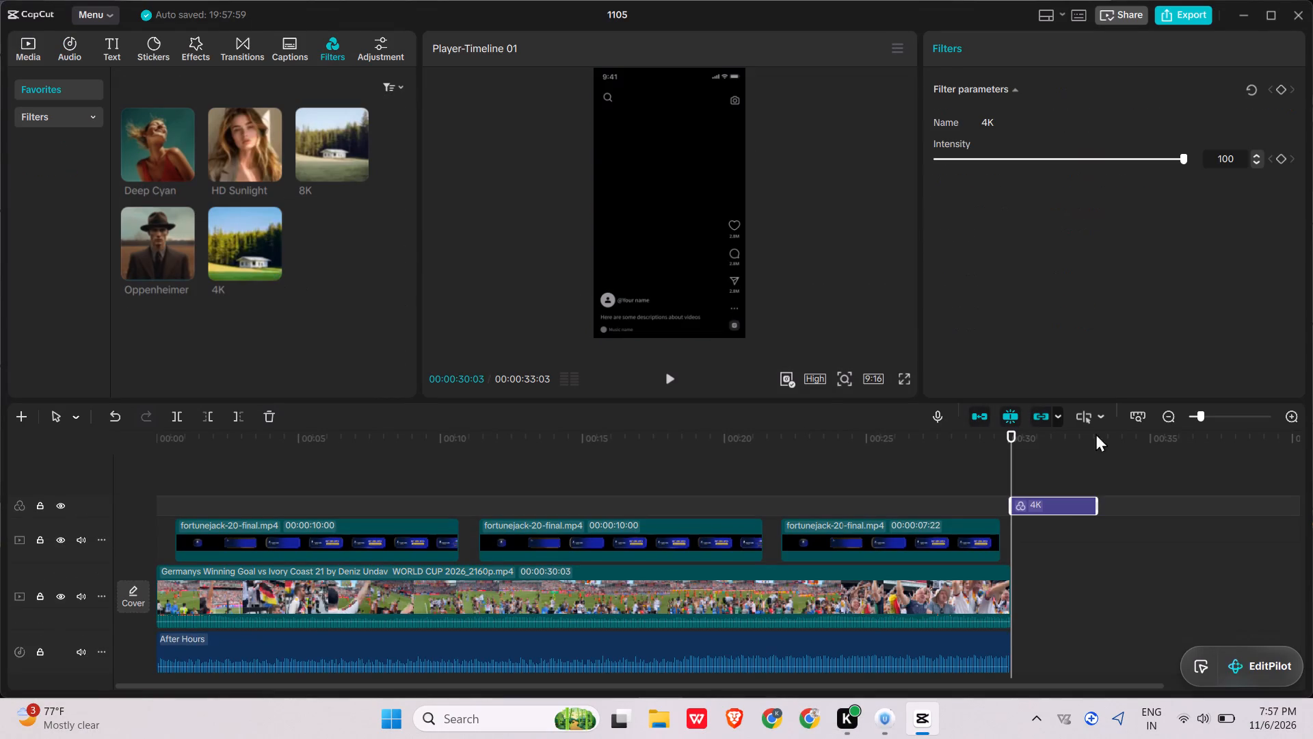
{"action": "left_click_drag", "start_coordinate": [1063, 506], "coordinate": [55, 493]}
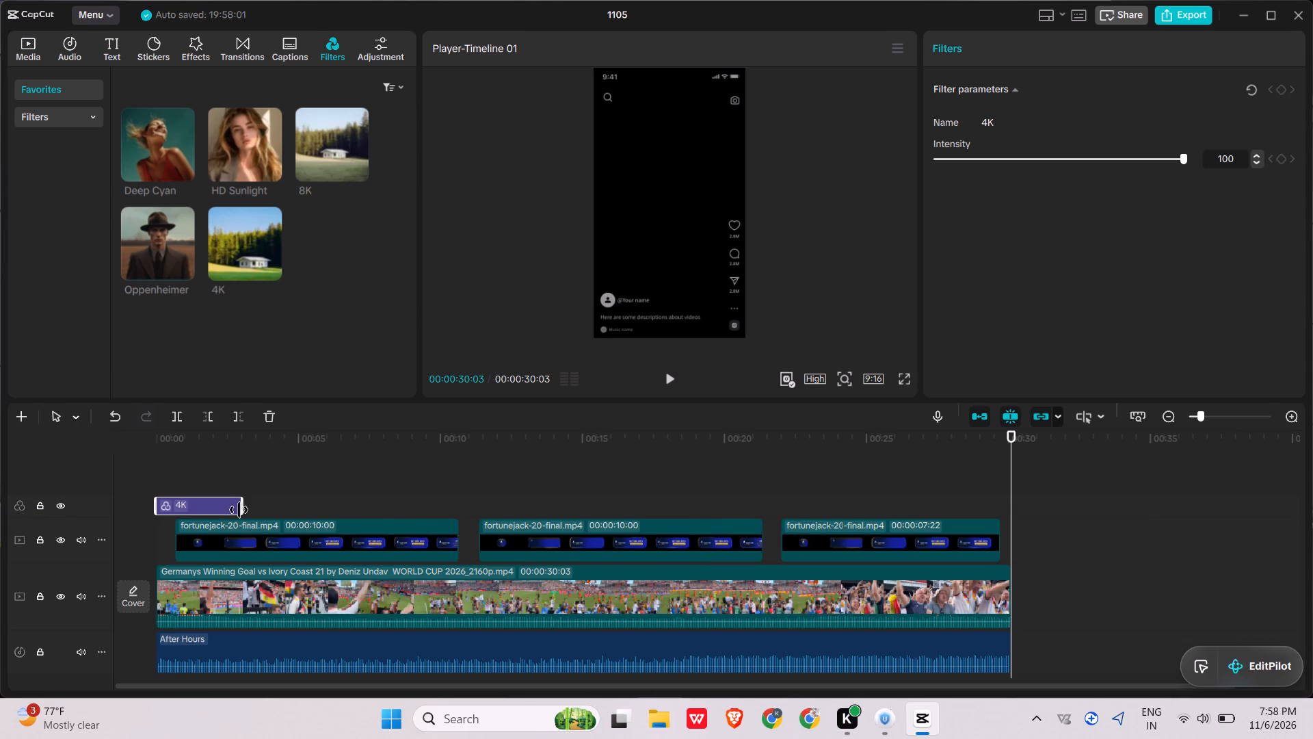
{"action": "left_click_drag", "start_coordinate": [241, 510], "coordinate": [1007, 517]}
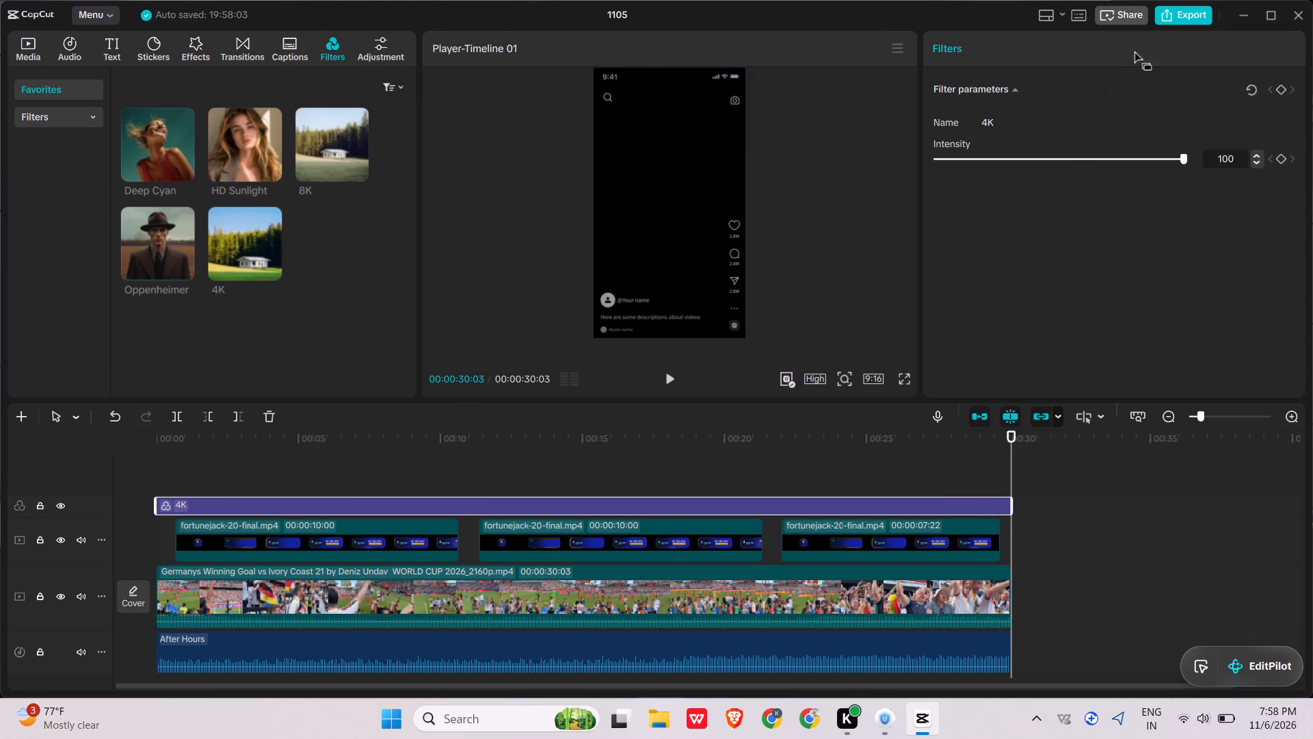
Export the Germany video as 1105(26) in 1080P mp4 with the frame rate set to 60fps.
{"action": "left_click", "coordinate": [1159, 18]}
{"action": "left_click", "coordinate": [890, 398]}
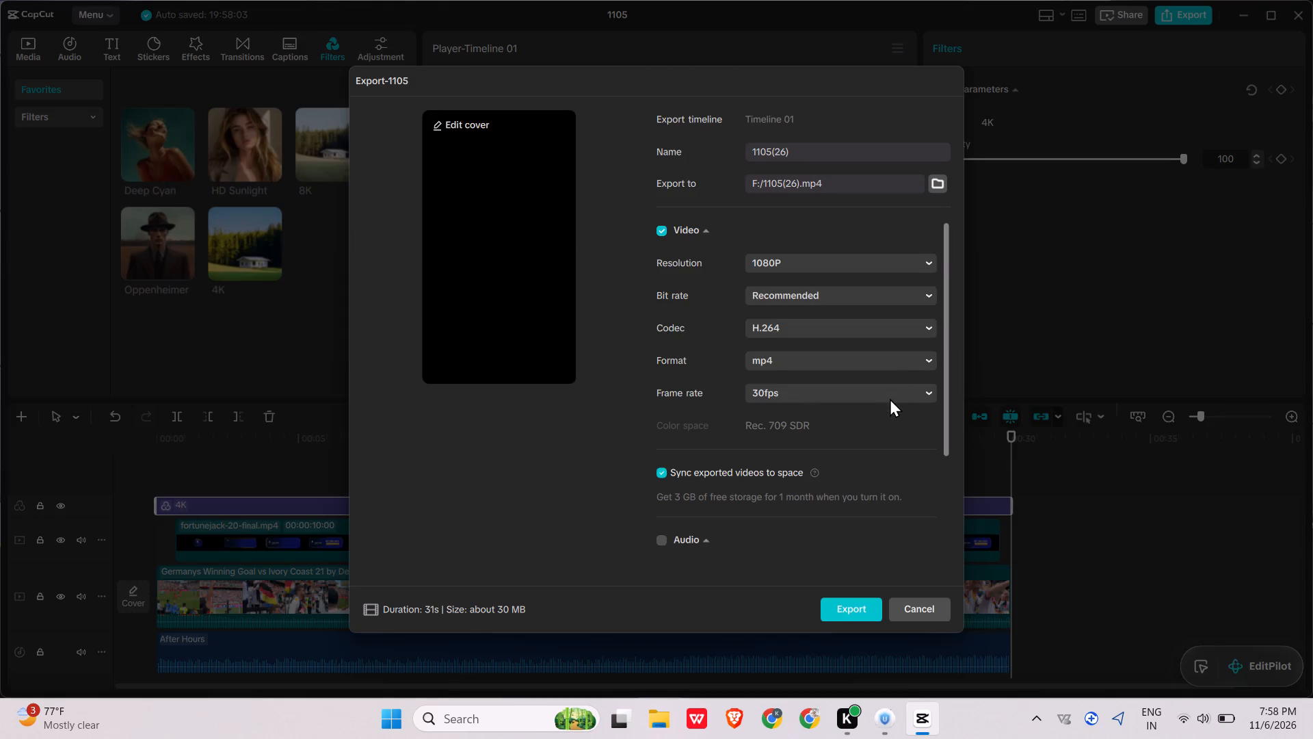
{"action": "left_click", "coordinate": [838, 595]}
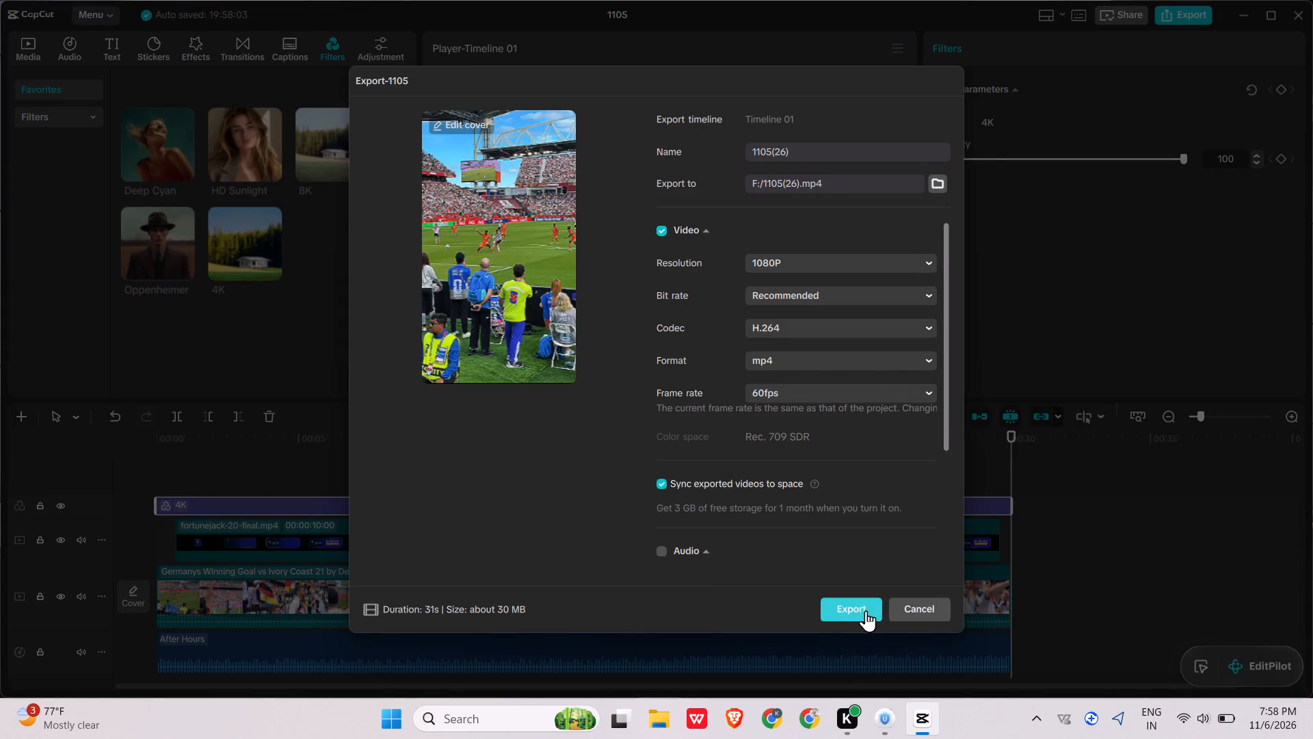
{"action": "left_click", "coordinate": [866, 610]}
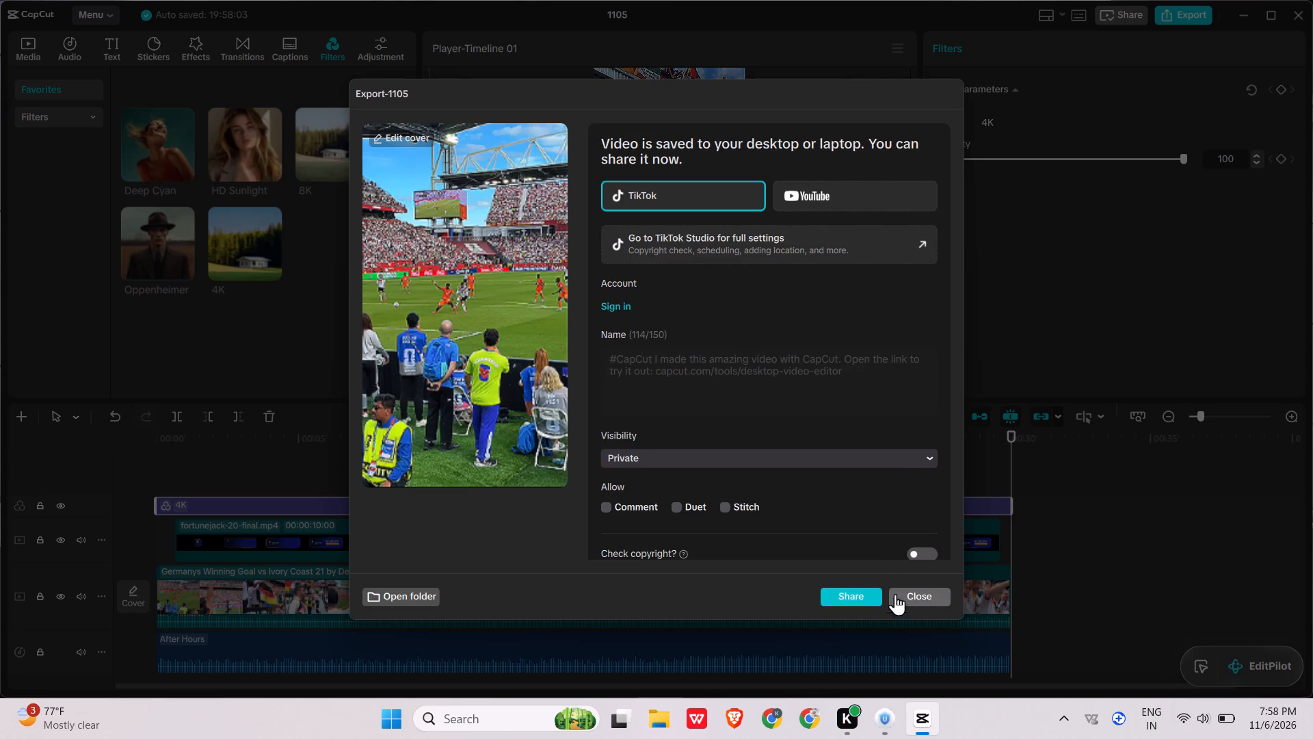
{"action": "left_click", "coordinate": [917, 605]}
Remove the Germanys Winning Goal video from the timeline and media library, and add the PARAGUAY ELIMINATES GERMANY 2026 video instead.
{"action": "left_click", "coordinate": [914, 604]}
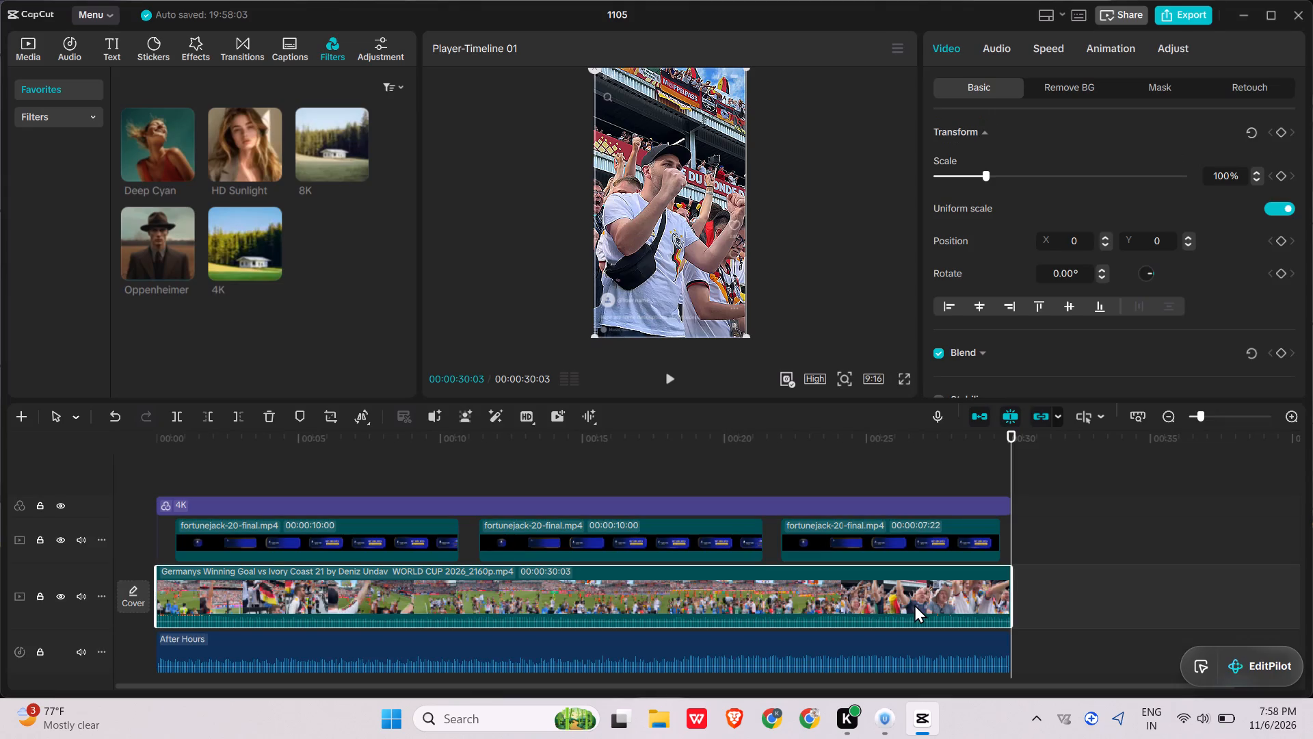
{"action": "key", "text": "BackSpace"}
{"action": "left_click", "coordinate": [31, 47]}
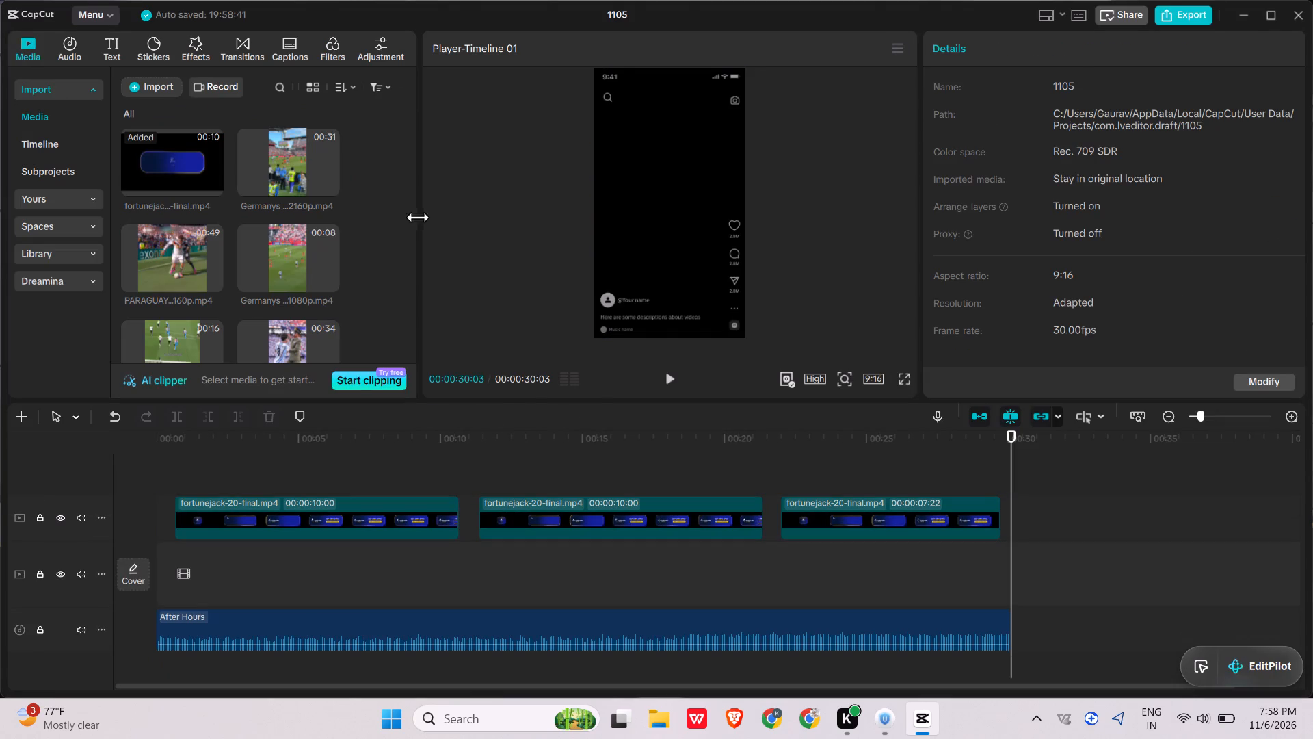
{"action": "left_click", "coordinate": [297, 172]}
{"action": "key", "text": "BackSpace"}
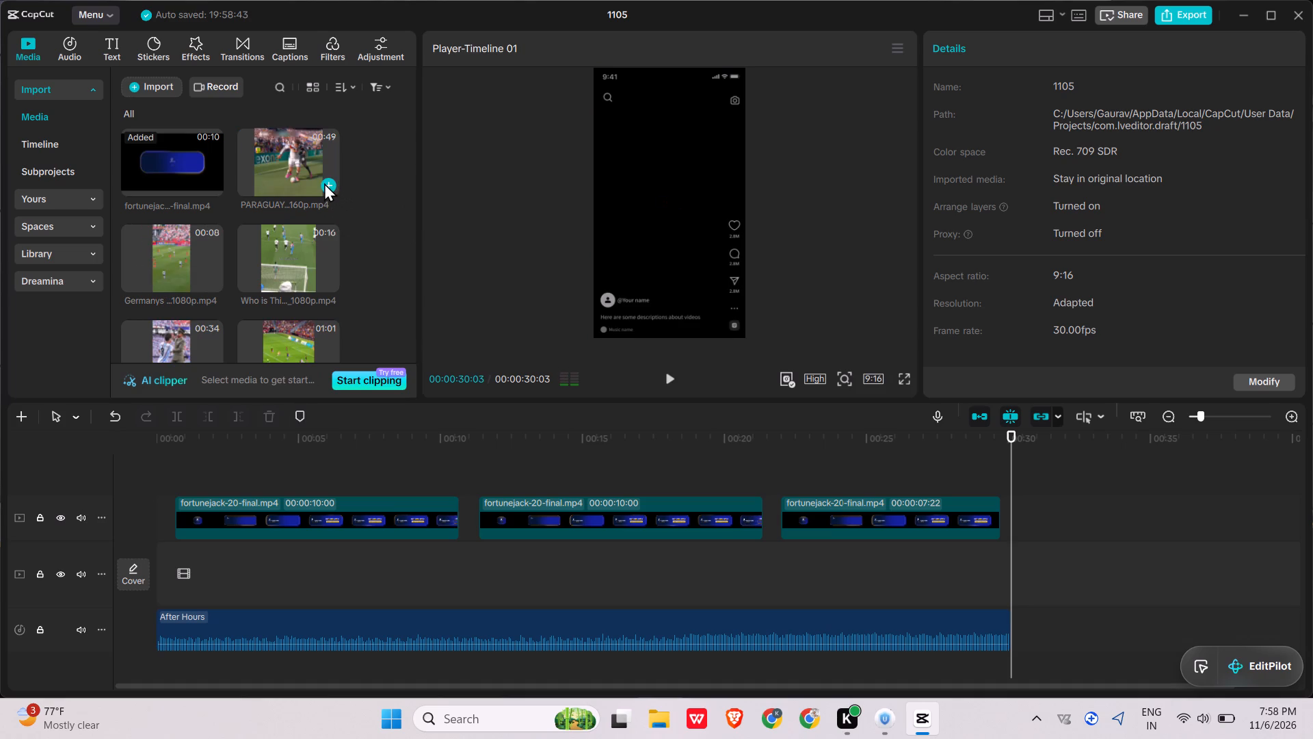
{"action": "left_click", "coordinate": [324, 183]}
Preview the Paraguay video beyond the end of the existing banners and delete the After Hours audio clip from the timeline.
{"action": "scroll", "coordinate": [853, 574], "scroll_direction": "down", "scroll_amount": 6, "text": "ctrl"}
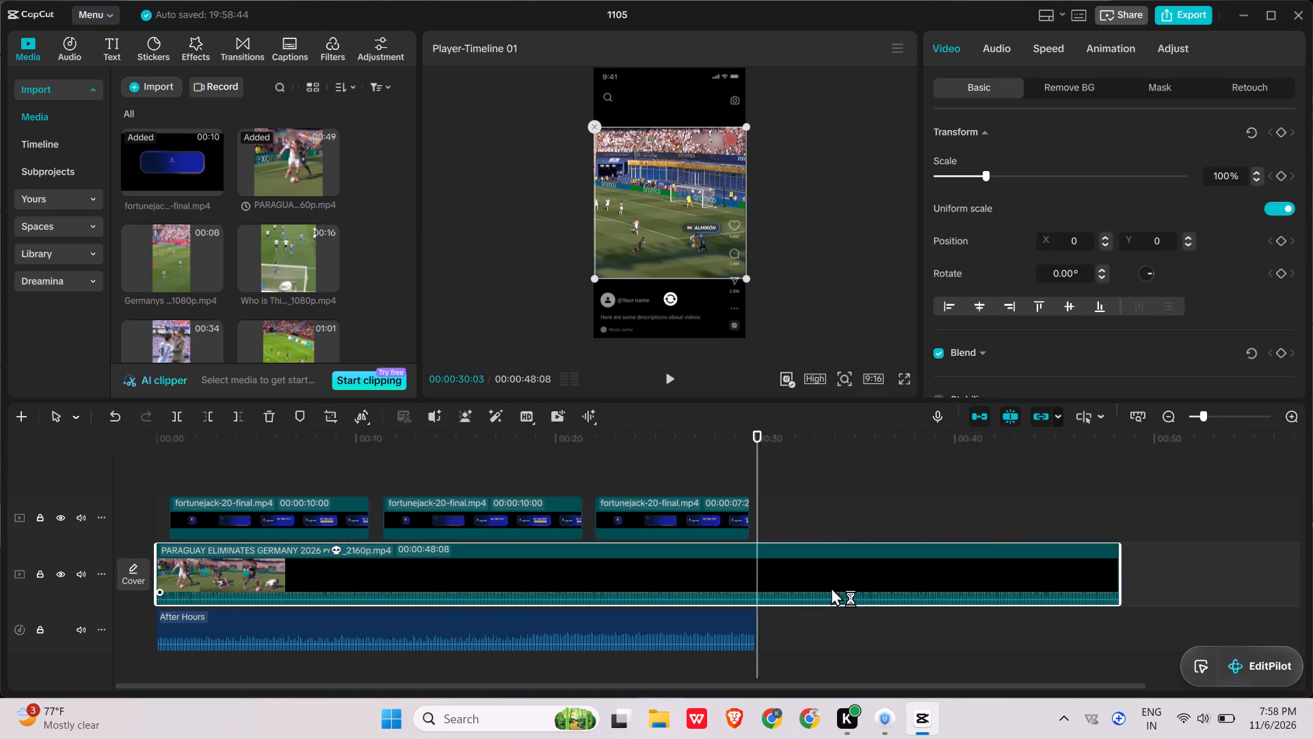
{"action": "scroll", "coordinate": [831, 587], "scroll_direction": "down", "scroll_amount": 6, "text": "ctrl"}
{"action": "left_click", "coordinate": [366, 632]}
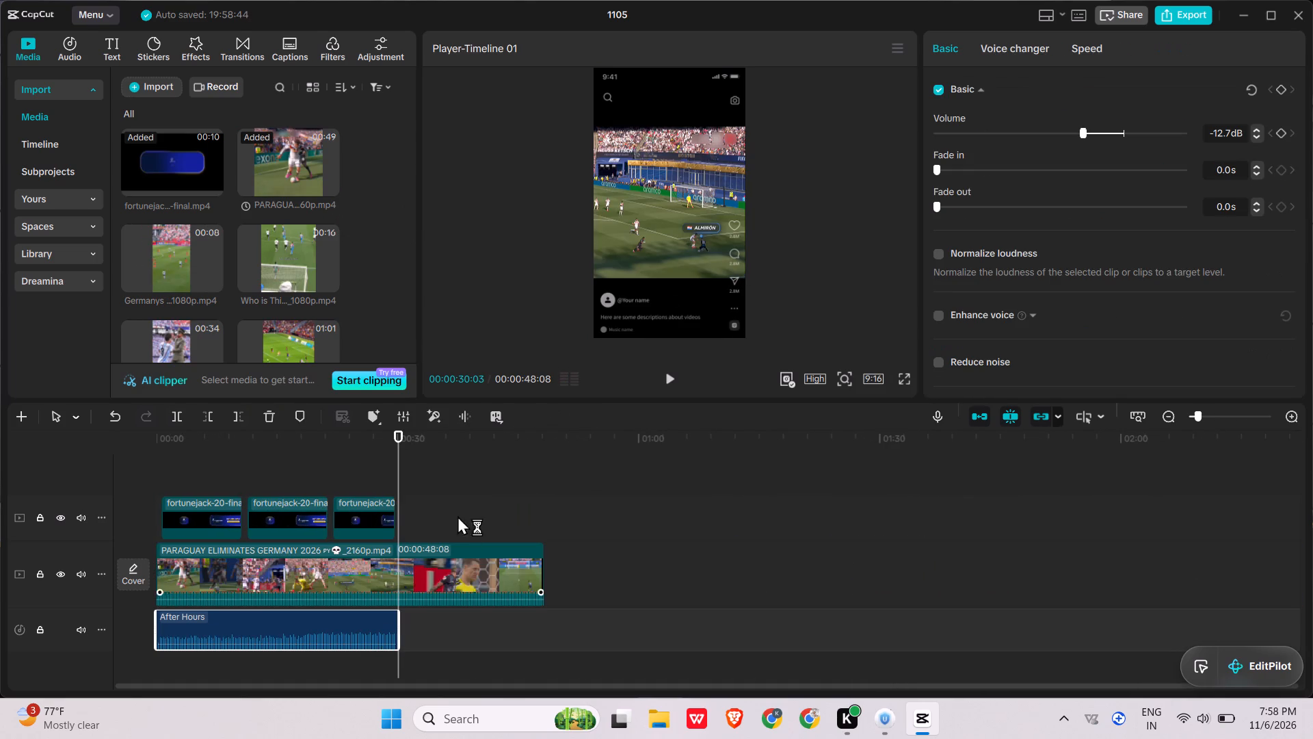
{"action": "key", "text": "space"}
{"action": "left_click", "coordinate": [455, 500]}
{"action": "key", "text": "space"}
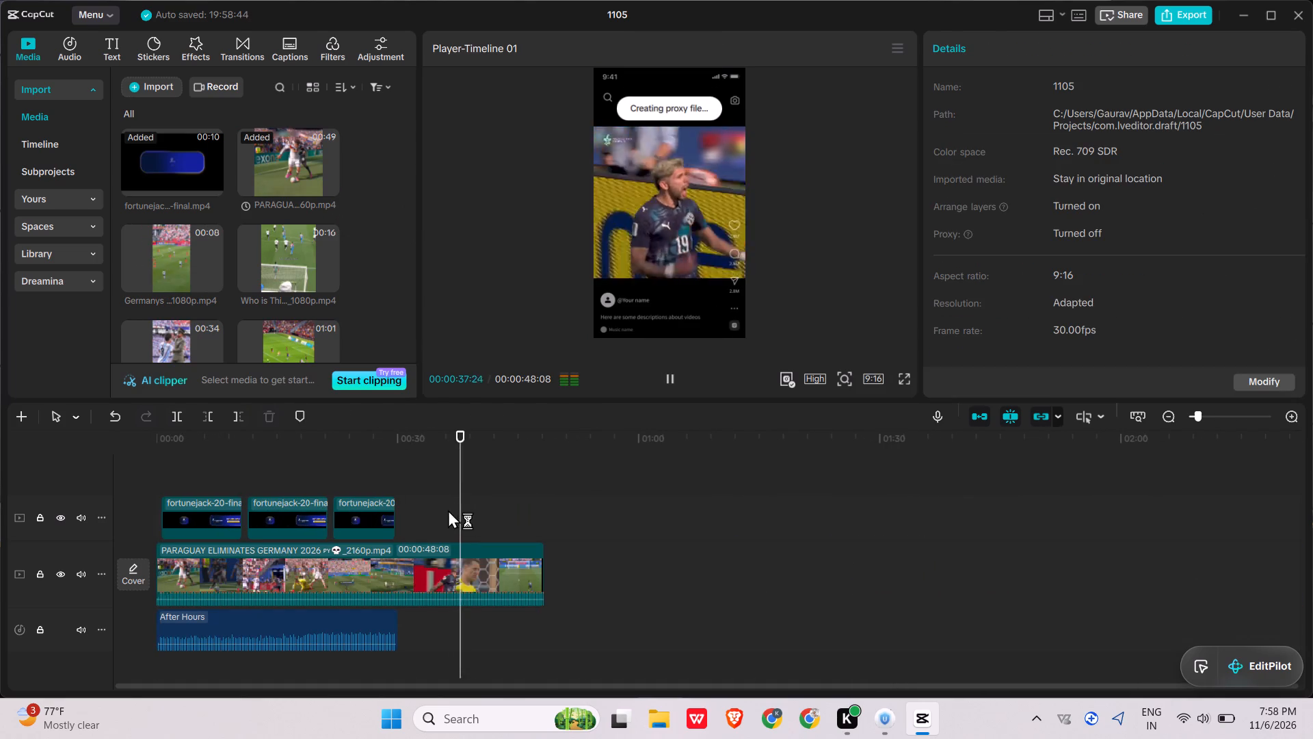
{"action": "key", "text": "space"}
{"action": "left_click", "coordinate": [326, 627]}
{"action": "key", "text": "BackSpace"}
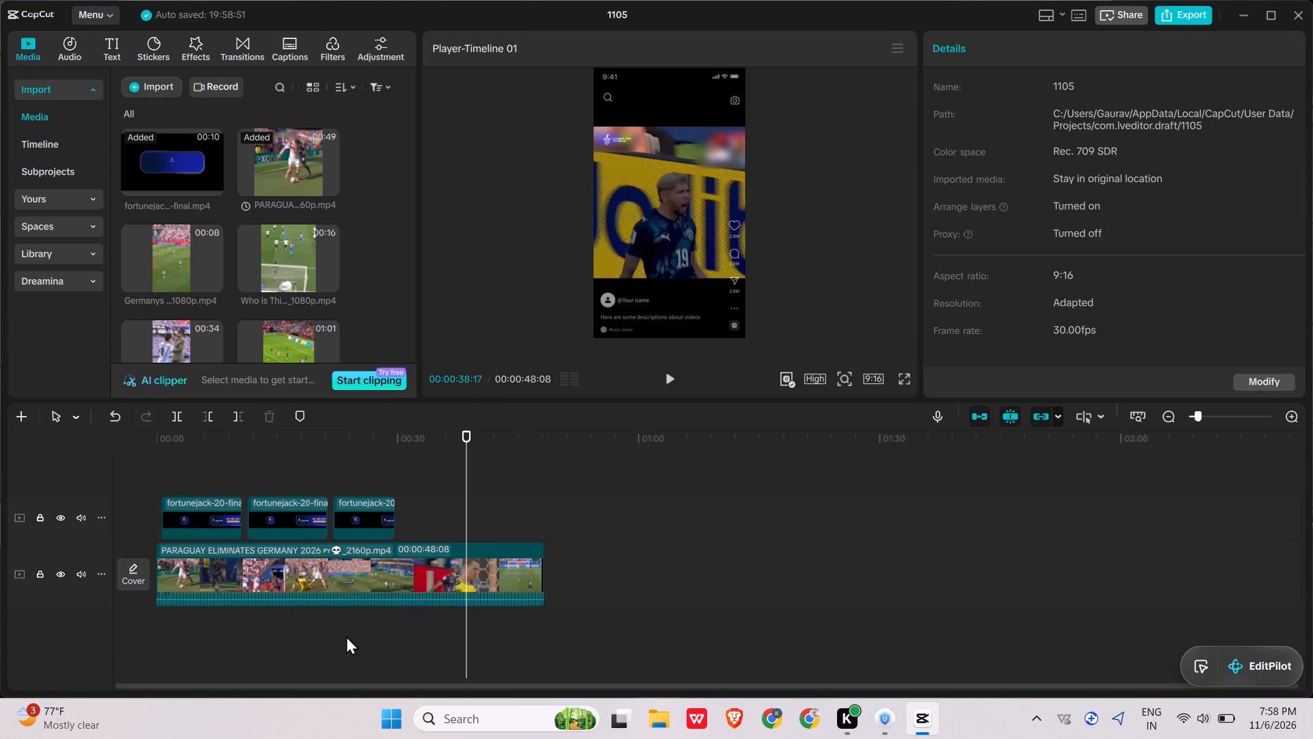
Extend the third FortuneJack banner to its full length and paste a fourth banner at 00:00:33:04.
{"action": "left_click", "coordinate": [369, 508]}
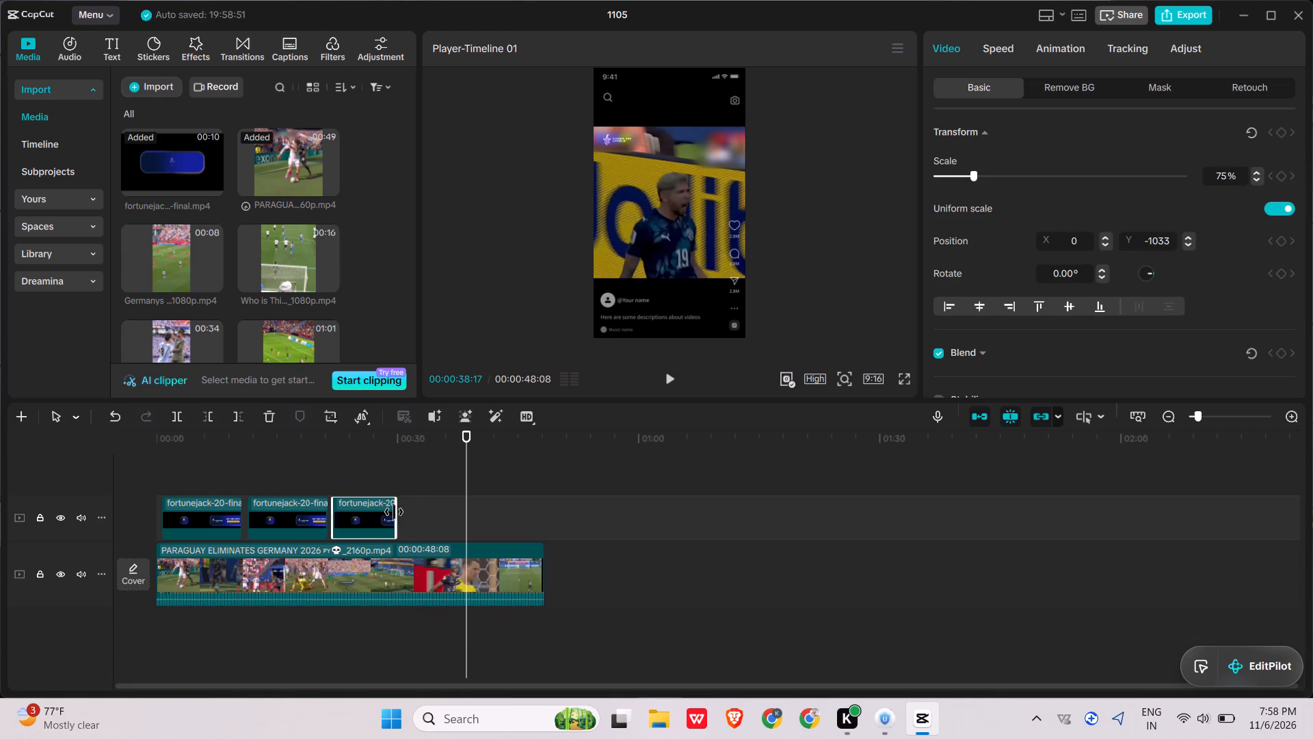
{"action": "left_click_drag", "start_coordinate": [394, 512], "coordinate": [495, 511]}
{"action": "left_click", "coordinate": [421, 455], "text": "ctrl"}
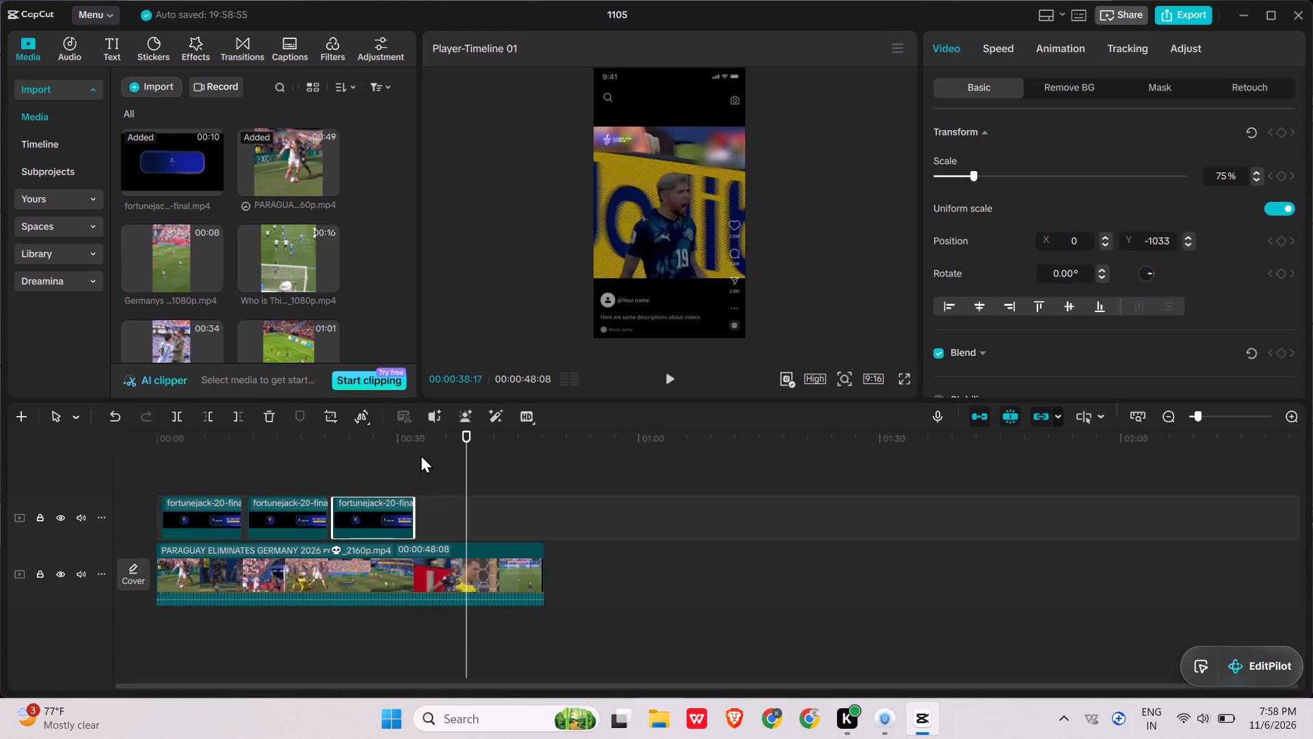
{"action": "key", "text": "ctrl+v"}
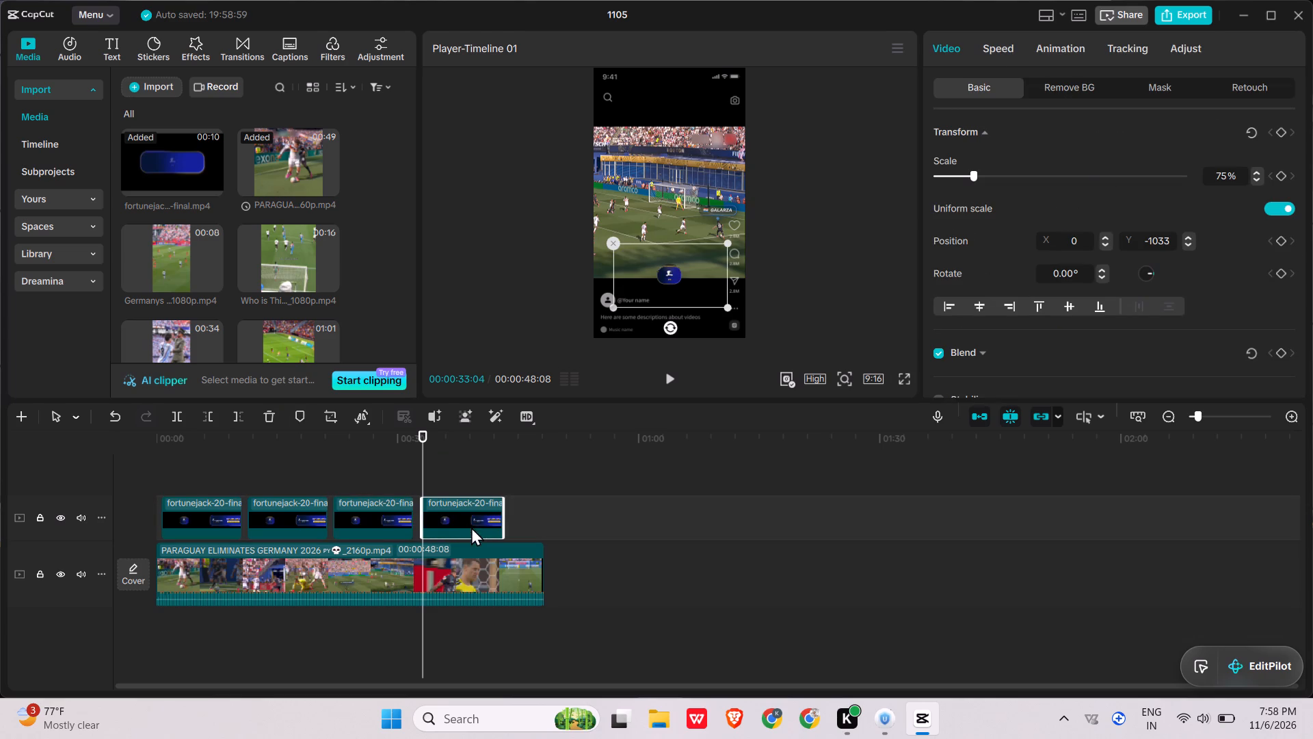
Review the Paraguay video in full screen from the start, checking the FortuneJack banners through to the end.
{"action": "key", "text": "space"}
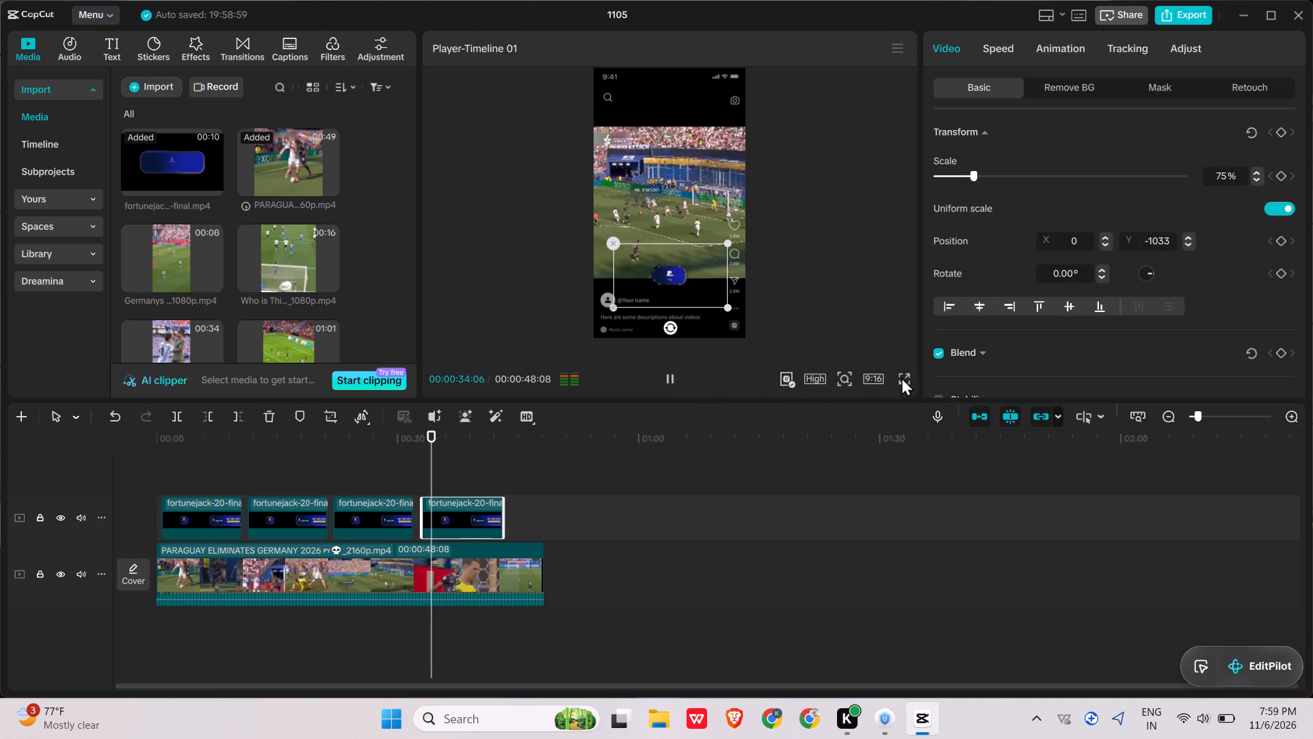
{"action": "left_click_drag", "start_coordinate": [165, 450], "coordinate": [159, 430]}
{"action": "key", "text": "space"}
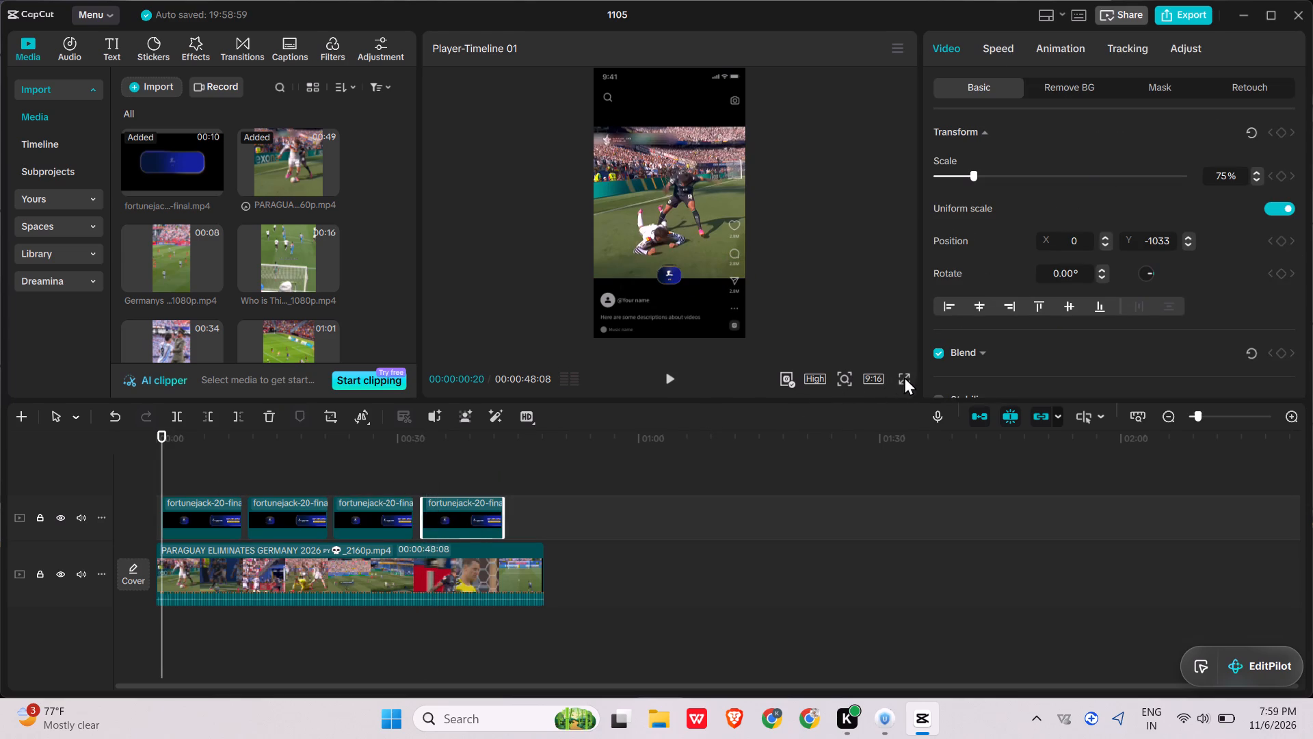
{"action": "left_click", "coordinate": [907, 375]}
{"action": "key", "text": "space"}
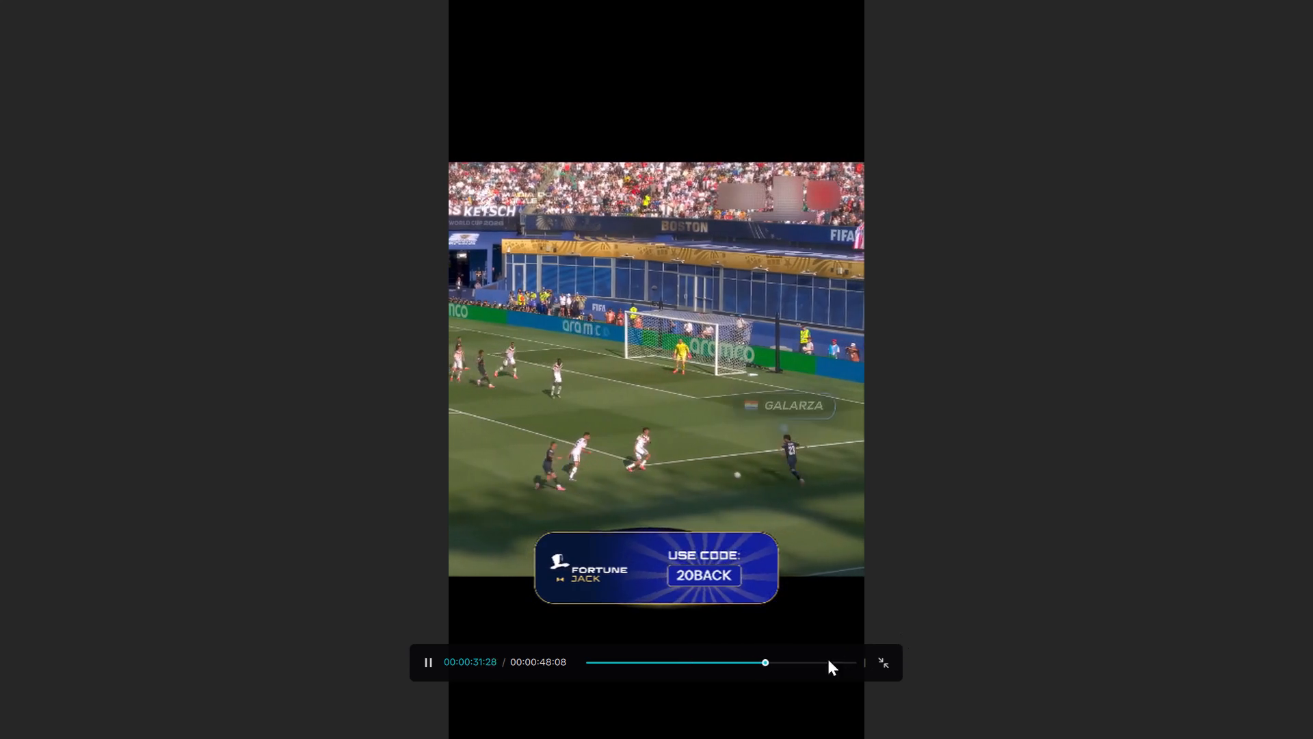
{"action": "left_click", "coordinate": [792, 668]}
{"action": "left_click", "coordinate": [795, 663]}
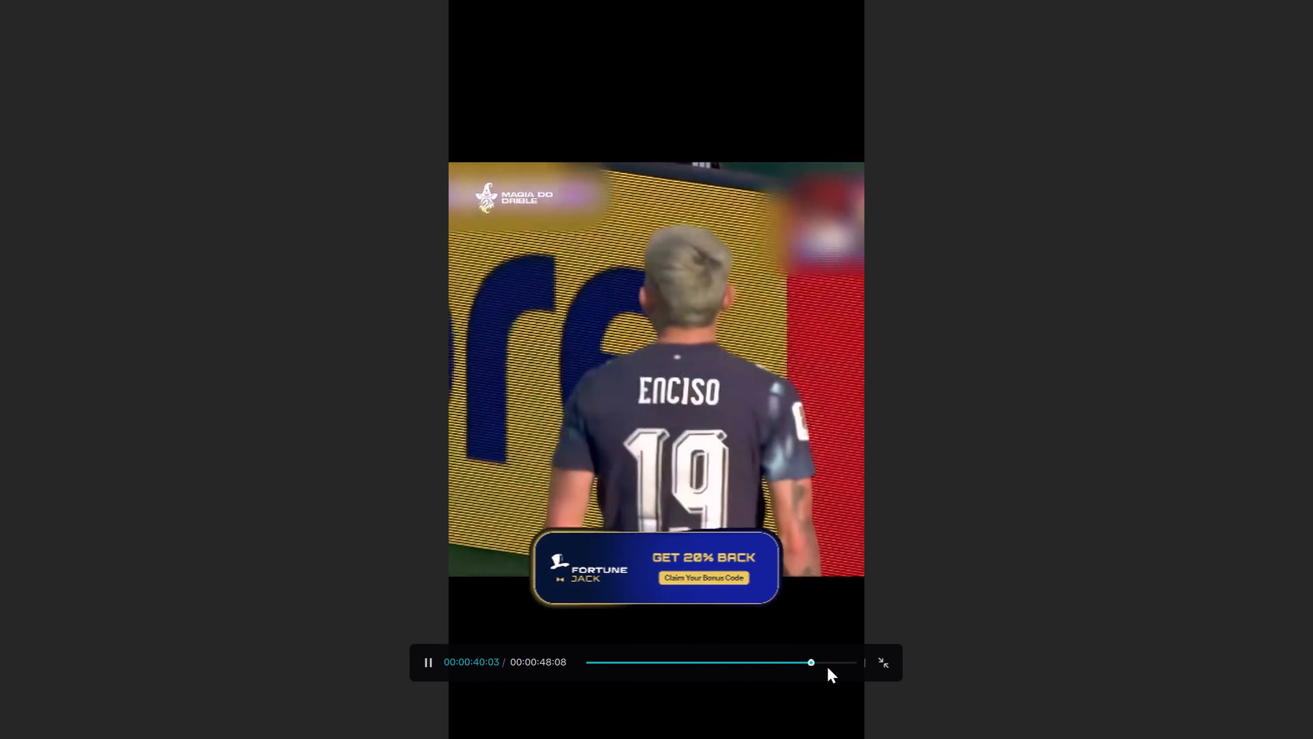
{"action": "left_click", "coordinate": [827, 665]}
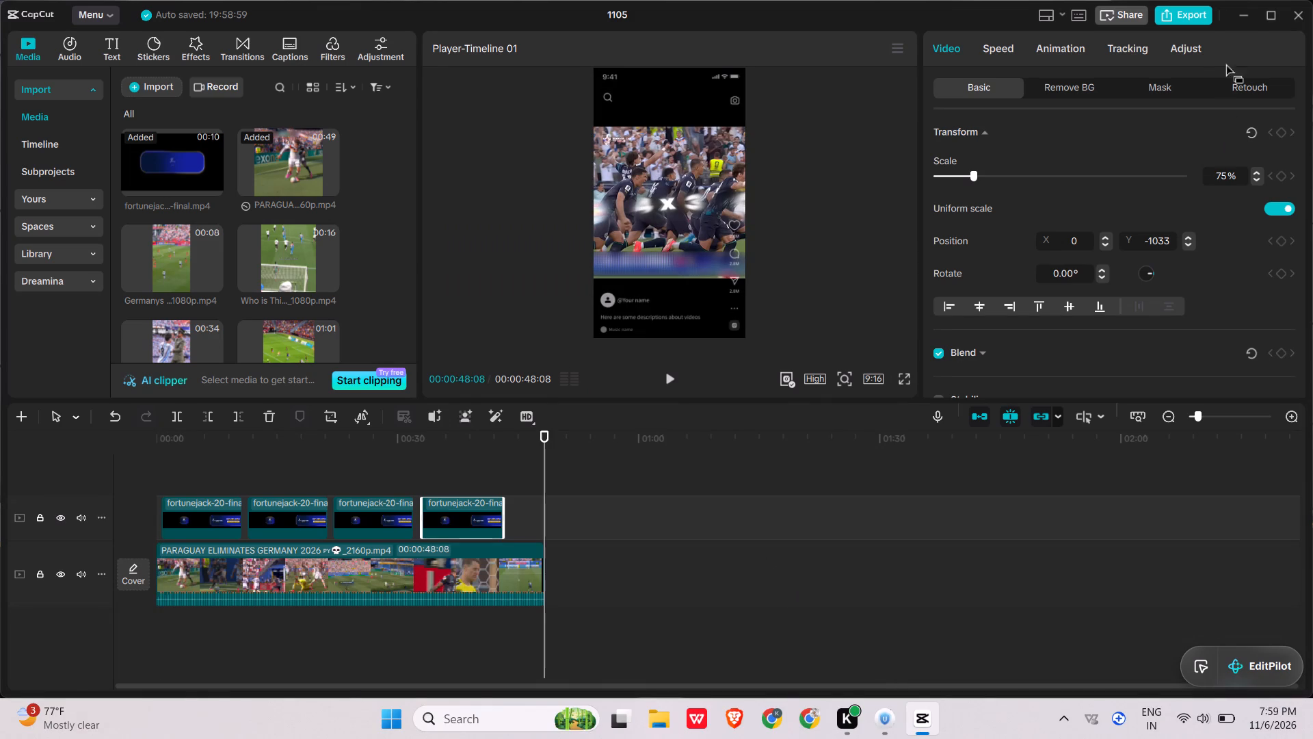
Add the favorite 4K filter and stretch it over the whole Paraguay video, from the start to 00:00:48:08.
{"action": "left_click", "coordinate": [347, 59]}
{"action": "left_click", "coordinate": [321, 56]}
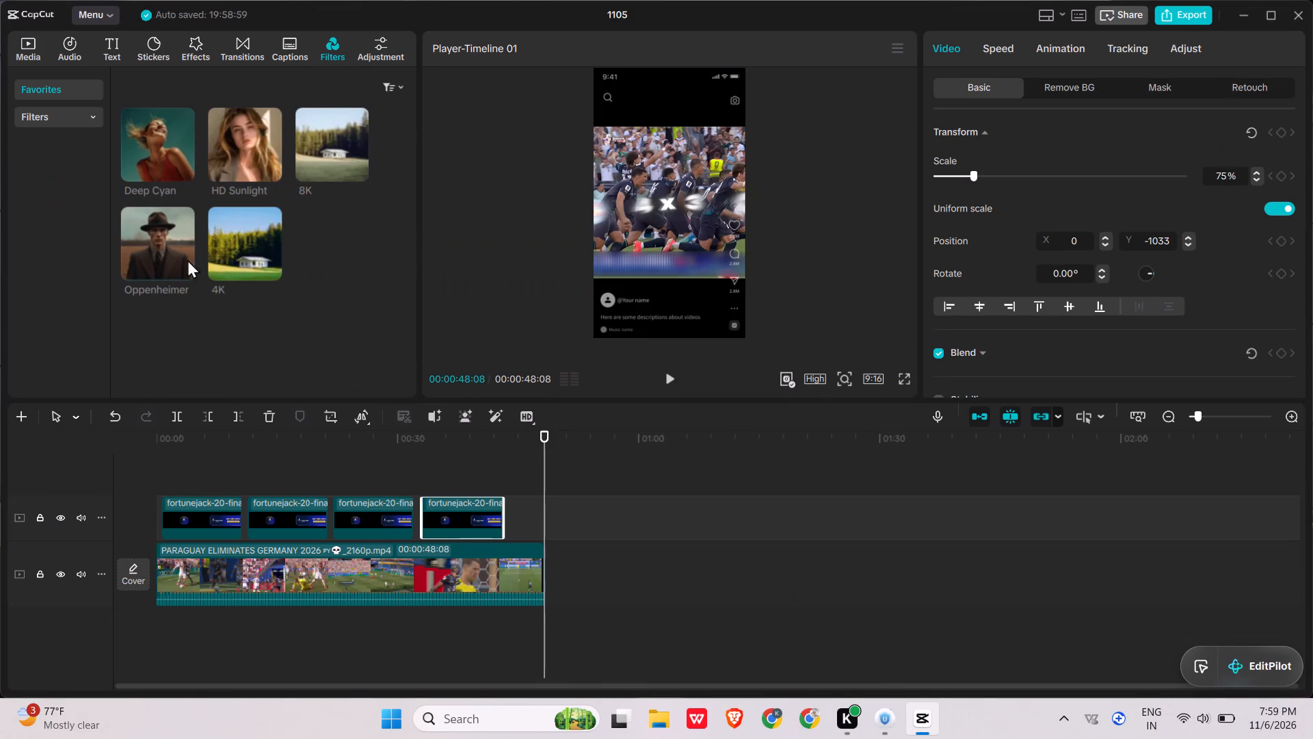
{"action": "left_click", "coordinate": [276, 269]}
{"action": "left_click_drag", "start_coordinate": [563, 510], "coordinate": [547, 510]}
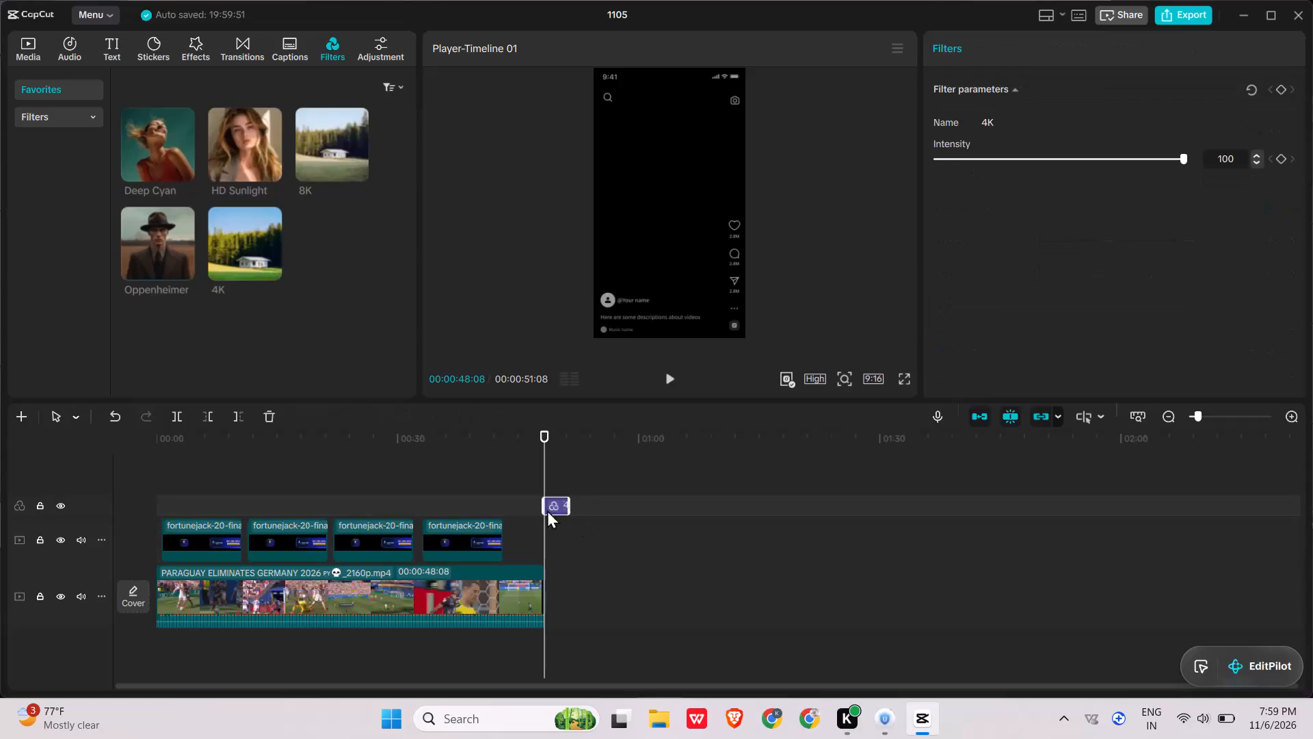
{"action": "left_click_drag", "start_coordinate": [547, 510], "coordinate": [126, 516]}
{"action": "left_click_drag", "start_coordinate": [179, 510], "coordinate": [533, 515]}
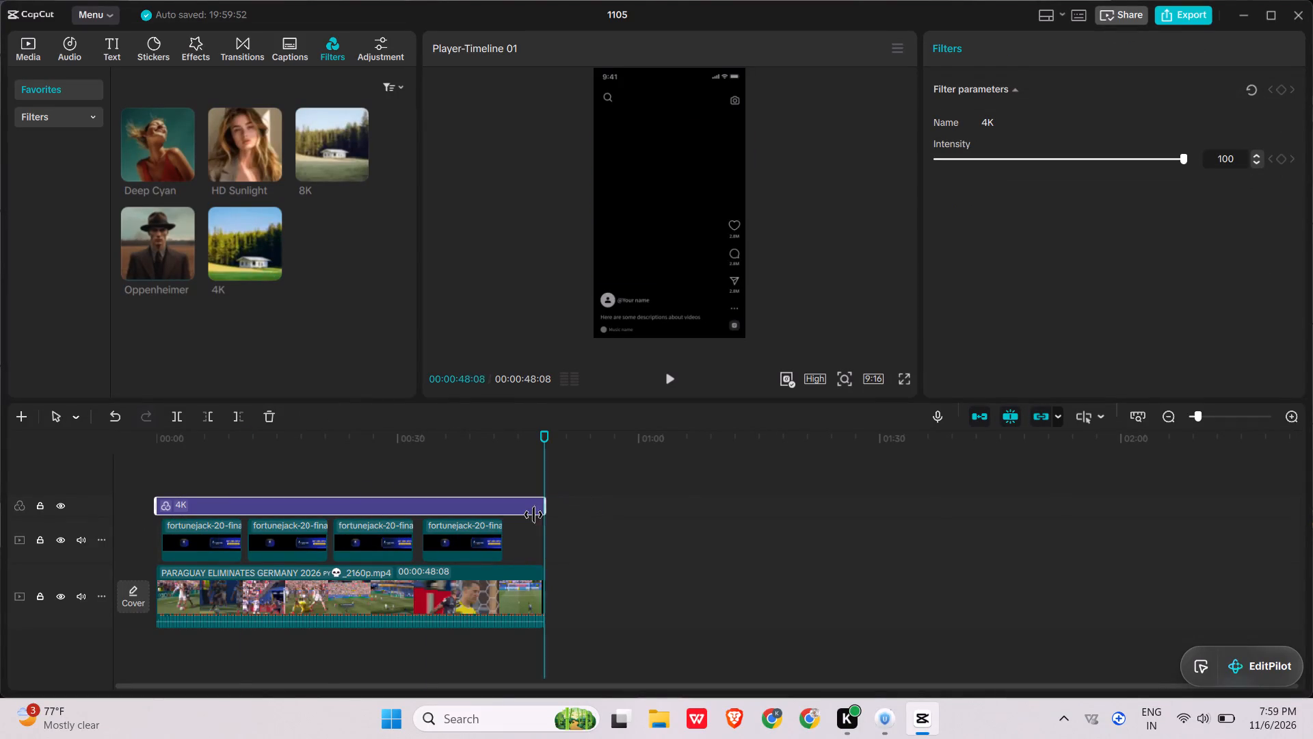
{"action": "left_click_drag", "start_coordinate": [533, 515], "coordinate": [542, 514]}
Set the frame rate and export the Paraguay video as 1105(27) in 1080P mp4.
{"action": "left_click", "coordinate": [1171, 18]}
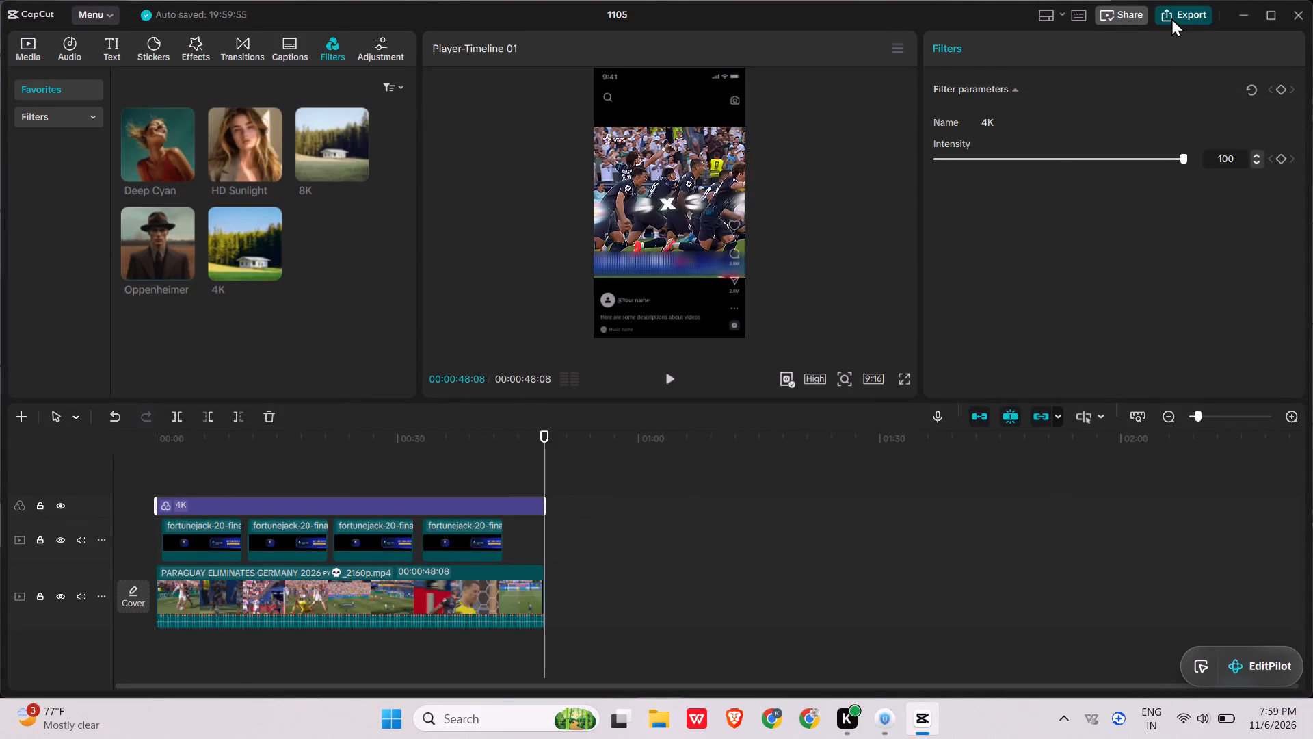
{"action": "left_click", "coordinate": [829, 384]}
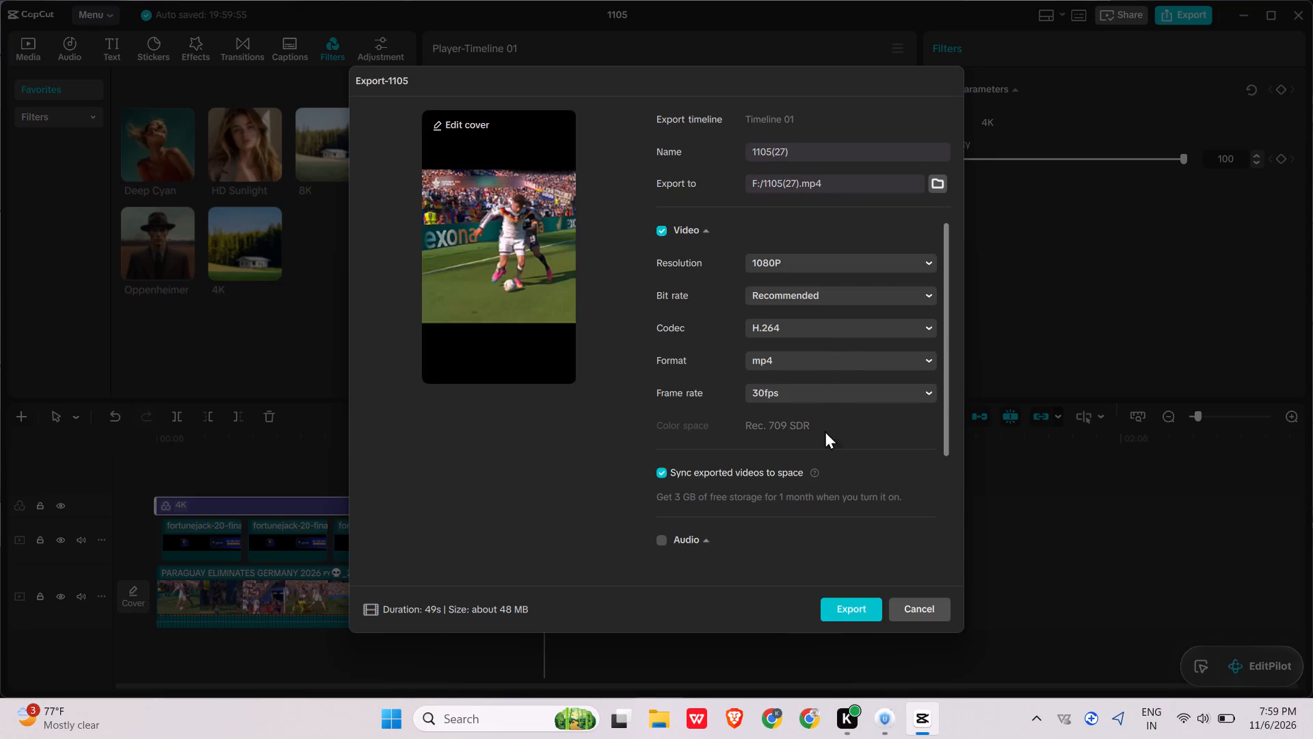
{"action": "left_click", "coordinate": [798, 592]}
{"action": "left_click", "coordinate": [838, 608]}
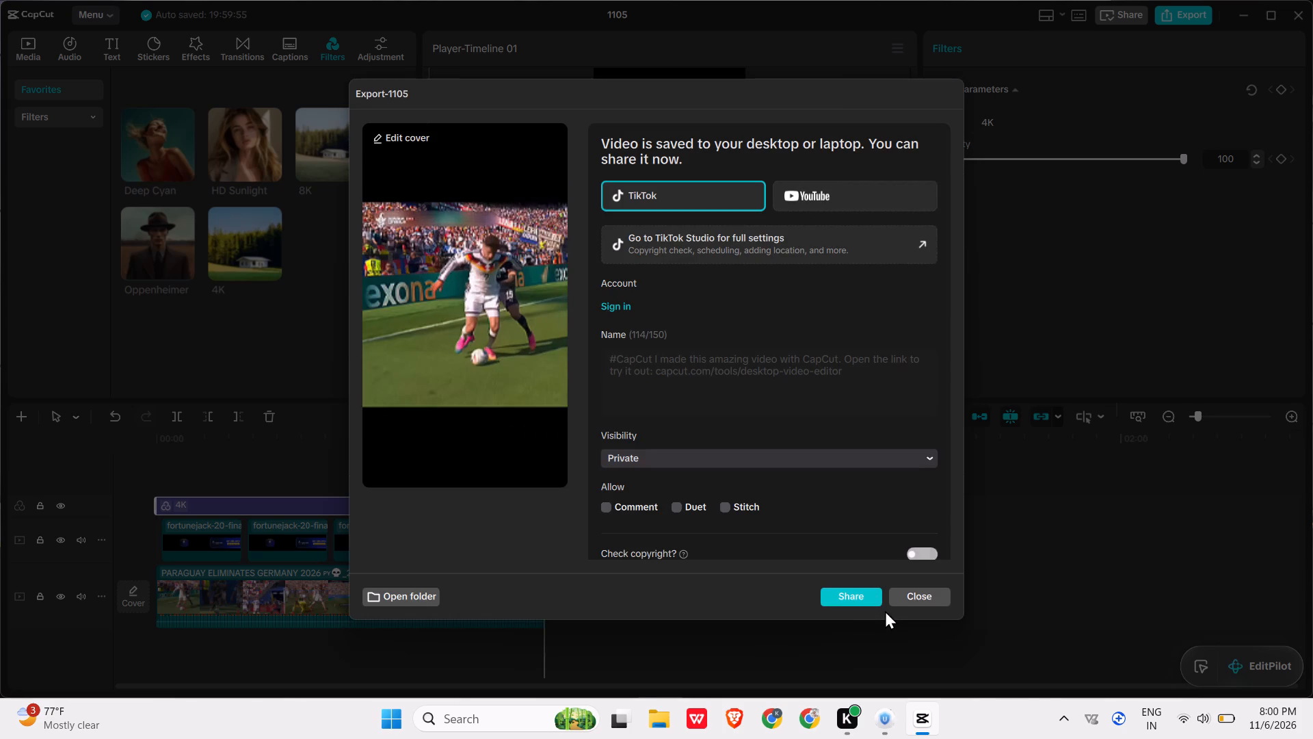
{"action": "left_click", "coordinate": [920, 592]}
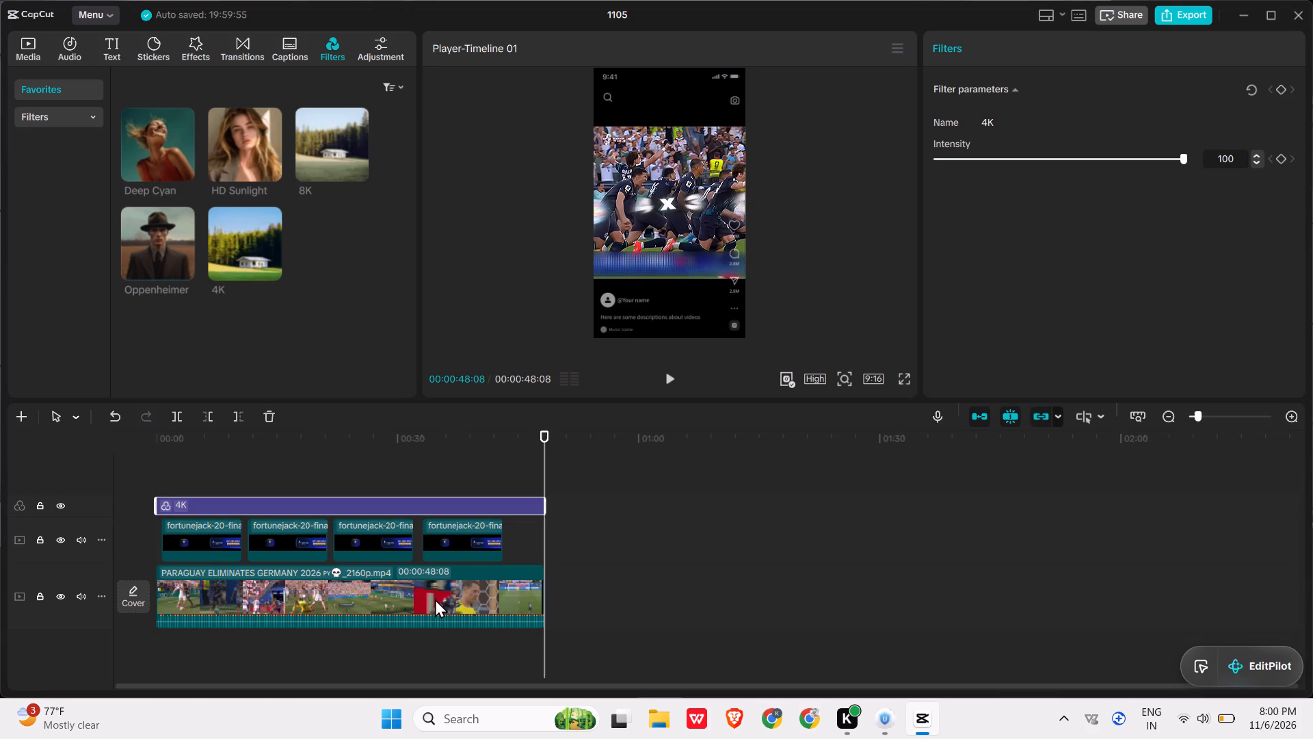
Remove the Paraguay video from the timeline and media library, and add the Germanys comeback completed thanks to Undav video instead.
{"action": "left_click", "coordinate": [434, 599]}
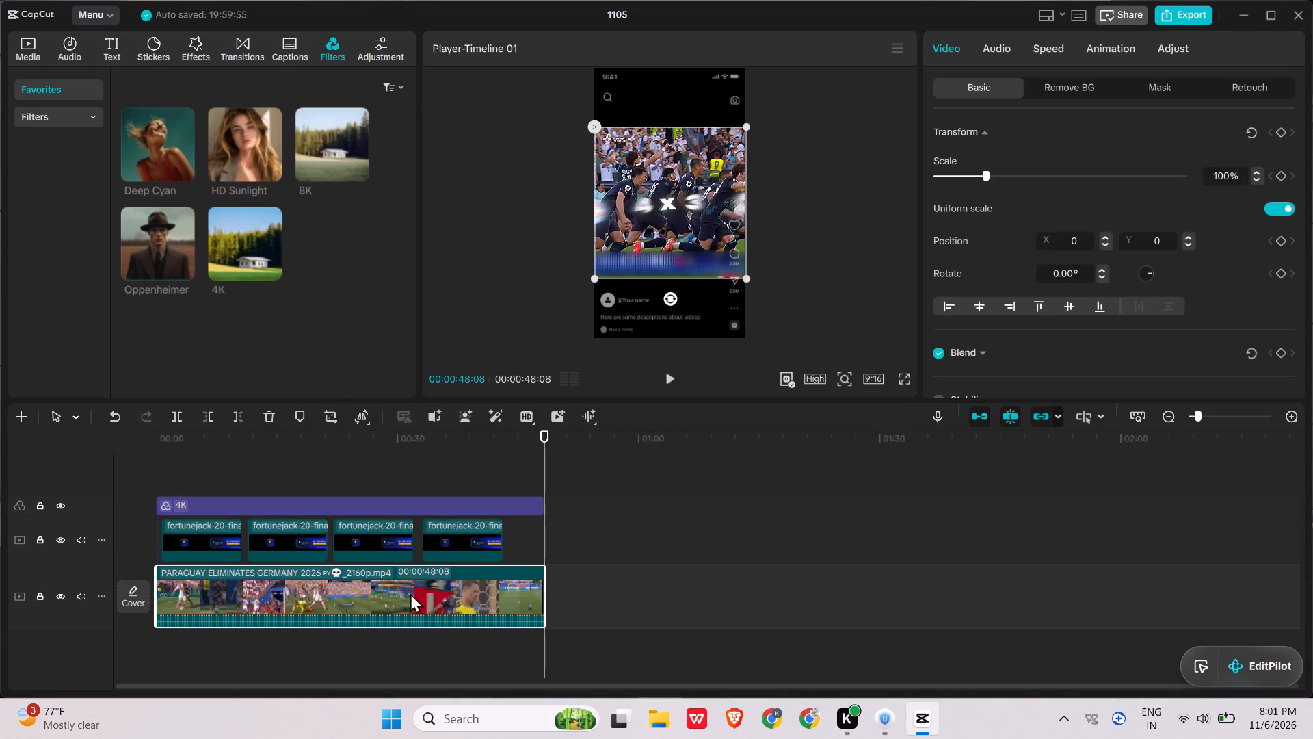
{"action": "key", "text": "BackSpace"}
{"action": "left_click", "coordinate": [35, 48]}
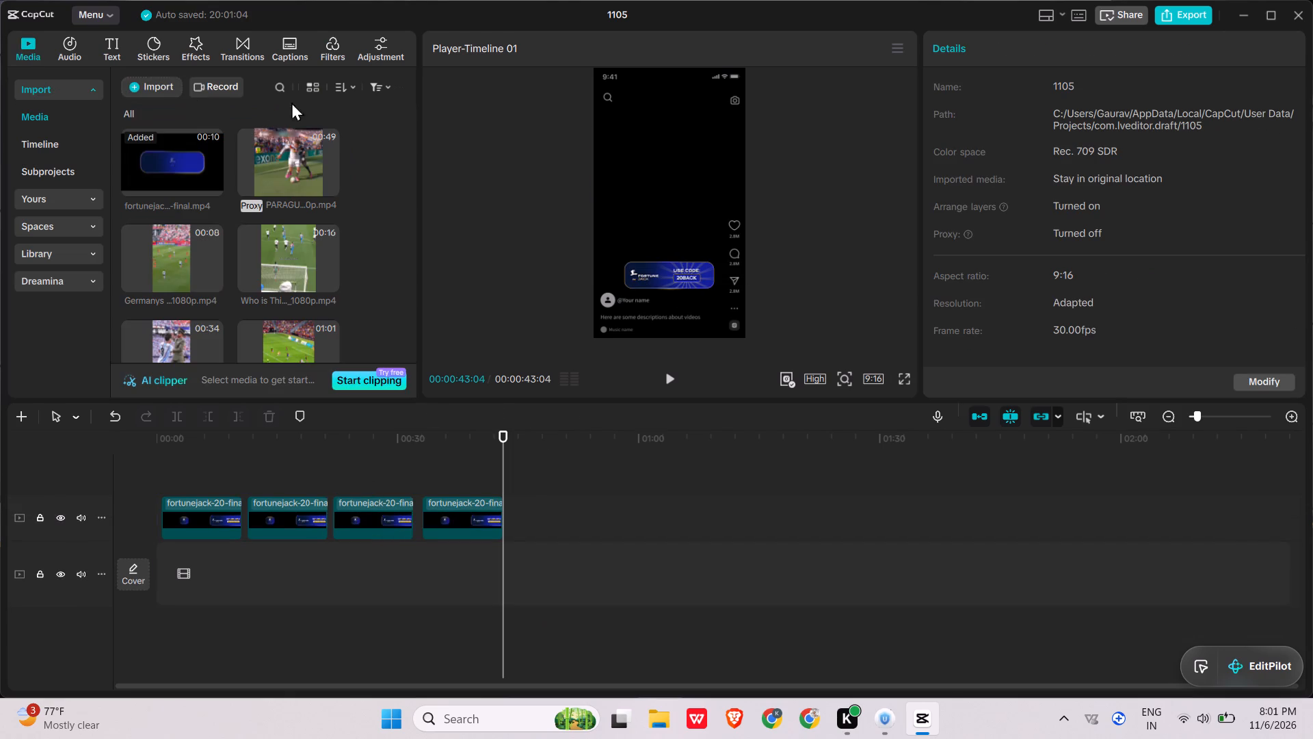
{"action": "left_click", "coordinate": [289, 166]}
{"action": "key", "text": "BackSpace"}
{"action": "left_click", "coordinate": [328, 188]}
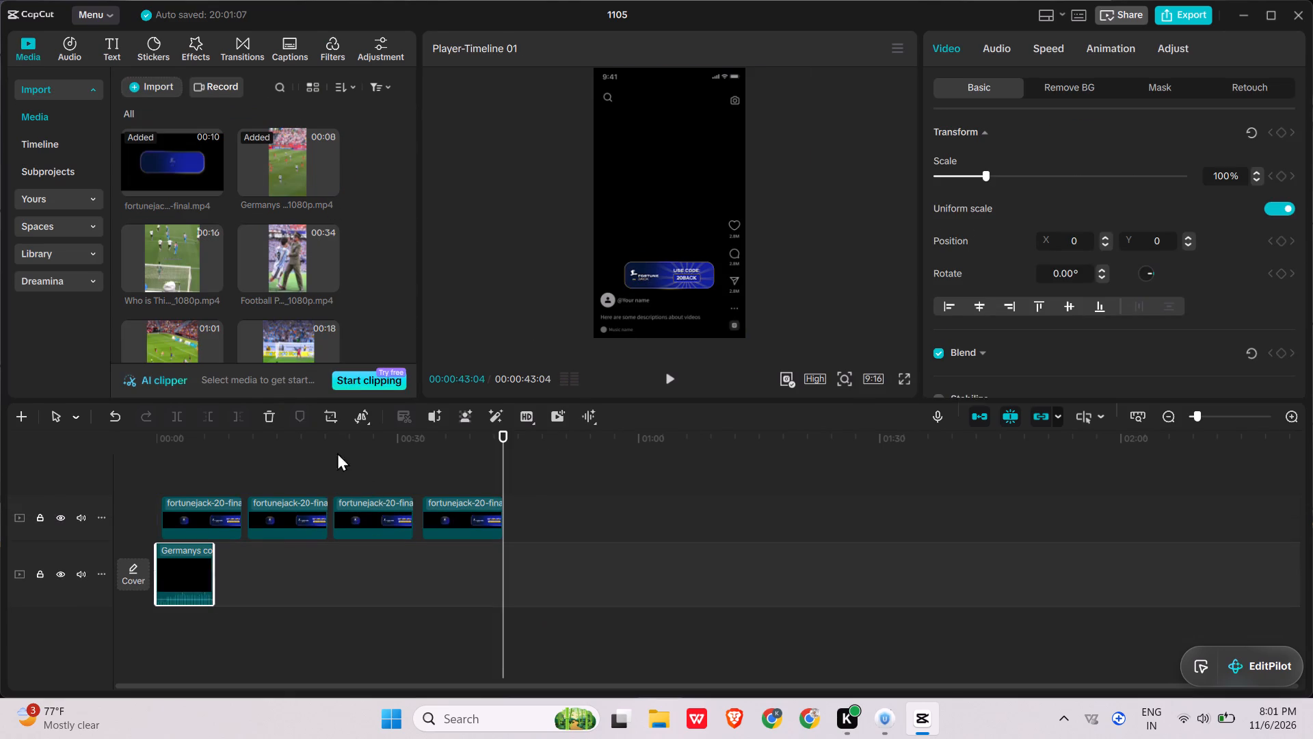
Delete the last three FortuneJack banners and move the remaining one to the very start of the timeline.
{"action": "left_click", "coordinate": [298, 521]}
{"action": "left_click_drag", "start_coordinate": [289, 459], "coordinate": [477, 504]}
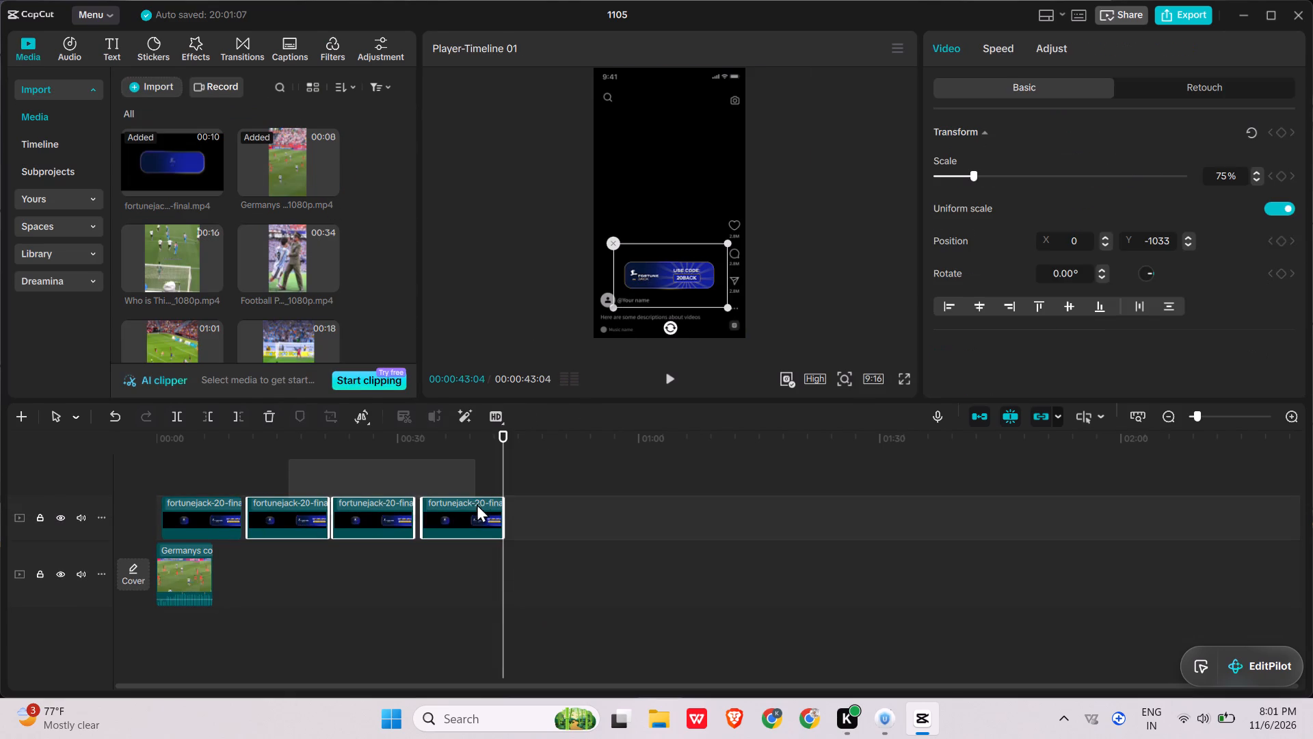
{"action": "left_click_drag", "start_coordinate": [477, 504], "coordinate": [479, 526]}
{"action": "key", "text": "BackSpace"}
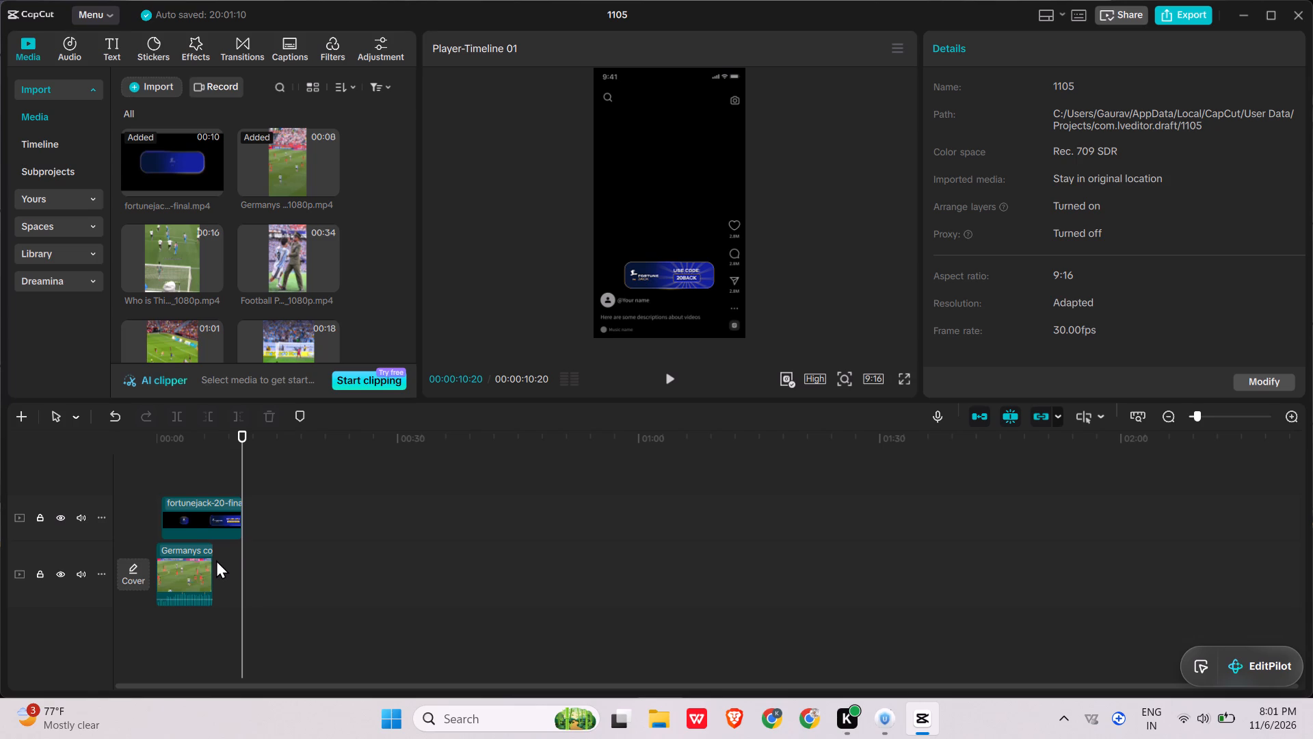
{"action": "scroll", "coordinate": [216, 560], "scroll_direction": "up", "scroll_amount": 9, "text": "ctrl"}
{"action": "left_click_drag", "start_coordinate": [321, 519], "coordinate": [202, 520]}
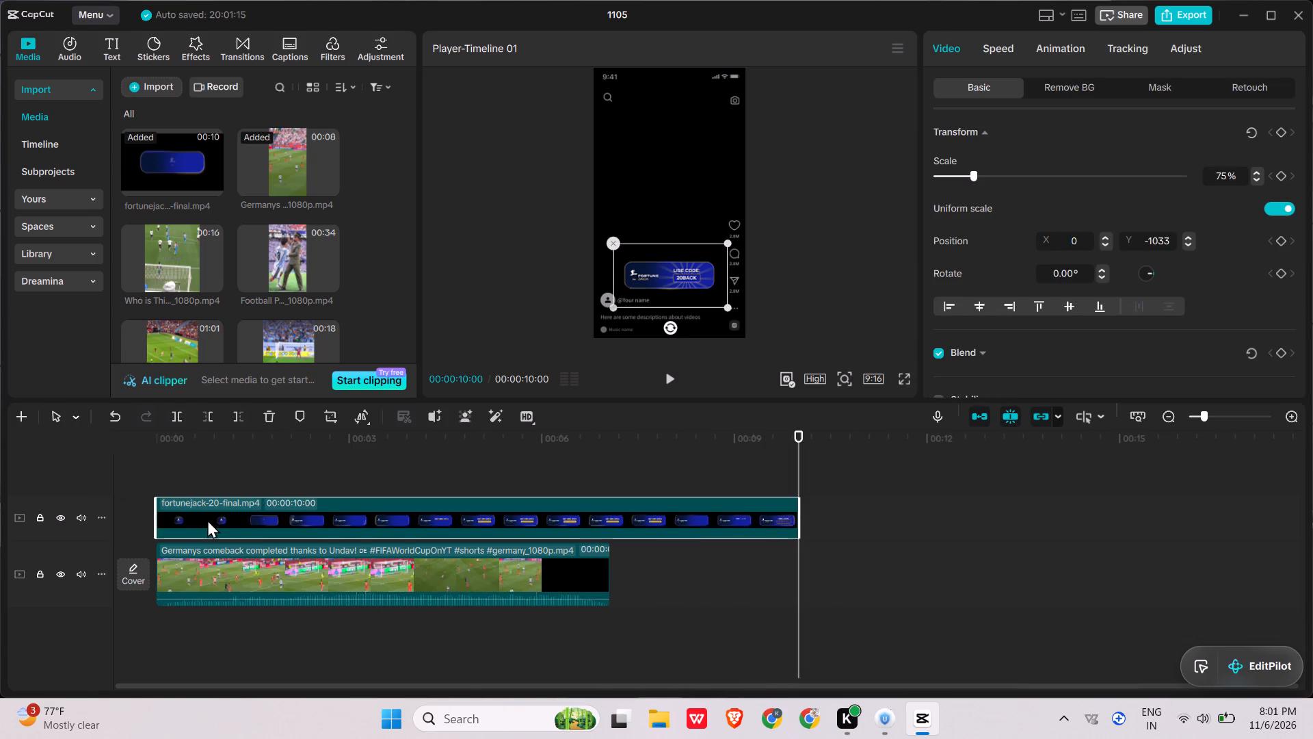
Slow down the Germanys comeback video to a duration of 10.1s, so that it matches the FortuneJack banner's length.
{"action": "key", "text": "space"}
{"action": "left_click", "coordinate": [529, 564]}
{"action": "key", "text": "space"}
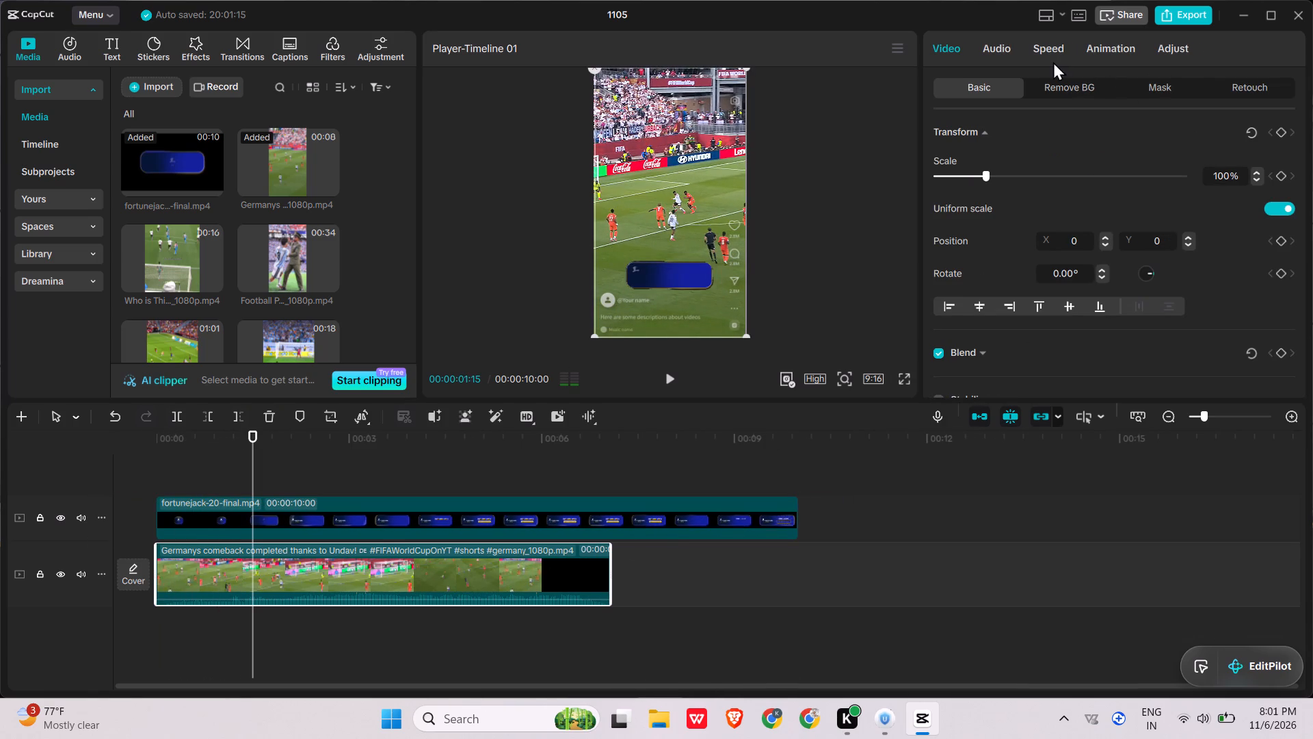
{"action": "left_click", "coordinate": [1051, 50]}
{"action": "left_click", "coordinate": [1288, 212]}
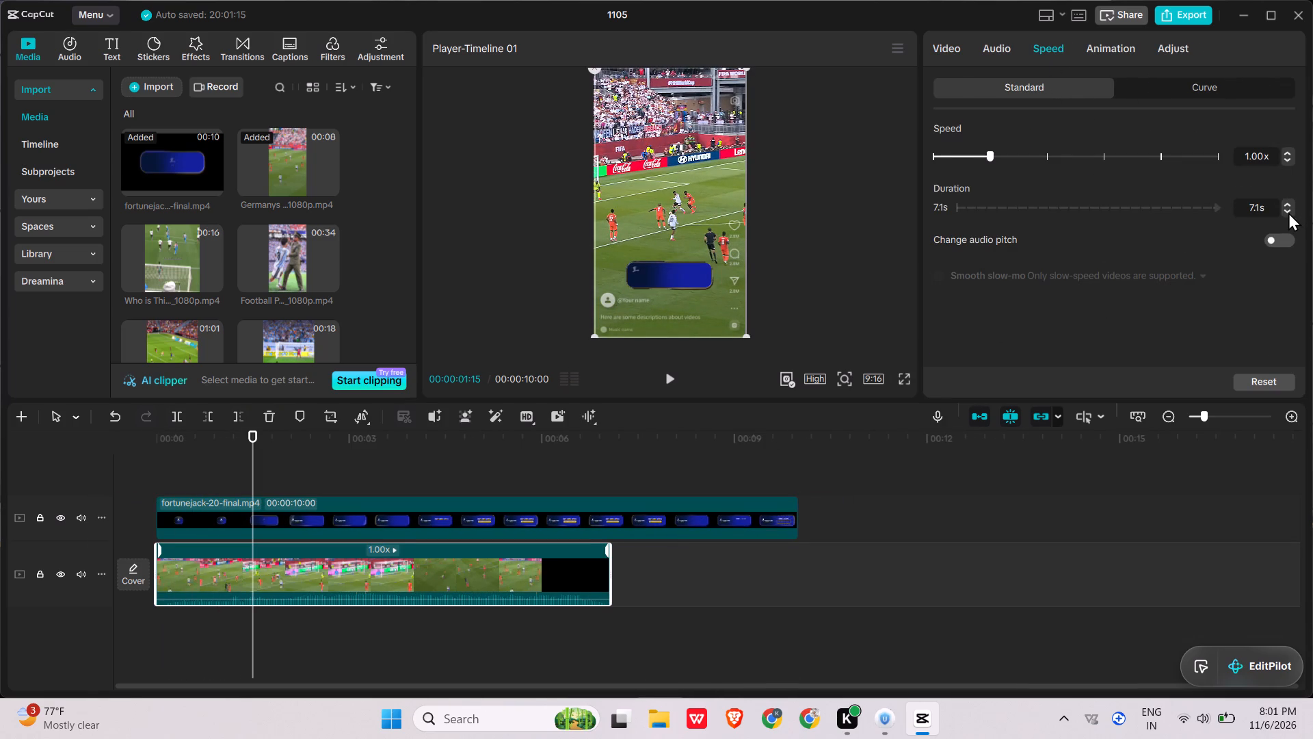
{"action": "triple_click", "coordinate": [1288, 203]}
{"action": "triple_click", "coordinate": [1288, 203]}
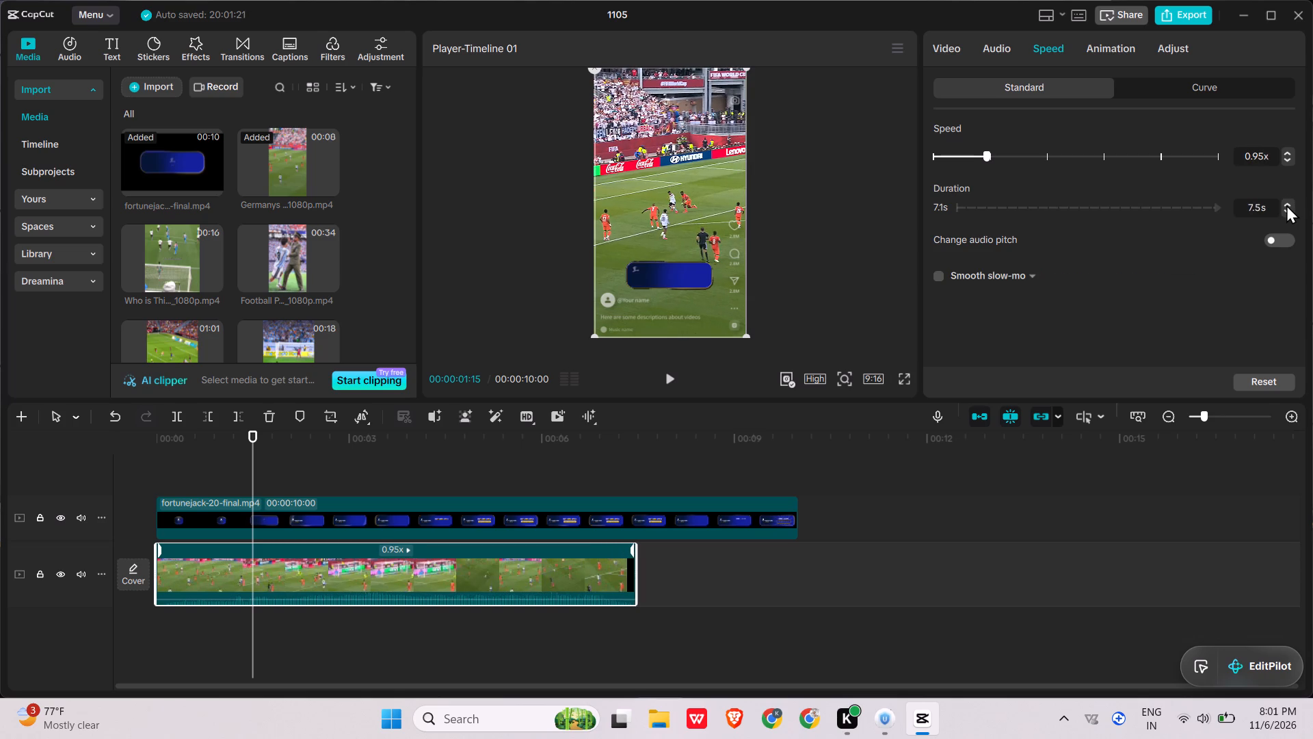
{"action": "triple_click", "coordinate": [1286, 205]}
{"action": "left_click", "coordinate": [1284, 198]}
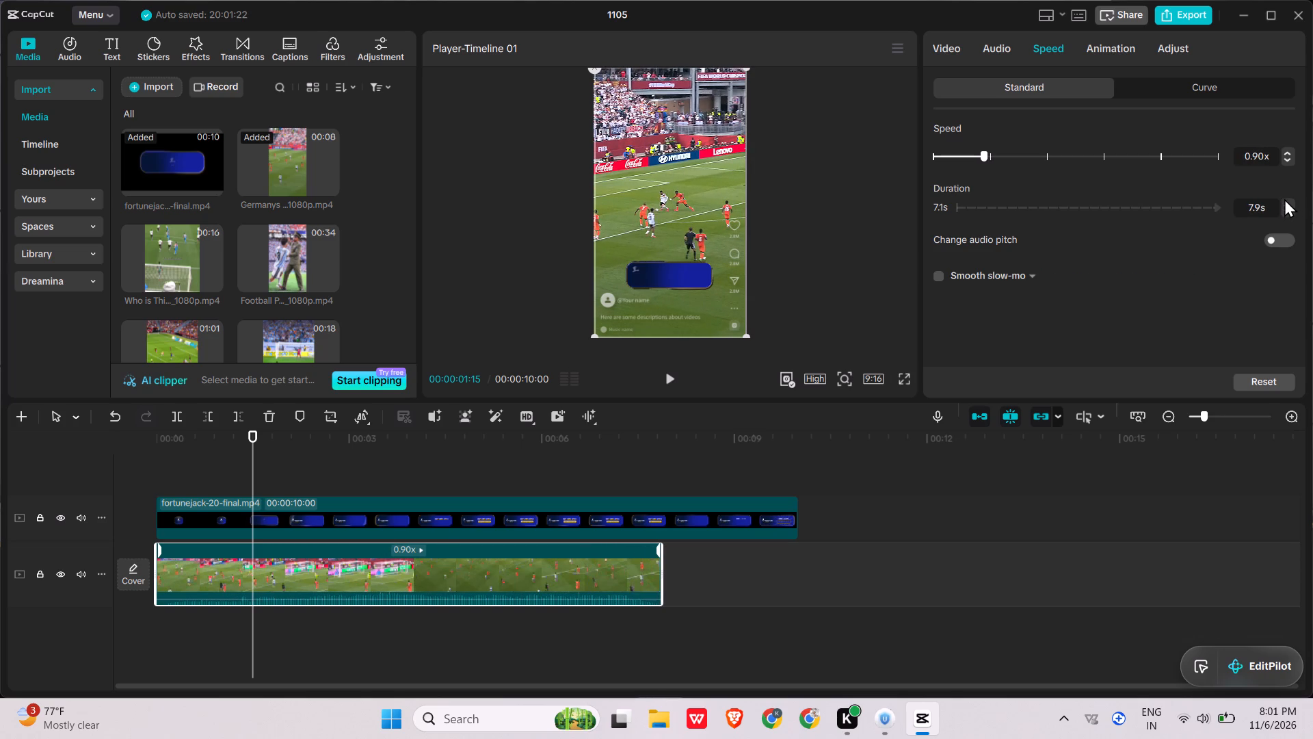
{"action": "left_click", "coordinate": [1288, 200]}
{"action": "triple_click", "coordinate": [1288, 200]}
{"action": "triple_click", "coordinate": [1288, 203]}
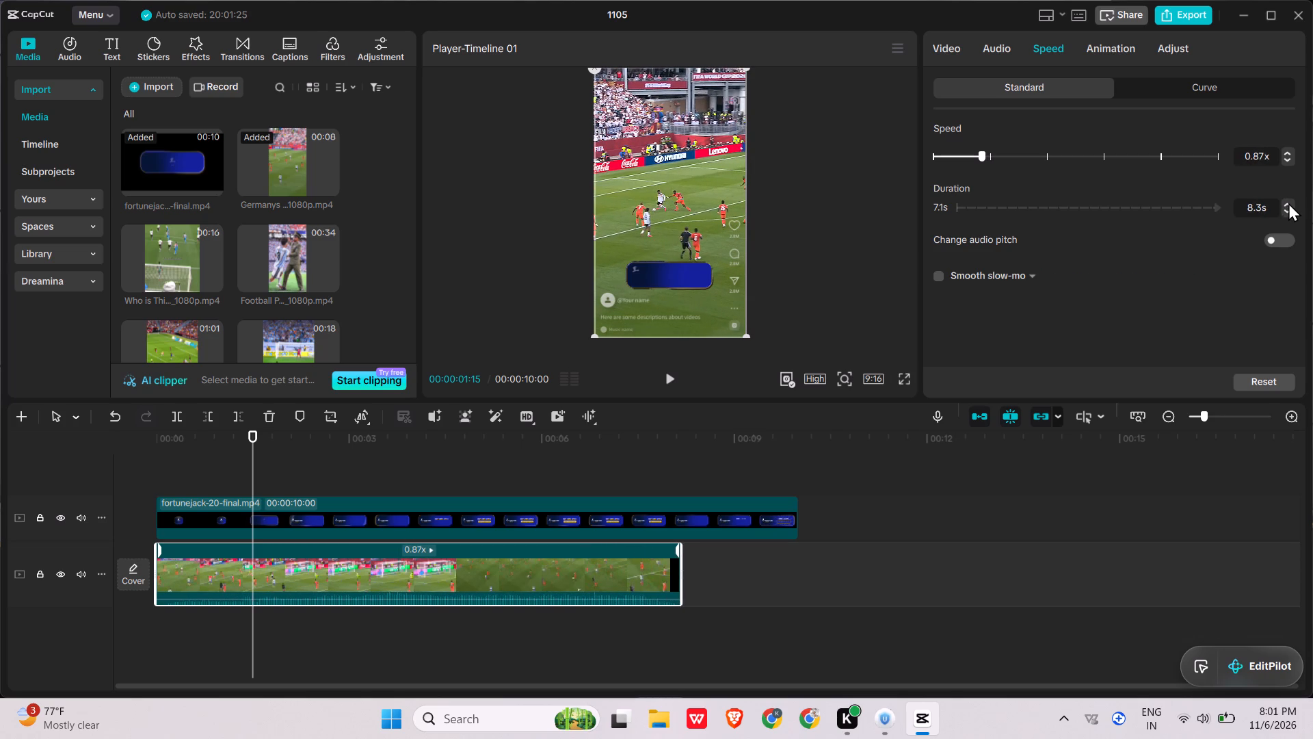
{"action": "triple_click", "coordinate": [1288, 203]}
{"action": "triple_click", "coordinate": [1288, 203]}
{"action": "triple_click", "coordinate": [1288, 203]}
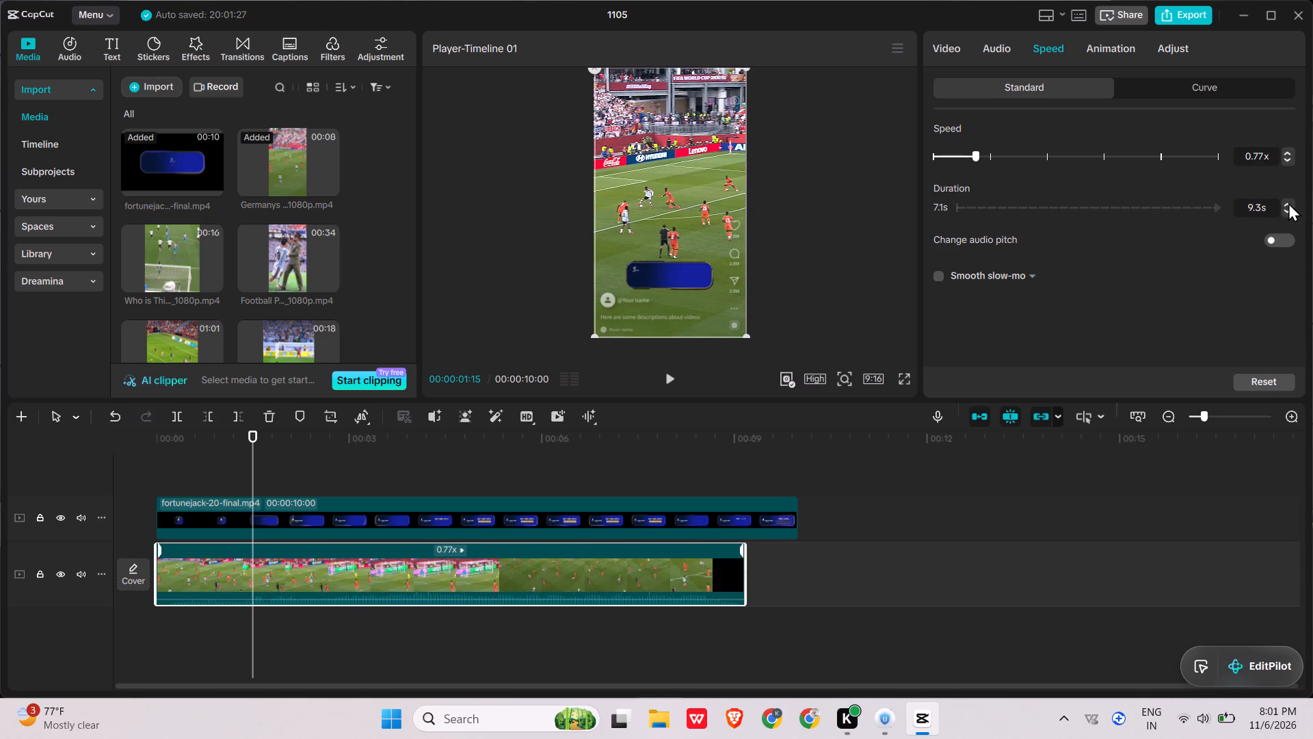
{"action": "triple_click", "coordinate": [1288, 203]}
{"action": "triple_click", "coordinate": [1288, 203]}
{"action": "double_click", "coordinate": [1288, 203]}
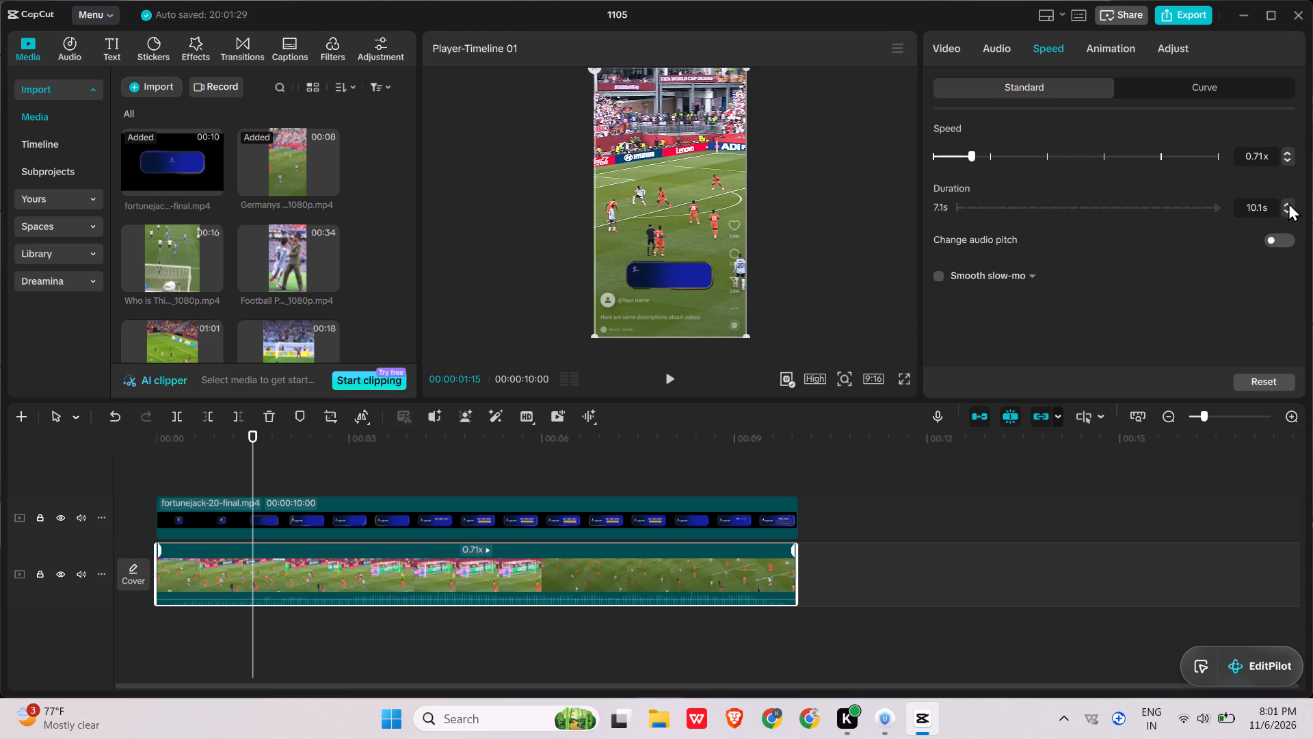
Review the slowed Germanys comeback video with its FortuneJack banner in full screen.
{"action": "key", "text": "space"}
{"action": "left_click", "coordinate": [905, 380]}
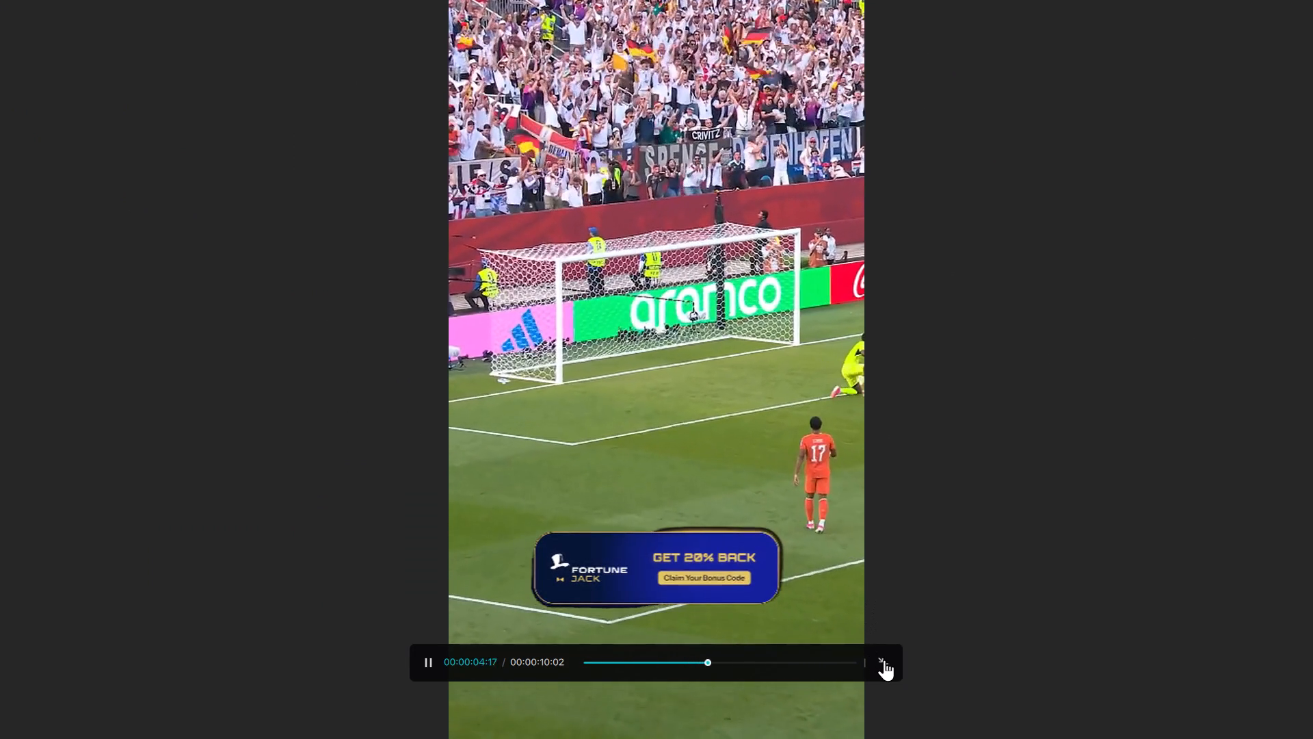
{"action": "left_click", "coordinate": [884, 660]}
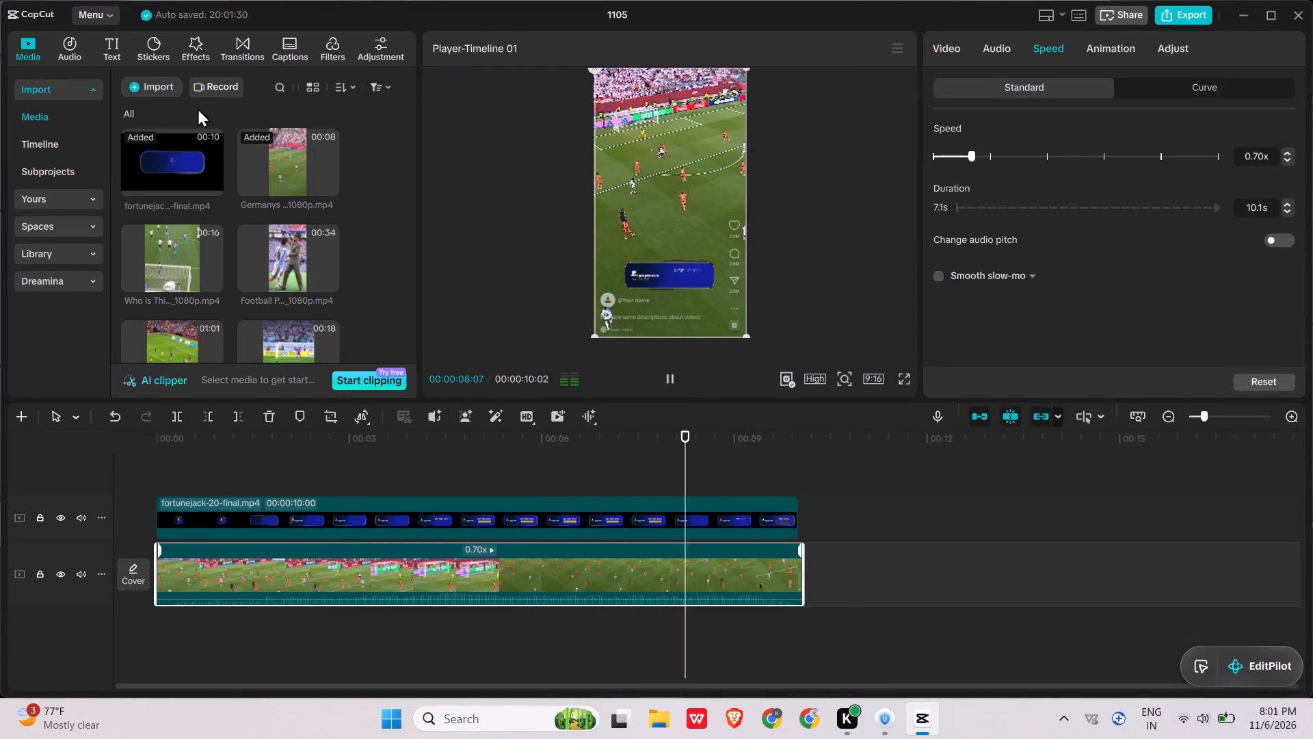
Add the Emotional Funk track from the favorite music and place it at the very start of the timeline.
{"action": "left_click", "coordinate": [72, 47]}
{"action": "left_click", "coordinate": [144, 122]}
{"action": "scroll", "coordinate": [187, 153], "scroll_direction": "up", "scroll_amount": 2}
{"action": "left_click", "coordinate": [196, 166]}
{"action": "left_click", "coordinate": [252, 133]}
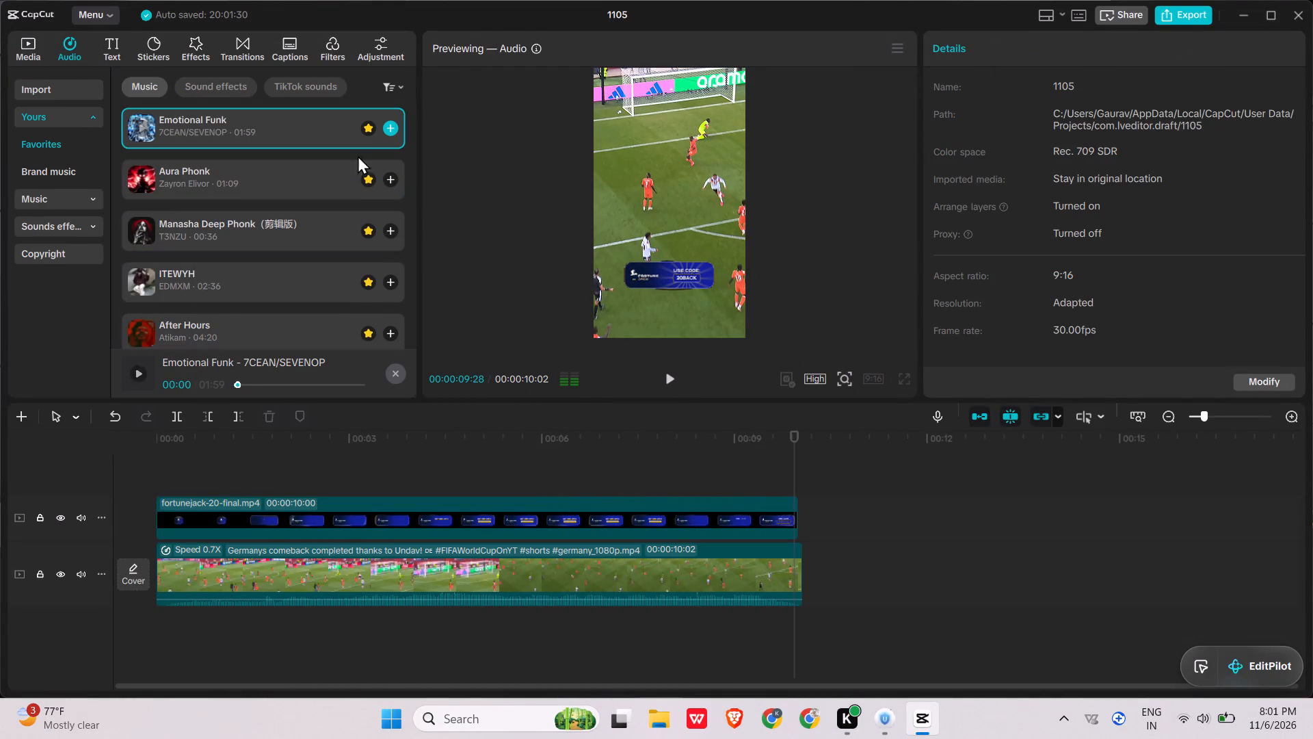
{"action": "left_click", "coordinate": [243, 385]}
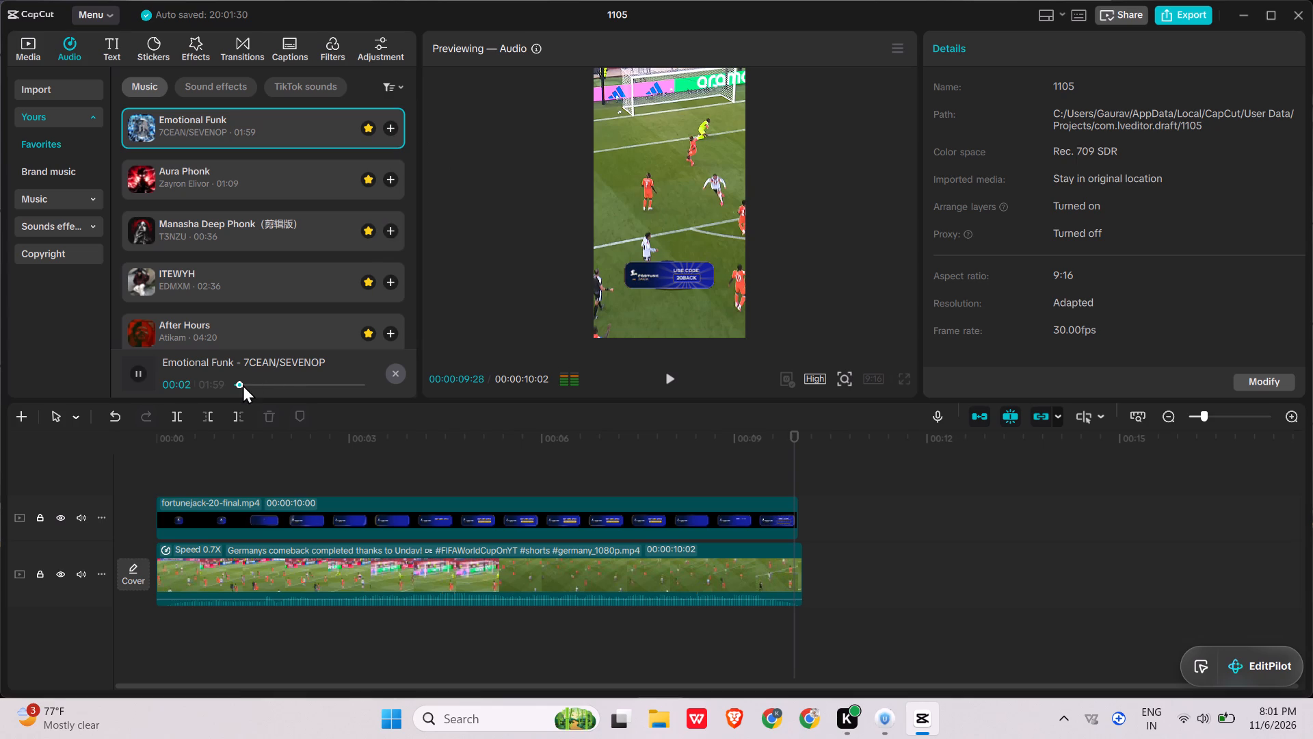
{"action": "left_click", "coordinate": [395, 127]}
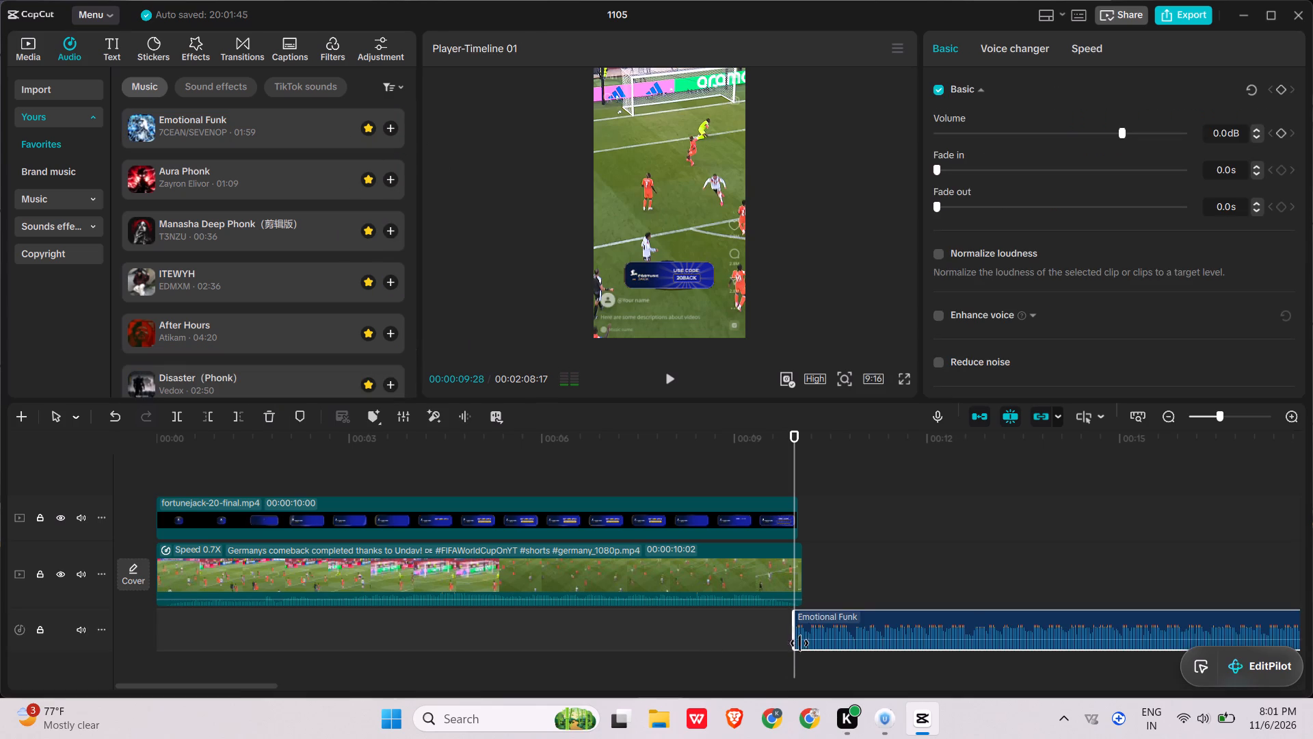
{"action": "left_click_drag", "start_coordinate": [808, 622], "coordinate": [0, 636]}
Play the timeline to hear how Emotional Funk fits the Germanys comeback video and how the track continues beyond it.
{"action": "key", "text": "space"}
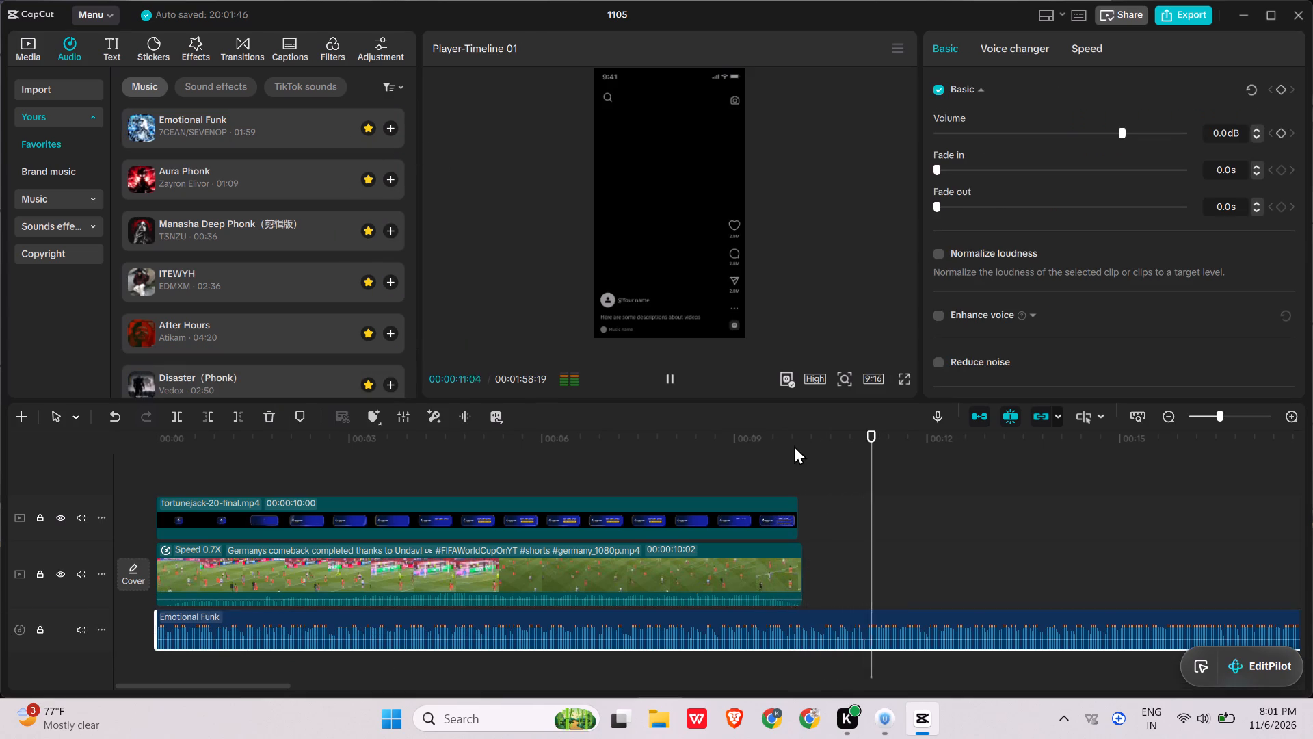
{"action": "left_click", "coordinate": [234, 458]}
{"action": "key", "text": "space"}
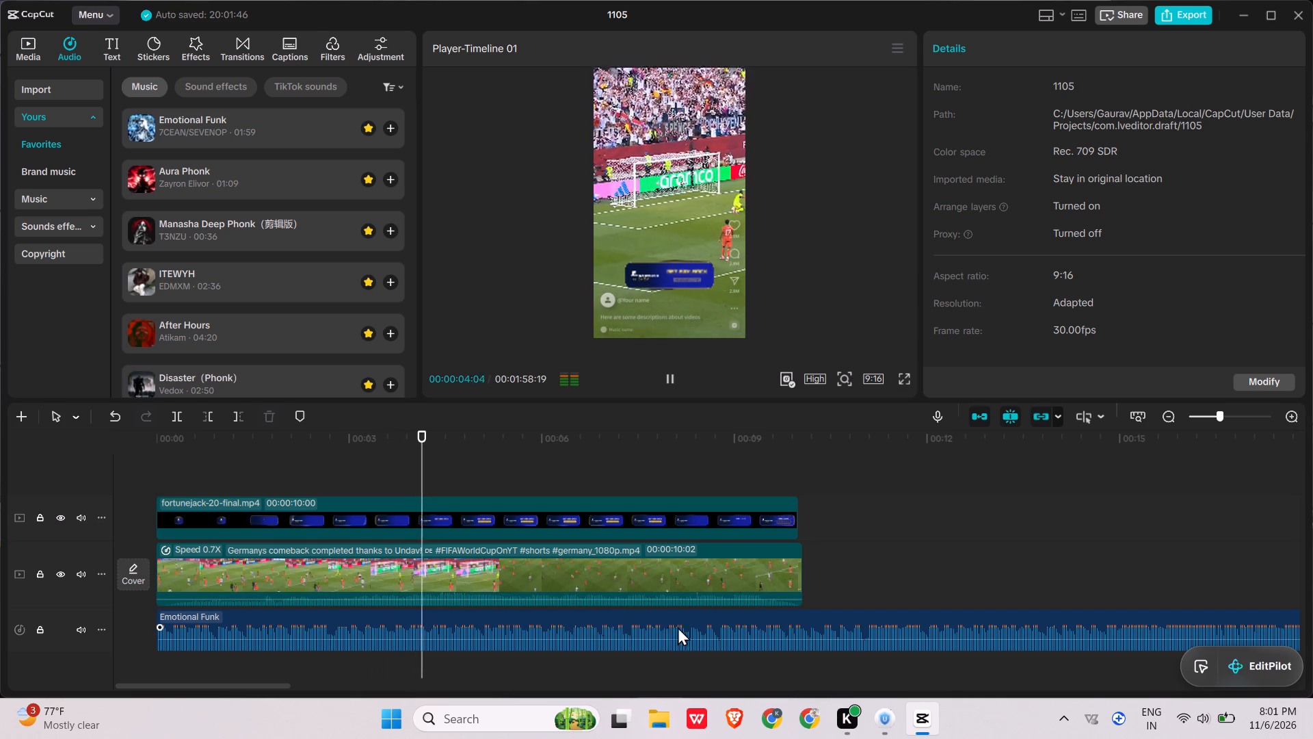
{"action": "left_click", "coordinate": [965, 544]}
{"action": "key", "text": "space"}
{"action": "scroll", "coordinate": [964, 544], "scroll_direction": "left", "scroll_amount": 1}
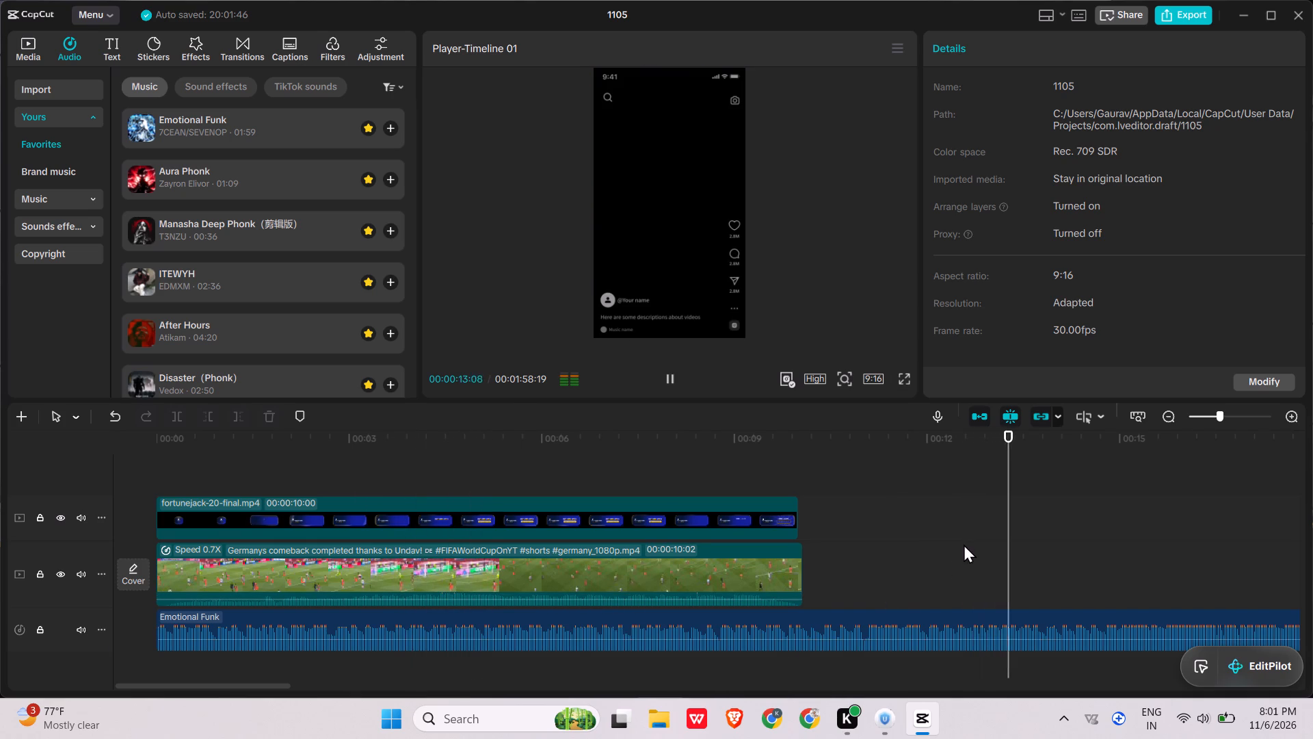
{"action": "scroll", "coordinate": [964, 544], "scroll_direction": "left", "scroll_amount": 2}
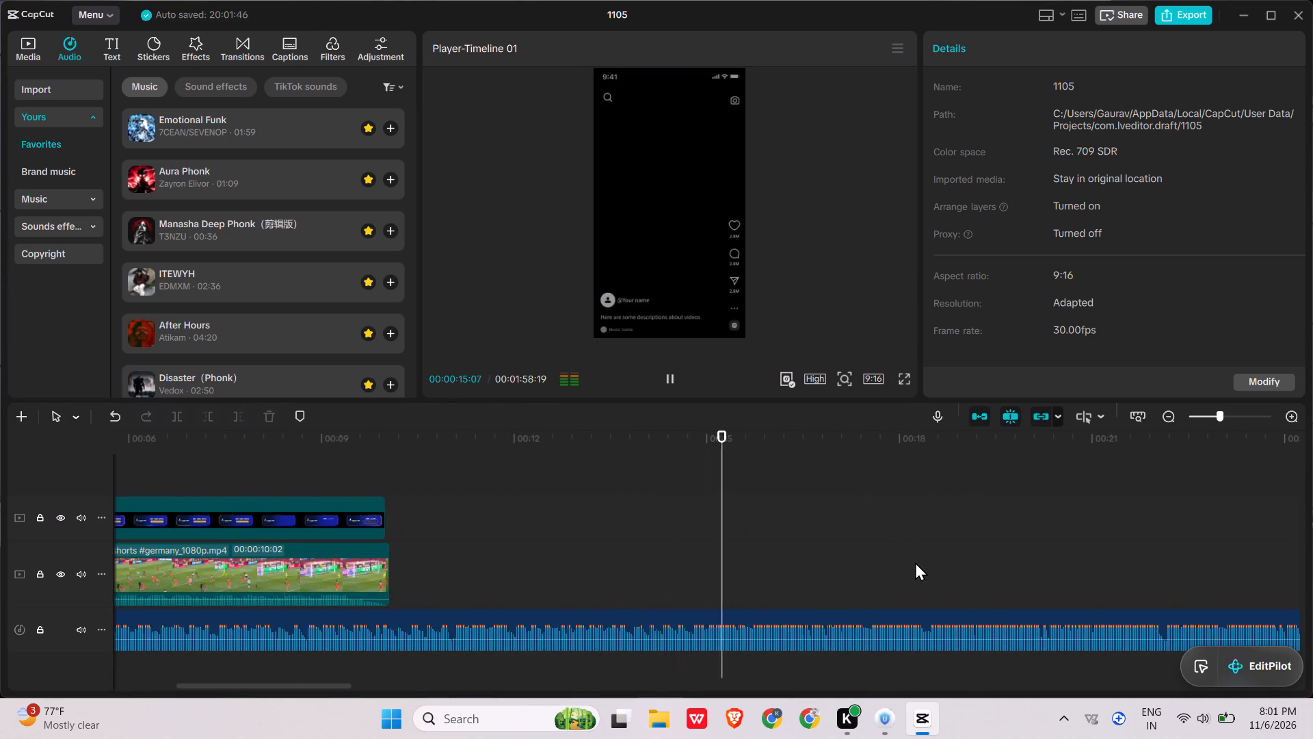
Split Emotional Funk at the video's end, delete the music's opening part, and move the remaining part to the timeline start.
{"action": "left_click", "coordinate": [323, 439]}
{"action": "left_click", "coordinate": [338, 447]}
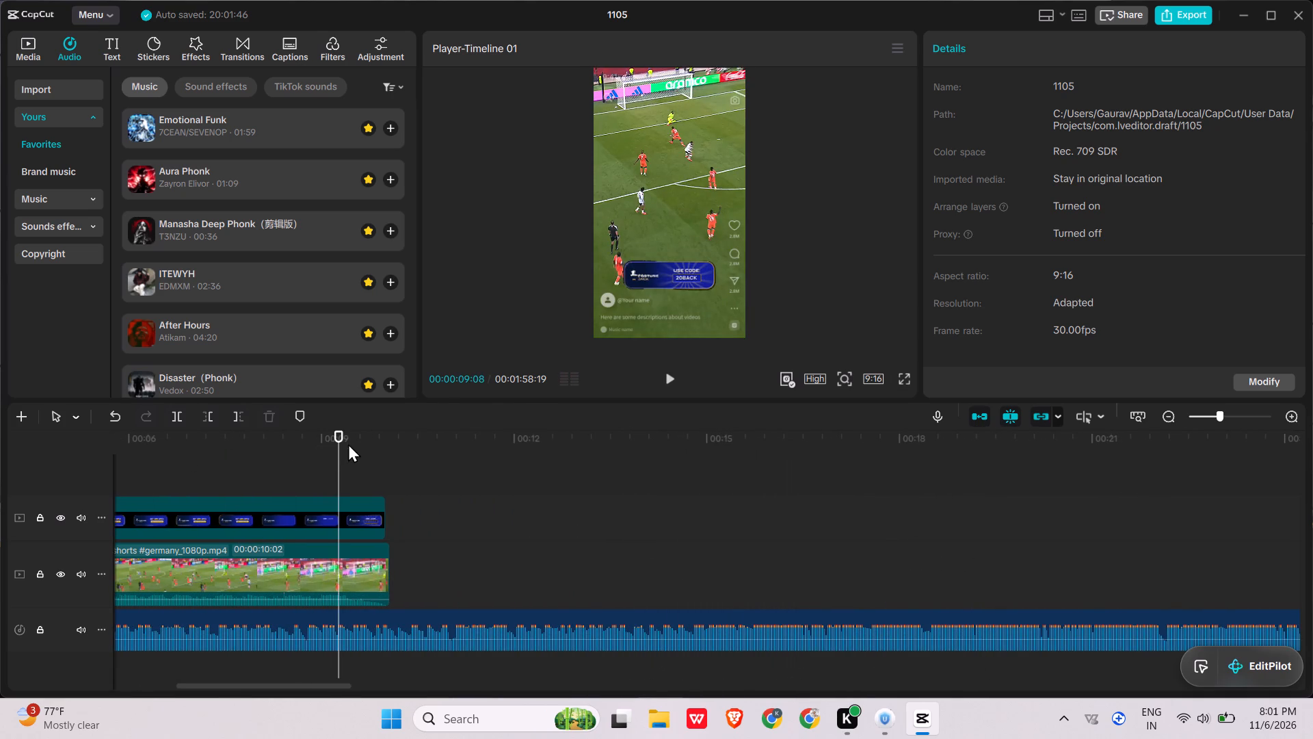
{"action": "left_click_drag", "start_coordinate": [365, 435], "coordinate": [387, 437]}
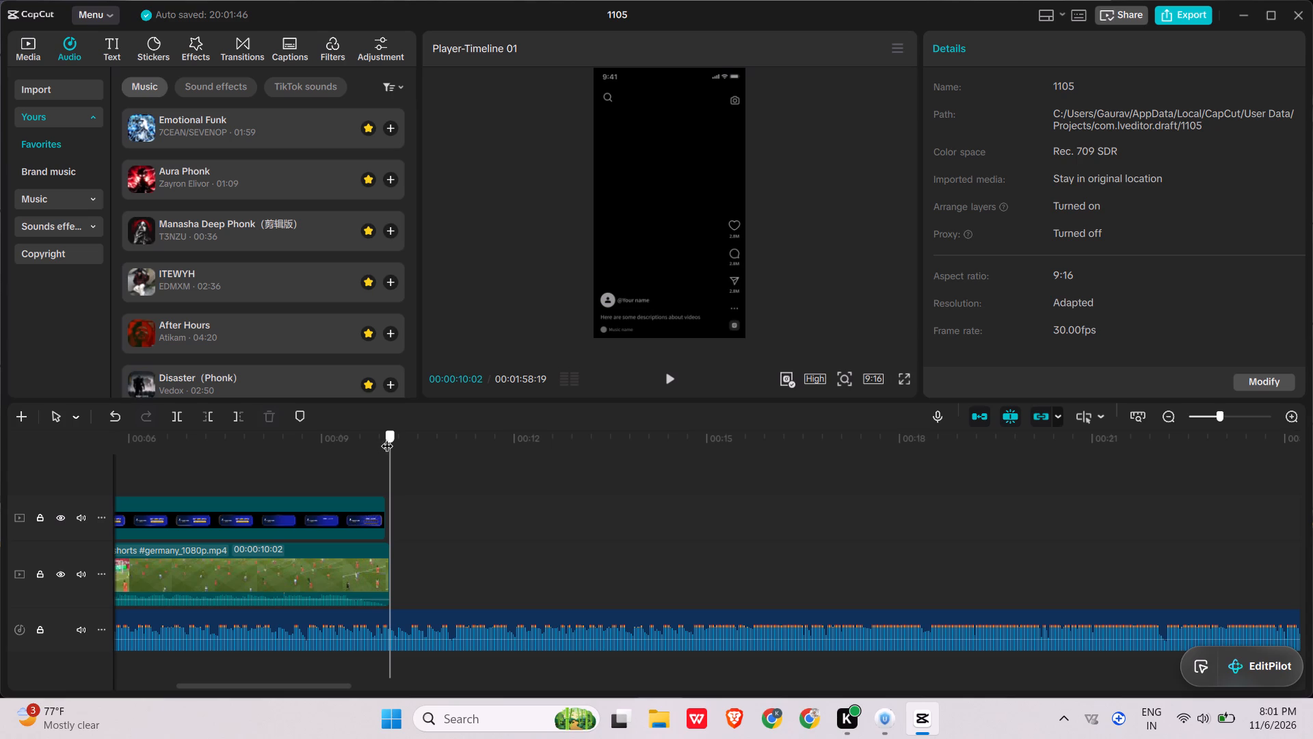
{"action": "left_click_drag", "start_coordinate": [387, 437], "coordinate": [388, 439]}
{"action": "left_click", "coordinate": [394, 630], "text": "ctrl"}
{"action": "key", "text": "ctrl+b"}
{"action": "left_click", "coordinate": [328, 631]}
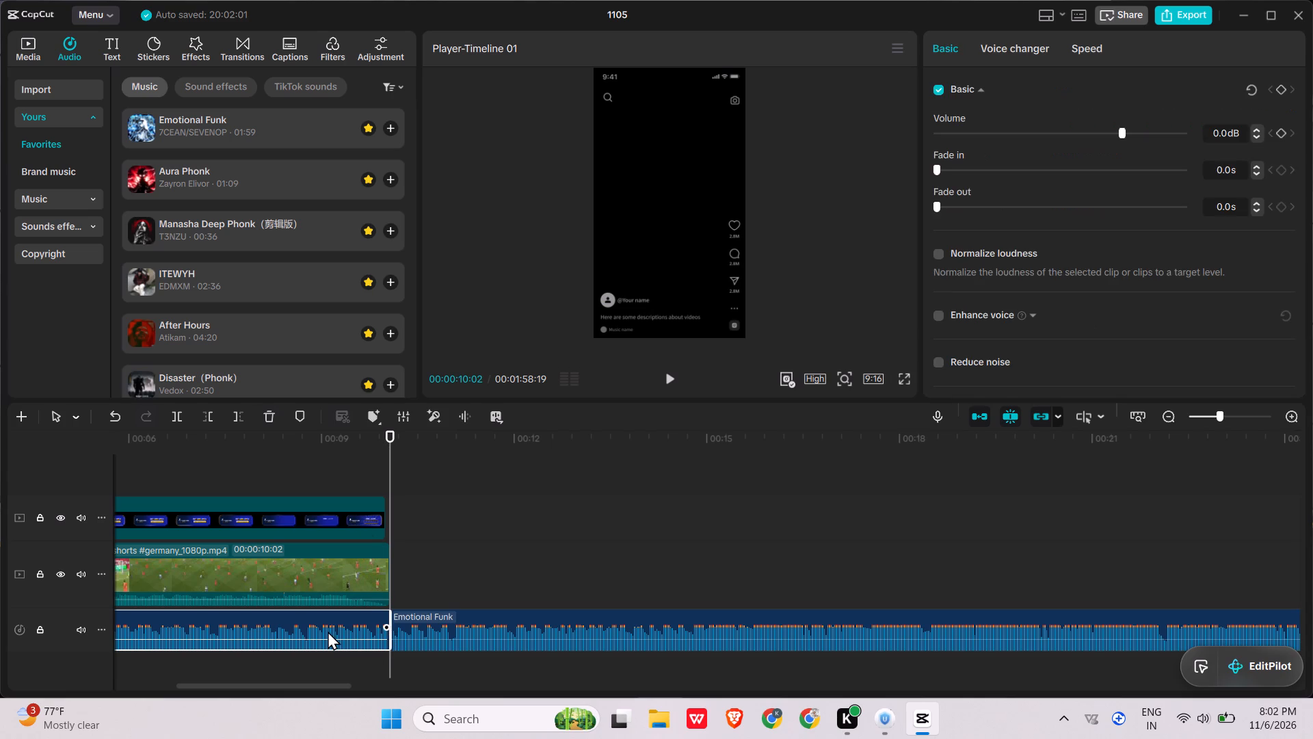
{"action": "key", "text": "BackSpace"}
{"action": "left_click_drag", "start_coordinate": [460, 627], "coordinate": [0, 630]}
Check the repositioned music against the video, split it at the video's end, and delete the excess music.
{"action": "left_click", "coordinate": [169, 446]}
{"action": "key", "text": "space"}
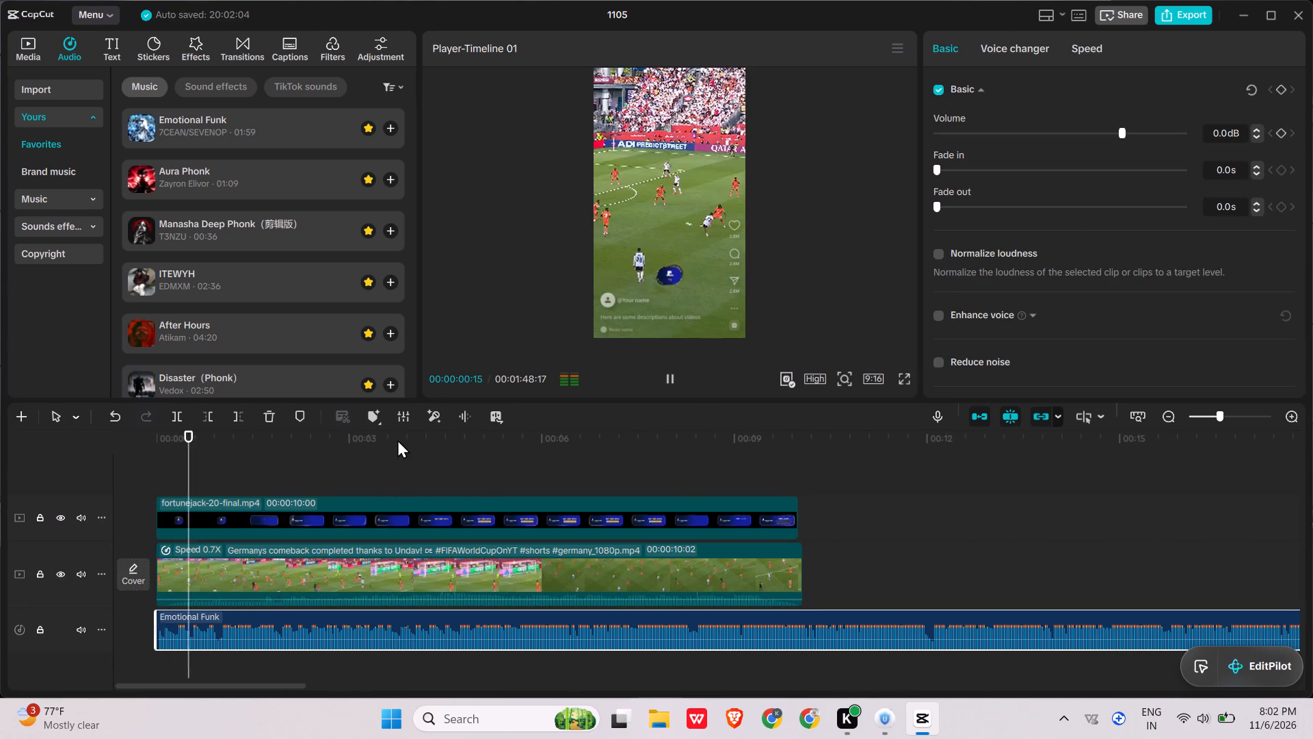
{"action": "left_click", "coordinate": [399, 438]}
{"action": "key", "text": "space"}
{"action": "key", "text": "space"}
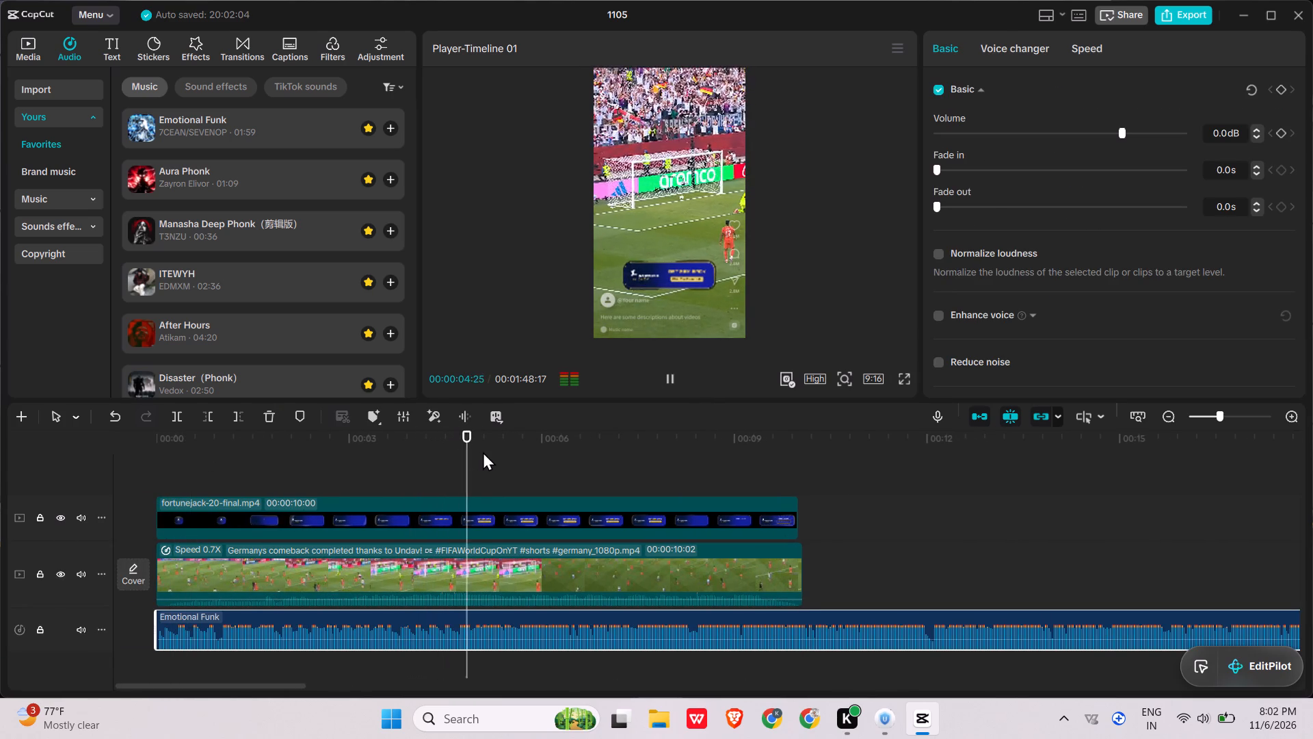
{"action": "left_click_drag", "start_coordinate": [787, 445], "coordinate": [792, 445]}
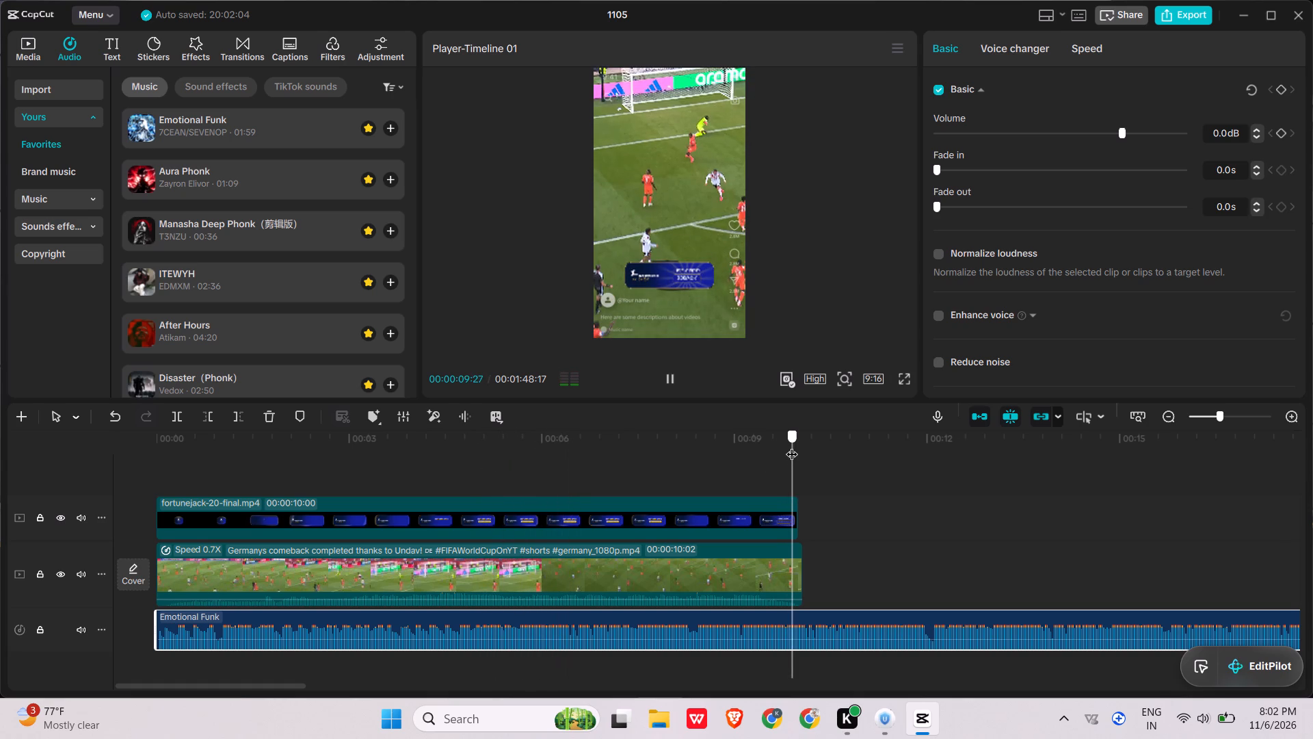
{"action": "left_click_drag", "start_coordinate": [792, 445], "coordinate": [801, 464]}
{"action": "key", "text": "ctrl+b"}
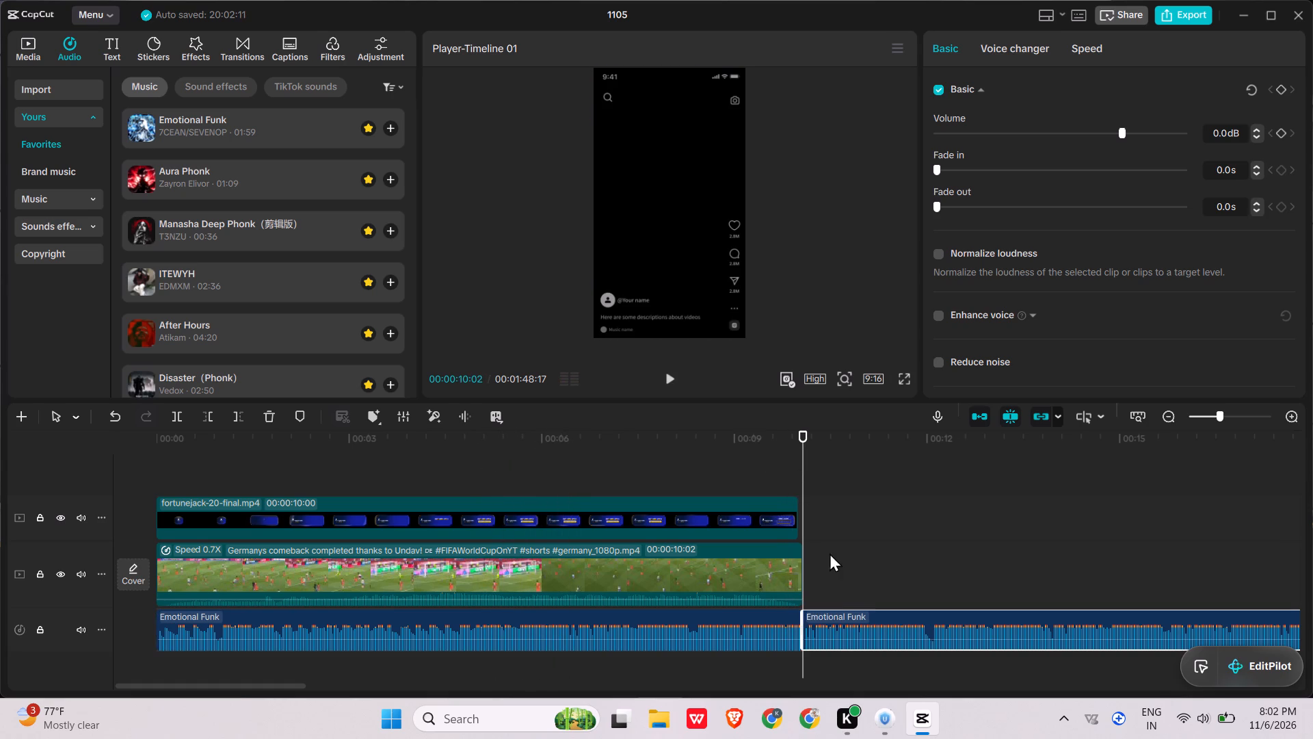
{"action": "key", "text": "BackSpace"}
Lower the volume of the Emotional Funk clip to -8.5 dB and play the timeline from the start.
{"action": "left_click", "coordinate": [763, 599]}
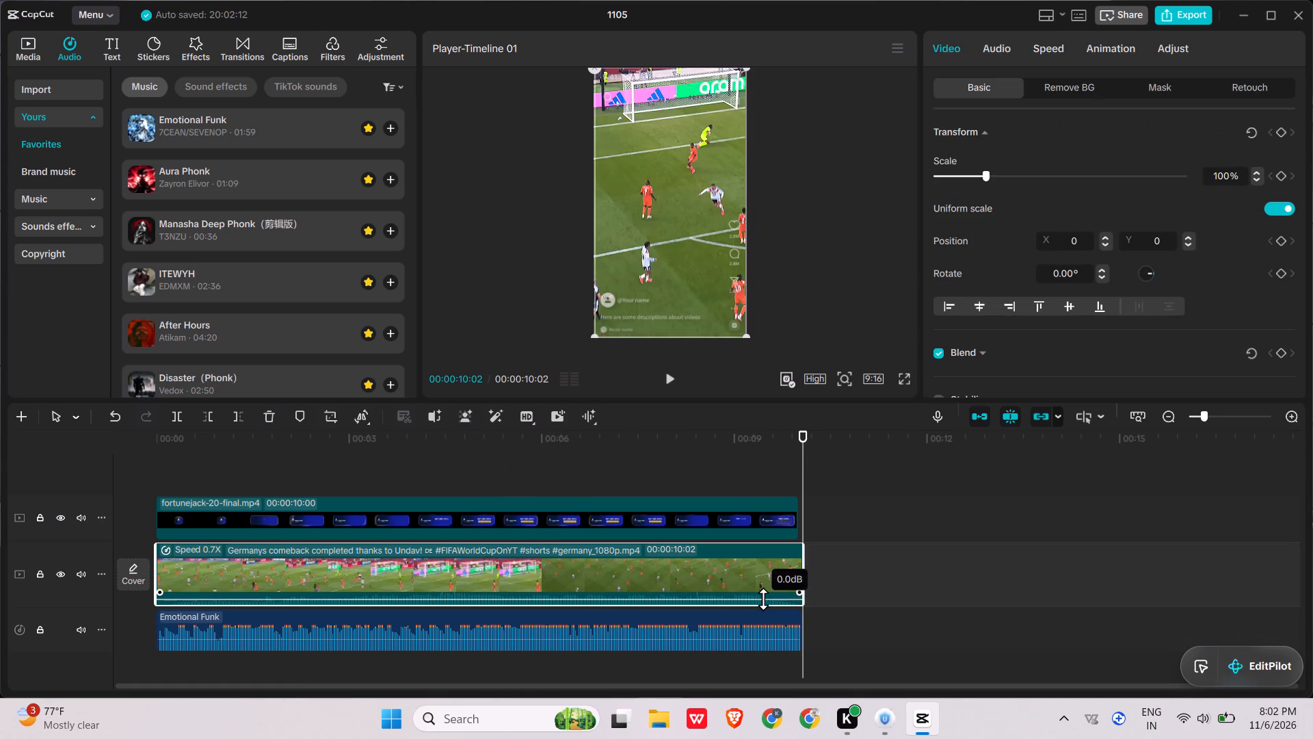
{"action": "left_click", "coordinate": [752, 640]}
{"action": "key", "text": "space"}
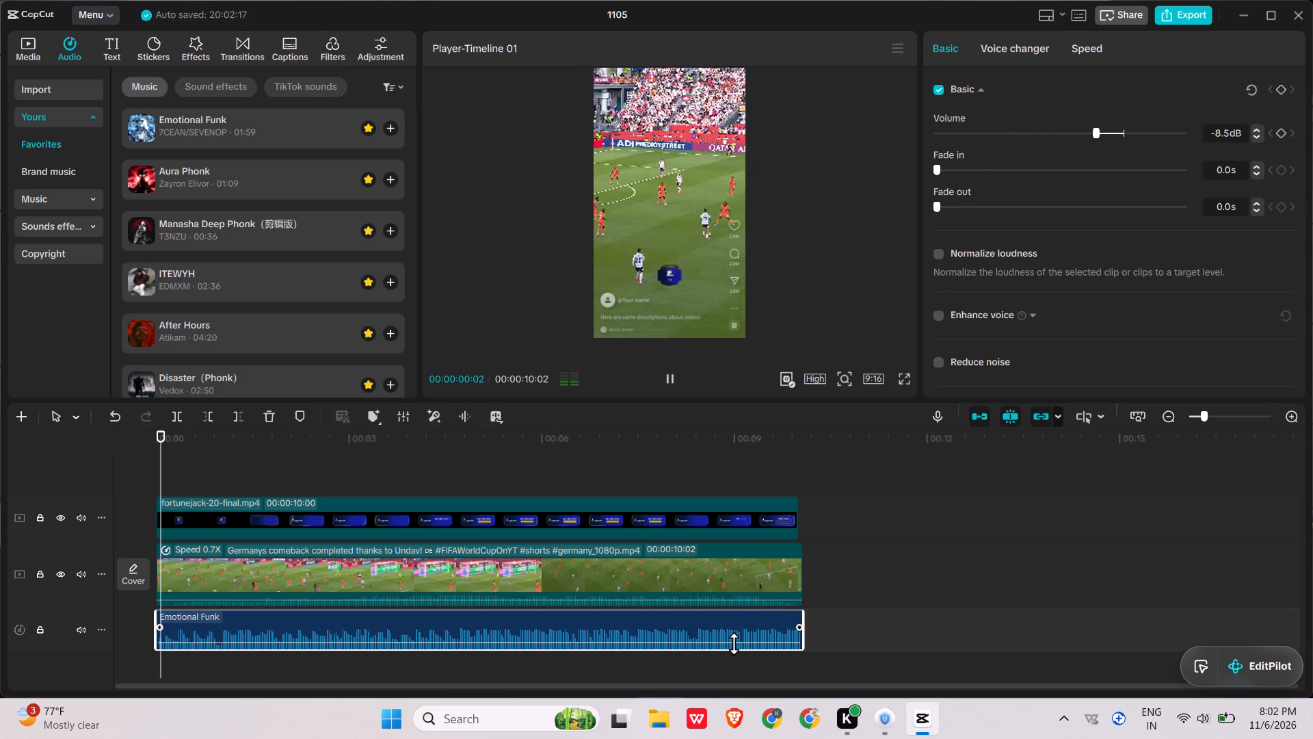
Add the favorite 4K filter above the banner and stretch it over the whole length of the Germanys comeback video.
{"action": "left_click", "coordinate": [352, 49]}
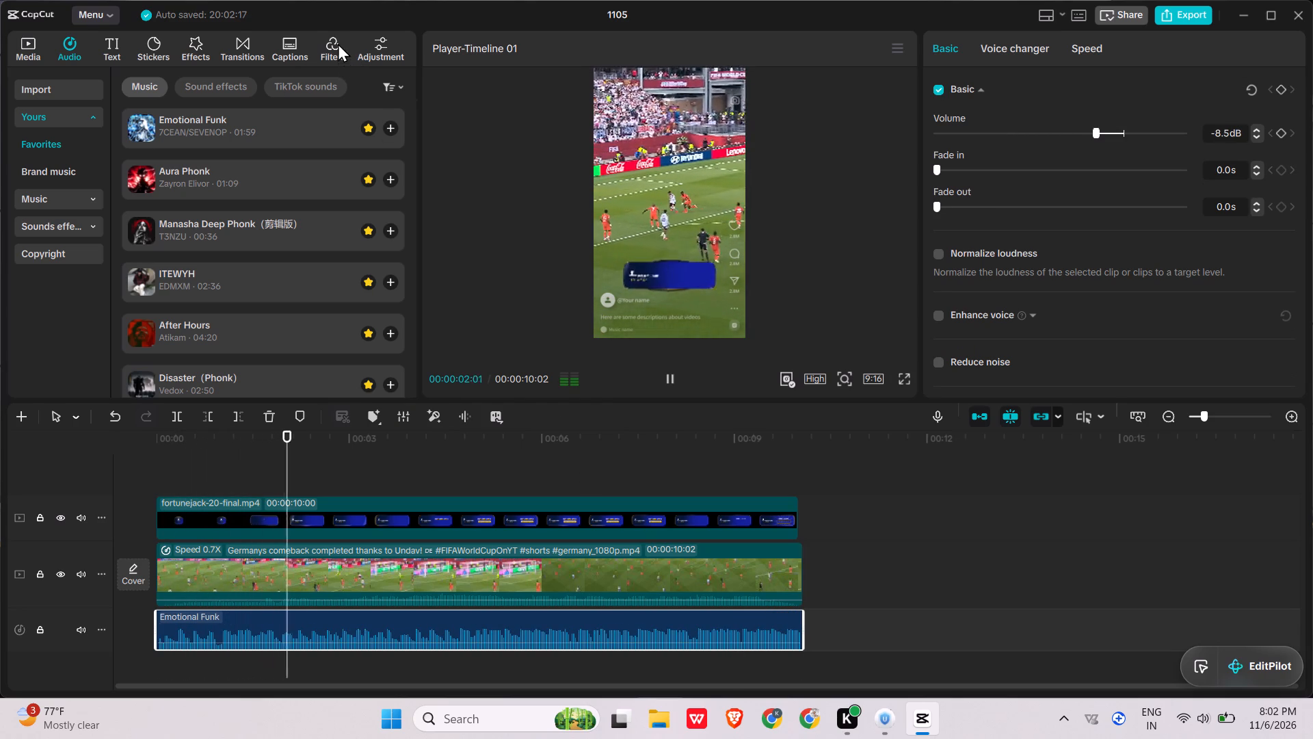
{"action": "left_click", "coordinate": [338, 43]}
{"action": "left_click", "coordinate": [267, 272]}
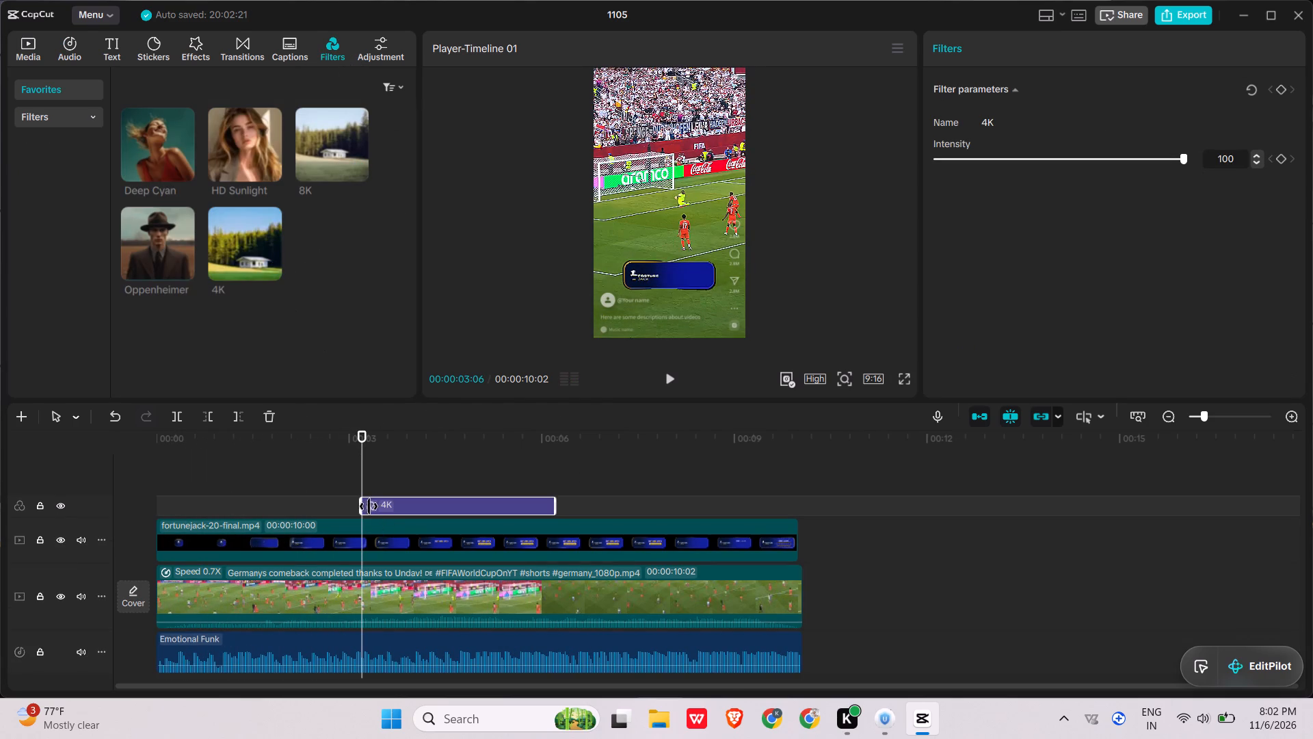
{"action": "left_click_drag", "start_coordinate": [364, 506], "coordinate": [105, 489]}
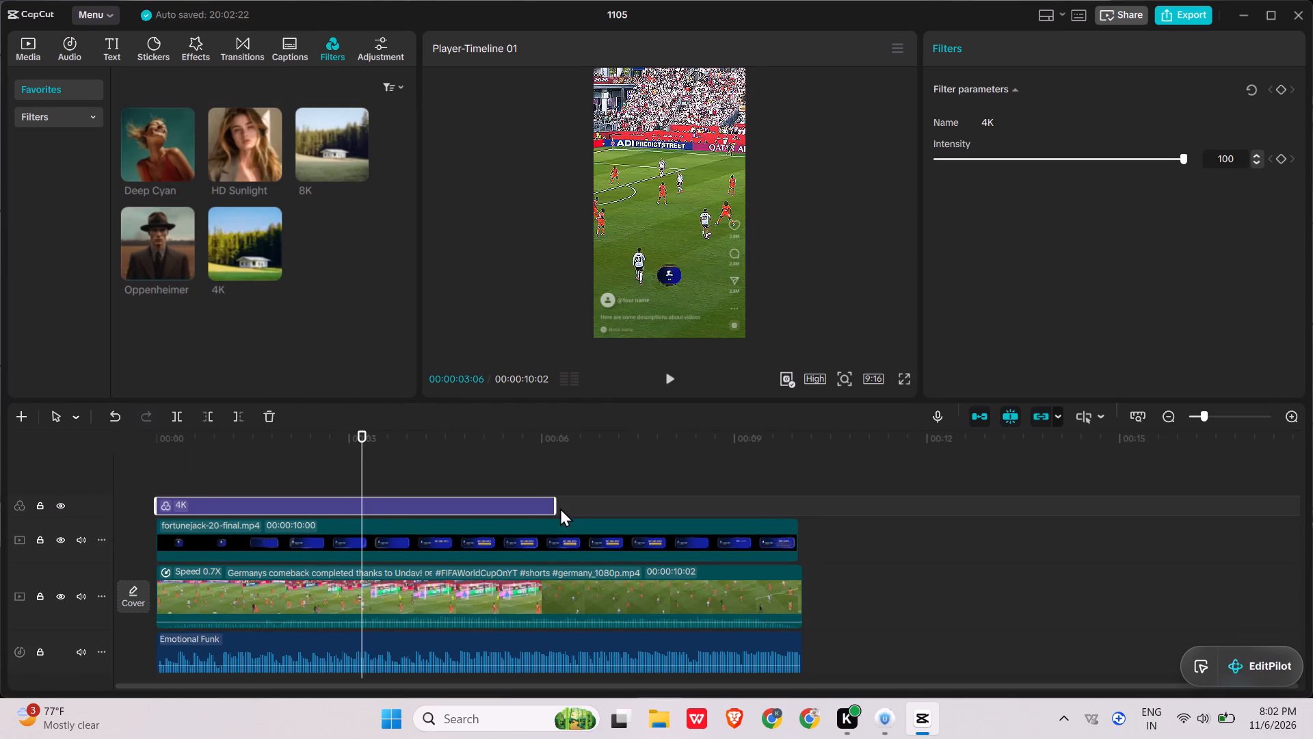
{"action": "left_click_drag", "start_coordinate": [553, 502], "coordinate": [804, 510]}
{"action": "key", "text": "space"}
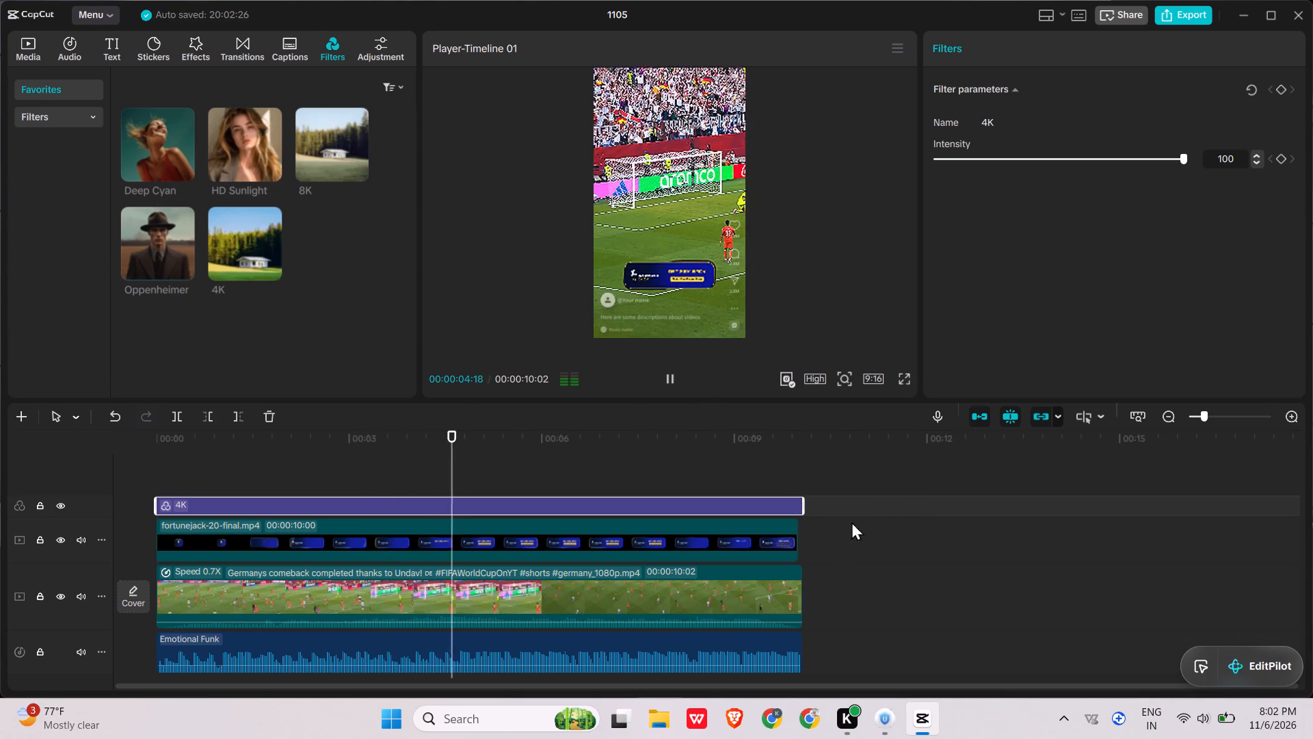
Export the Germanys comeback video with the frame rate set to 60fps.
{"action": "left_click", "coordinate": [1164, 19]}
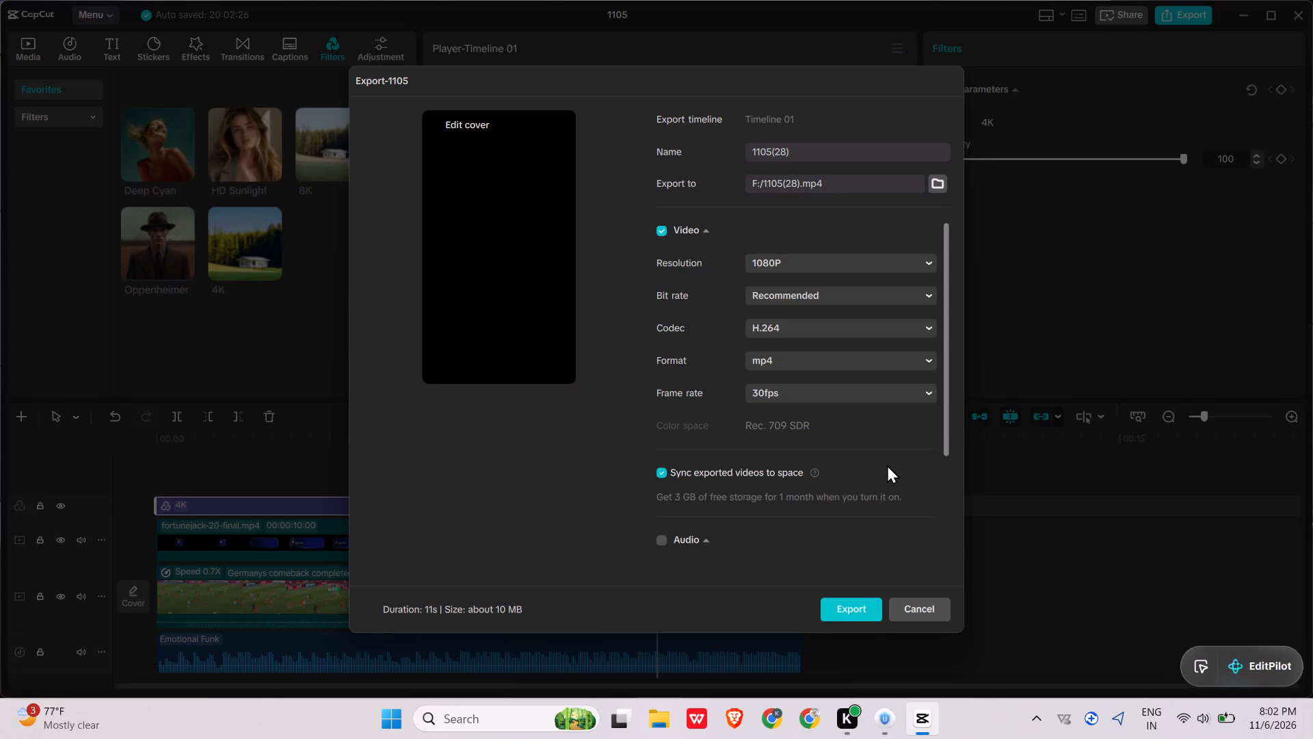
{"action": "left_click", "coordinate": [887, 392]}
{"action": "left_click", "coordinate": [817, 580]}
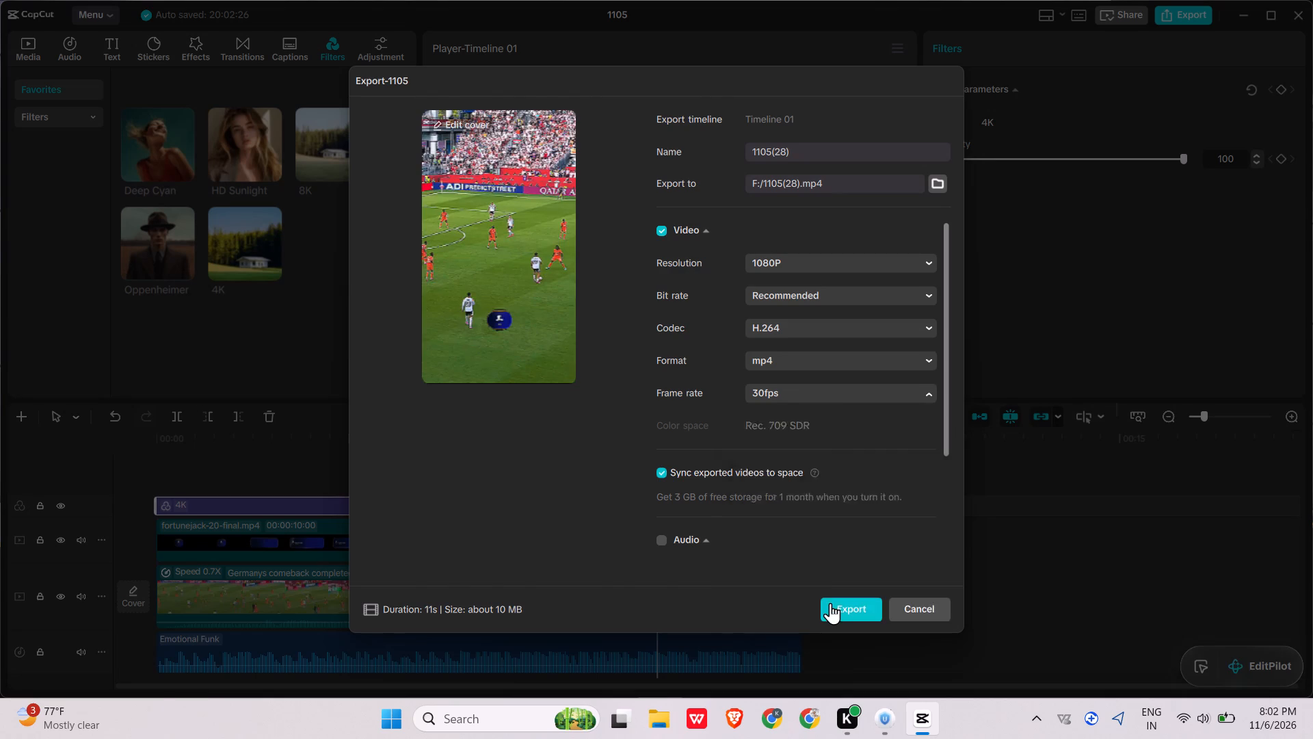
{"action": "left_click", "coordinate": [835, 612]}
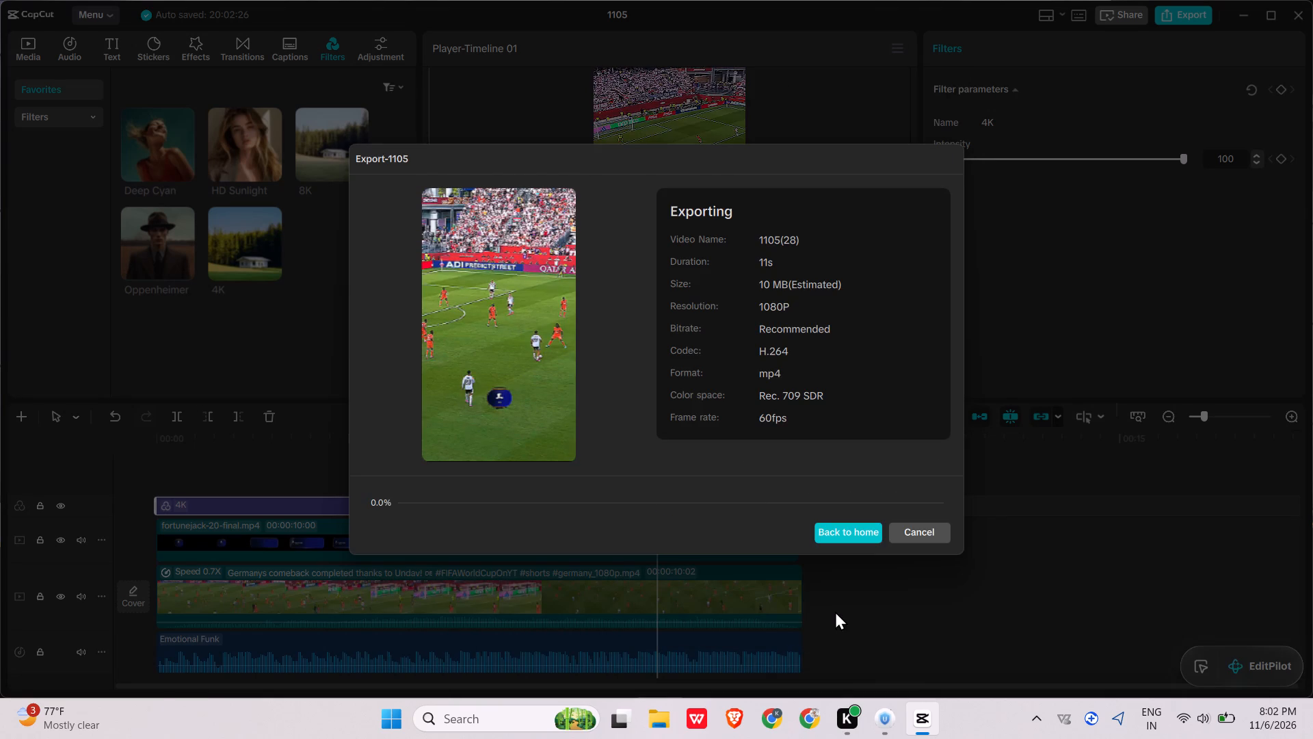
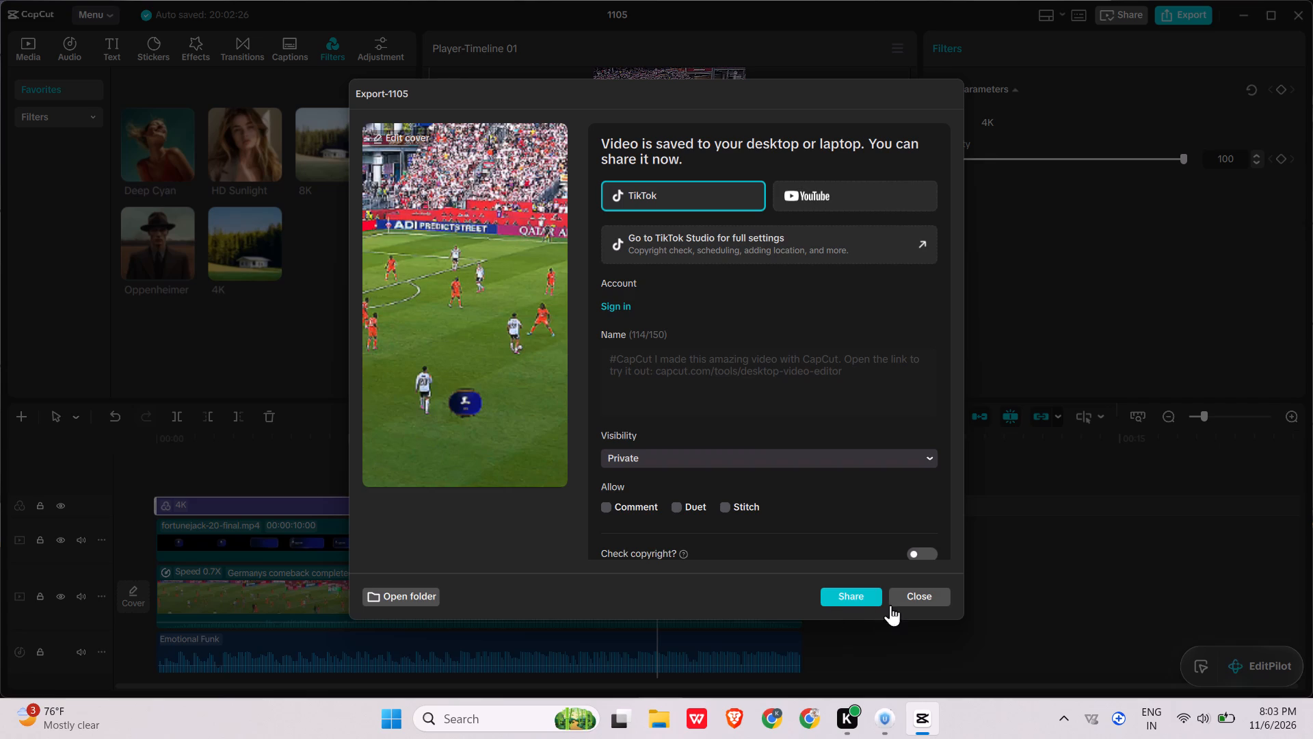
Close the finished export and delete the Germanys comeback clip from the timeline and the used clip from the project media.
{"action": "left_click", "coordinate": [920, 594]}
{"action": "left_click", "coordinate": [698, 595]}
{"action": "key", "text": "BackSpace"}
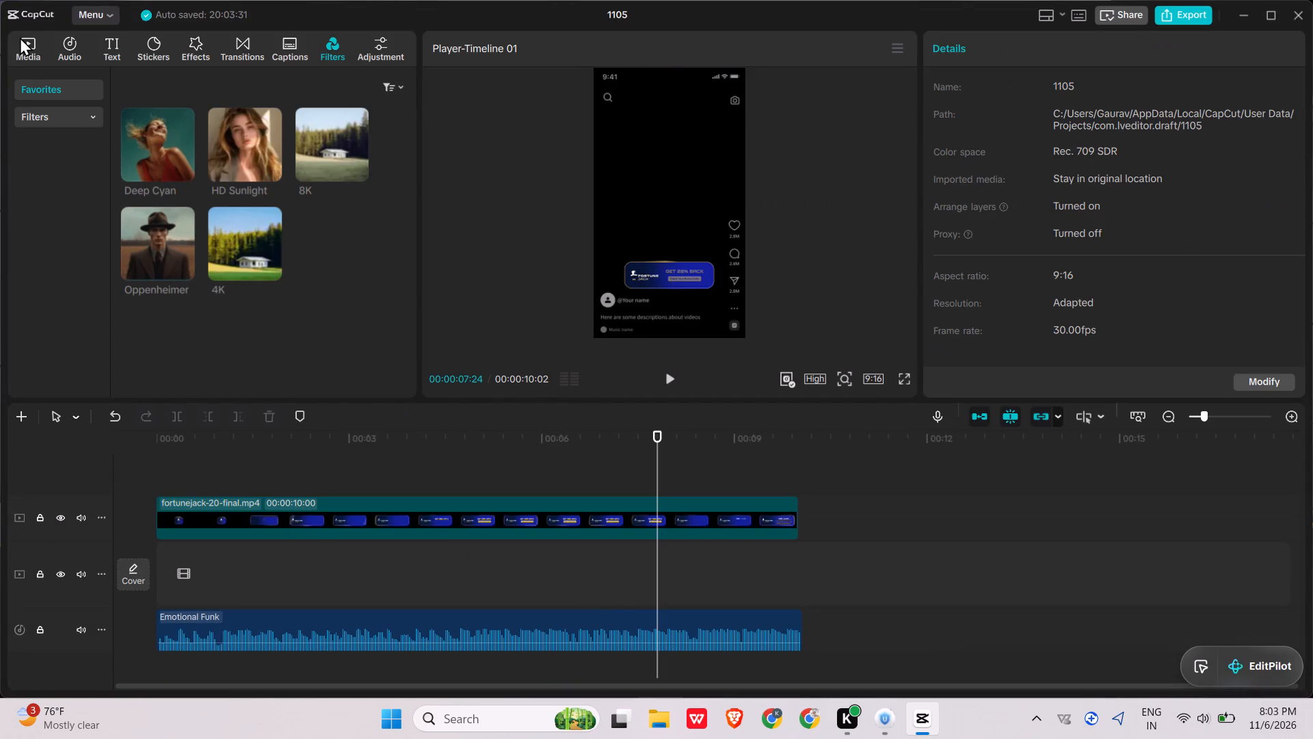
{"action": "left_click", "coordinate": [20, 37]}
{"action": "left_click", "coordinate": [302, 171]}
{"action": "key", "text": "BackSpace"}
Add the Who is This Player video to the main track of the timeline.
{"action": "left_click", "coordinate": [322, 185]}
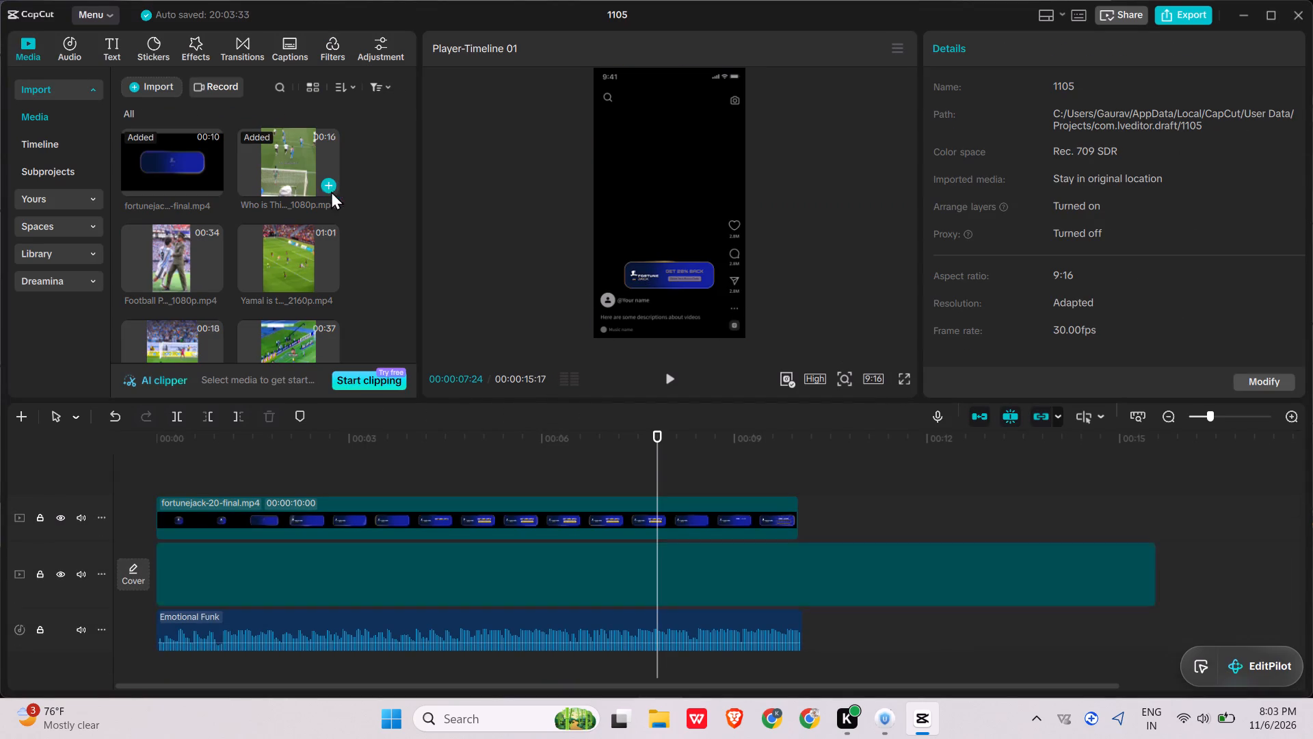
Paste a second fortunejack-20-final.mp4 banner after the first one, at about 00:00:10:09.
{"action": "left_click", "coordinate": [730, 515]}
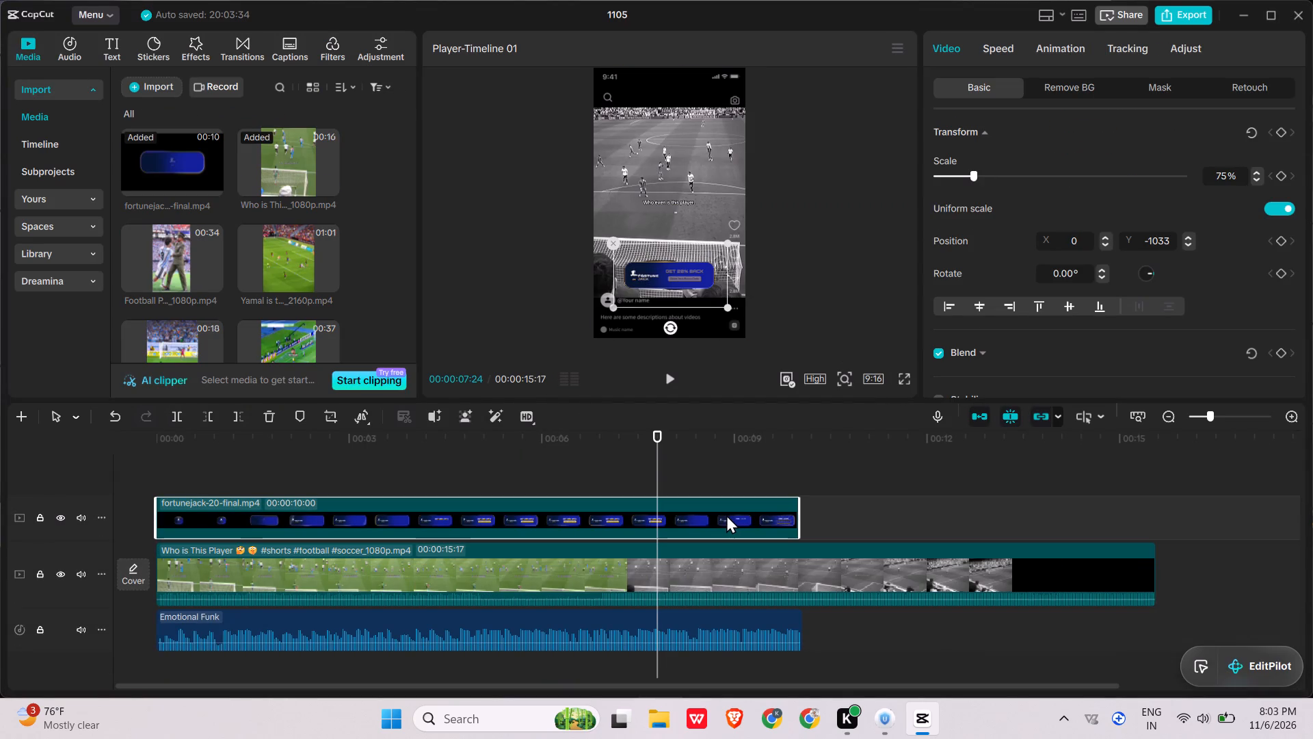
{"action": "left_click_drag", "start_coordinate": [836, 439], "coordinate": [819, 443], "text": "ctrl"}
{"action": "left_click", "coordinate": [819, 443], "text": "ctrl"}
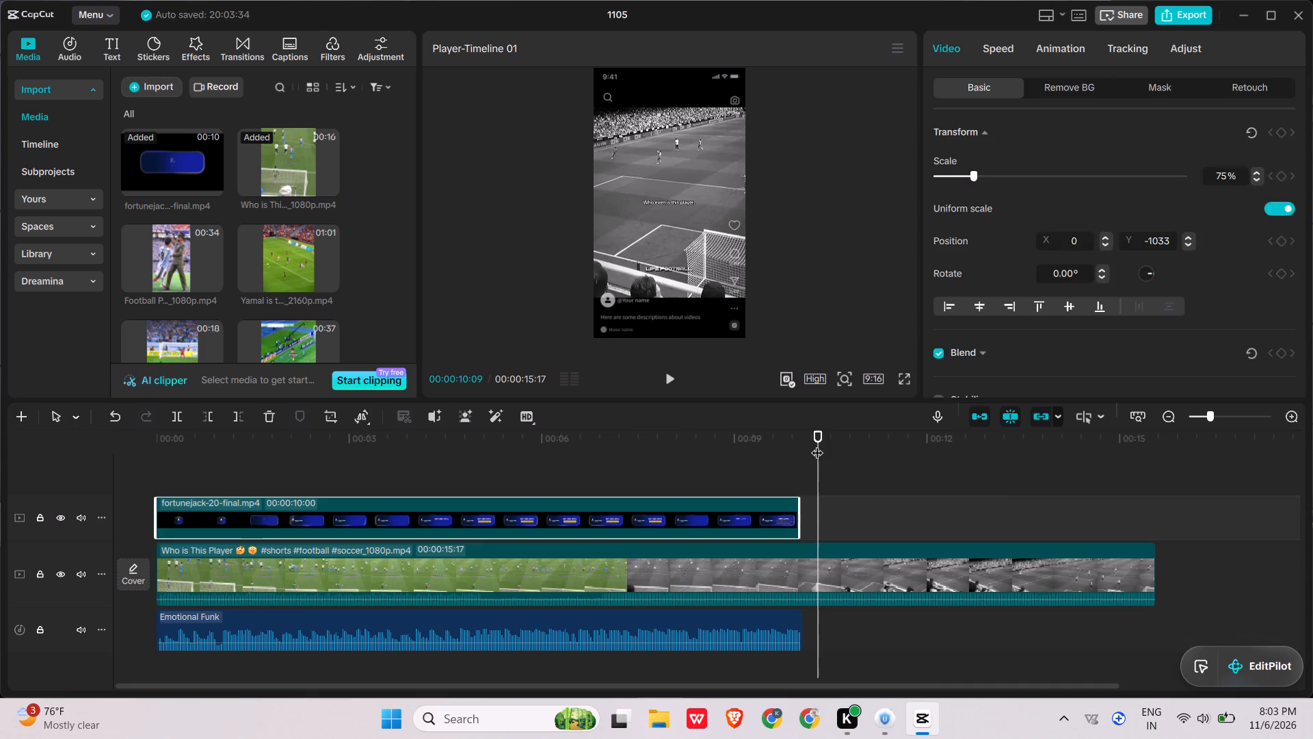
{"action": "key", "text": "ctrl+v"}
Delete the Emotional Funk music clip from the timeline.
{"action": "left_click", "coordinate": [751, 647]}
{"action": "key", "text": "BackSpace"}
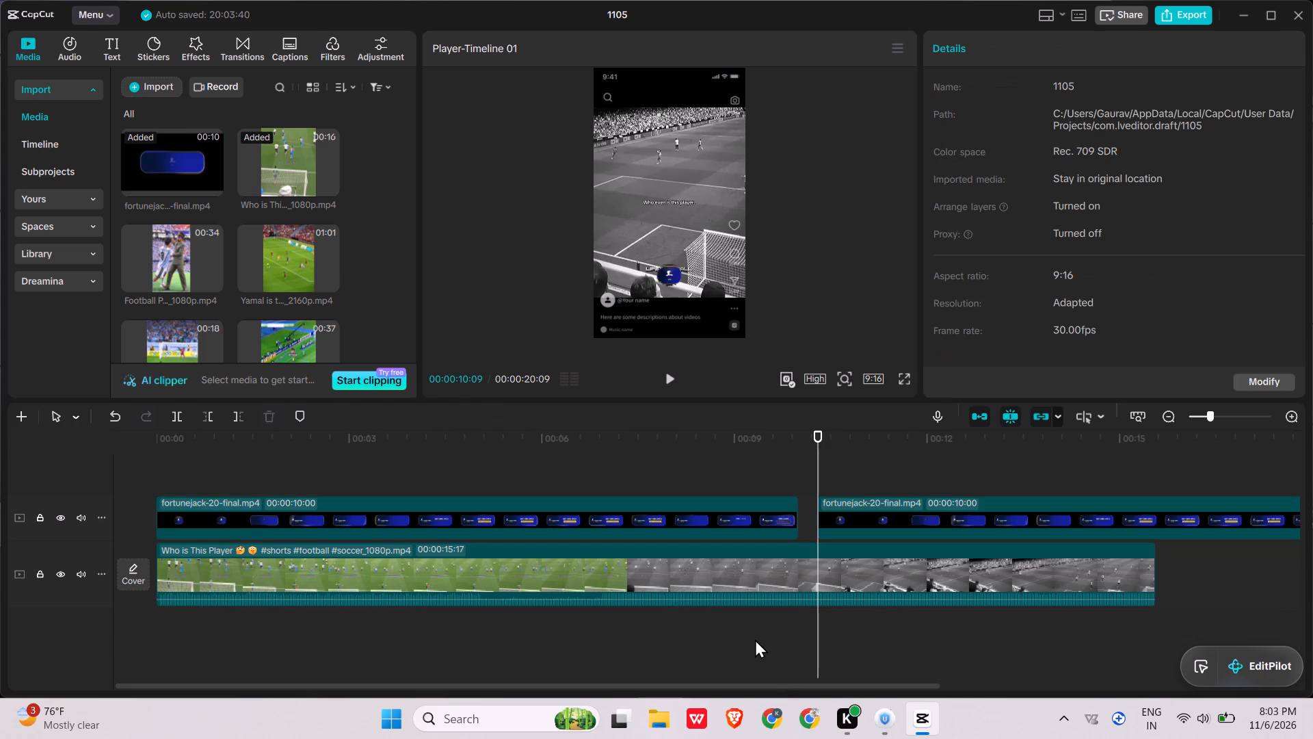
Trim the end of the second FortuneJack banner to about 00:00:04:29, just short of the video's end.
{"action": "key", "text": "space"}
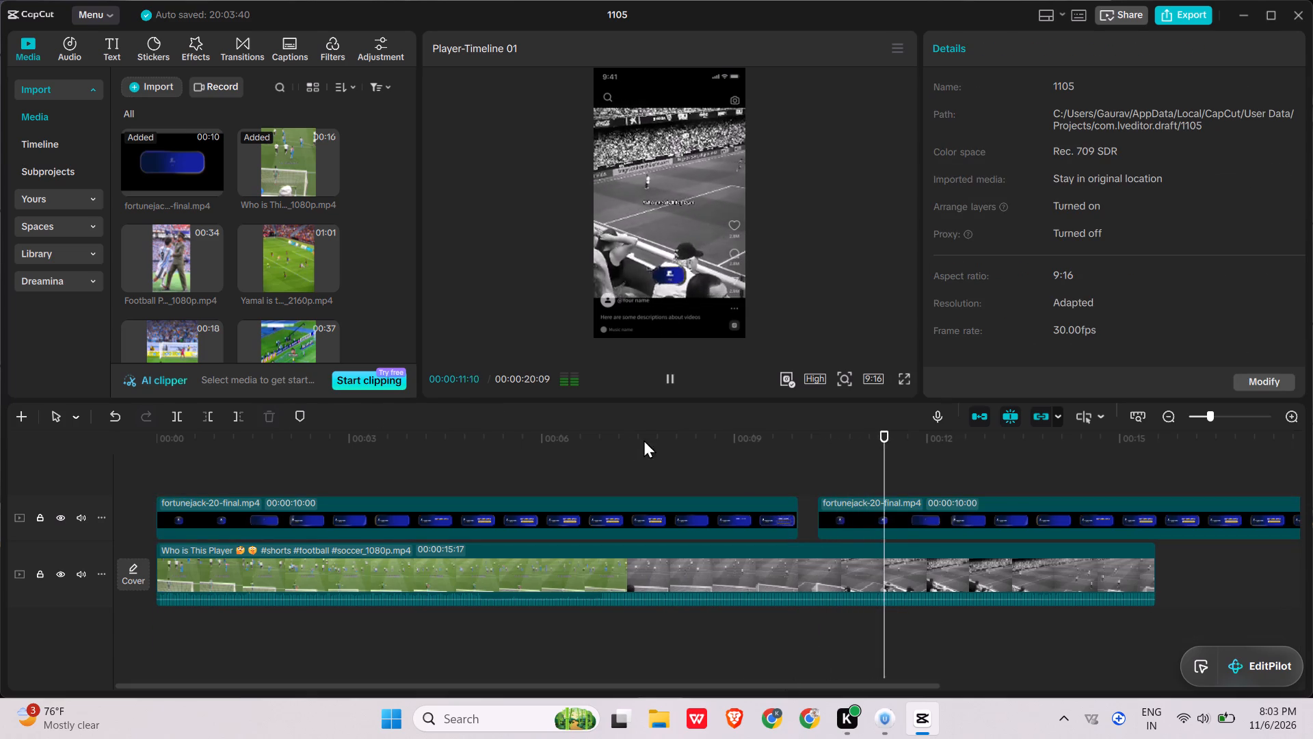
{"action": "scroll", "coordinate": [825, 565], "scroll_direction": "down", "scroll_amount": 10, "text": "ctrl"}
{"action": "left_click", "coordinate": [832, 515]}
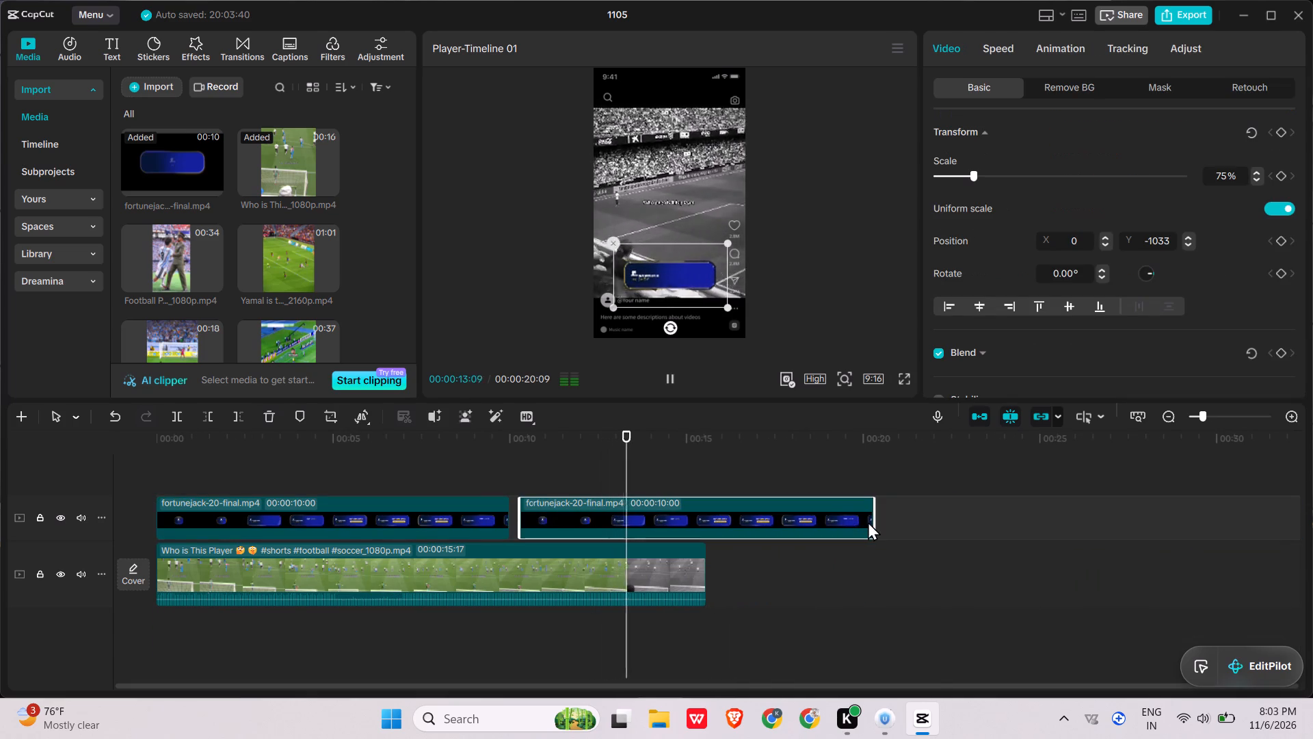
{"action": "left_click_drag", "start_coordinate": [873, 524], "coordinate": [691, 515]}
{"action": "key", "text": "space"}
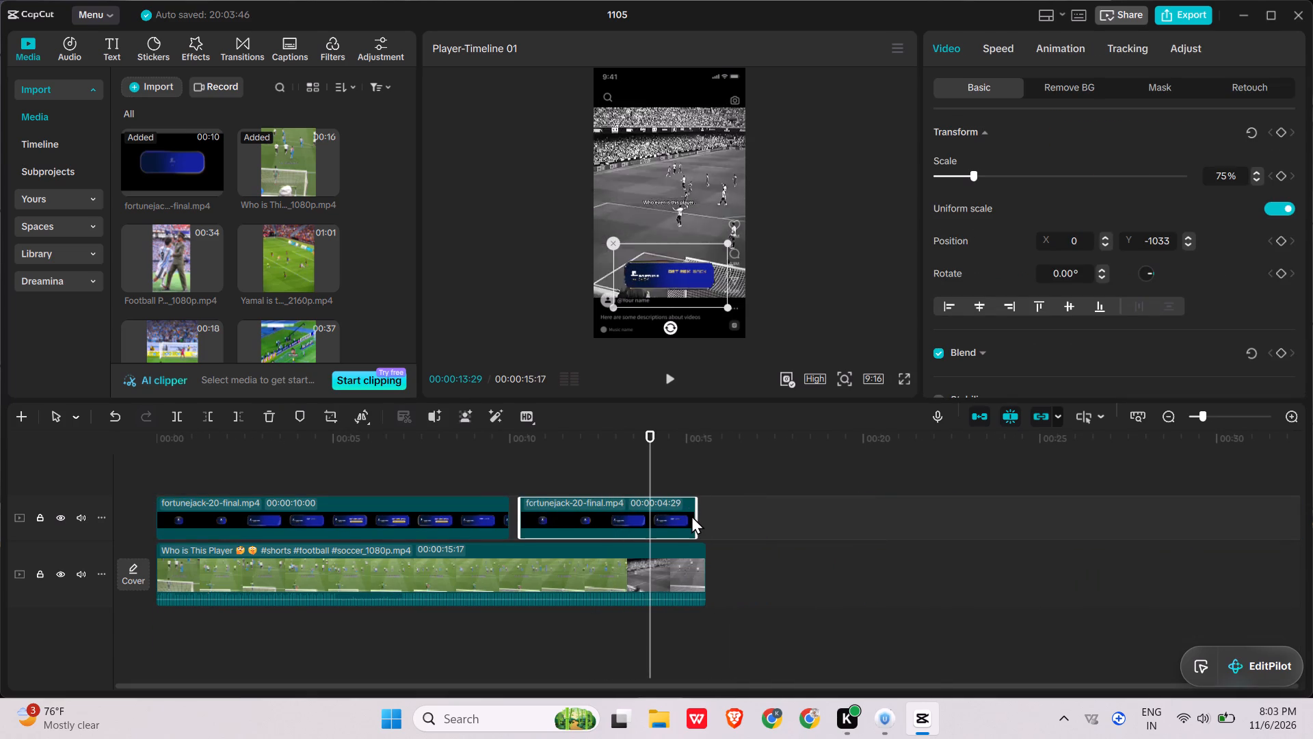
Play the Who is This Player edit to its end and again from the start in full screen to check the banners.
{"action": "key", "text": "space"}
{"action": "key", "text": "space"}
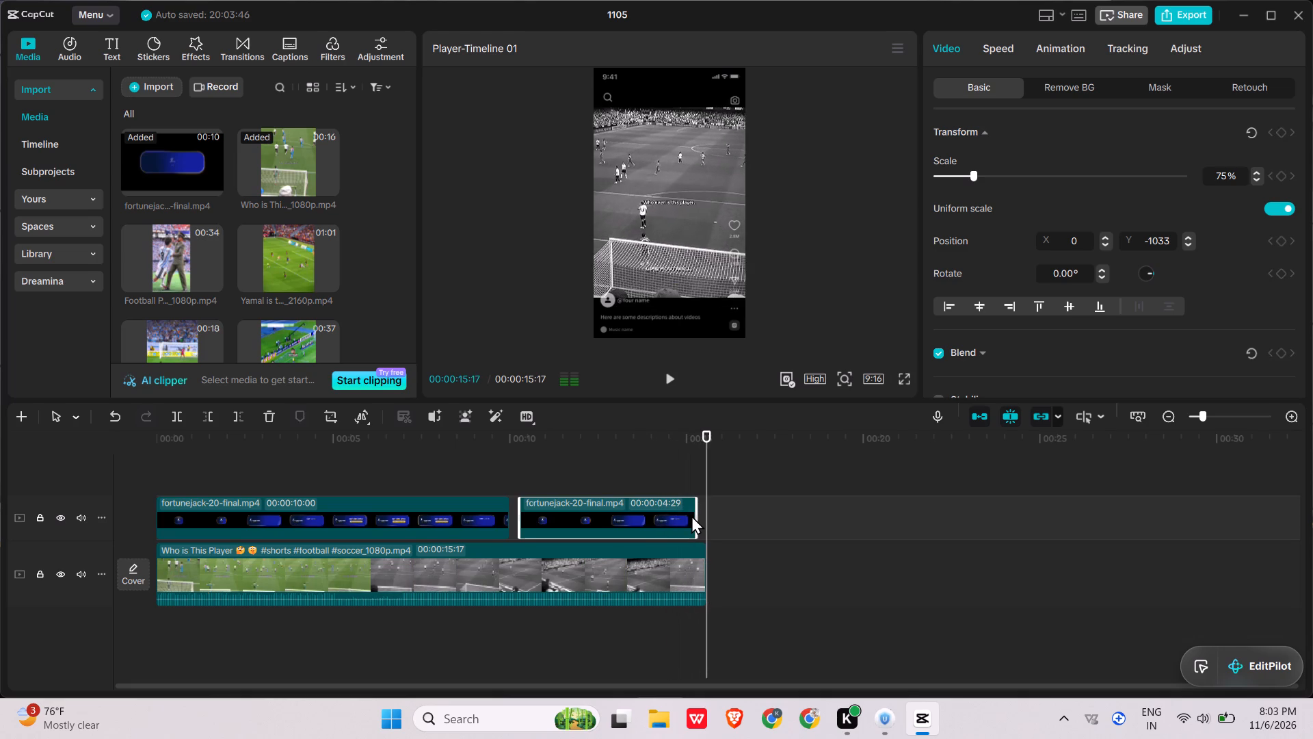
{"action": "key", "text": "space"}
{"action": "left_click", "coordinate": [905, 379]}
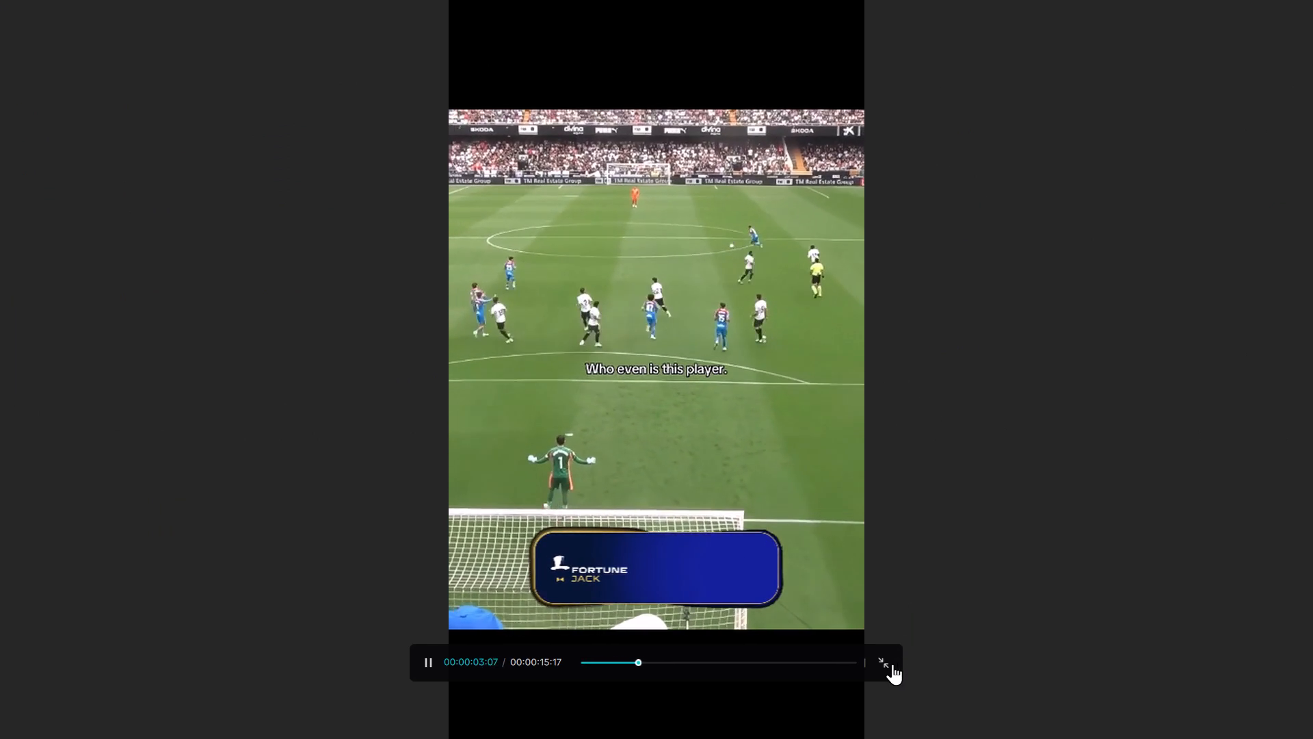
{"action": "left_click", "coordinate": [892, 664]}
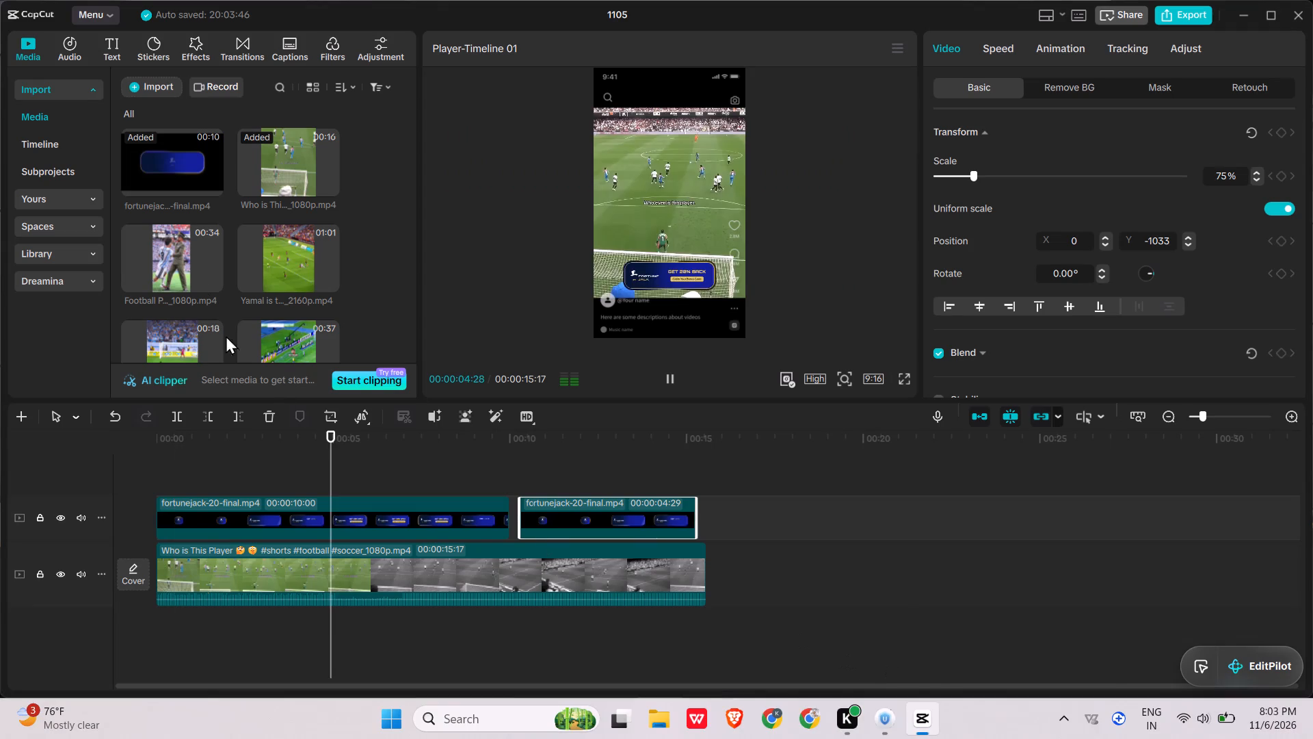
Stop playback and audition the favorite music tracks from Emotional Funk through After Hours.
{"action": "left_click", "coordinate": [81, 49]}
{"action": "key", "text": "space"}
{"action": "left_click", "coordinate": [152, 125]}
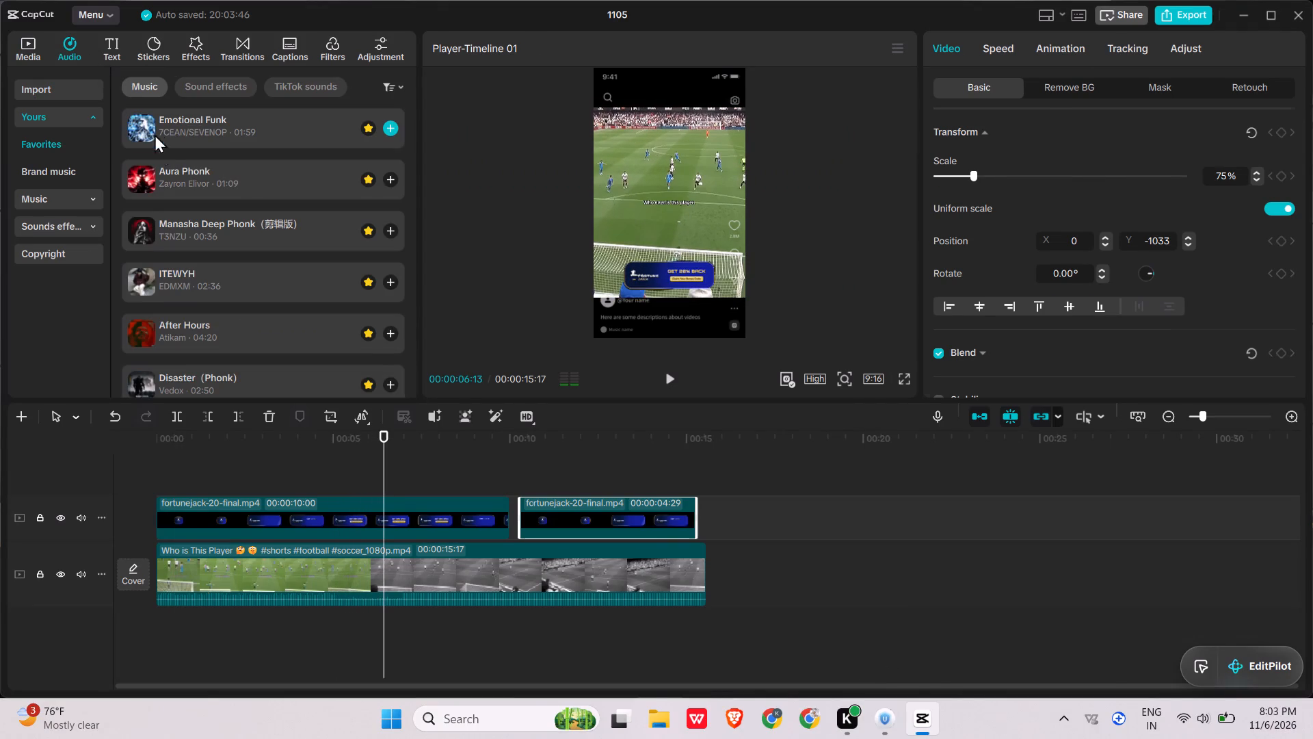
{"action": "left_click", "coordinate": [170, 174]}
{"action": "left_click", "coordinate": [229, 233]}
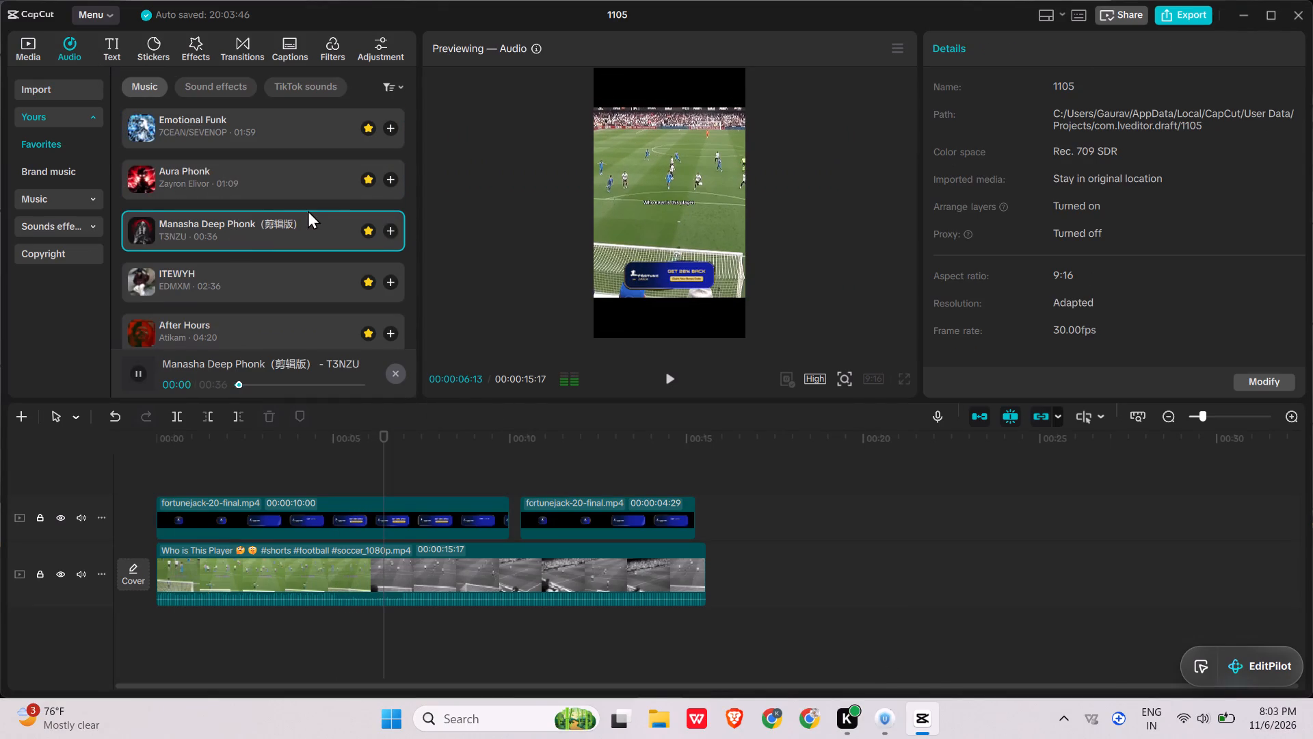
{"action": "left_click", "coordinate": [238, 291]}
{"action": "left_click", "coordinate": [276, 339]}
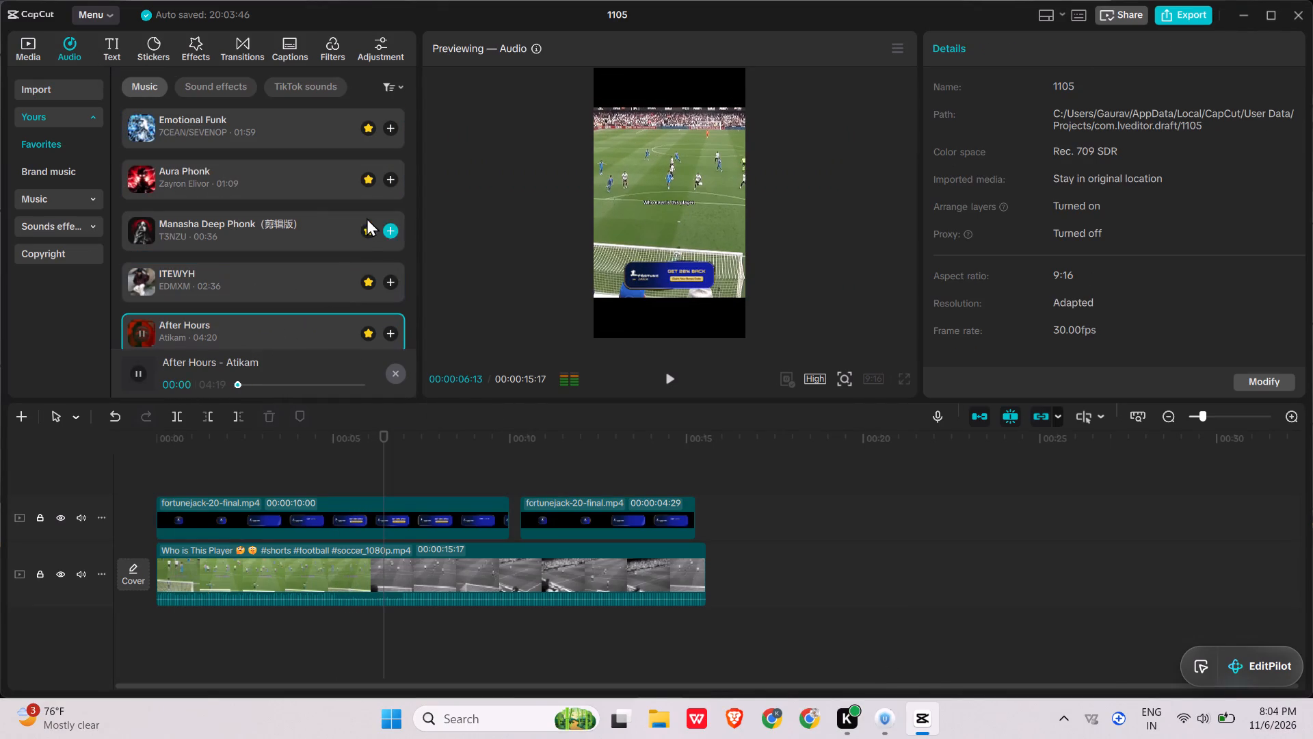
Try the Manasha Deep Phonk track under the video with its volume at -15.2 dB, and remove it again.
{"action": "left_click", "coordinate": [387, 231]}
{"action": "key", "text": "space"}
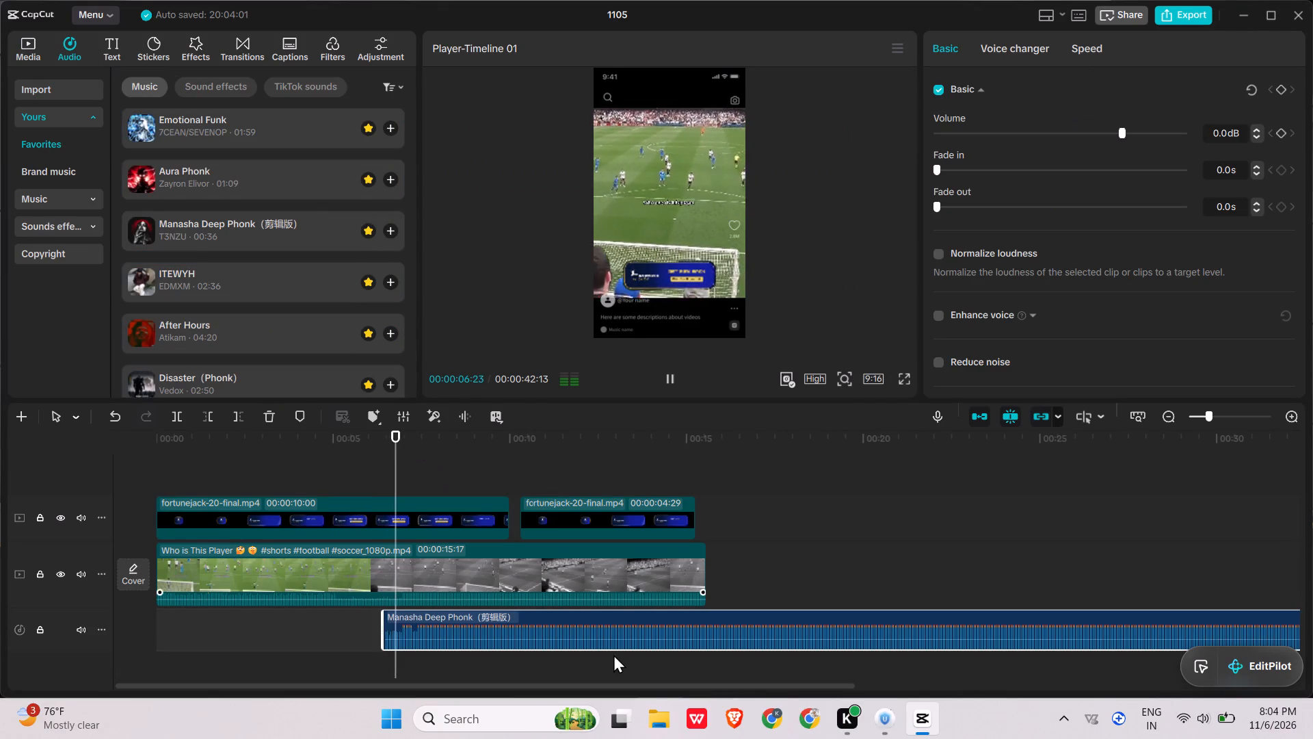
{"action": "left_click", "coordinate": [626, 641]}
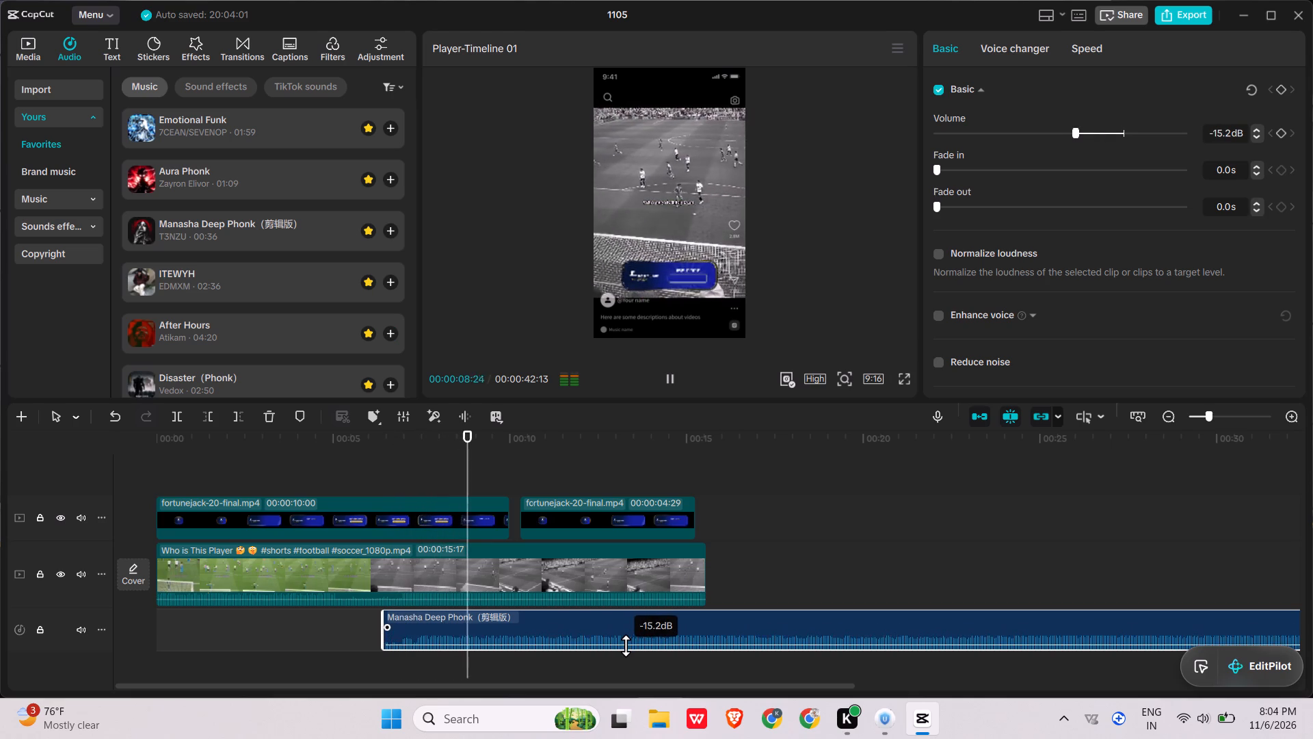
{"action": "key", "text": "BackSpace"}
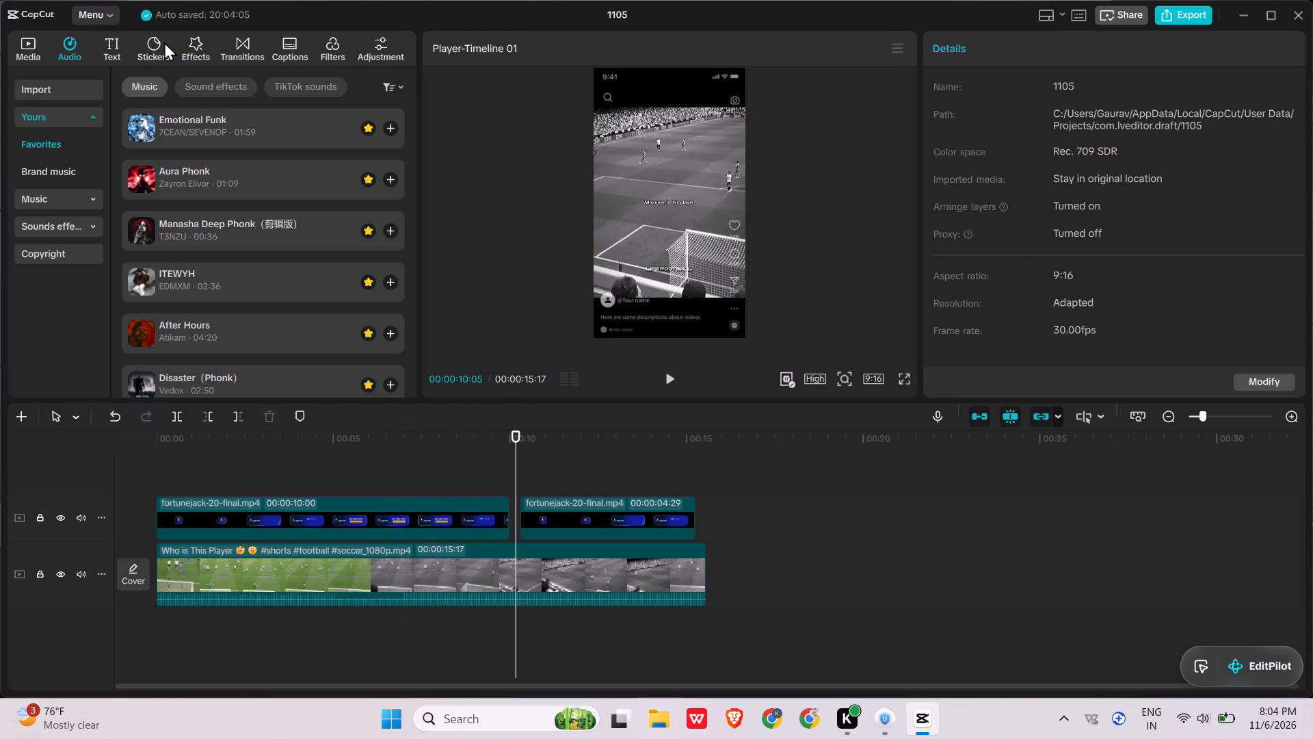
Audition the imported audio tracks, including VEKI VEKI - Slowed and the extracted audios, to find music for the video.
{"action": "left_click", "coordinate": [82, 81]}
{"action": "left_click", "coordinate": [184, 111]}
{"action": "left_click", "coordinate": [198, 168]}
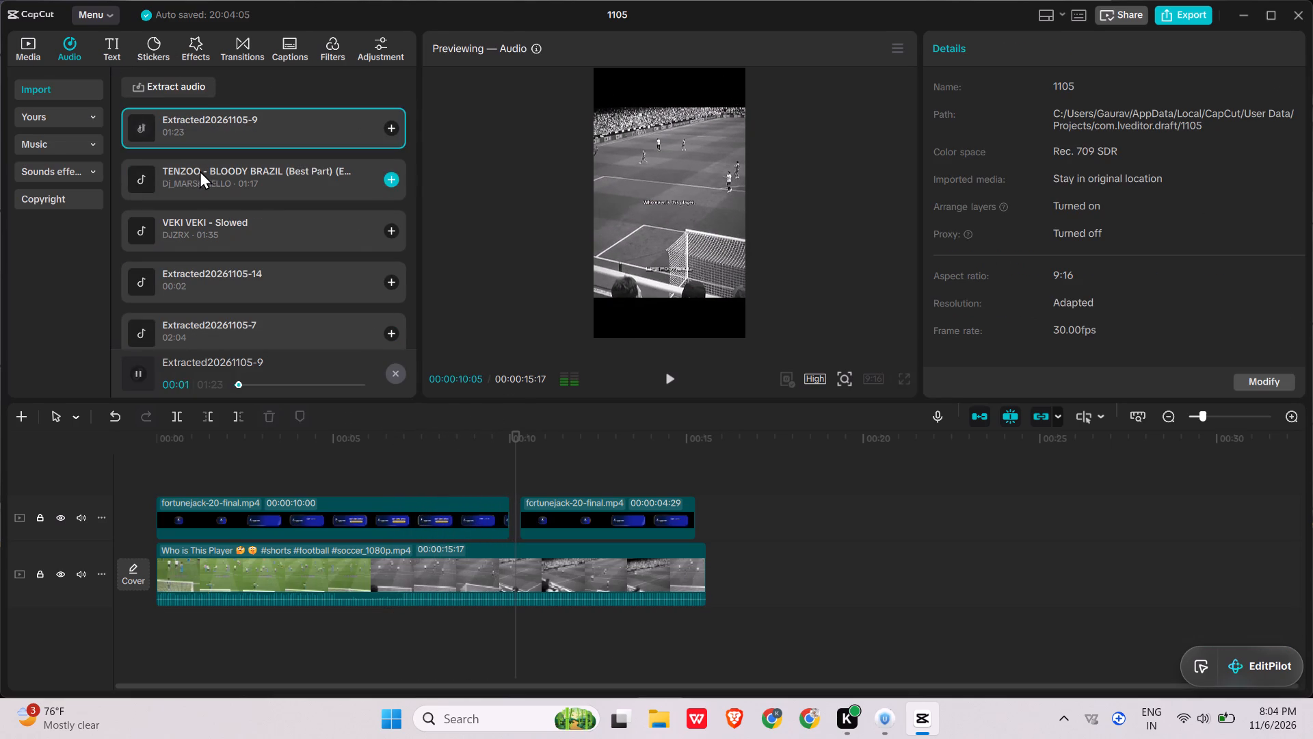
{"action": "left_click", "coordinate": [236, 225]}
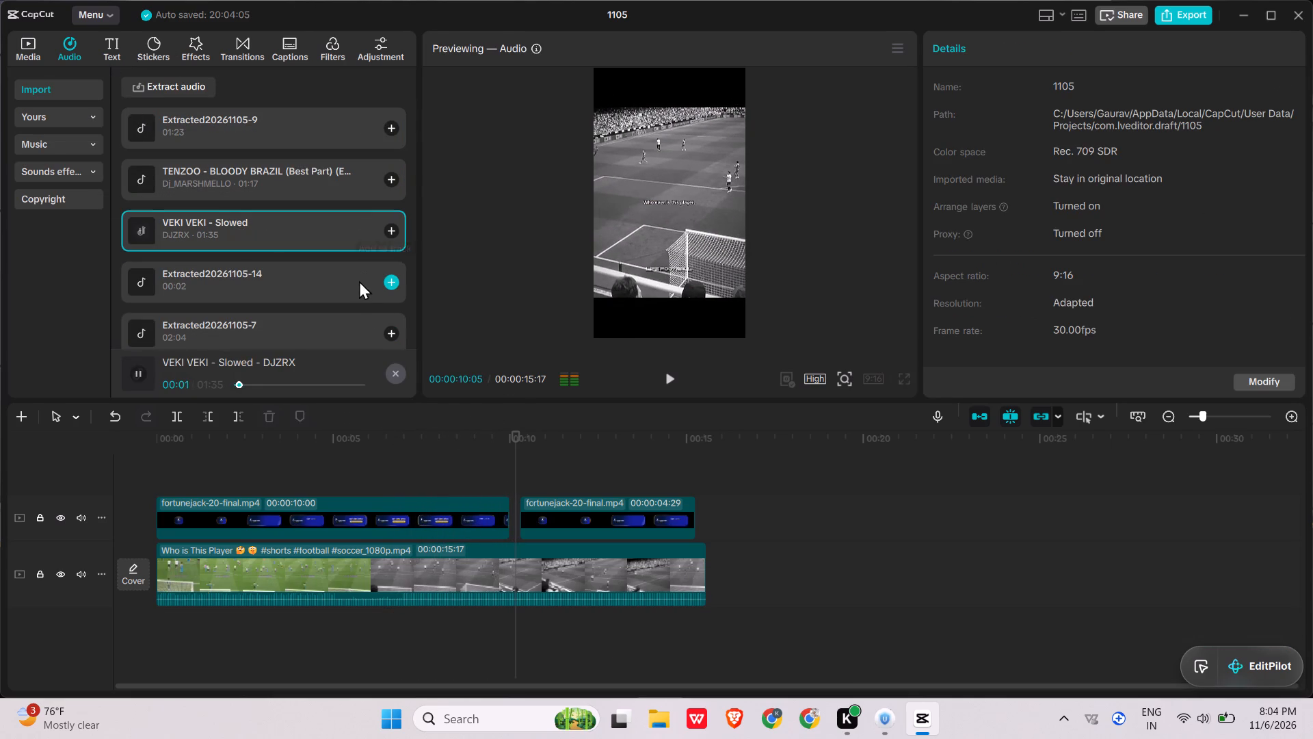
{"action": "left_click", "coordinate": [359, 282]}
{"action": "left_click", "coordinate": [328, 323]}
{"action": "scroll", "coordinate": [328, 323], "scroll_direction": "down", "scroll_amount": 1}
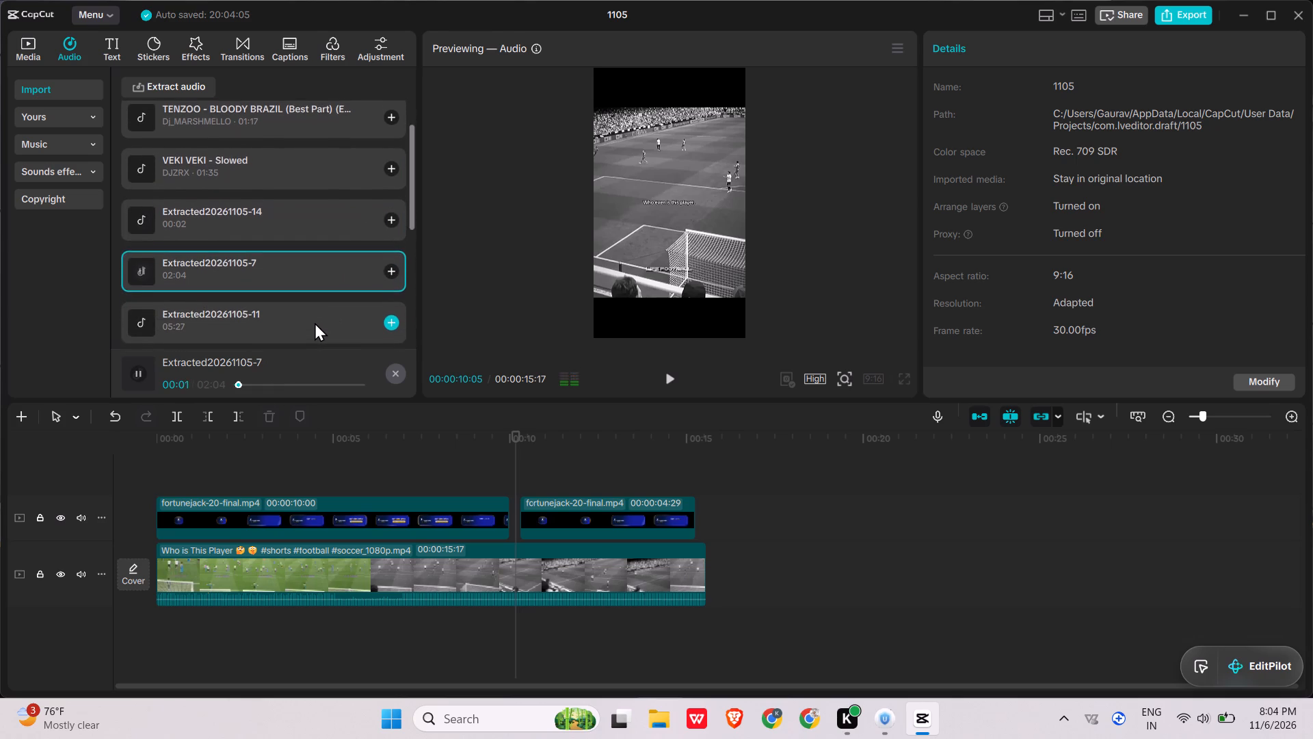
{"action": "scroll", "coordinate": [315, 322], "scroll_direction": "down", "scroll_amount": 1}
{"action": "left_click", "coordinate": [315, 322]}
{"action": "left_click", "coordinate": [260, 331]}
{"action": "left_click", "coordinate": [237, 333]}
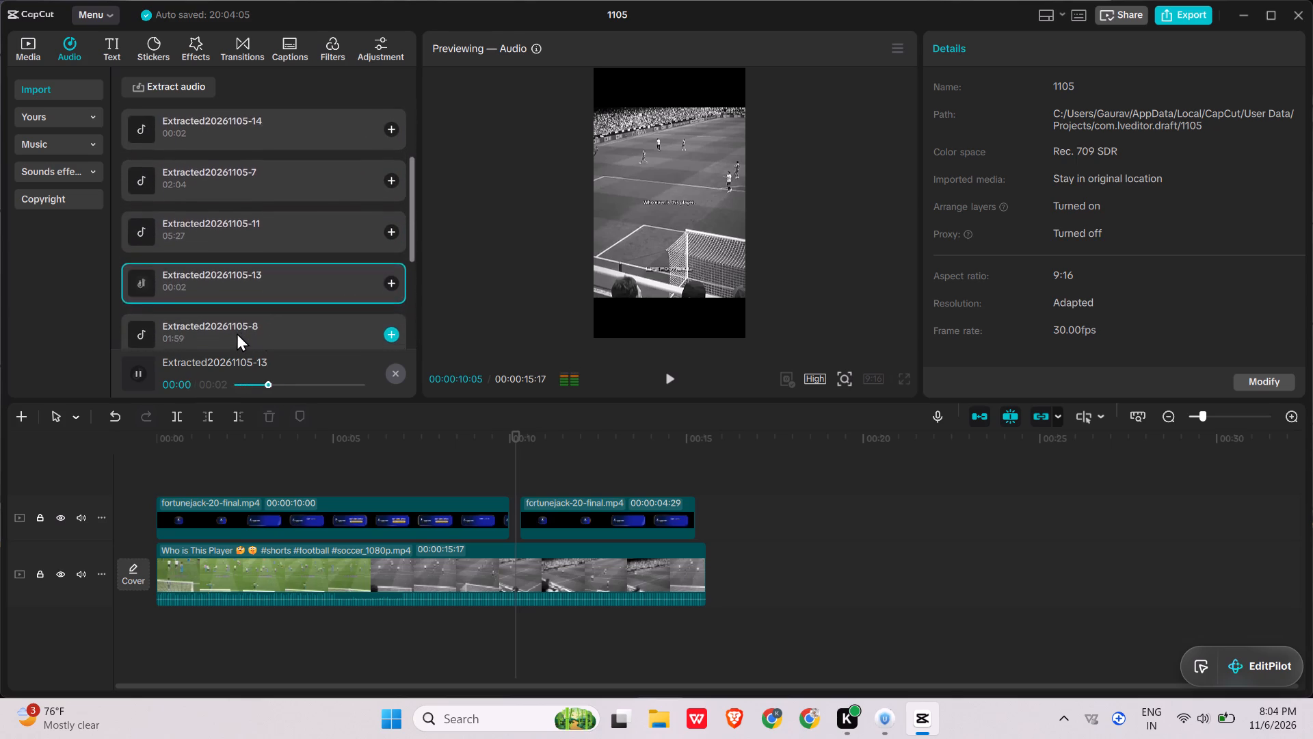
{"action": "scroll", "coordinate": [237, 333], "scroll_direction": "down", "scroll_amount": 3}
{"action": "left_click", "coordinate": [236, 328]}
{"action": "left_click", "coordinate": [236, 326]}
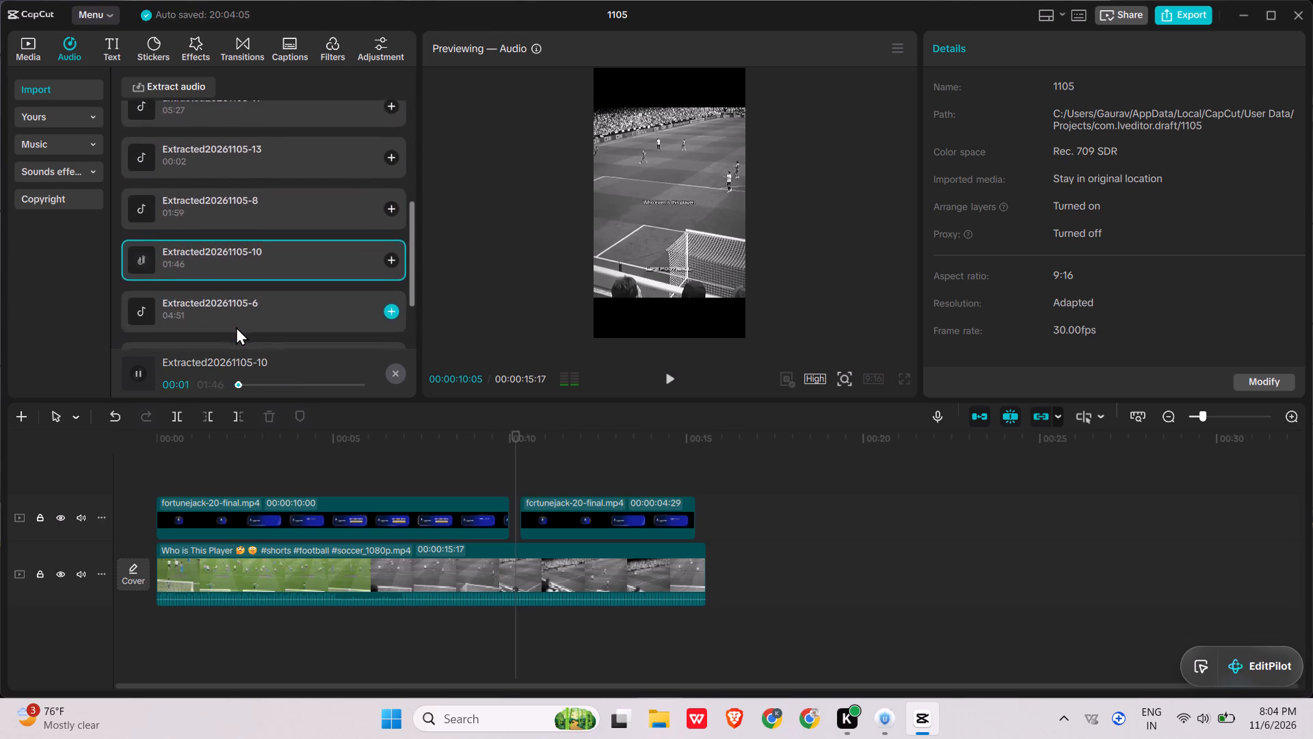
{"action": "scroll", "coordinate": [236, 326], "scroll_direction": "down", "scroll_amount": 2}
{"action": "left_click", "coordinate": [236, 326]}
{"action": "left_click", "coordinate": [236, 326]}
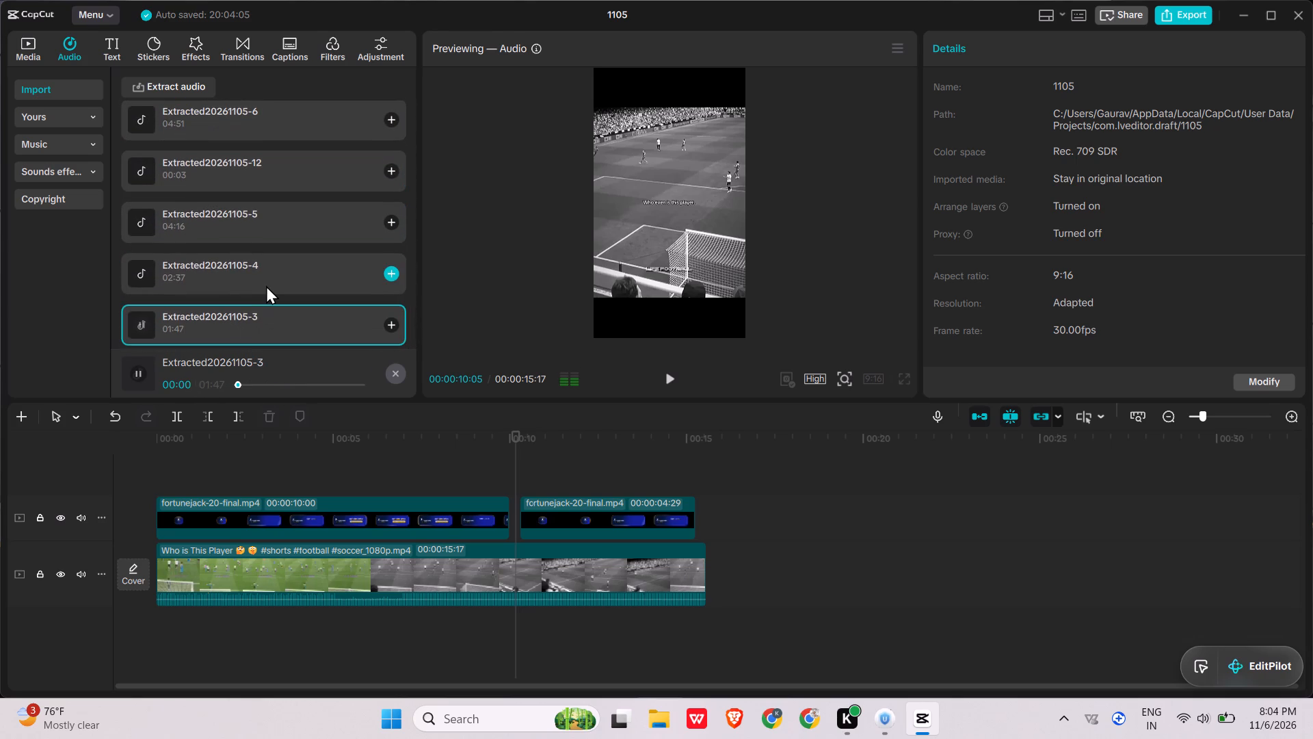
{"action": "left_click", "coordinate": [266, 285]}
{"action": "left_click", "coordinate": [277, 231]}
{"action": "scroll", "coordinate": [277, 231], "scroll_direction": "up", "scroll_amount": 9}
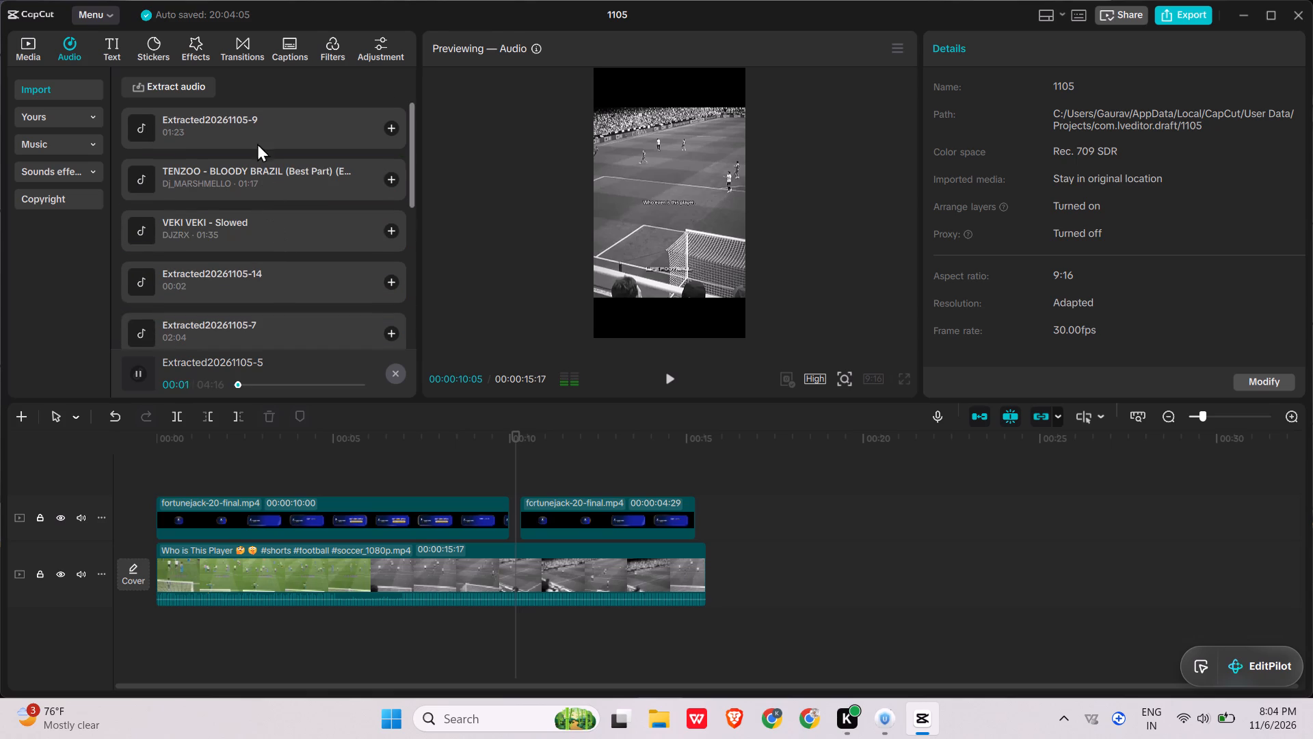
Add the imported TENZOO - BLOODY BRAZIL (Best Part) track to the timeline and align it with the video's start.
{"action": "left_click", "coordinate": [256, 121]}
{"action": "left_click", "coordinate": [339, 184]}
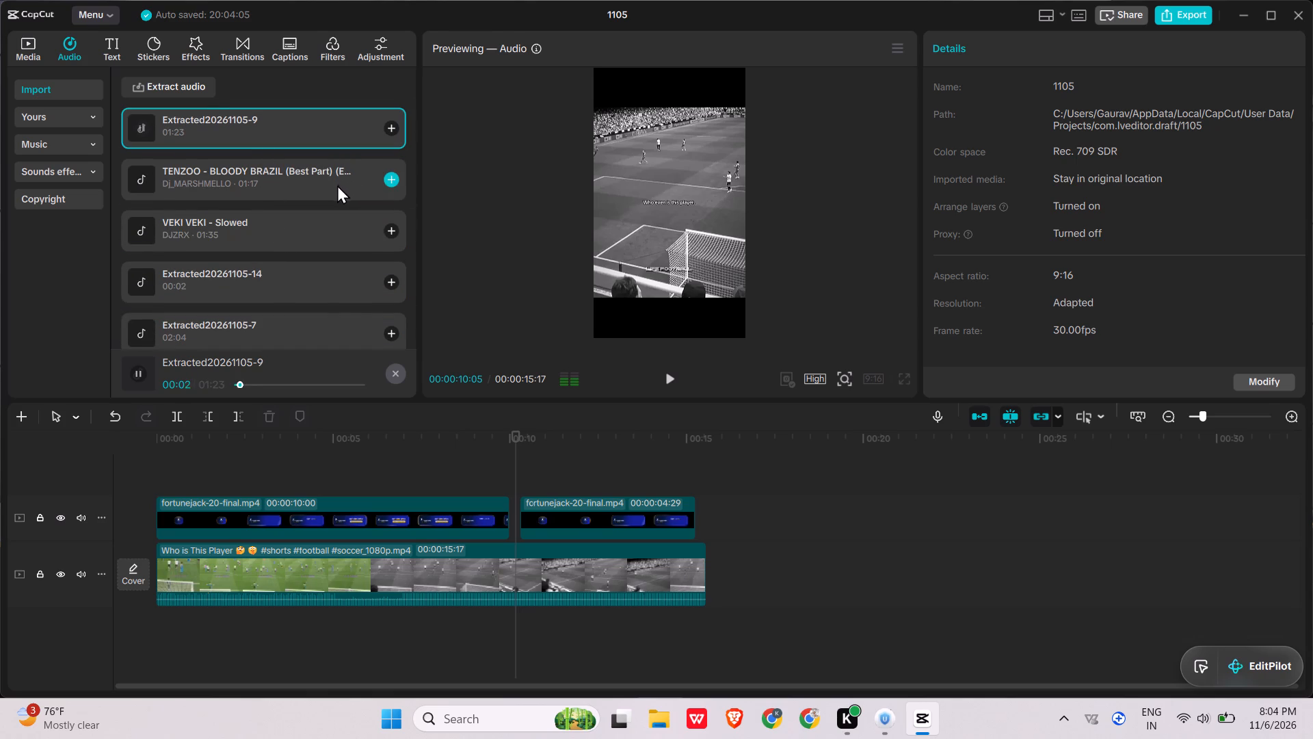
{"action": "left_click", "coordinate": [390, 172]}
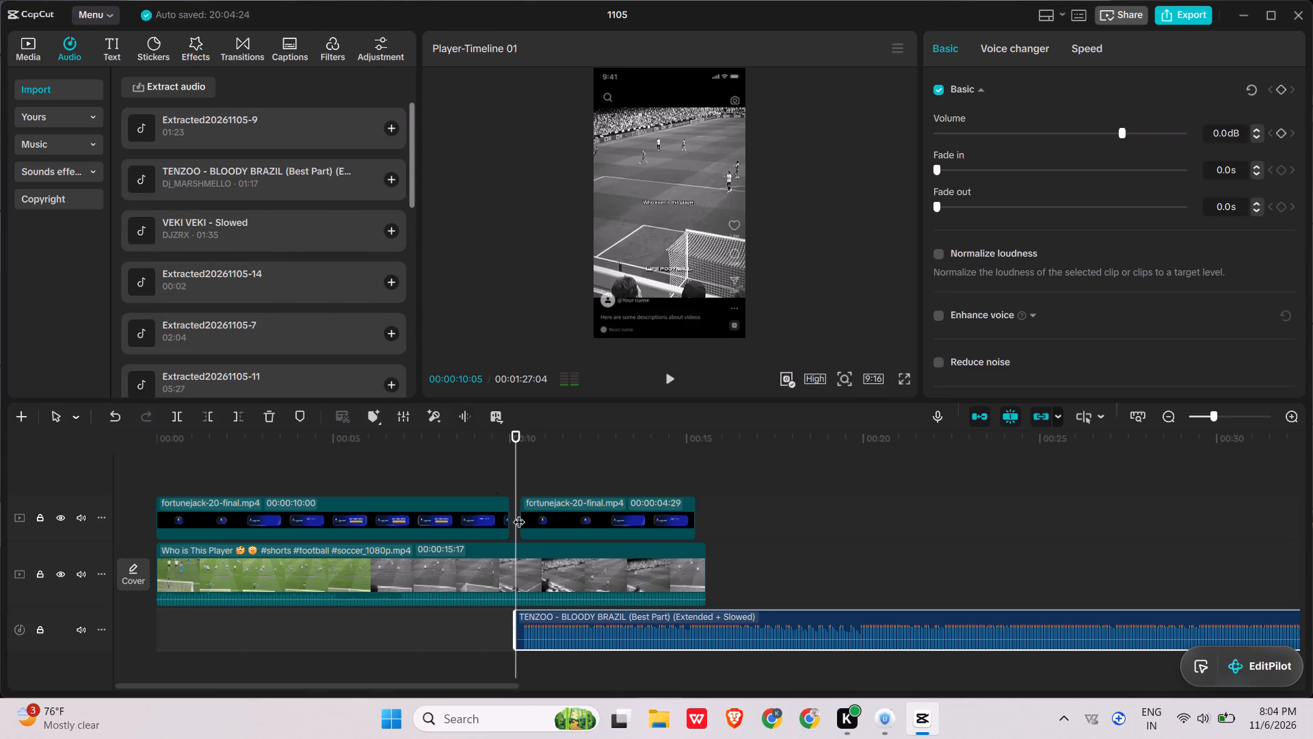
{"action": "key", "text": "space"}
{"action": "left_click_drag", "start_coordinate": [600, 619], "coordinate": [141, 615]}
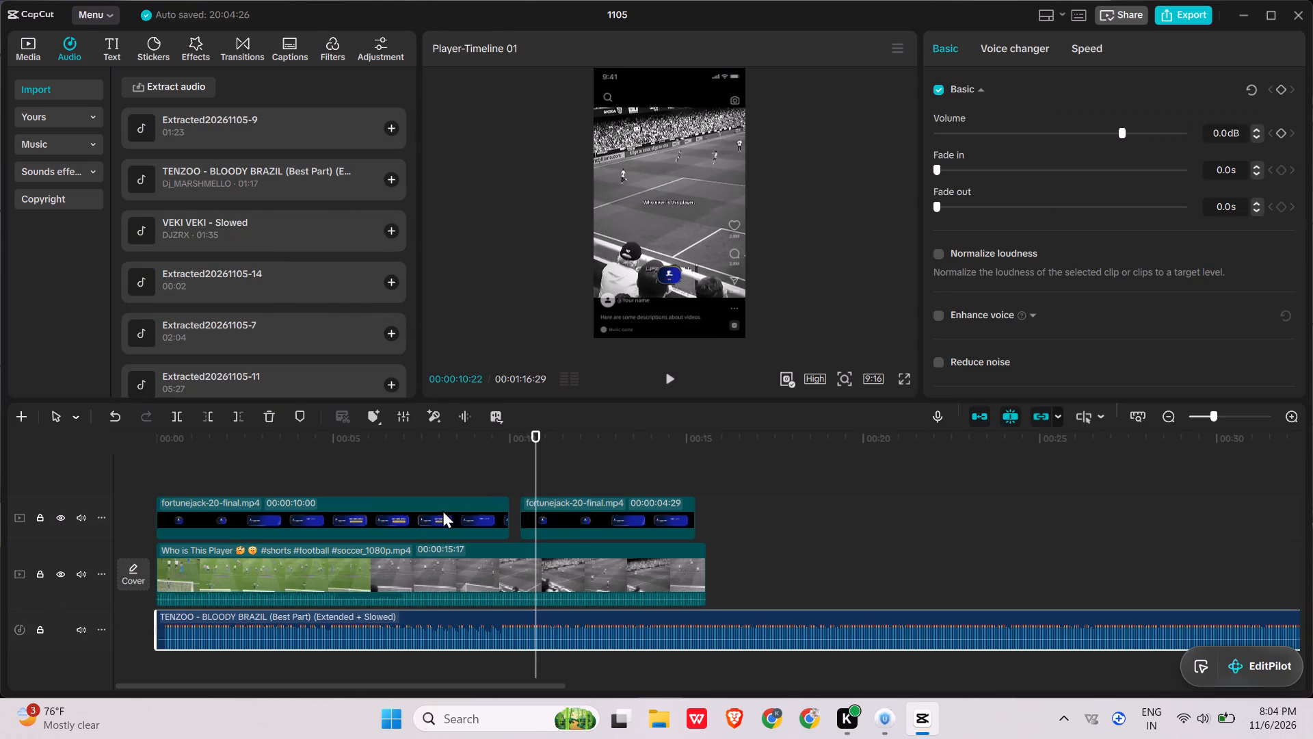
Split the BLOODY BRAZIL music at the video's end, 00:00:15:17, and delete the excess part.
{"action": "left_click_drag", "start_coordinate": [535, 451], "coordinate": [704, 461]}
{"action": "key", "text": "ctrl+b"}
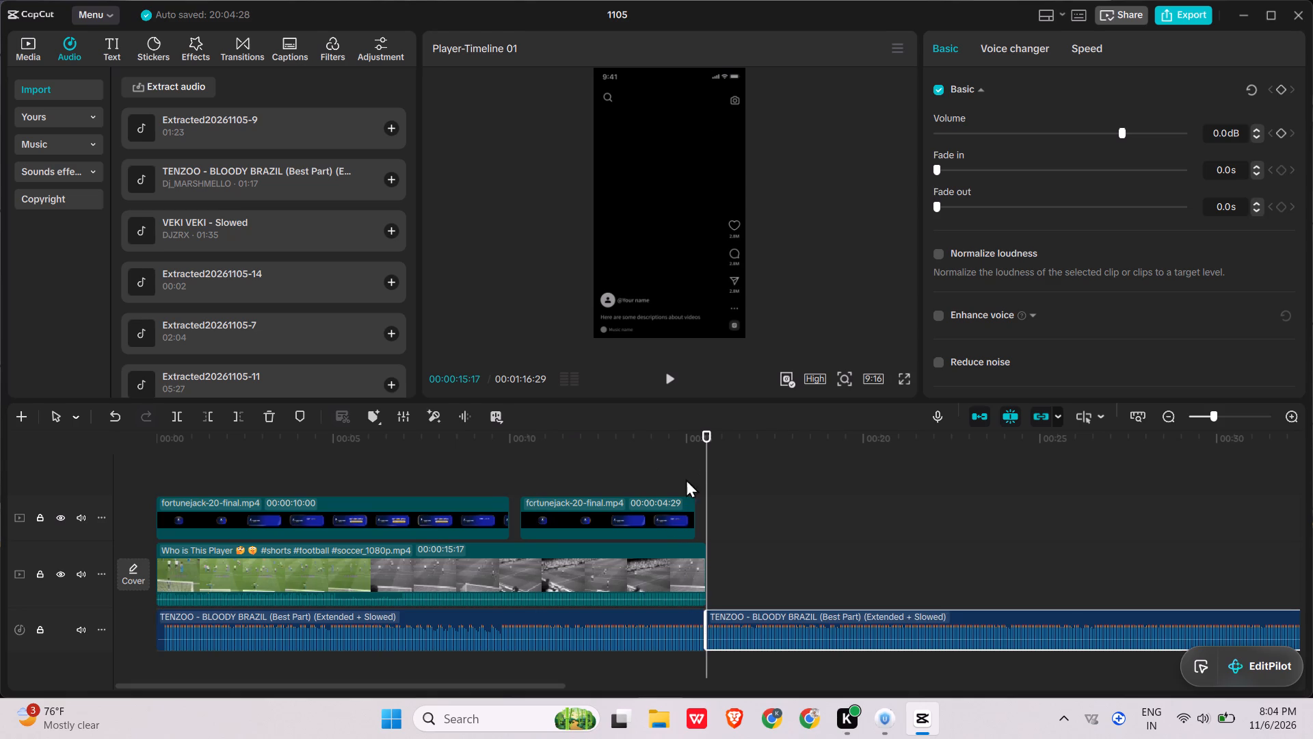
{"action": "key", "text": "BackSpace"}
Lower the volume of the BLOODY BRAZIL music to -12.7 dB and play the timeline from the start.
{"action": "left_click", "coordinate": [581, 638]}
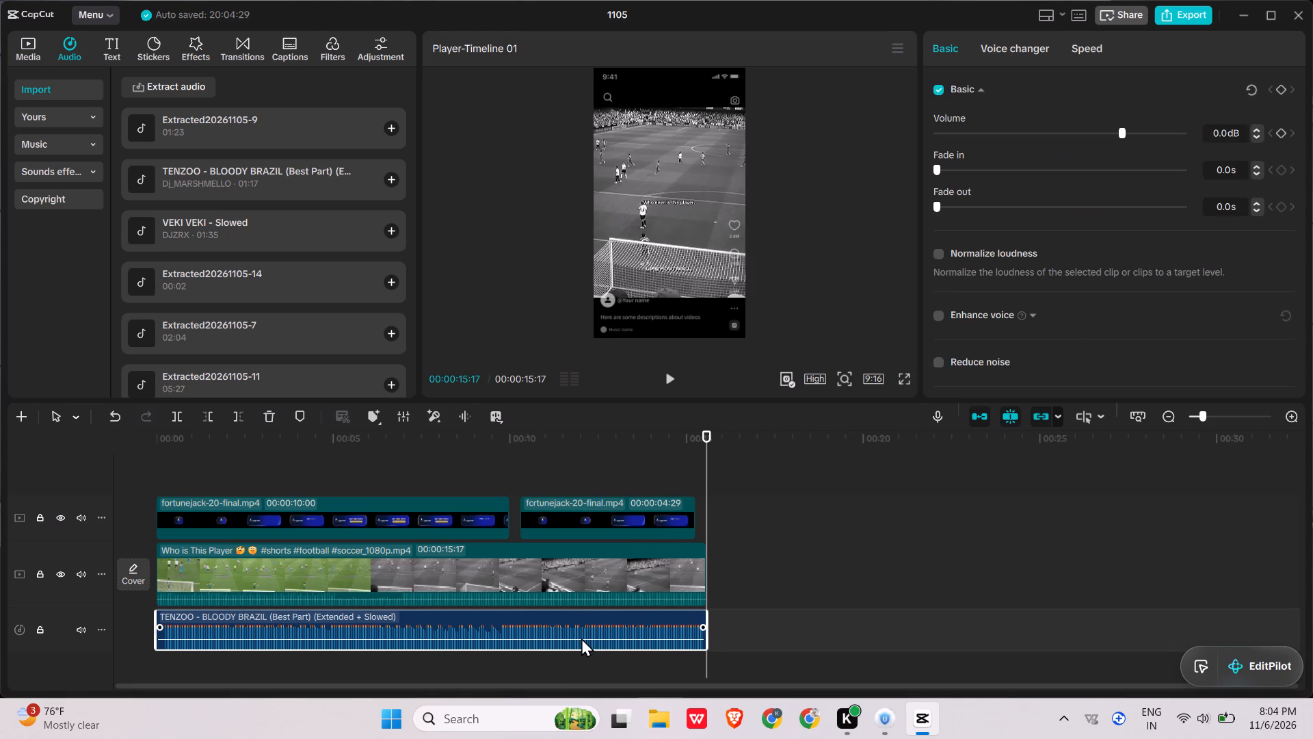
{"action": "left_click", "coordinate": [583, 637]}
{"action": "left_click", "coordinate": [583, 642]}
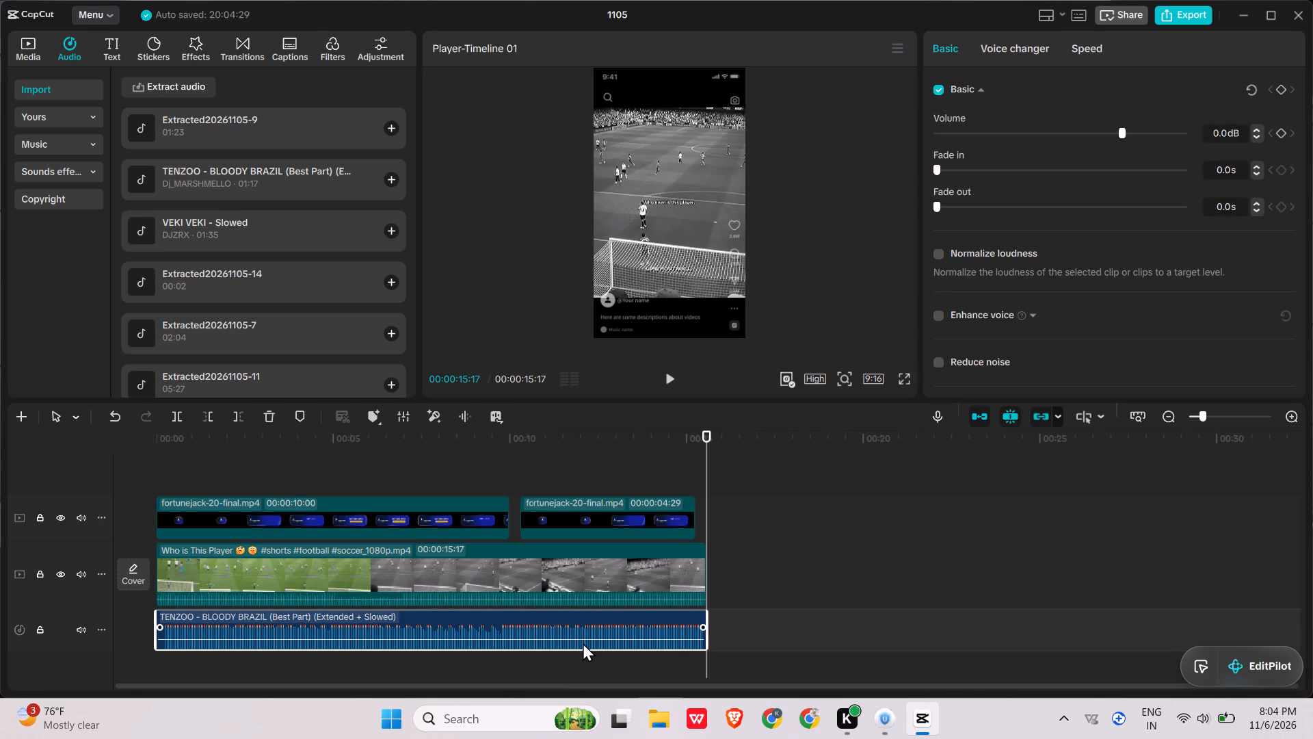
{"action": "left_click", "coordinate": [585, 640]}
{"action": "key", "text": "space"}
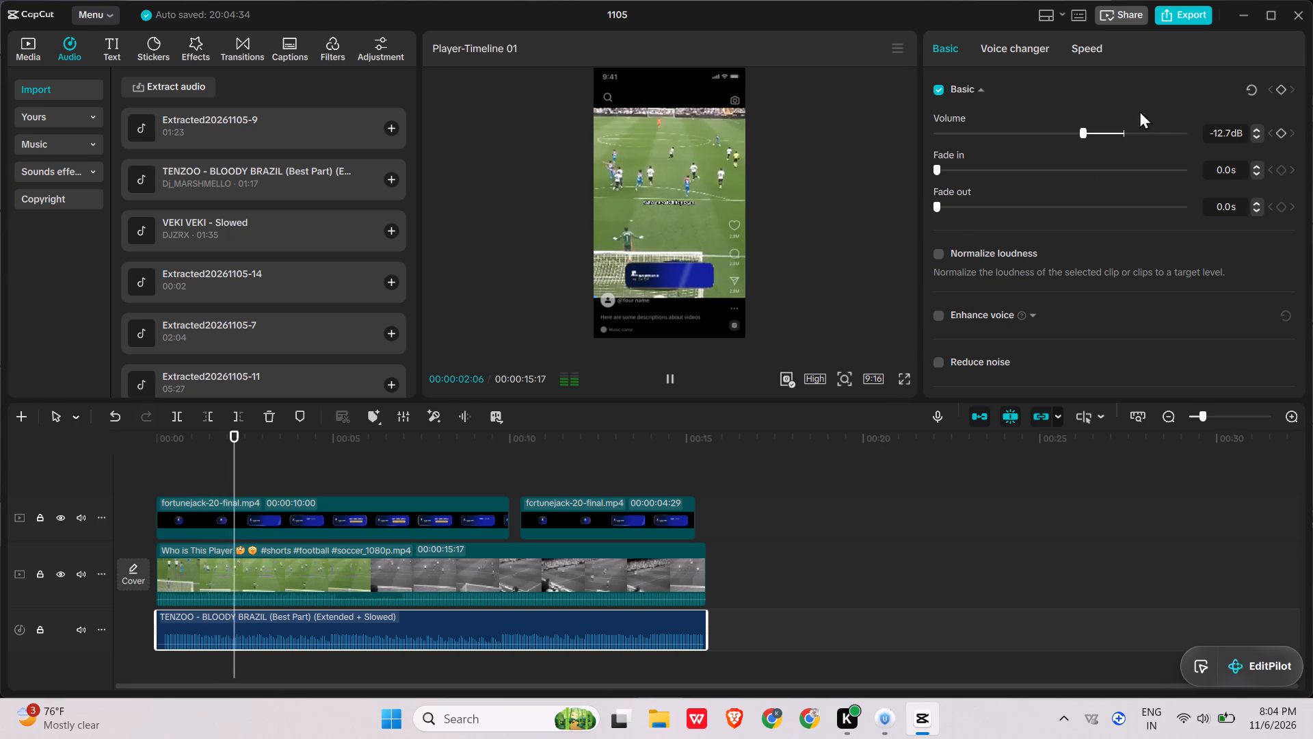
Add the favorite 4K filter above the banners and stretch it over the whole length of the Who is This Player video.
{"action": "left_click", "coordinate": [329, 51]}
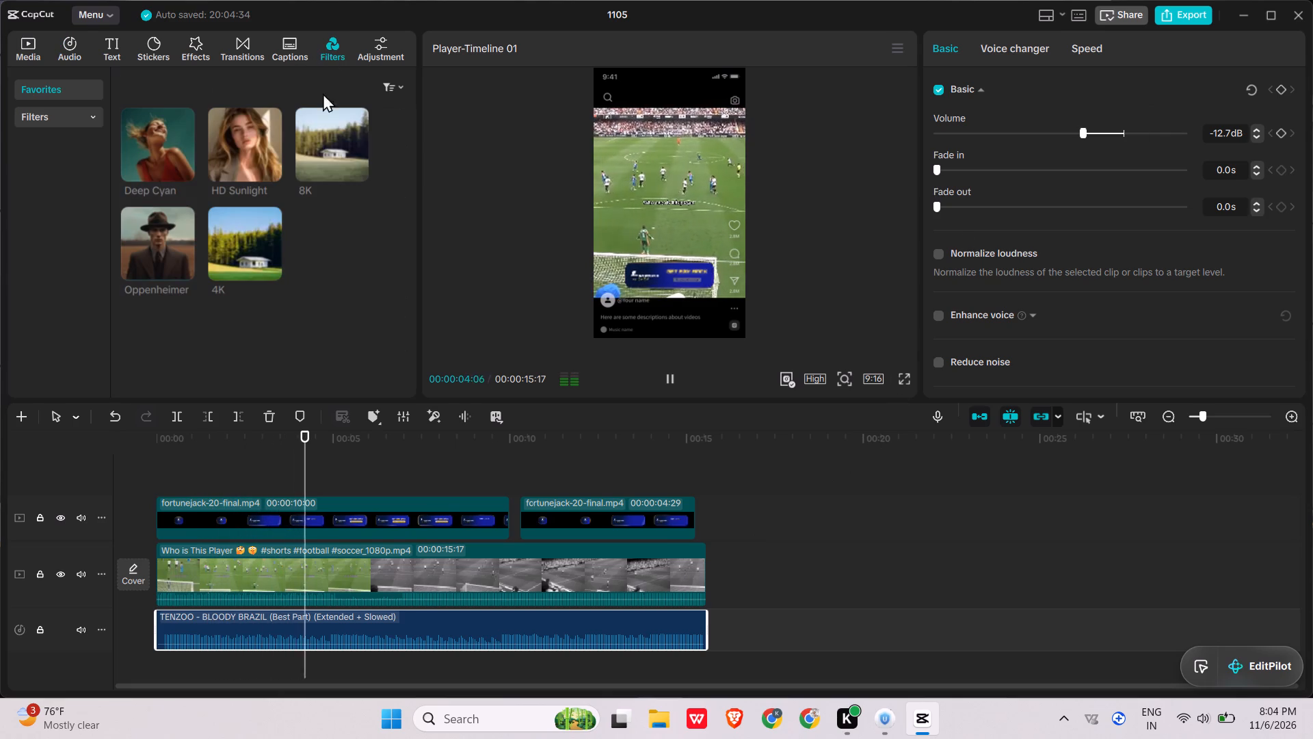
{"action": "left_click", "coordinate": [276, 271]}
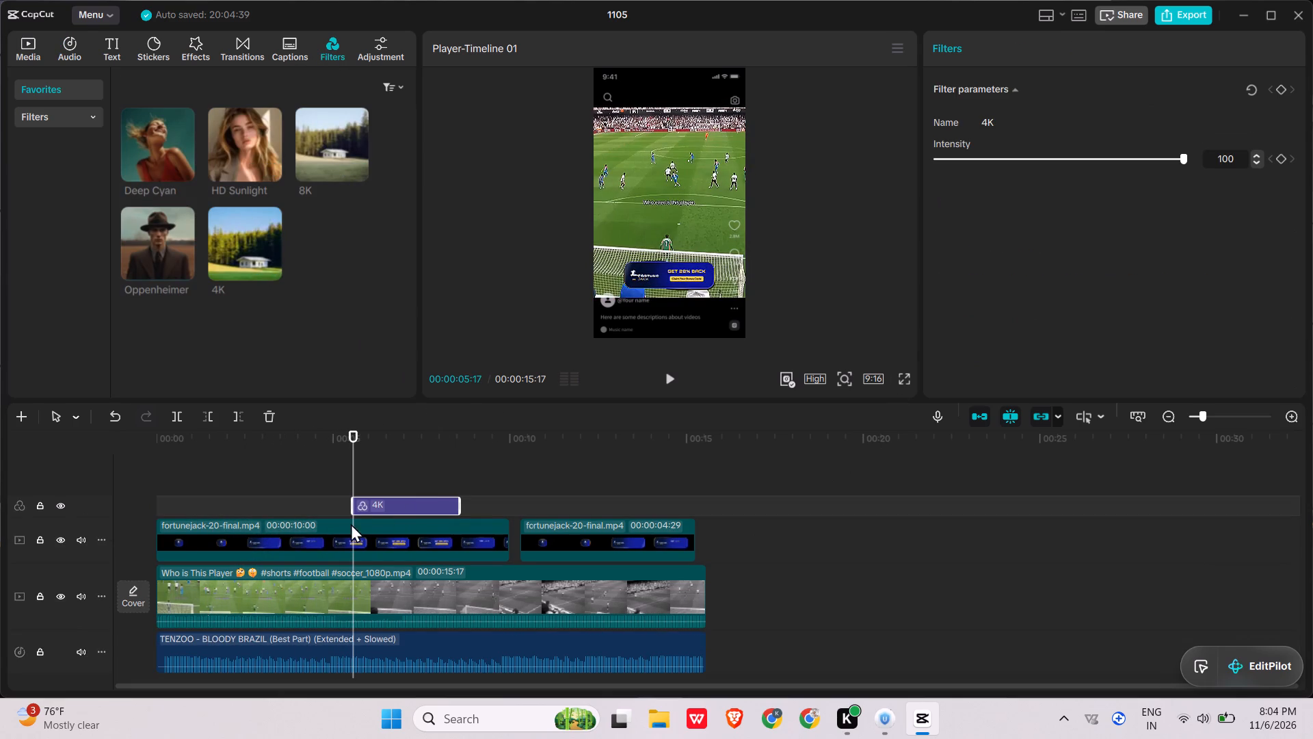
{"action": "left_click_drag", "start_coordinate": [349, 508], "coordinate": [98, 518]}
{"action": "key", "text": "space"}
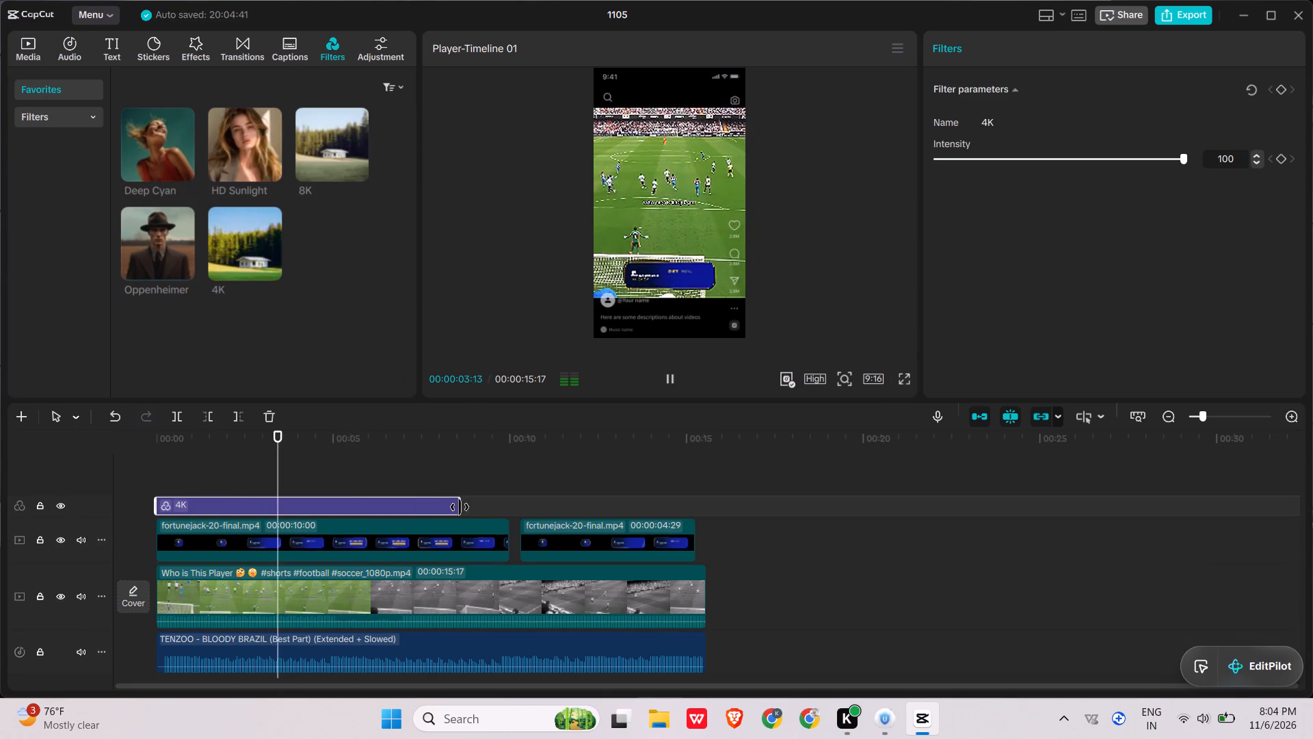
{"action": "left_click_drag", "start_coordinate": [460, 507], "coordinate": [703, 518]}
{"action": "key", "text": "space"}
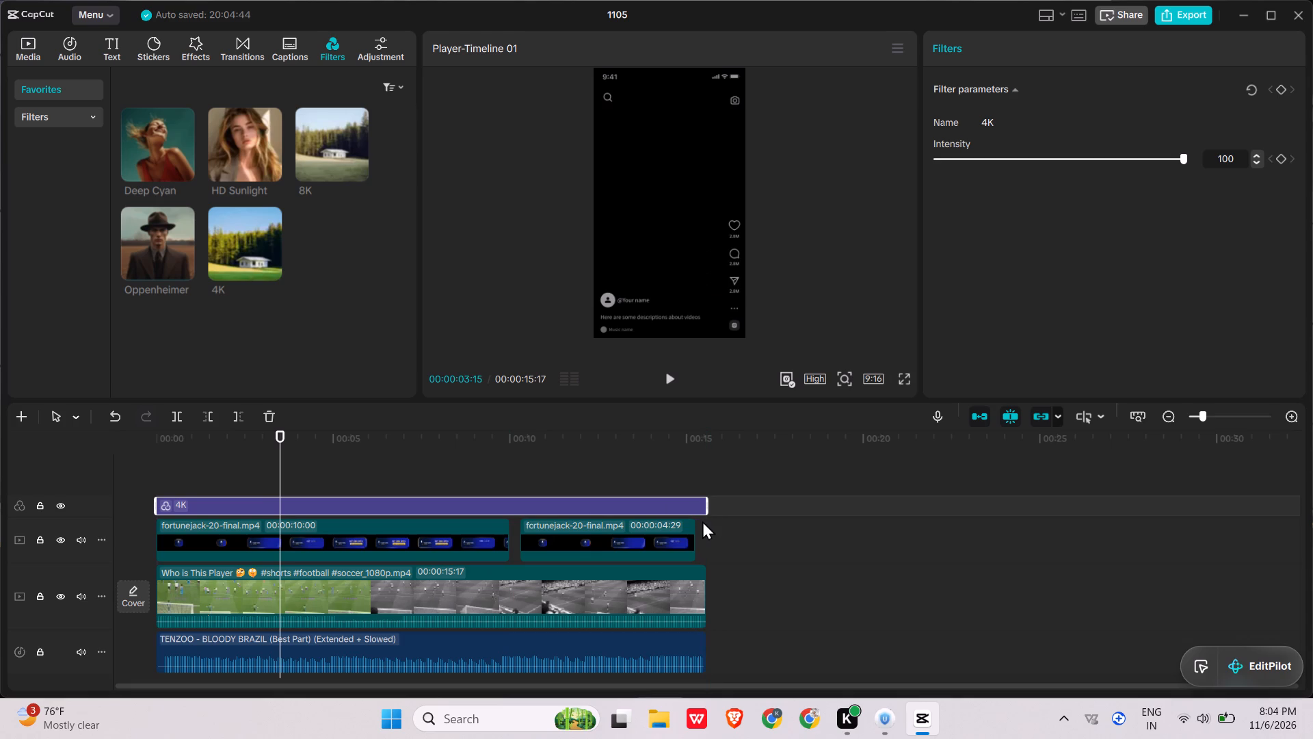
Play the end of the Who is This Player video and export it at 60fps.
{"action": "left_click", "coordinate": [592, 450]}
{"action": "key", "text": "space"}
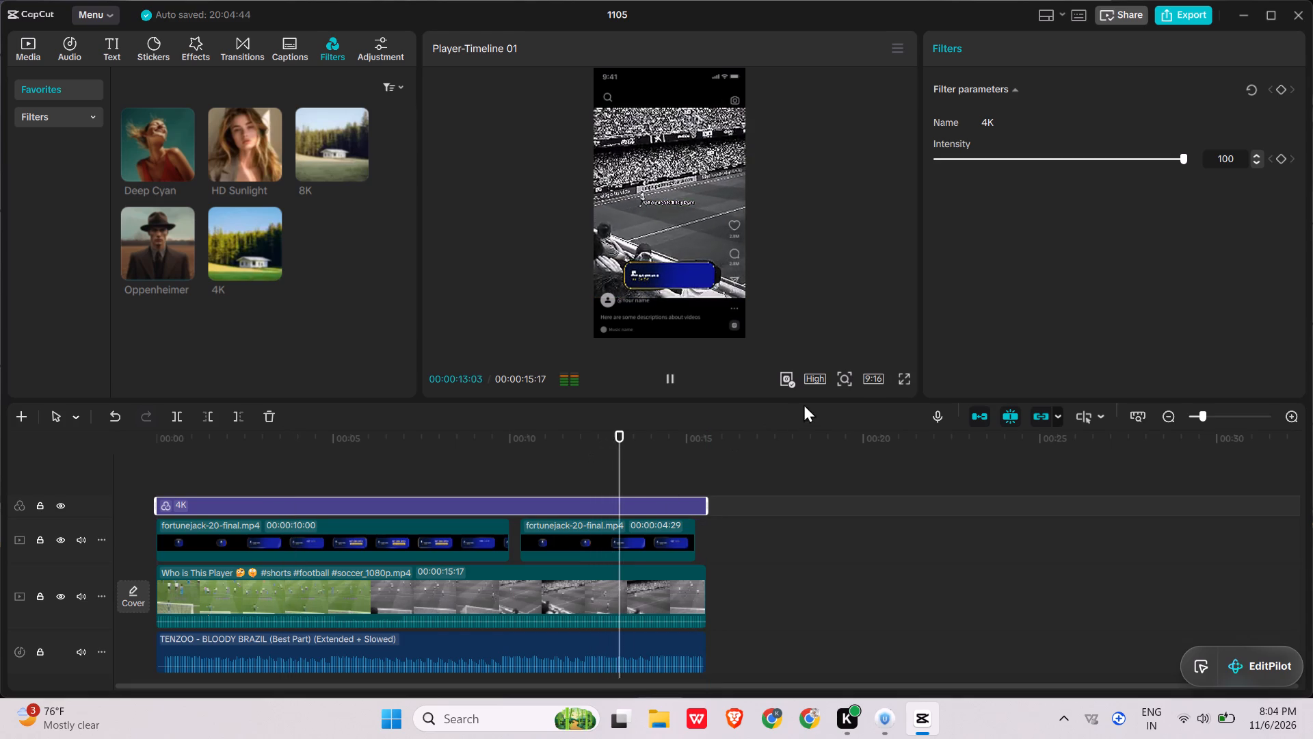
{"action": "left_click", "coordinate": [1192, 22]}
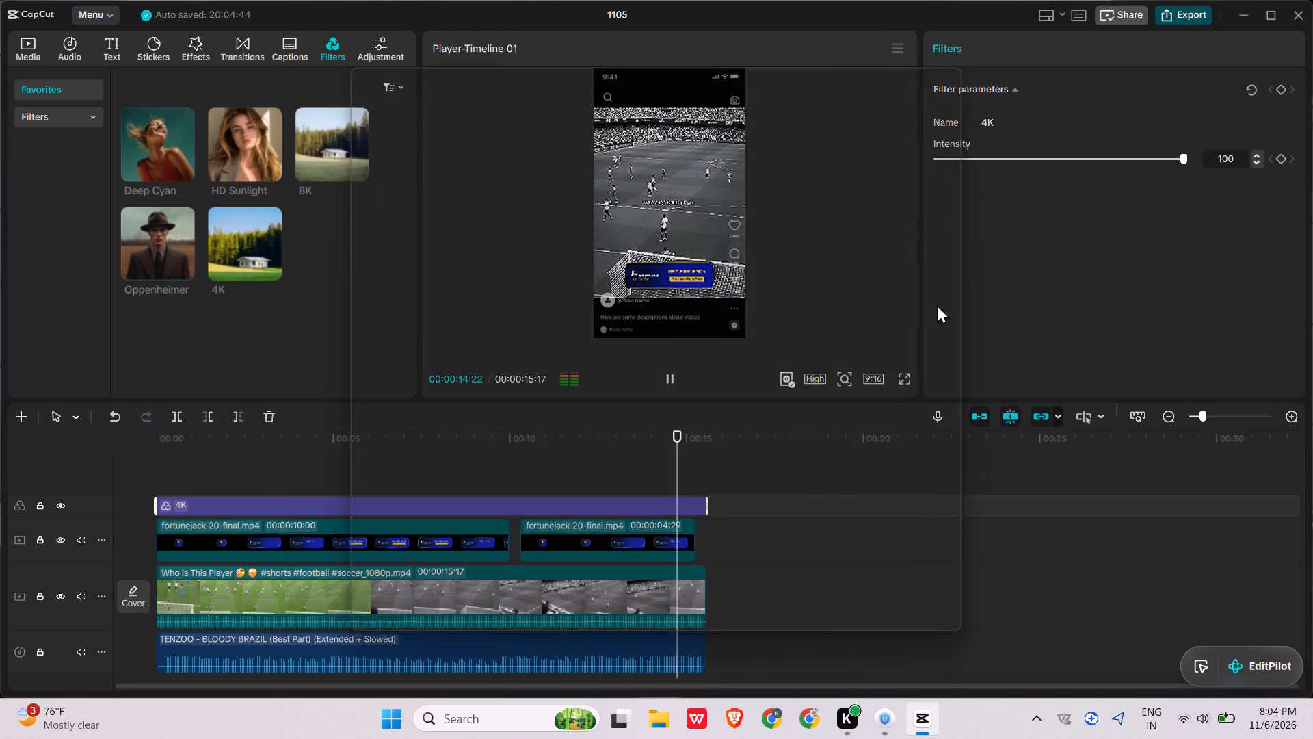
{"action": "left_click", "coordinate": [859, 395]}
{"action": "left_click", "coordinate": [832, 588]}
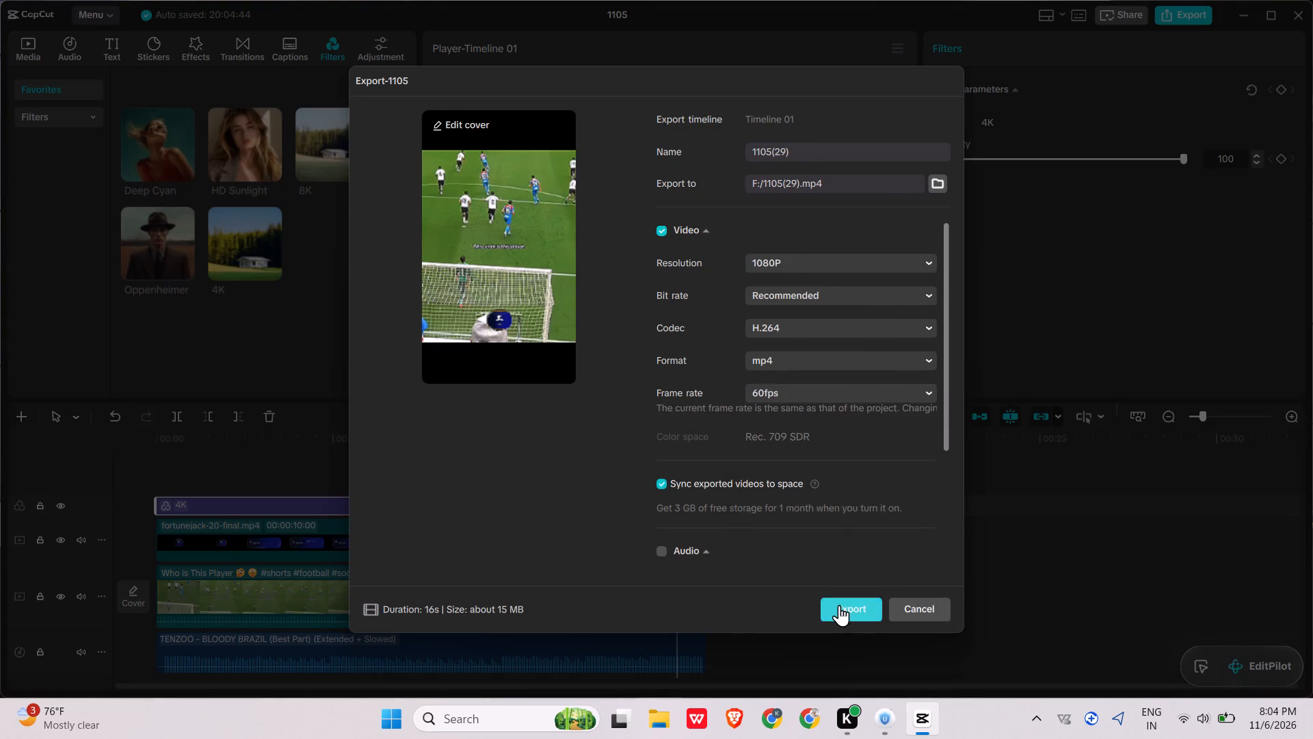
{"action": "left_click", "coordinate": [839, 605]}
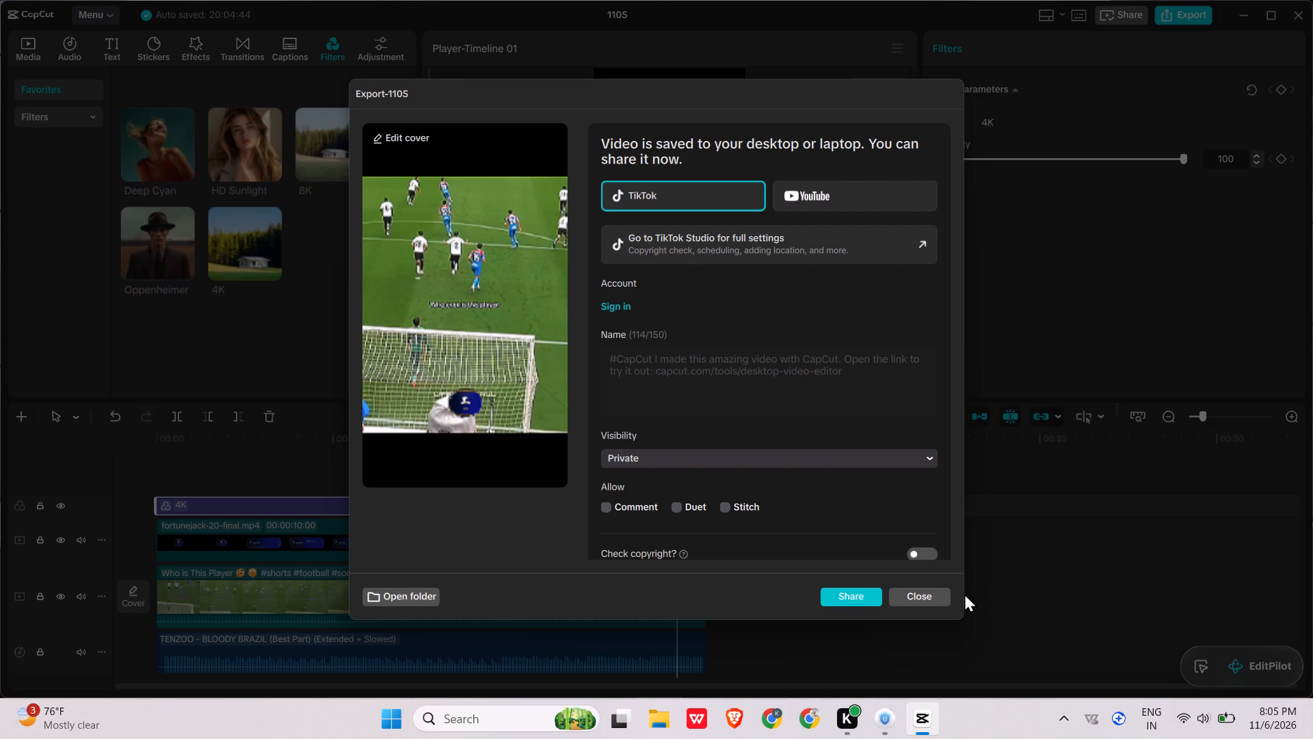
{"action": "left_click", "coordinate": [946, 597]}
Remove the Who is This Player video from the timeline and project media, and add Football Players getting cooked Part 41 to the main track.
{"action": "left_click", "coordinate": [674, 593]}
{"action": "key", "text": "BackSpace"}
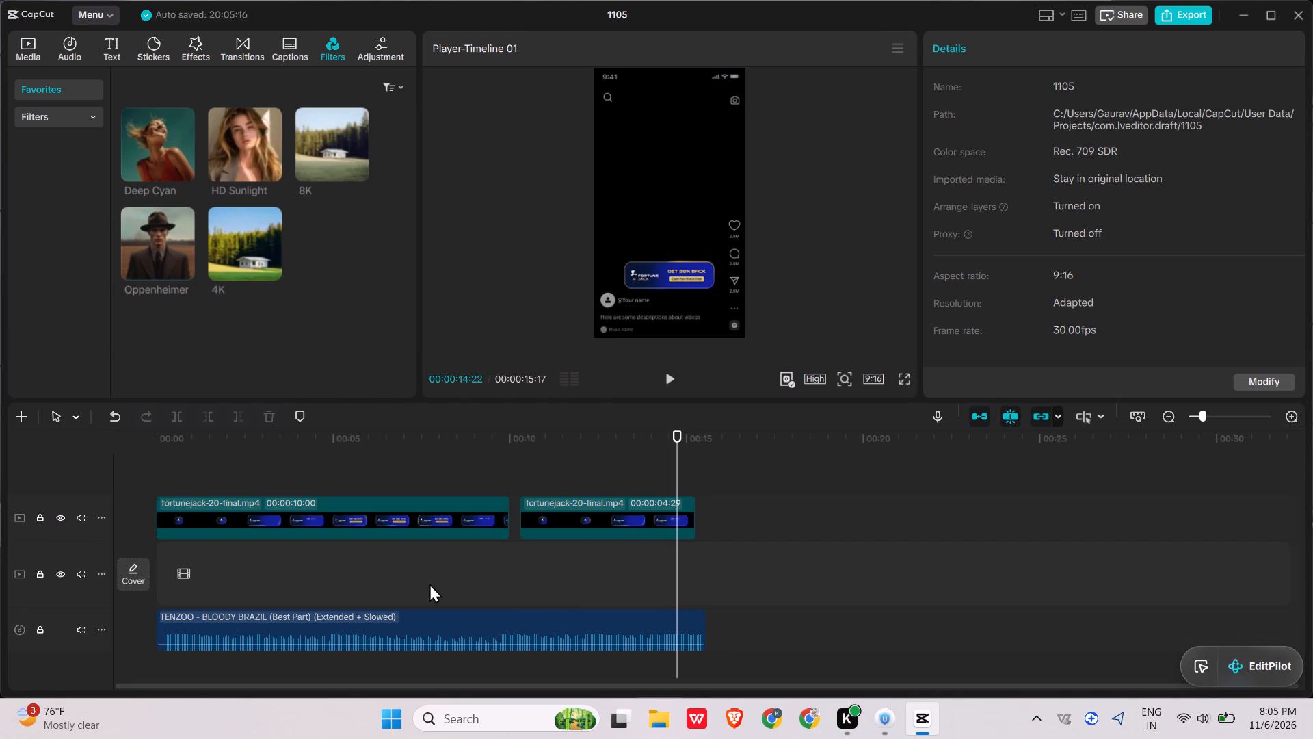
{"action": "left_click", "coordinate": [47, 47]}
{"action": "left_click", "coordinate": [13, 50]}
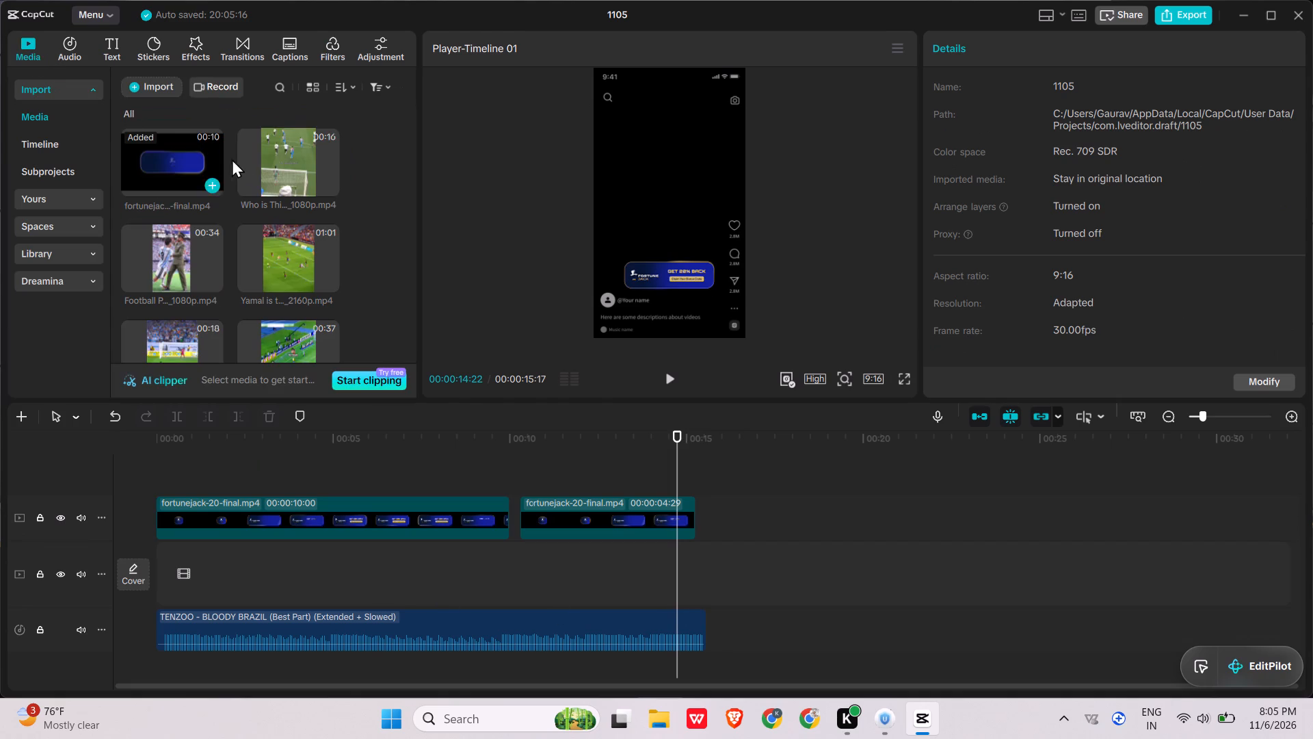
{"action": "left_click", "coordinate": [239, 159]}
{"action": "key", "text": "BackSpace"}
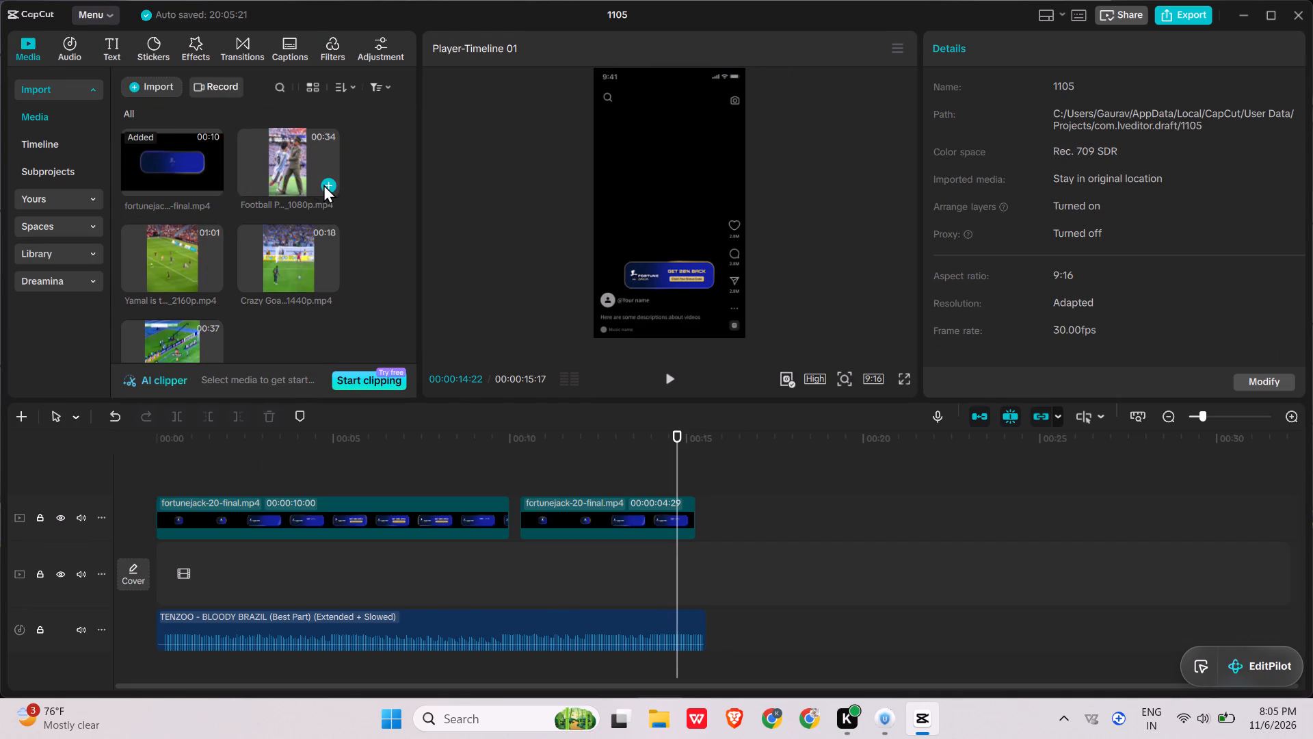
{"action": "left_click", "coordinate": [325, 184]}
{"action": "key", "text": "space"}
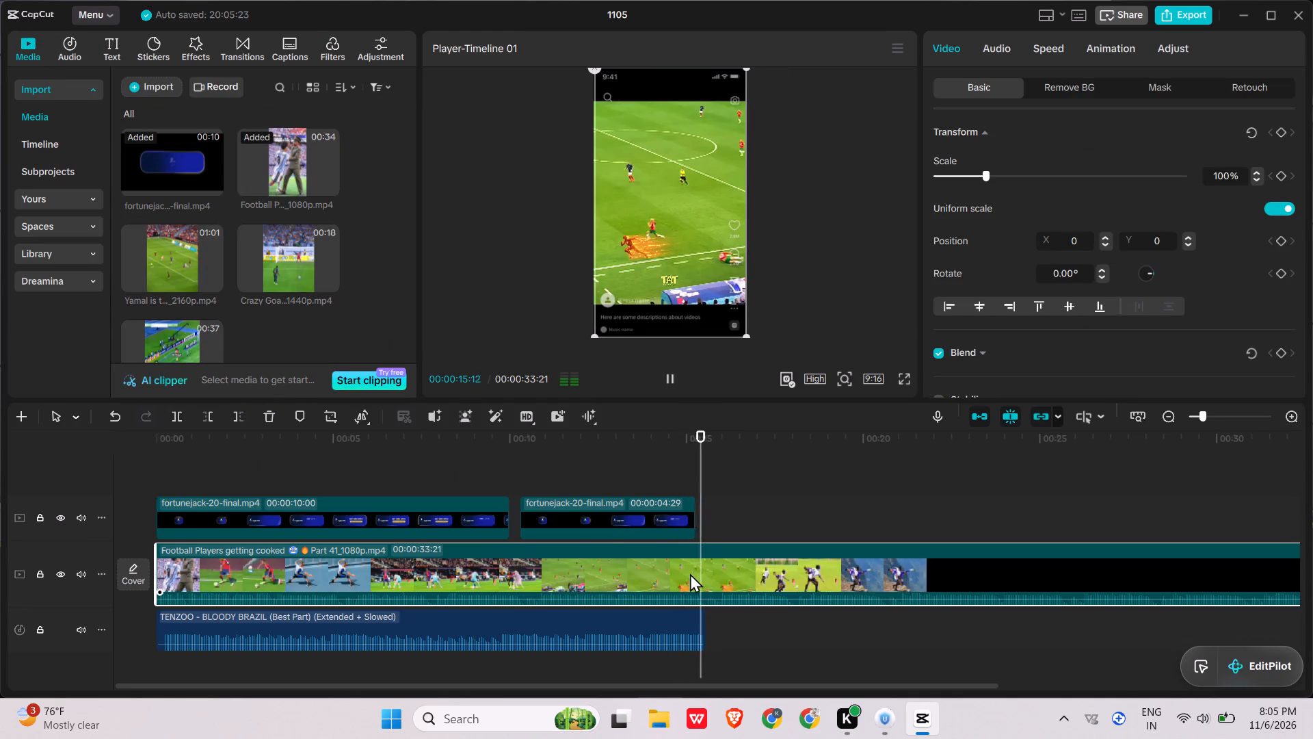
Extend the second FortuneJack banner clip to its full 10-second length.
{"action": "scroll", "coordinate": [602, 521], "scroll_direction": "down", "scroll_amount": 8, "text": "ctrl"}
{"action": "left_click", "coordinate": [414, 521]}
{"action": "left_click_drag", "start_coordinate": [440, 523], "coordinate": [507, 525]}
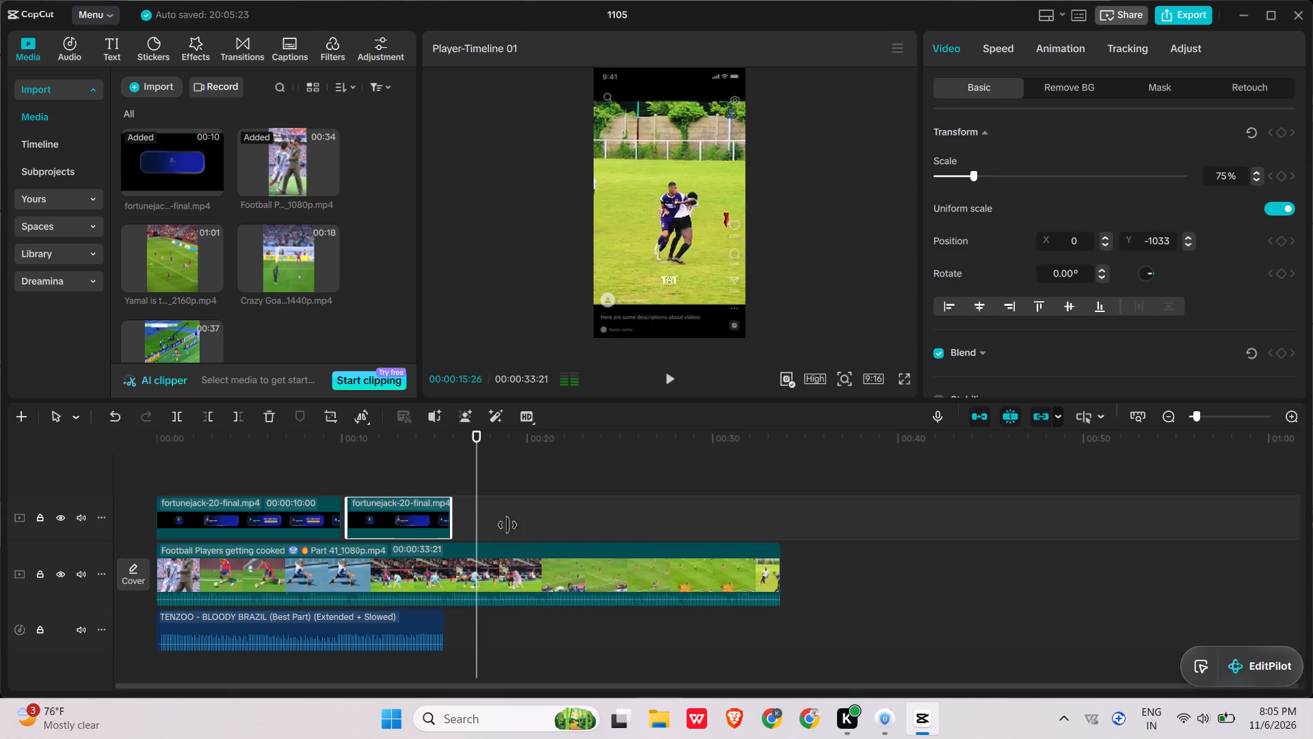
{"action": "left_click_drag", "start_coordinate": [507, 525], "coordinate": [617, 532]}
Delete the TENZOO - BLOODY BRAZIL music from the timeline.
{"action": "left_click", "coordinate": [293, 624]}
{"action": "key", "text": "BackSpace"}
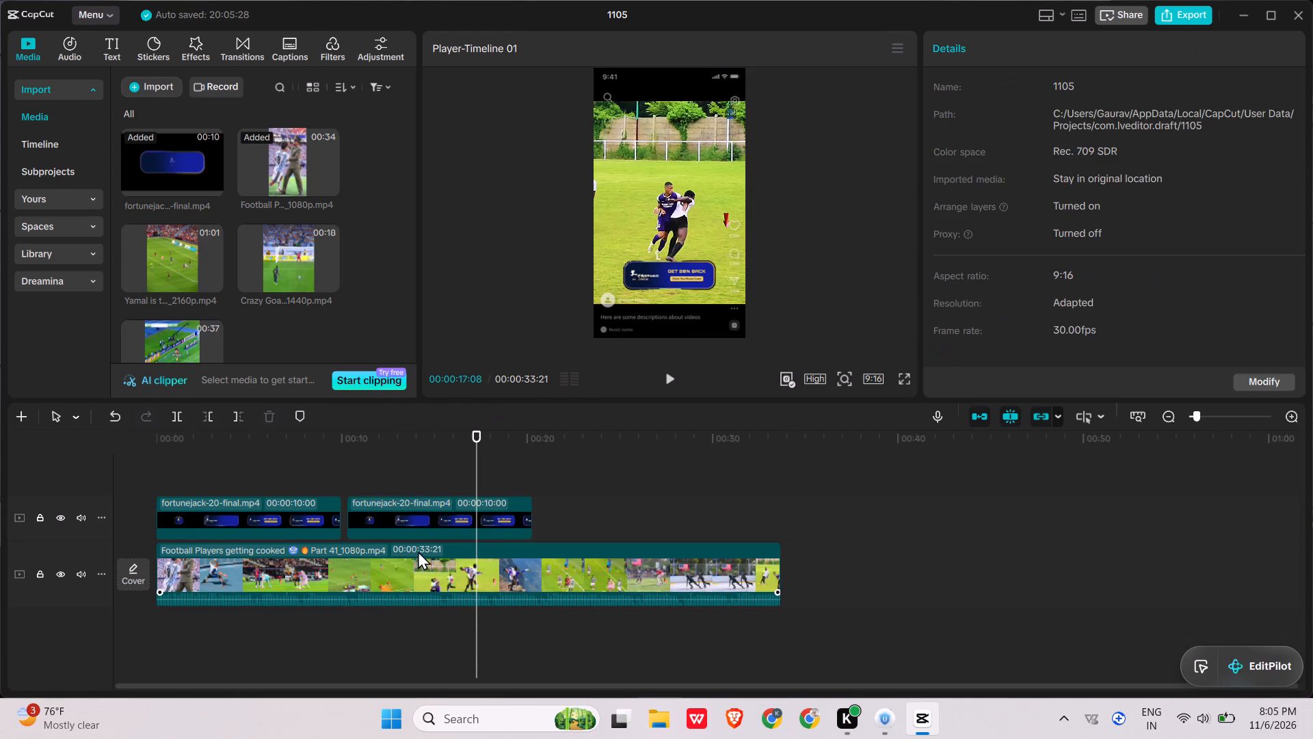
Paste a third FortuneJack banner at 00:00:21:05, shortly after the second one, and play the timeline from there.
{"action": "left_click_drag", "start_coordinate": [542, 474], "coordinate": [560, 471]}
{"action": "double_click", "coordinate": [552, 447]}
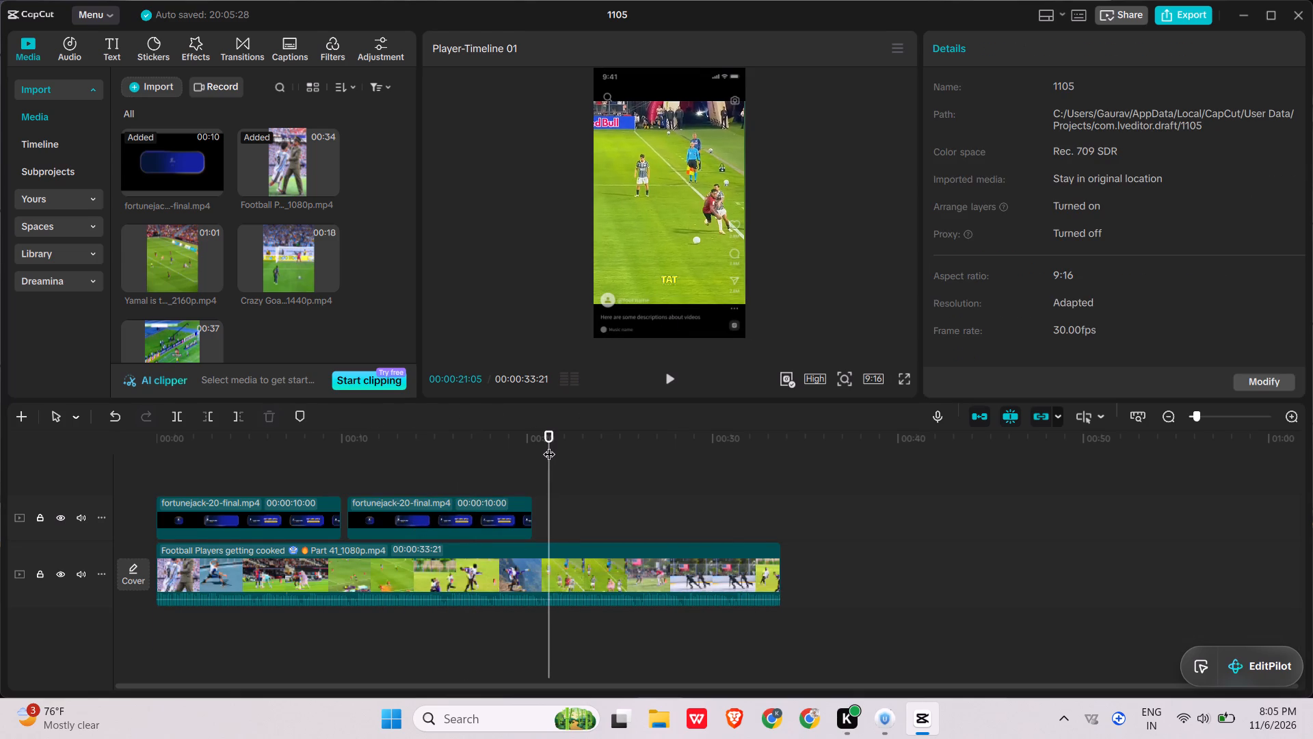
{"action": "key", "text": "ctrl+v"}
{"action": "key", "text": "space"}
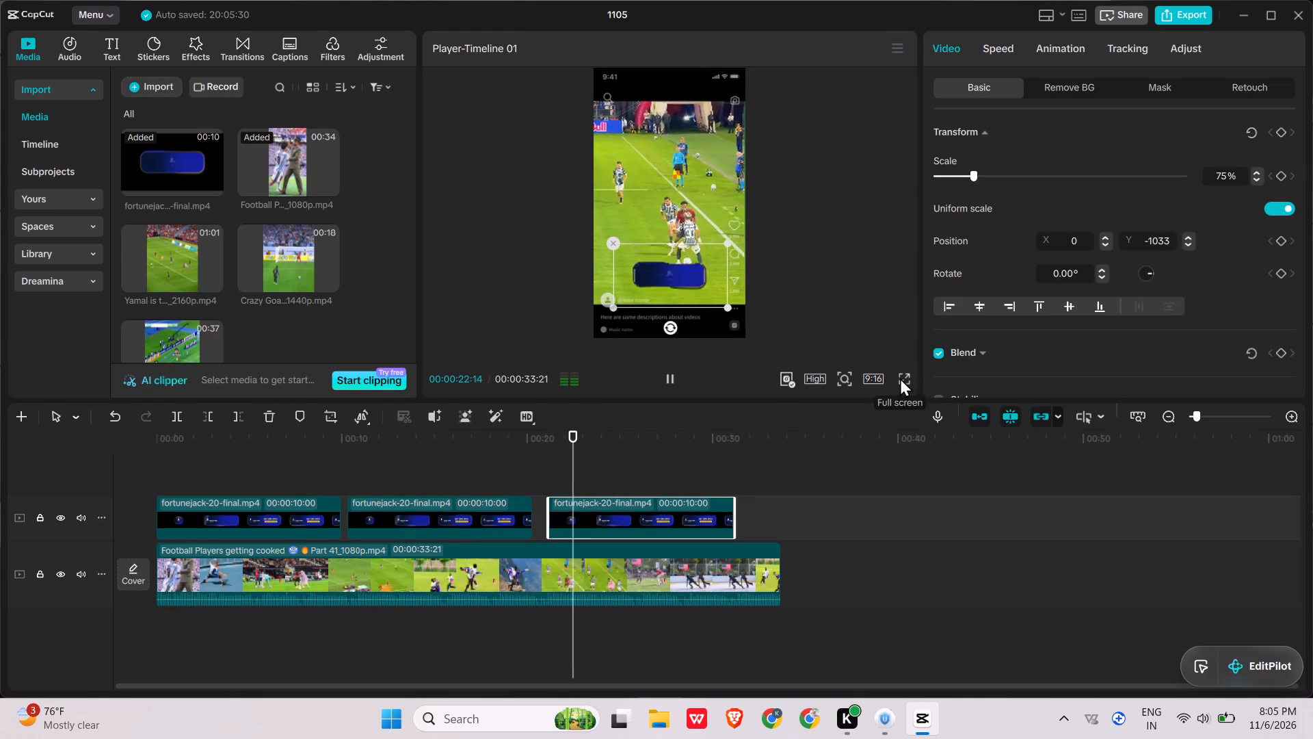
Add the favorite 4K filter over the whole Football Players getting cooked video and preview it in full screen.
{"action": "left_click", "coordinate": [336, 47]}
{"action": "left_click", "coordinate": [268, 269]}
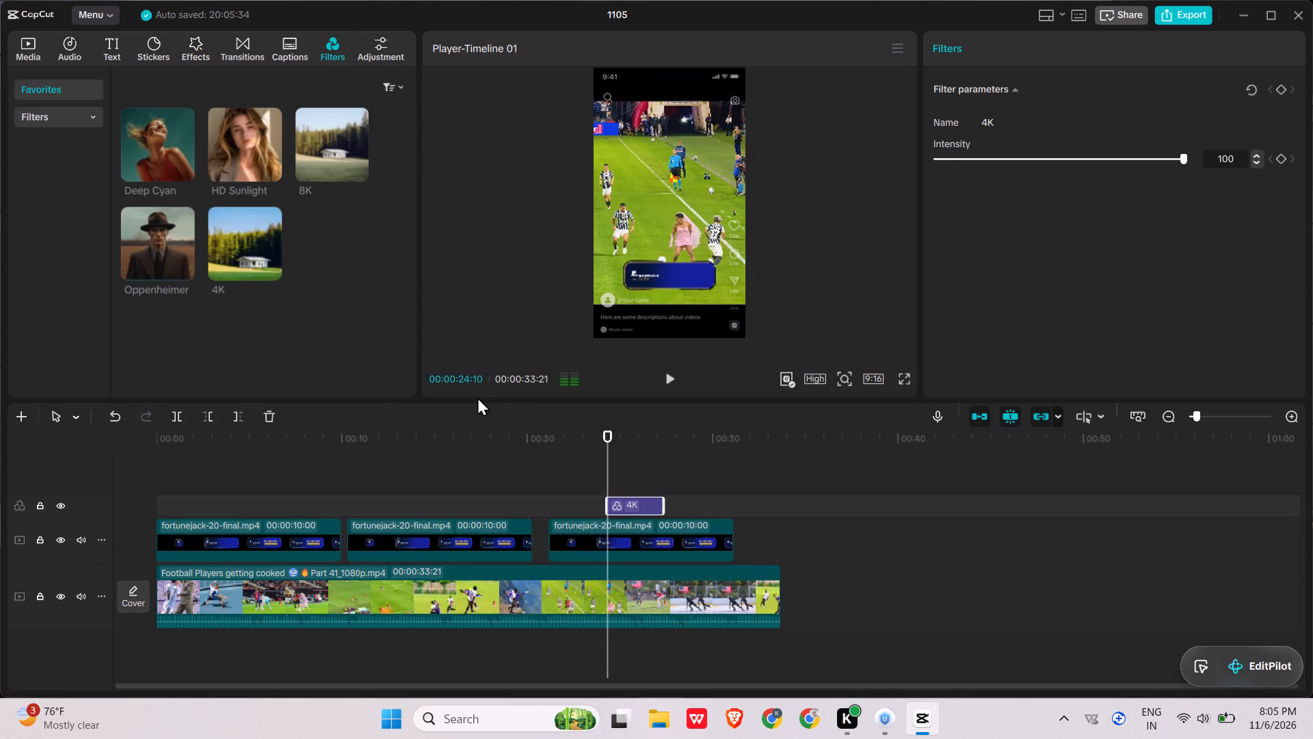
{"action": "left_click_drag", "start_coordinate": [609, 499], "coordinate": [22, 443]}
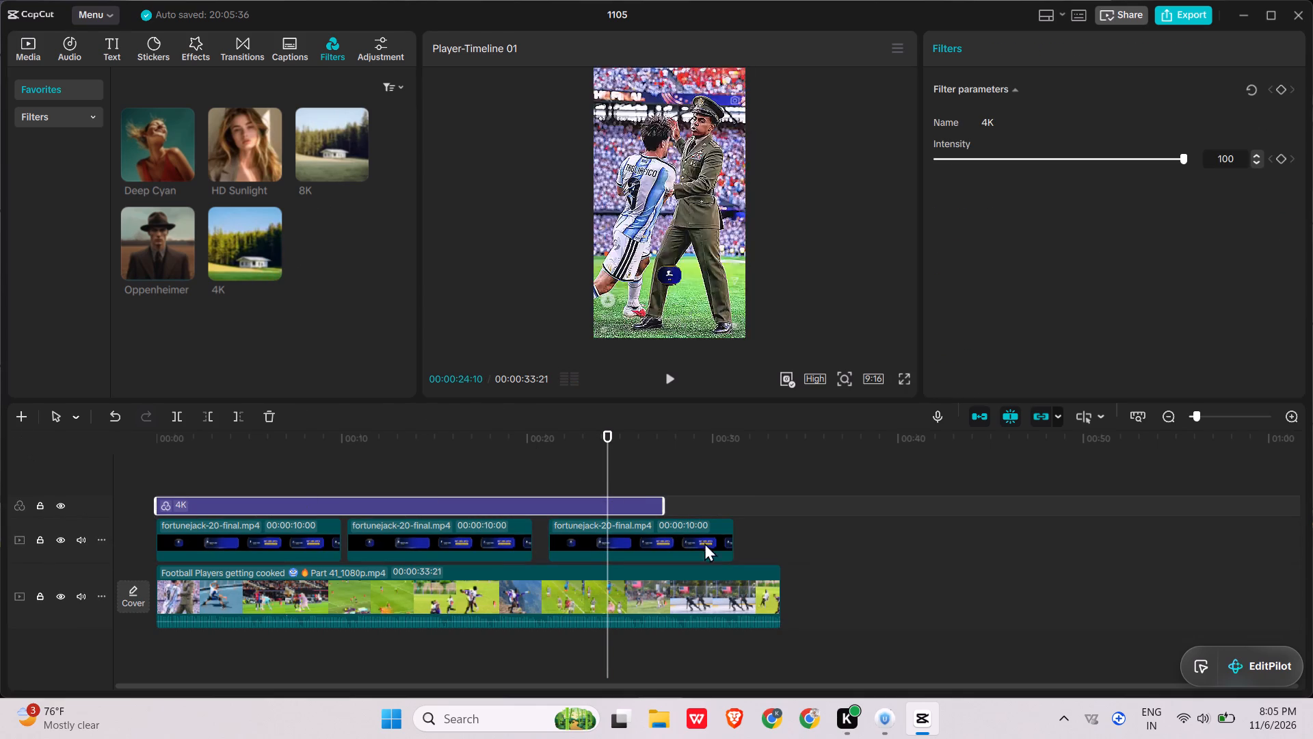
{"action": "left_click_drag", "start_coordinate": [665, 506], "coordinate": [810, 507]}
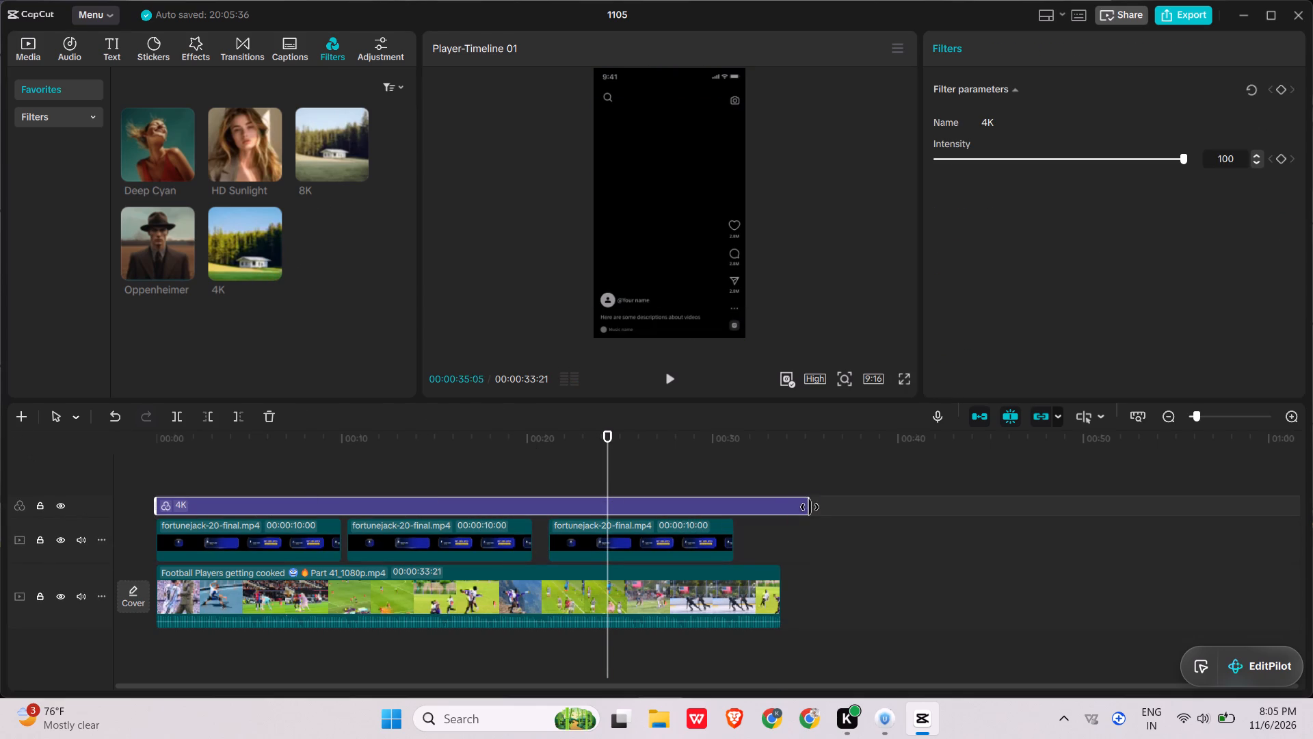
{"action": "left_click_drag", "start_coordinate": [810, 507], "coordinate": [781, 506]}
{"action": "key", "text": "space"}
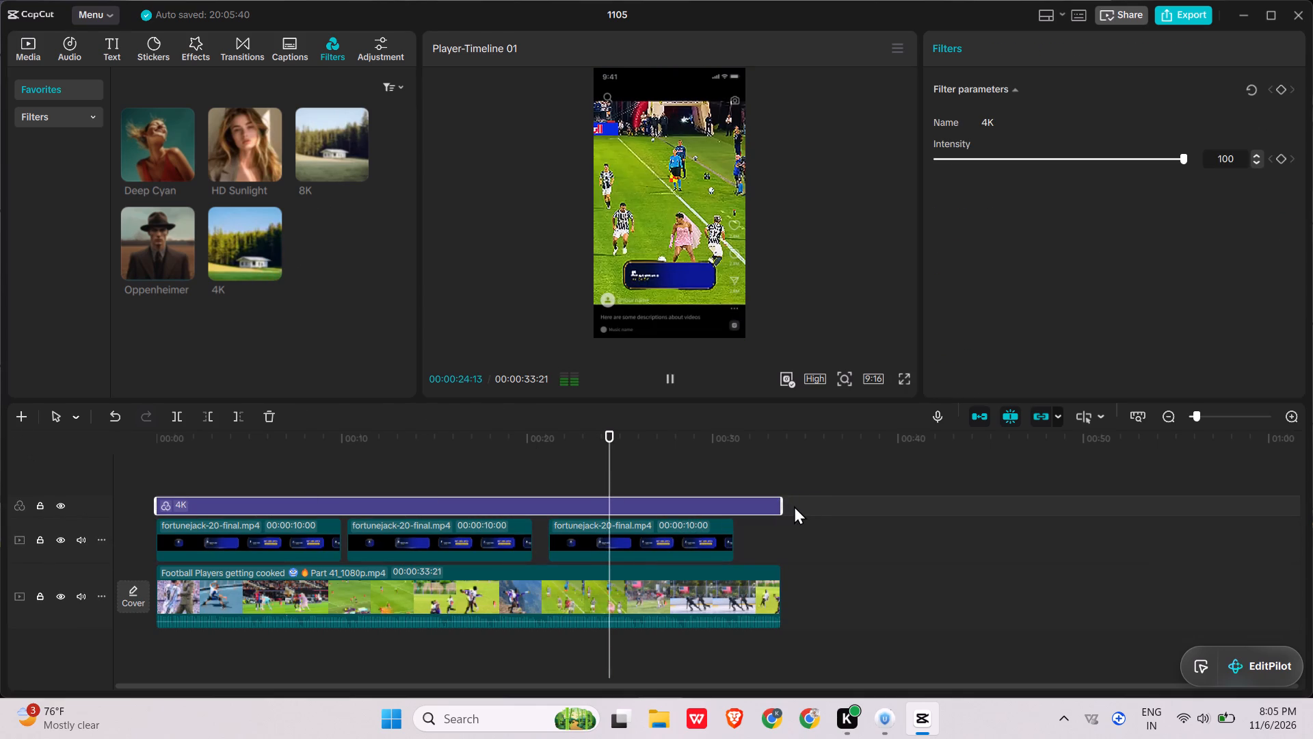
{"action": "key", "text": "space"}
{"action": "key", "text": "space"}
{"action": "left_click", "coordinate": [897, 376]}
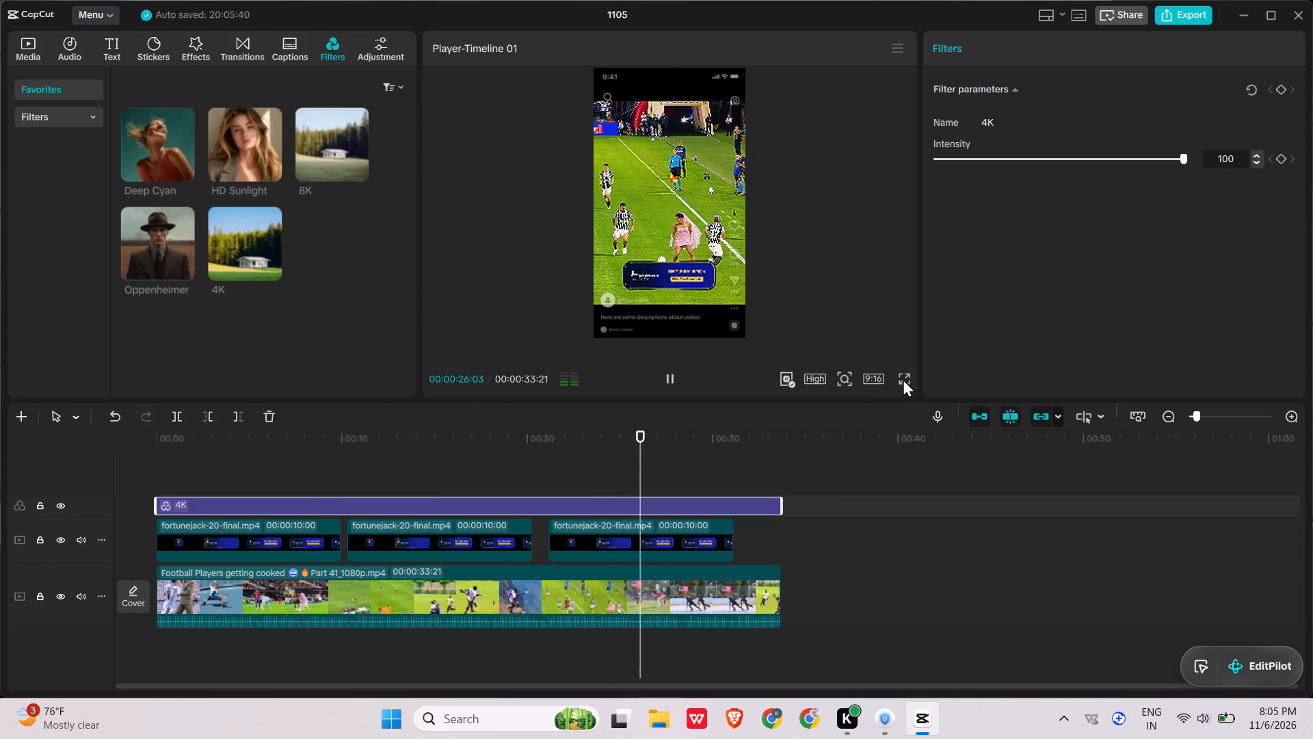
{"action": "left_click", "coordinate": [903, 378]}
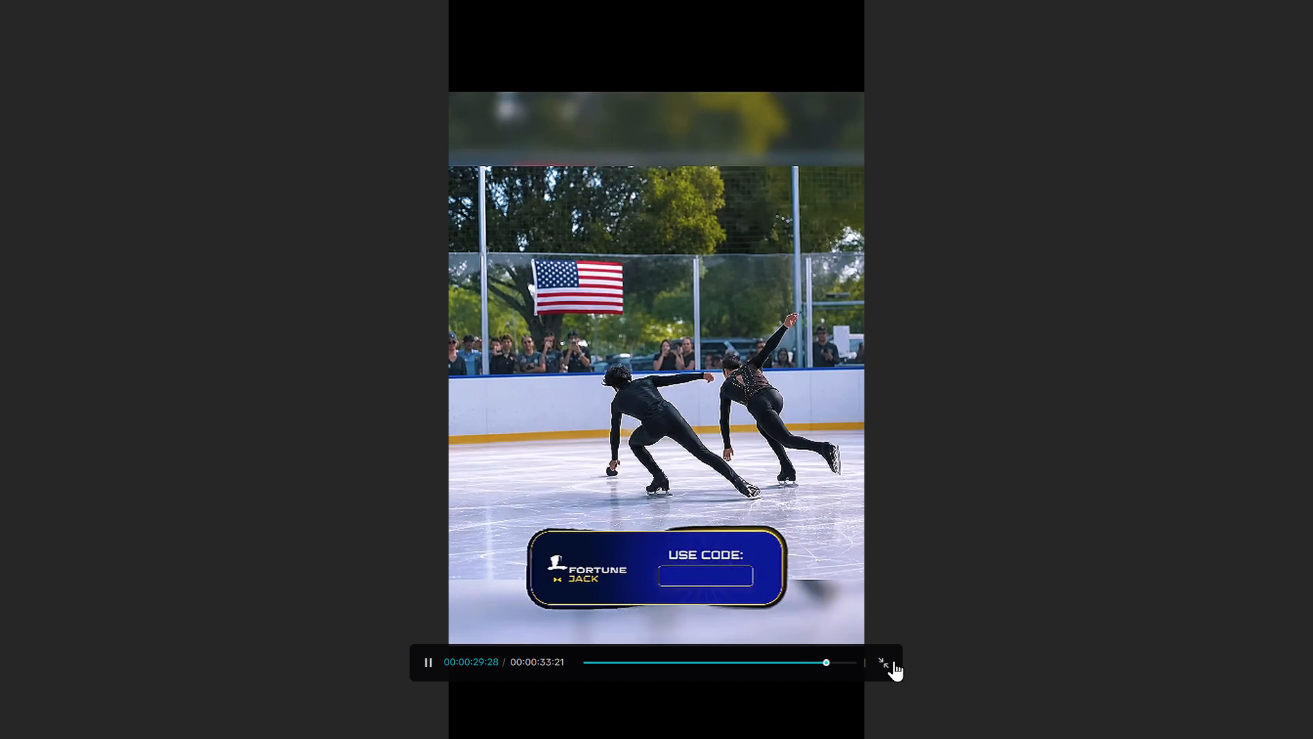
{"action": "left_click", "coordinate": [894, 660]}
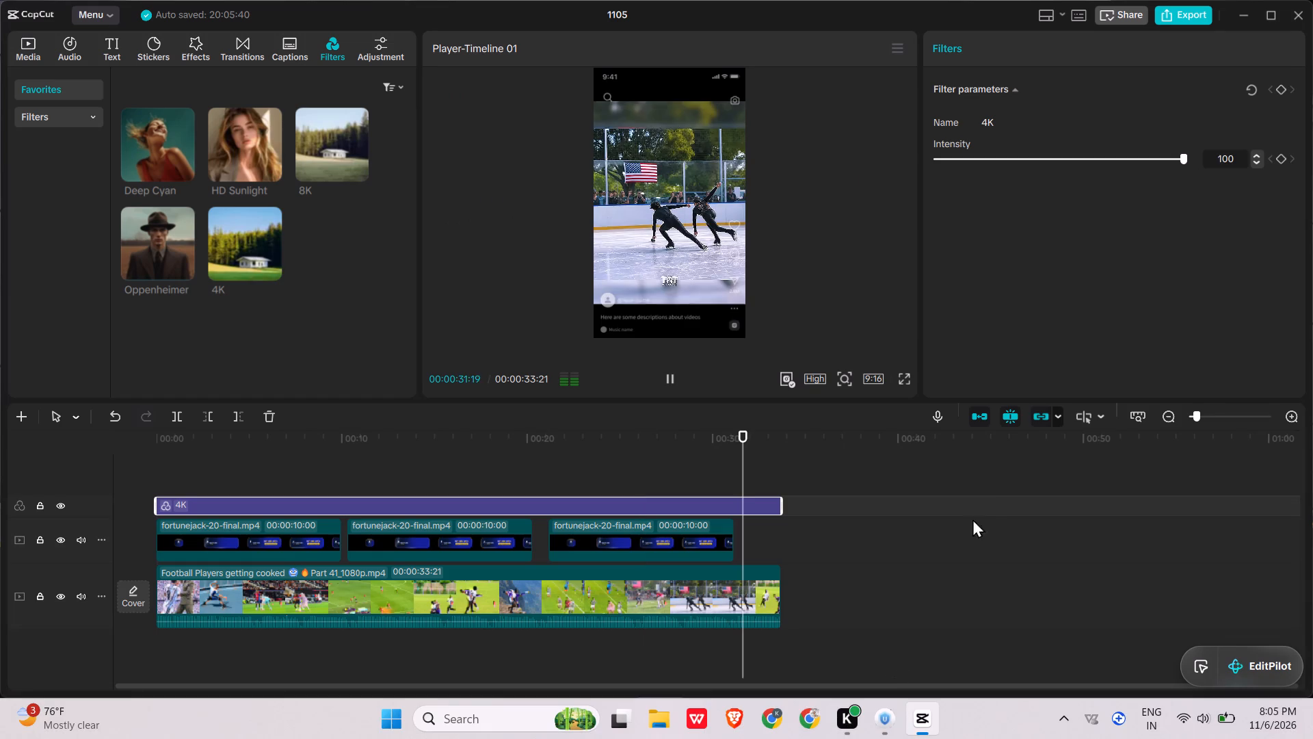
Export the Football Players getting cooked video at 60fps.
{"action": "left_click", "coordinate": [1182, 22]}
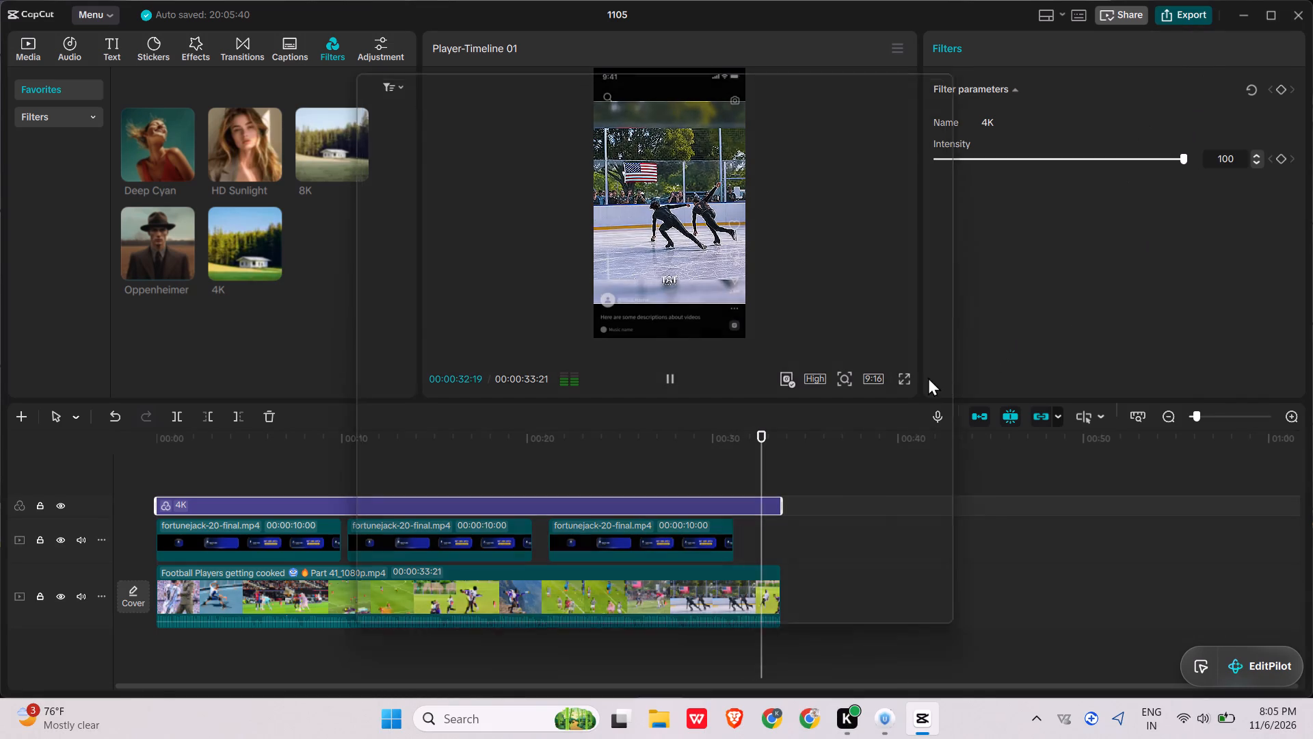
{"action": "left_click", "coordinate": [897, 394]}
{"action": "left_click", "coordinate": [815, 586]}
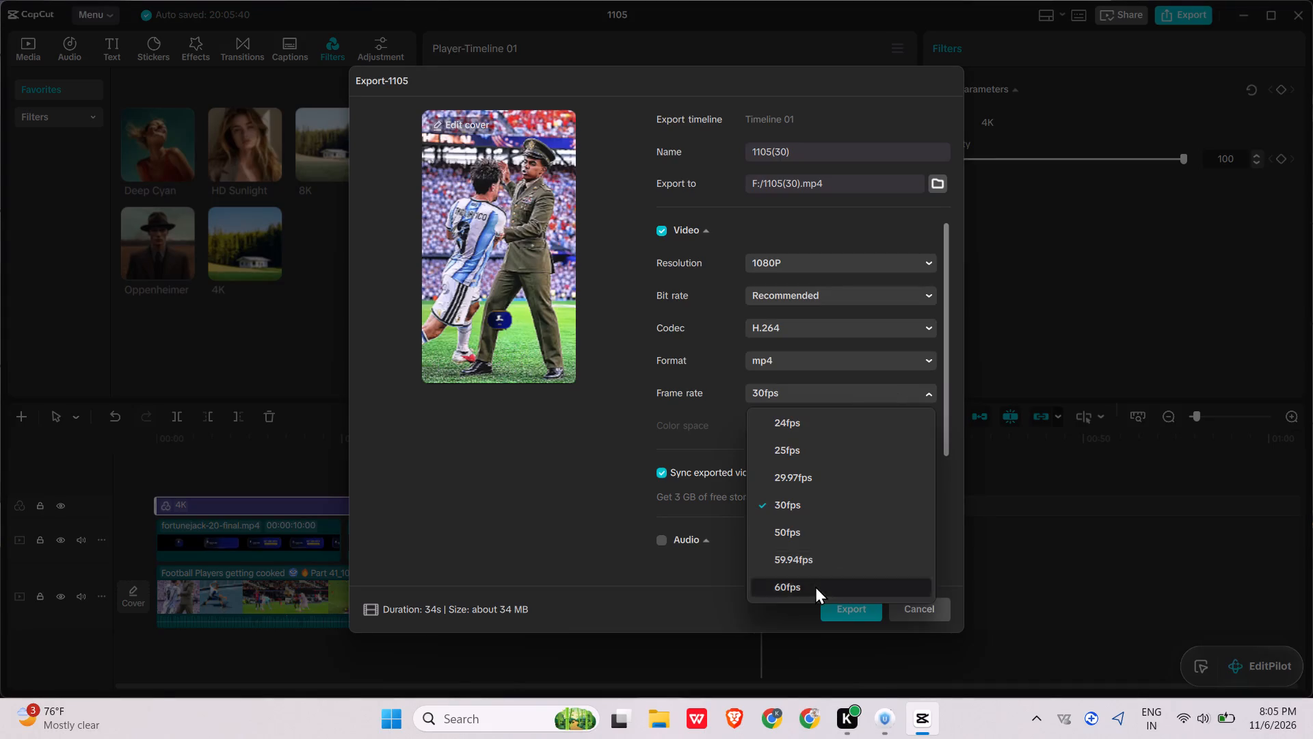
{"action": "left_click", "coordinate": [832, 607]}
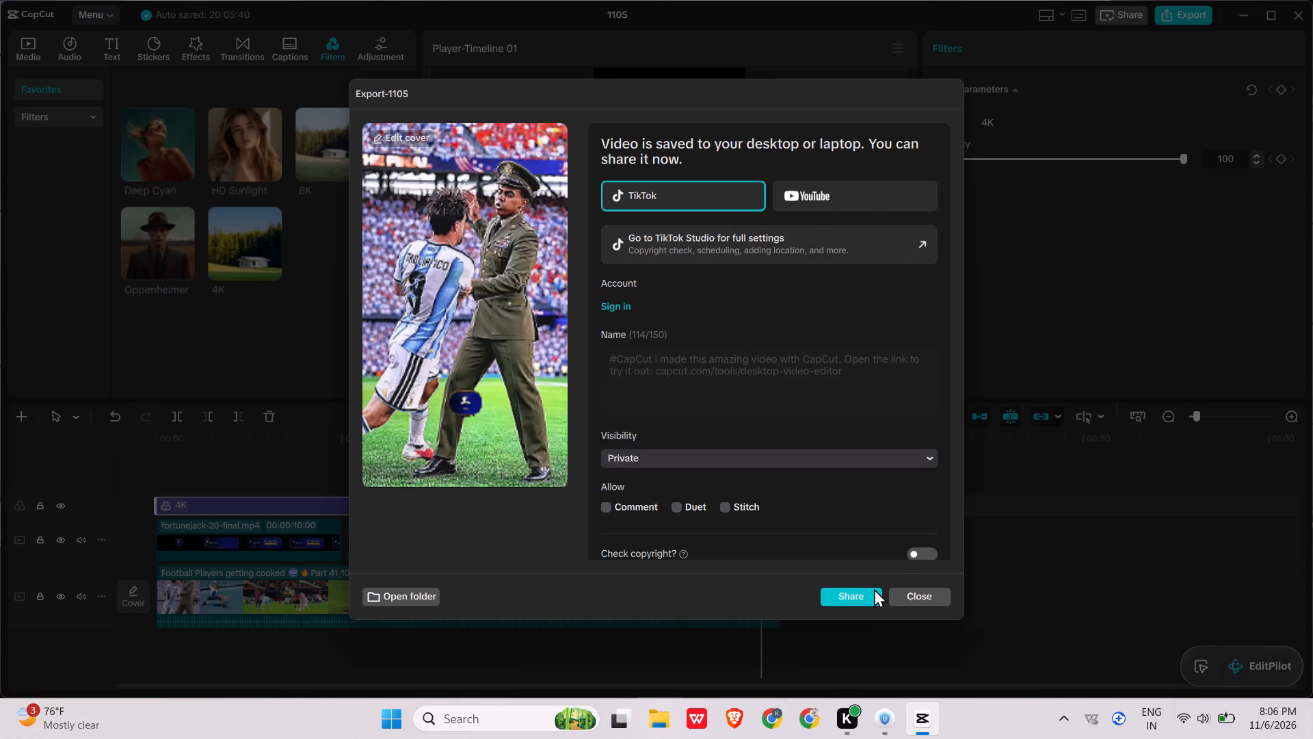
{"action": "left_click", "coordinate": [920, 597]}
Remove the Football Players getting cooked video from the timeline and project media, and add Yamal is the new Neymar to the main track.
{"action": "left_click", "coordinate": [673, 594]}
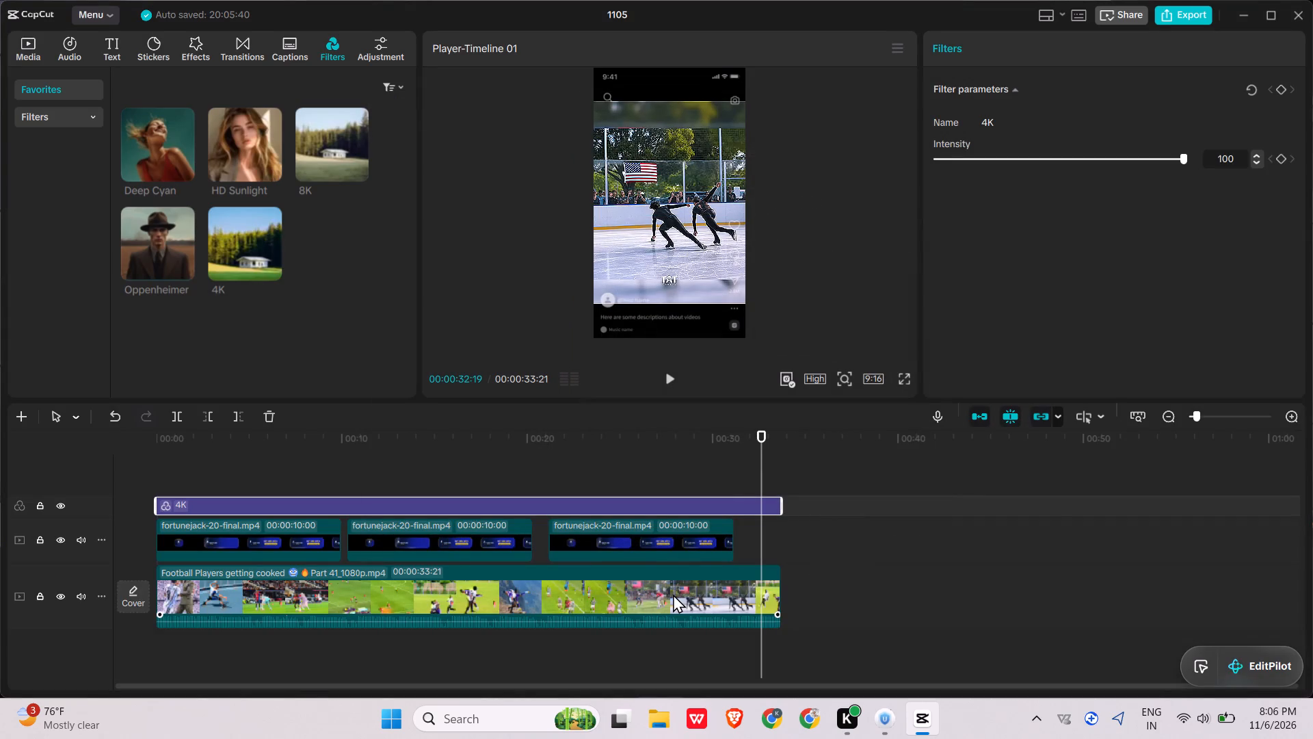
{"action": "key", "text": "BackSpace"}
{"action": "left_click", "coordinate": [29, 48]}
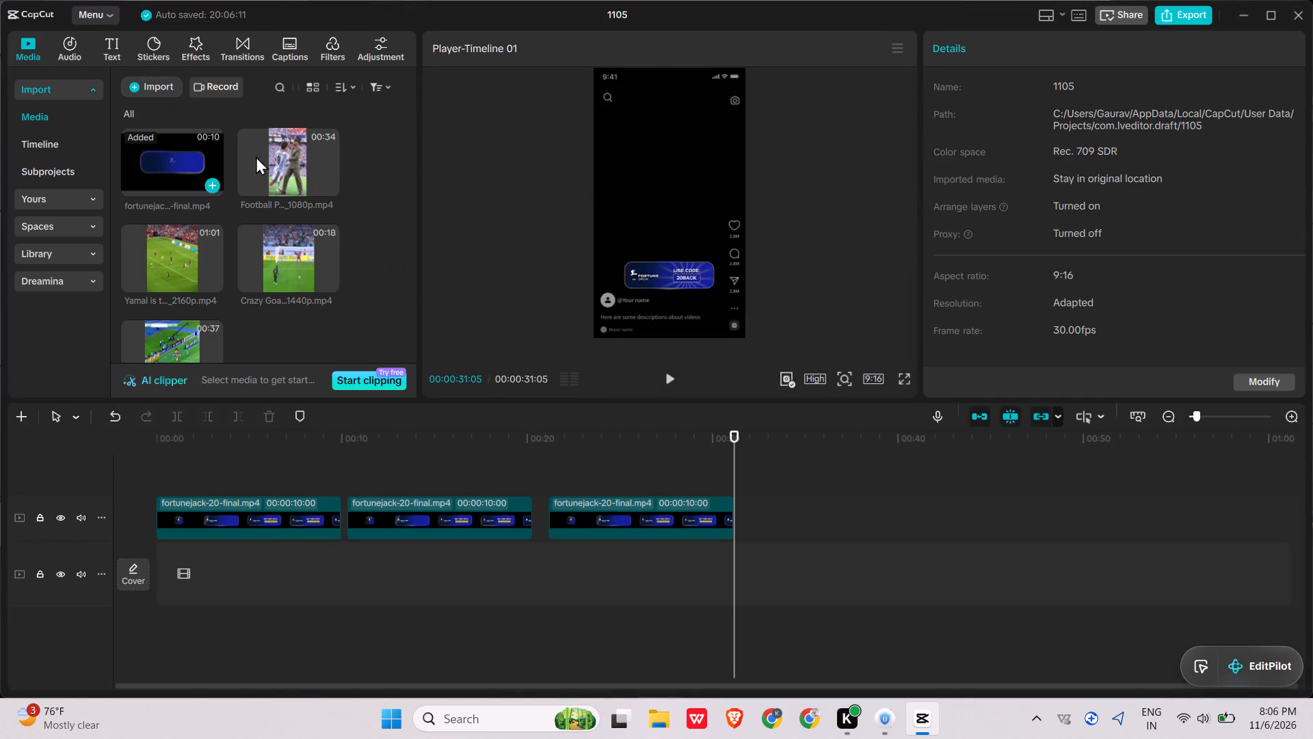
{"action": "left_click", "coordinate": [298, 160]}
{"action": "key", "text": "BackSpace"}
{"action": "left_click", "coordinate": [328, 184]}
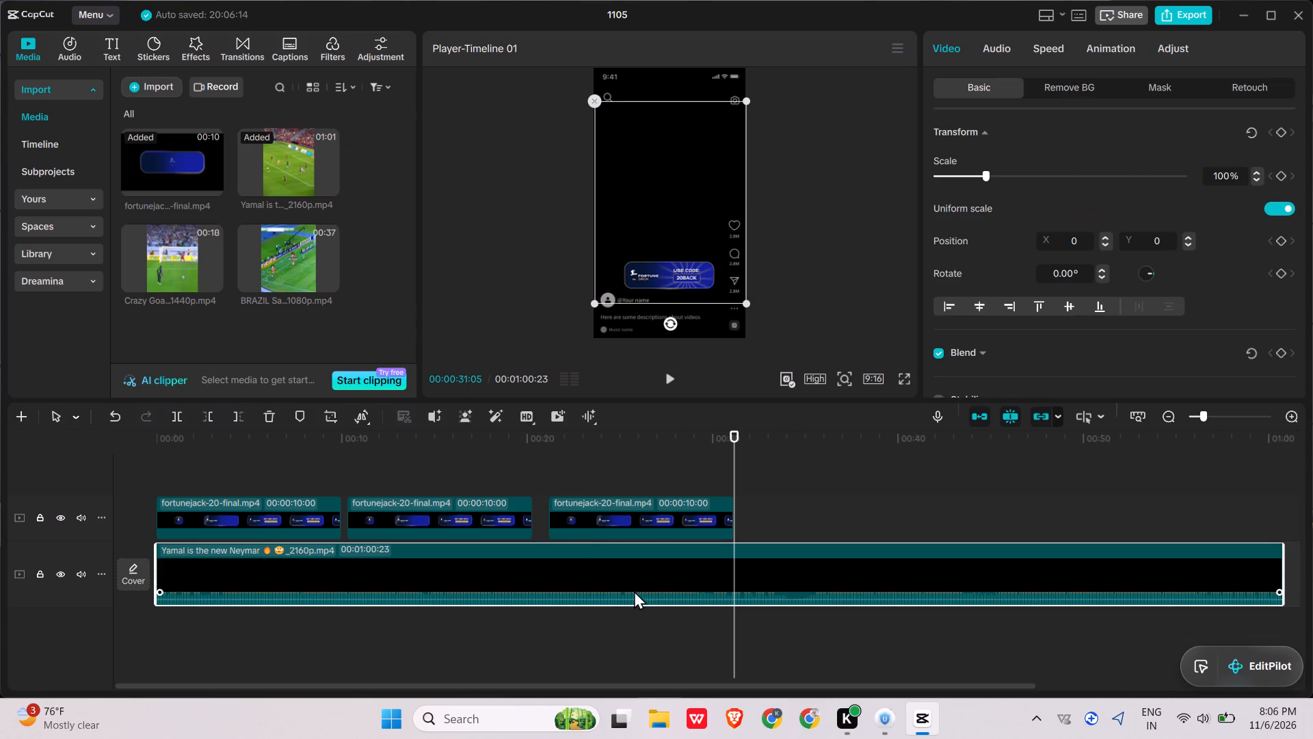
Paste two more FortuneJack banners at about 00:00:32 and 00:00:44, and play the Yamal video from near its start.
{"action": "left_click_drag", "start_coordinate": [736, 453], "coordinate": [766, 454]}
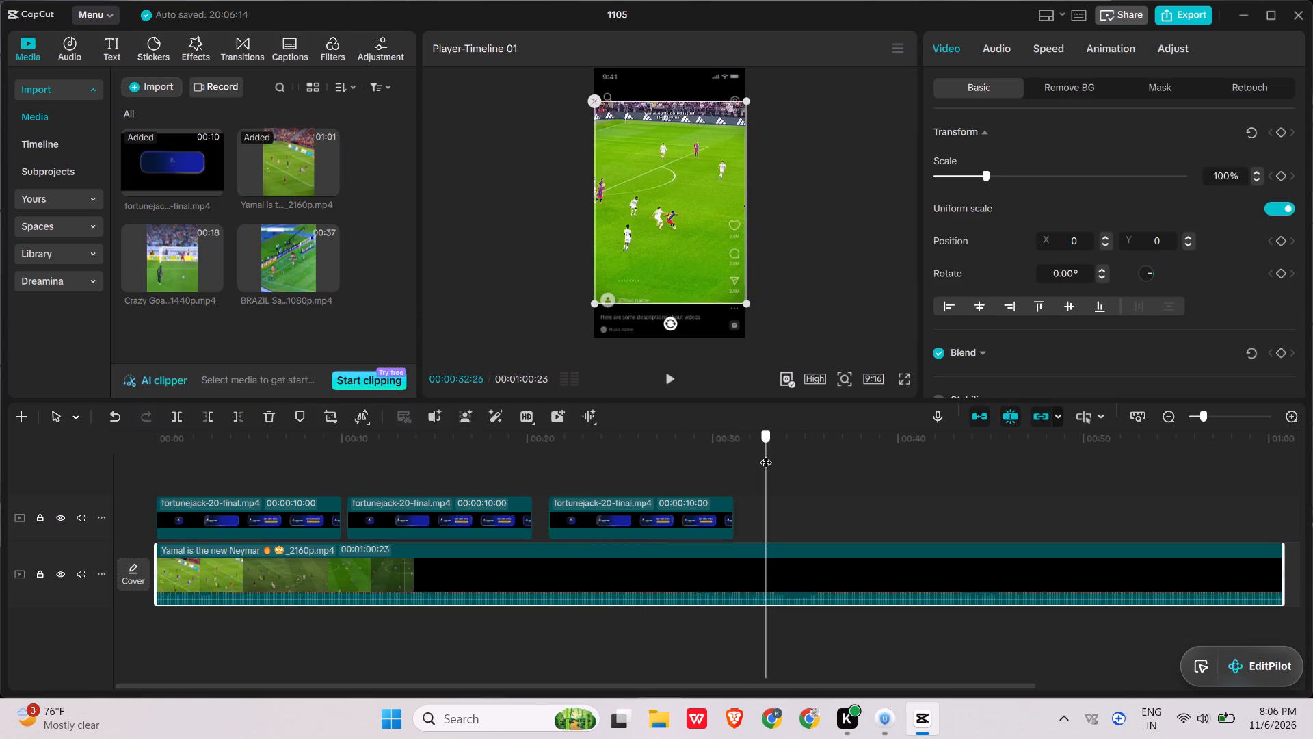
{"action": "left_click_drag", "start_coordinate": [766, 454], "coordinate": [973, 459]}
{"action": "key", "text": "ctrl+v"}
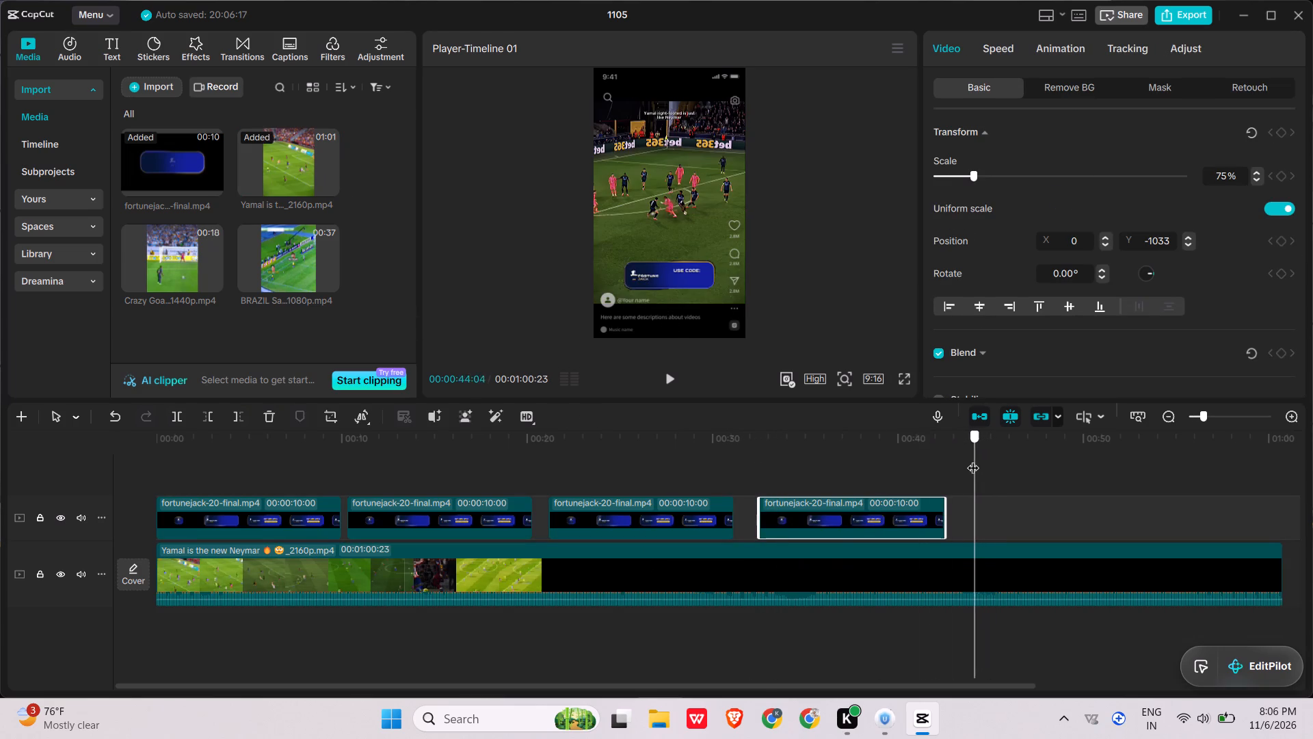
{"action": "left_click_drag", "start_coordinate": [973, 459], "coordinate": [1049, 478]}
{"action": "key", "text": "ctrl+v"}
{"action": "scroll", "coordinate": [978, 533], "scroll_direction": "down", "scroll_amount": 13, "text": "ctrl"}
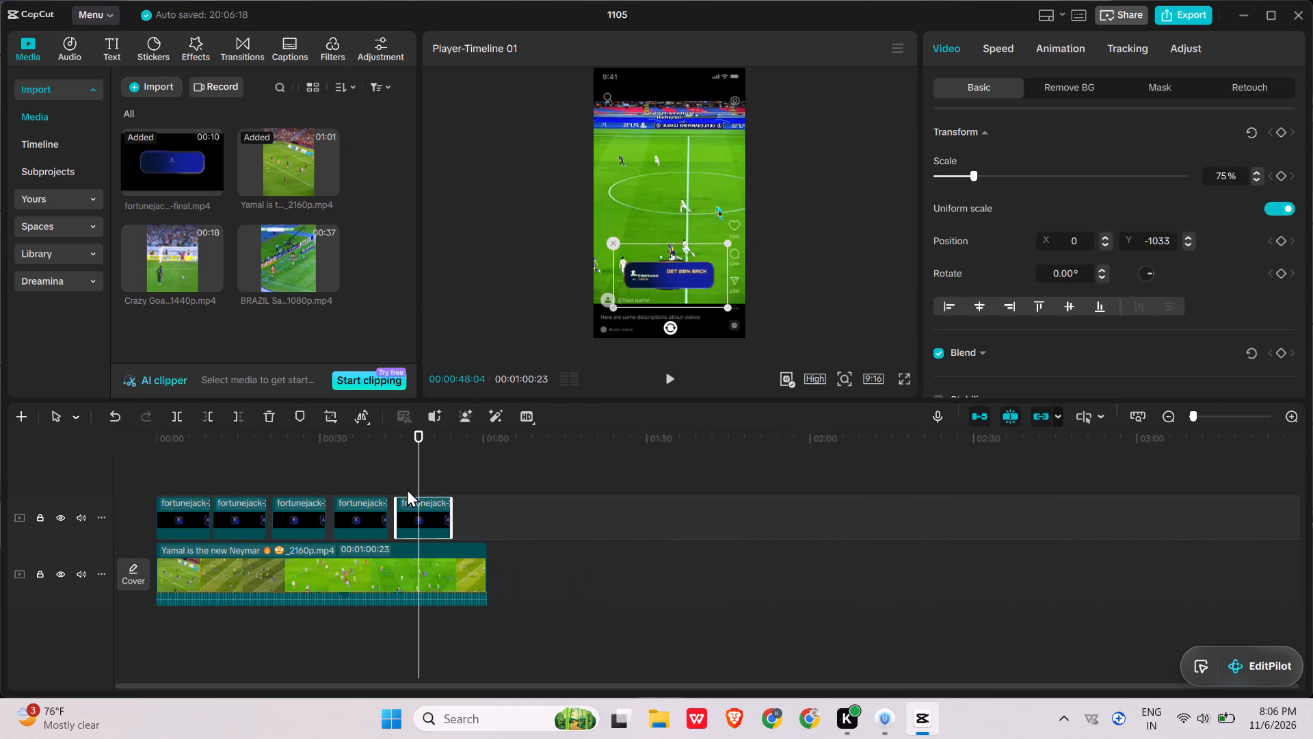
{"action": "key", "text": "space"}
{"action": "left_click", "coordinate": [151, 450]}
{"action": "left_click", "coordinate": [170, 453]}
{"action": "key", "text": "space"}
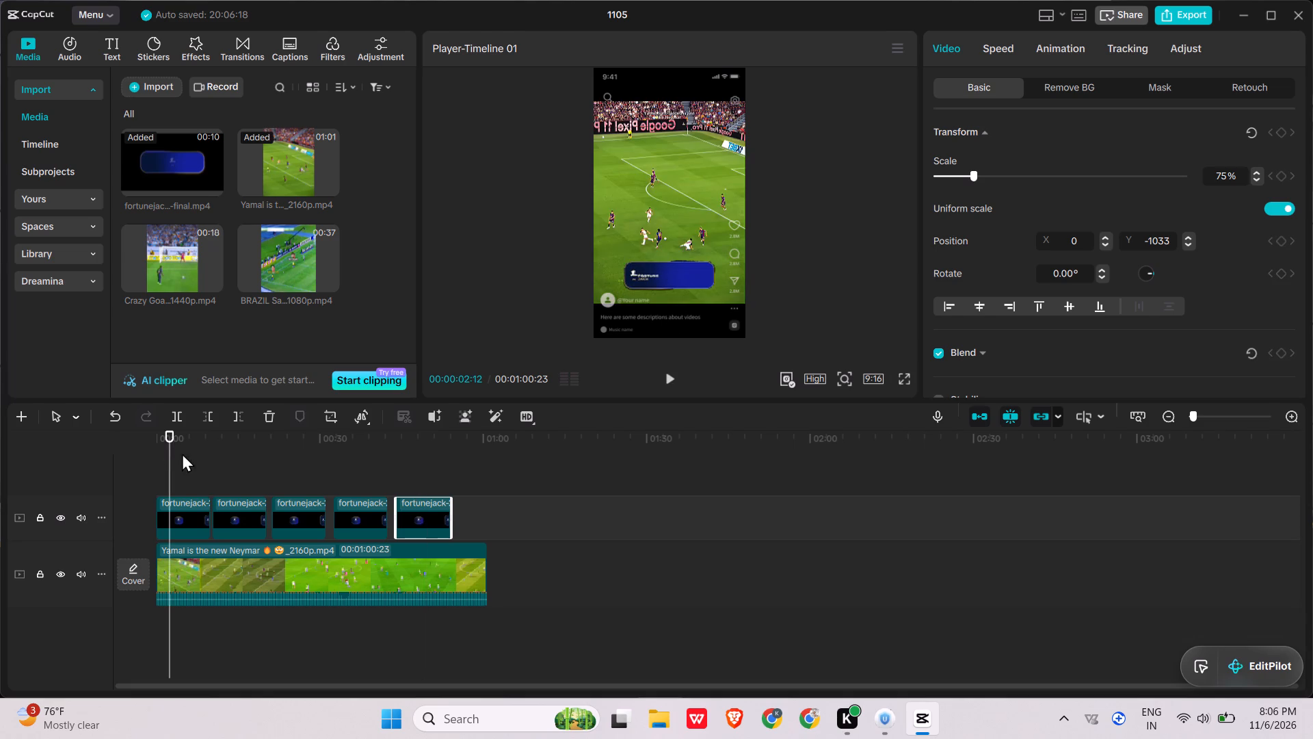
{"action": "key", "text": "space"}
Add the favorite 4K filter over the whole Yamal is the new Neymar video and preview it in full screen.
{"action": "left_click", "coordinate": [342, 54]}
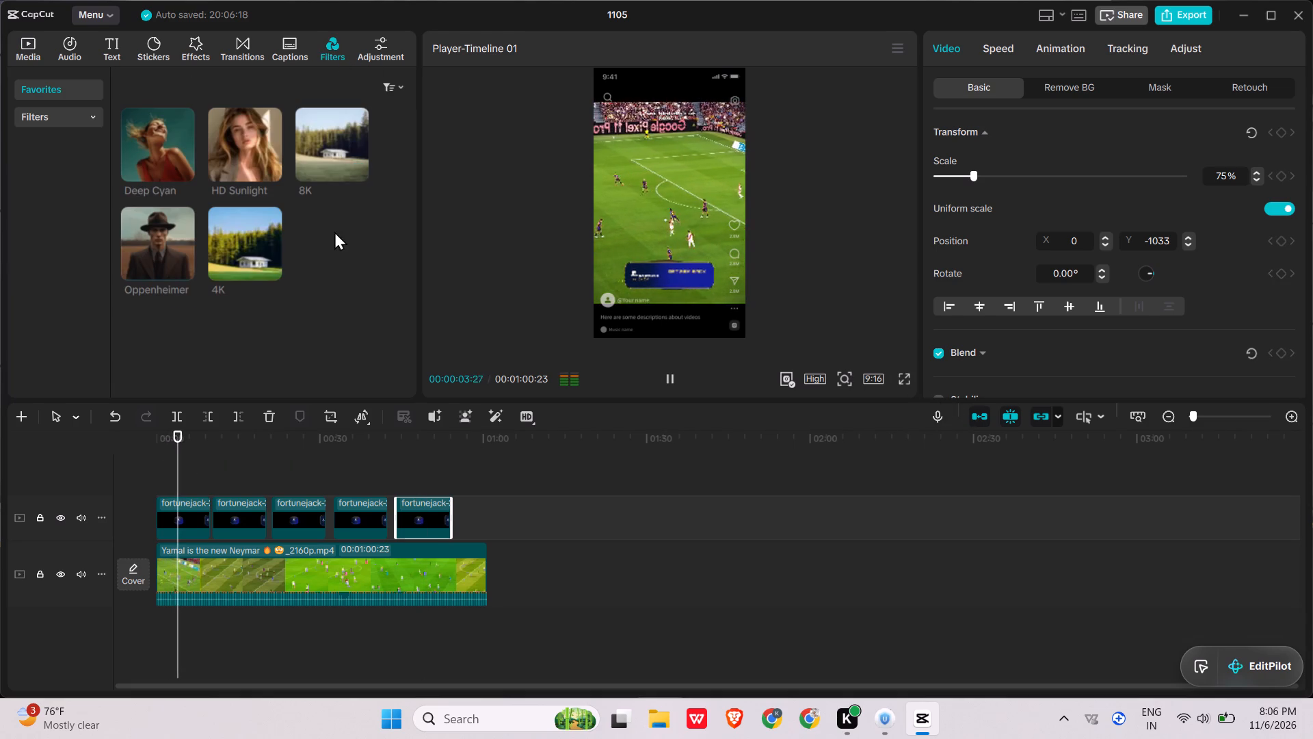
{"action": "left_click", "coordinate": [271, 264]}
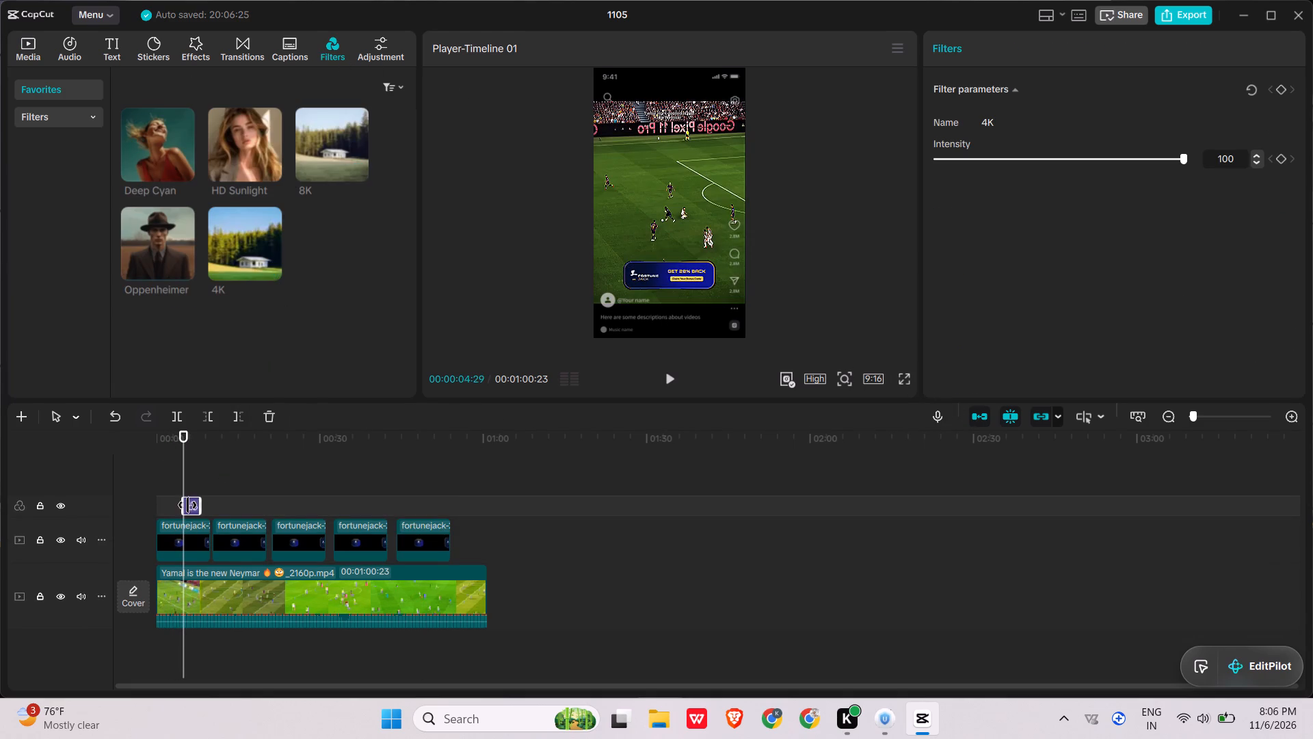
{"action": "left_click_drag", "start_coordinate": [187, 505], "coordinate": [124, 502]}
{"action": "left_click_drag", "start_coordinate": [201, 503], "coordinate": [503, 504]}
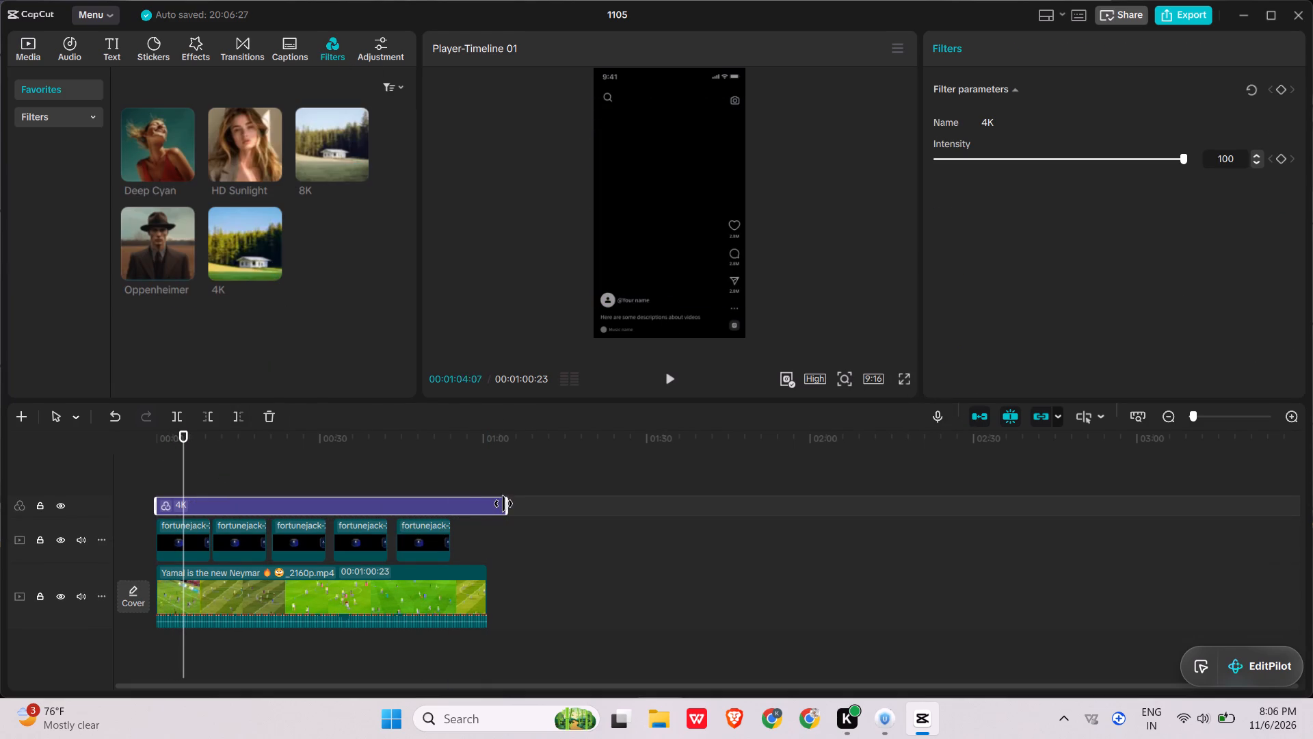
{"action": "left_click_drag", "start_coordinate": [503, 504], "coordinate": [484, 504]}
{"action": "key", "text": "space"}
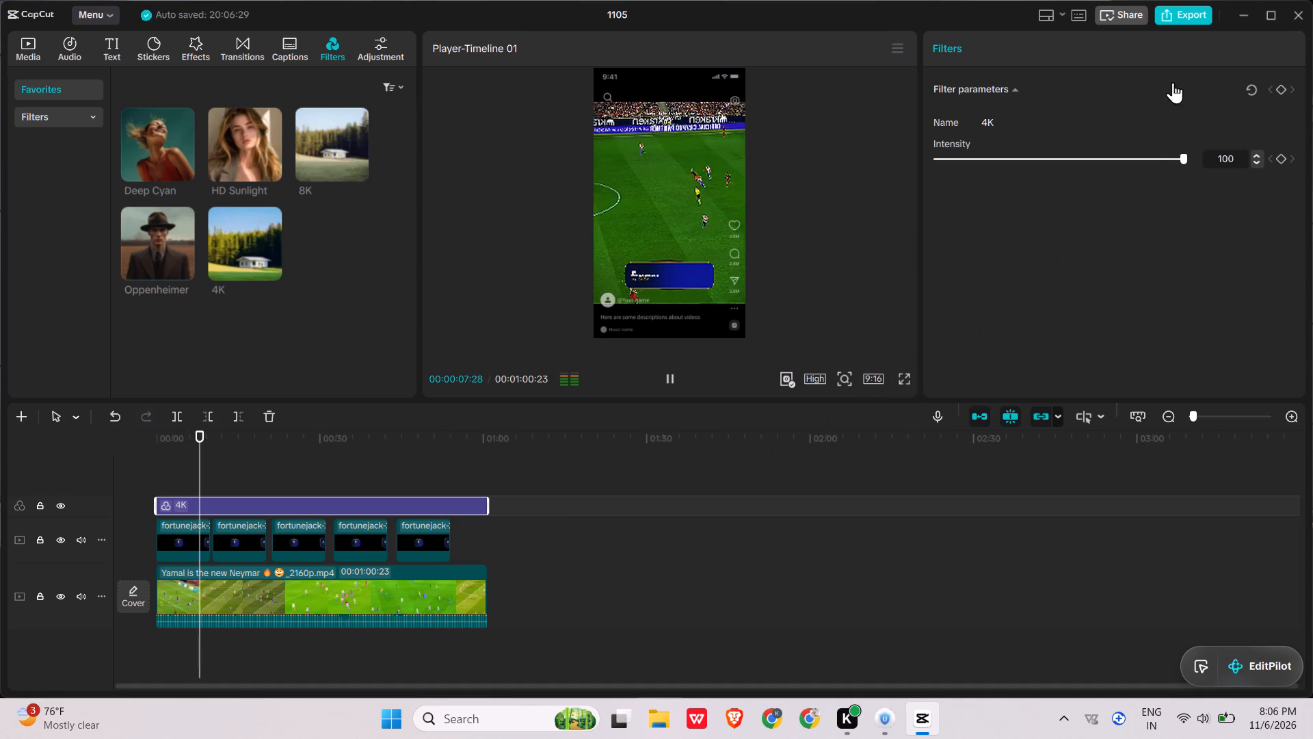
{"action": "left_click", "coordinate": [901, 378]}
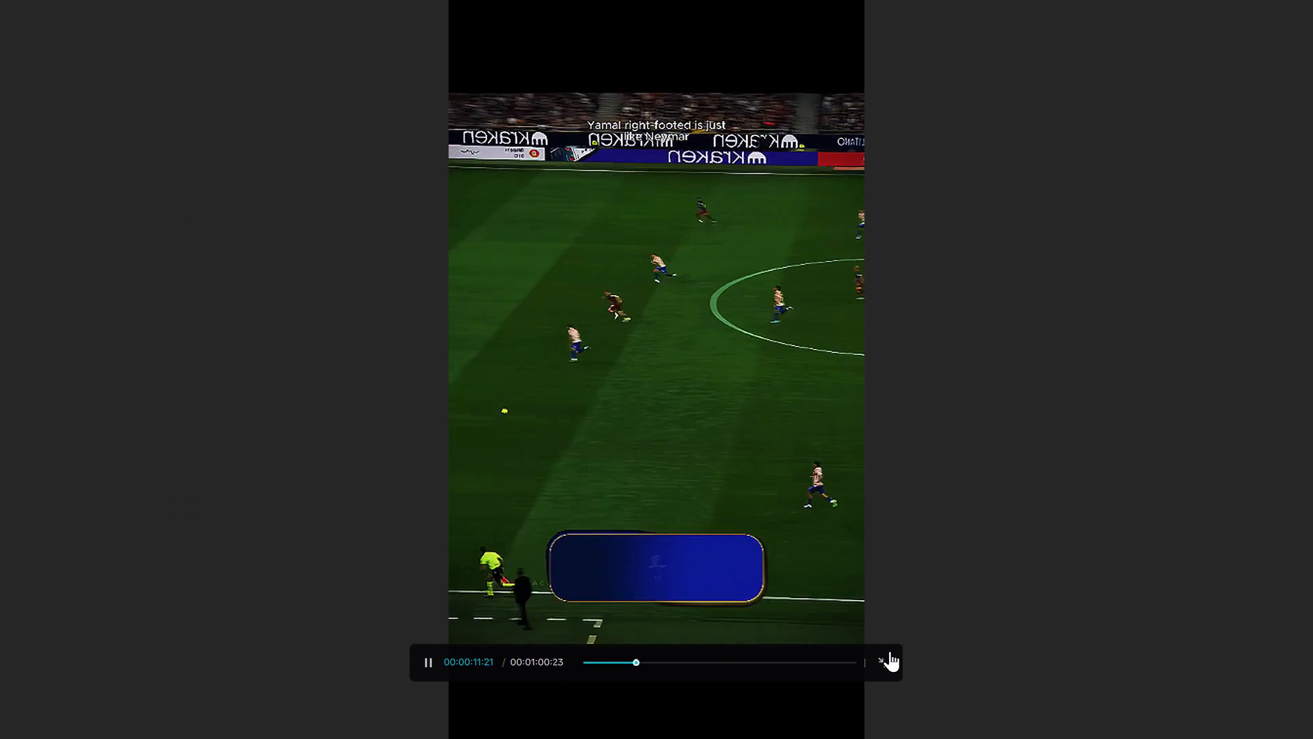
{"action": "left_click", "coordinate": [914, 656]}
{"action": "left_click", "coordinate": [899, 658]}
{"action": "left_click", "coordinate": [886, 662]}
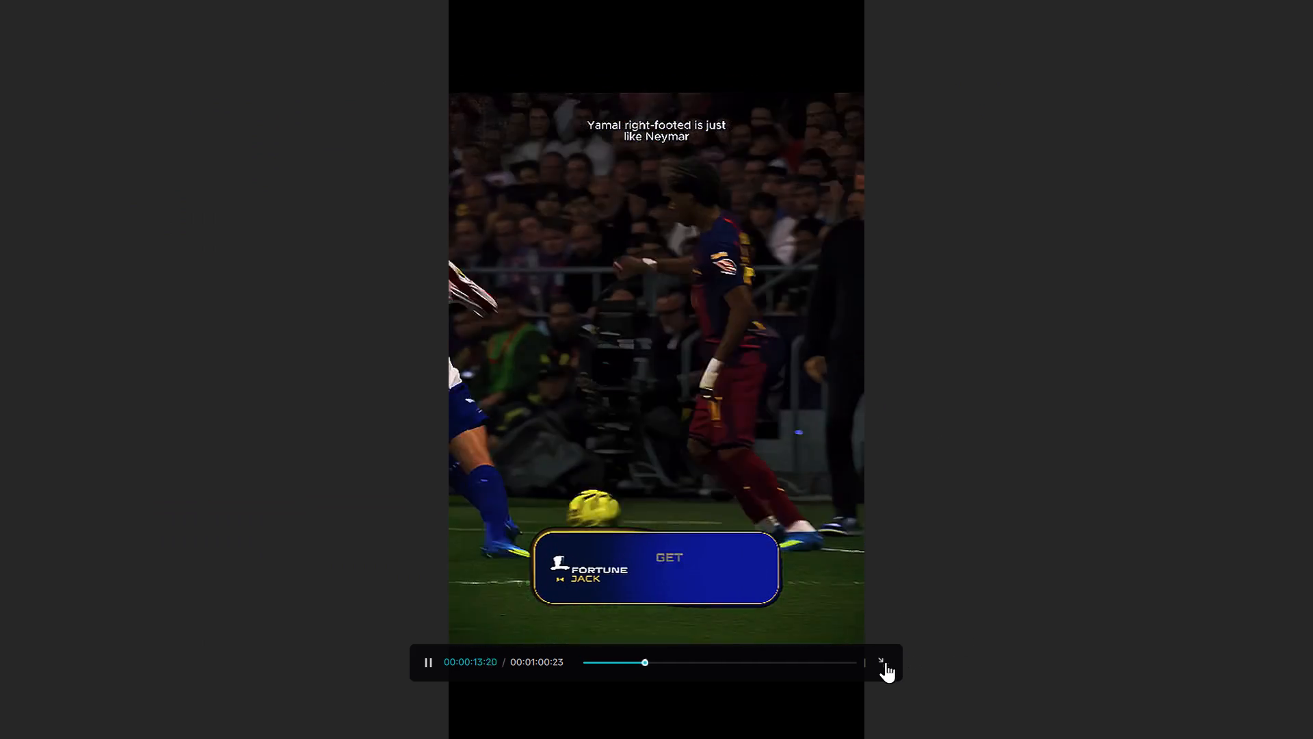
Play the Yamal video from about 00:00:54 near its end and again from about 00:00:29 to check the edit.
{"action": "left_click", "coordinate": [438, 446]}
{"action": "key", "text": "space"}
{"action": "left_click", "coordinate": [451, 447]}
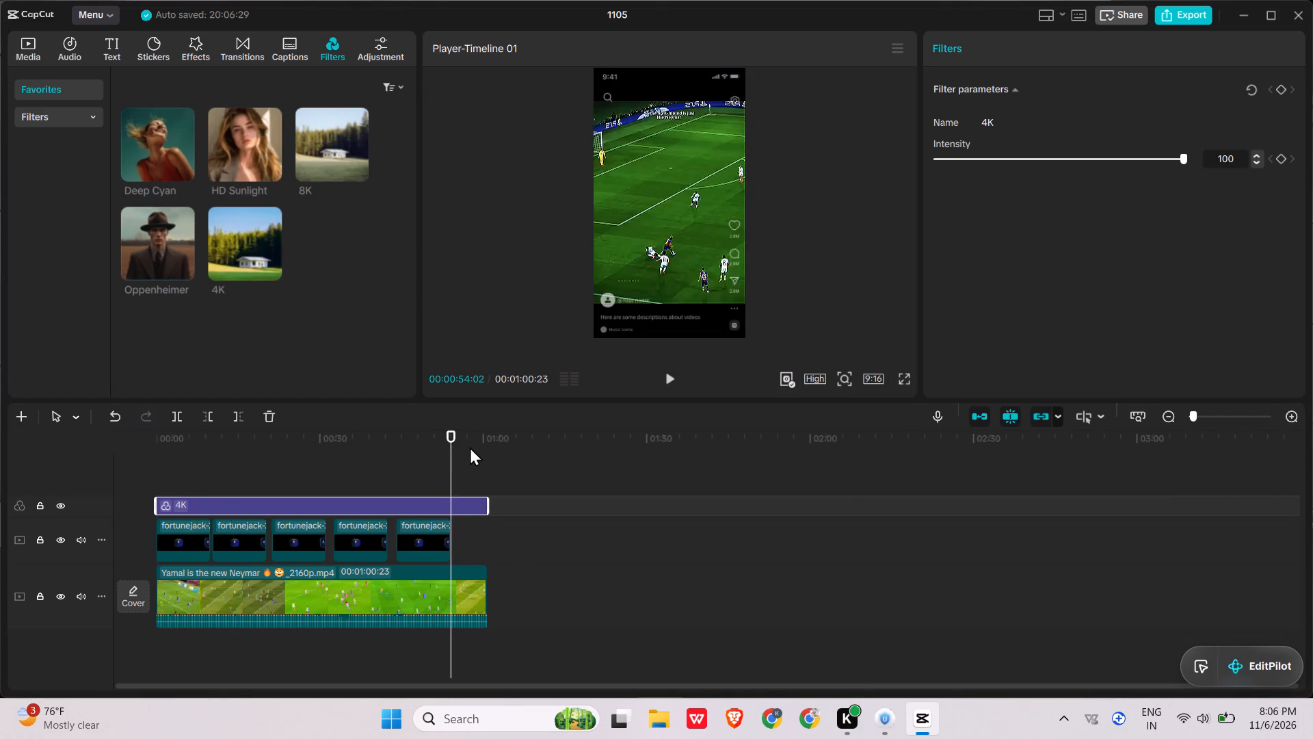
{"action": "left_click", "coordinate": [470, 447]}
{"action": "key", "text": "space"}
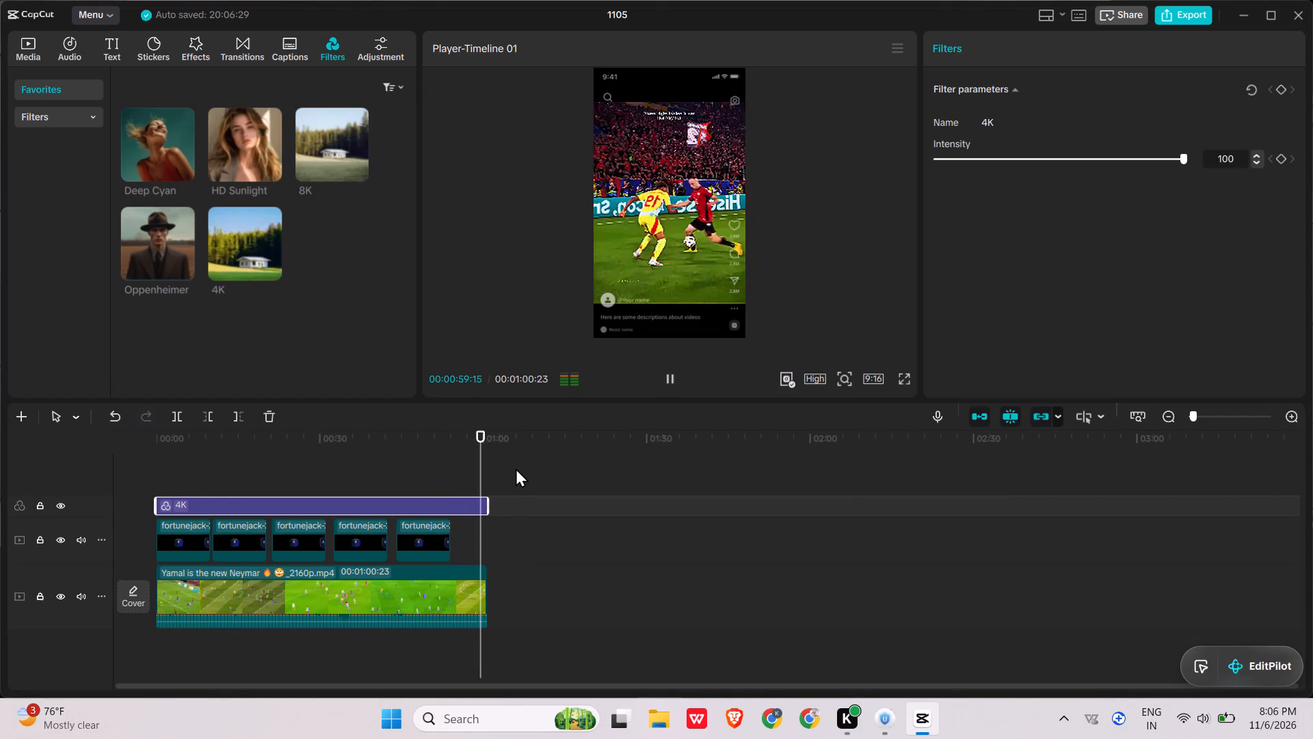
{"action": "left_click", "coordinate": [317, 461]}
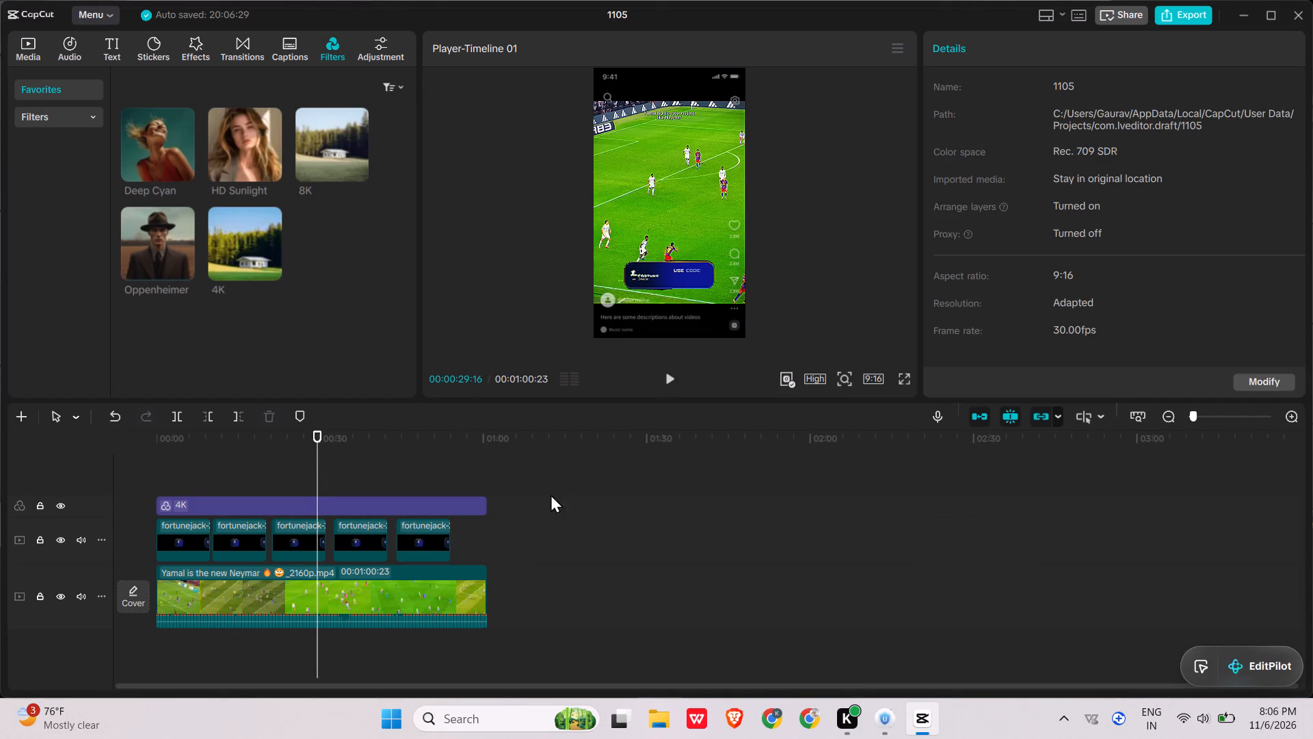
{"action": "key", "text": "space"}
Split the Yamal video and its 4K filter at about 00:00:31:26, between the third and fourth FortuneJack banners.
{"action": "scroll", "coordinate": [406, 578], "scroll_direction": "right", "scroll_amount": 1}
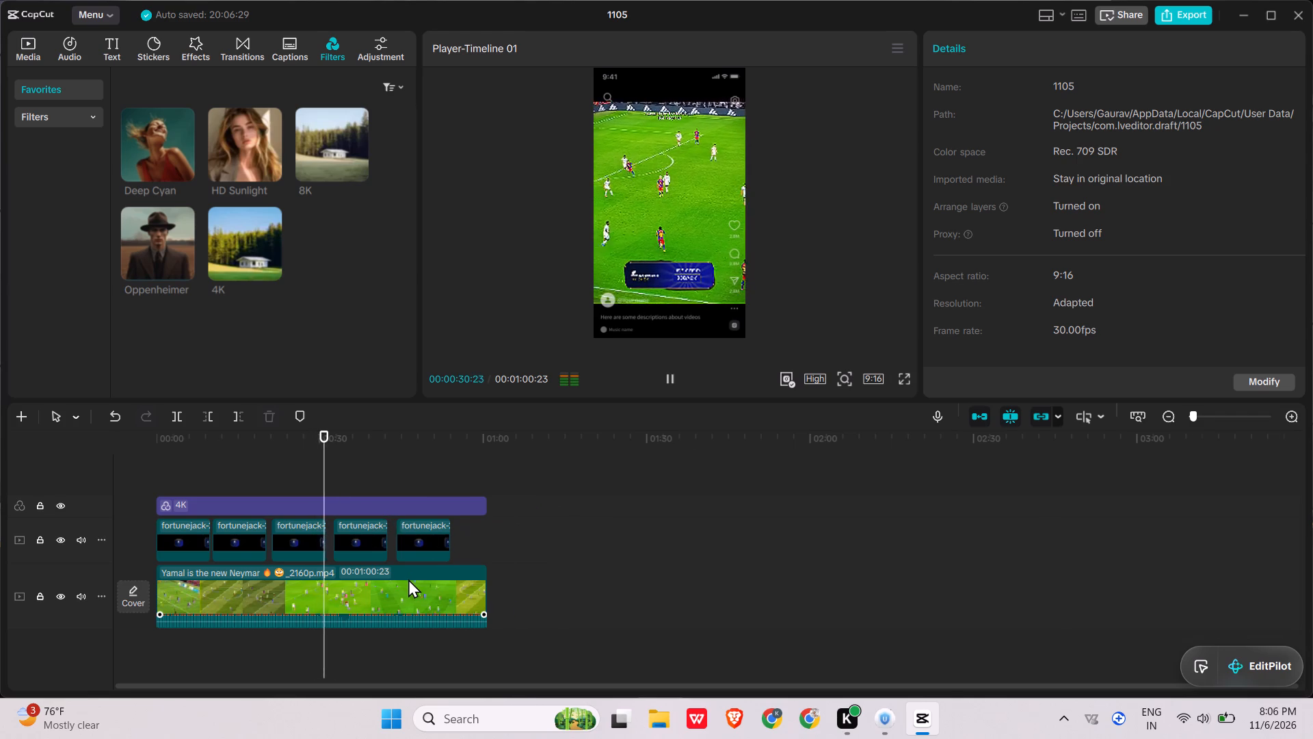
{"action": "scroll", "coordinate": [408, 579], "scroll_direction": "right", "scroll_amount": 1}
{"action": "scroll", "coordinate": [408, 579], "scroll_direction": "up", "scroll_amount": 1, "text": "ctrl"}
{"action": "scroll", "coordinate": [408, 579], "scroll_direction": "right", "scroll_amount": 1, "text": "ctrl"}
{"action": "scroll", "coordinate": [408, 579], "scroll_direction": "up", "scroll_amount": 1, "text": "ctrl"}
{"action": "scroll", "coordinate": [408, 579], "scroll_direction": "right", "scroll_amount": 1, "text": "ctrl"}
{"action": "scroll", "coordinate": [408, 579], "scroll_direction": "up", "scroll_amount": 1, "text": "ctrl"}
{"action": "scroll", "coordinate": [408, 579], "scroll_direction": "right", "scroll_amount": 1, "text": "ctrl"}
{"action": "scroll", "coordinate": [408, 579], "scroll_direction": "up", "scroll_amount": 1, "text": "ctrl"}
{"action": "scroll", "coordinate": [408, 579], "scroll_direction": "right", "scroll_amount": 1, "text": "ctrl"}
{"action": "scroll", "coordinate": [408, 579], "scroll_direction": "up", "scroll_amount": 1, "text": "ctrl"}
{"action": "scroll", "coordinate": [408, 579], "scroll_direction": "right", "scroll_amount": 1, "text": "ctrl"}
{"action": "scroll", "coordinate": [408, 579], "scroll_direction": "up", "scroll_amount": 1, "text": "ctrl"}
{"action": "scroll", "coordinate": [408, 579], "scroll_direction": "right", "scroll_amount": 1, "text": "ctrl"}
{"action": "scroll", "coordinate": [408, 579], "scroll_direction": "up", "scroll_amount": 1, "text": "ctrl"}
{"action": "scroll", "coordinate": [408, 579], "scroll_direction": "right", "scroll_amount": 1, "text": "ctrl"}
{"action": "scroll", "coordinate": [408, 579], "scroll_direction": "up", "scroll_amount": 1, "text": "ctrl"}
{"action": "scroll", "coordinate": [408, 579], "scroll_direction": "right", "scroll_amount": 1, "text": "ctrl"}
{"action": "scroll", "coordinate": [408, 579], "scroll_direction": "up", "scroll_amount": 1, "text": "ctrl"}
{"action": "scroll", "coordinate": [408, 579], "scroll_direction": "right", "scroll_amount": 1, "text": "ctrl"}
{"action": "left_click", "coordinate": [500, 456]}
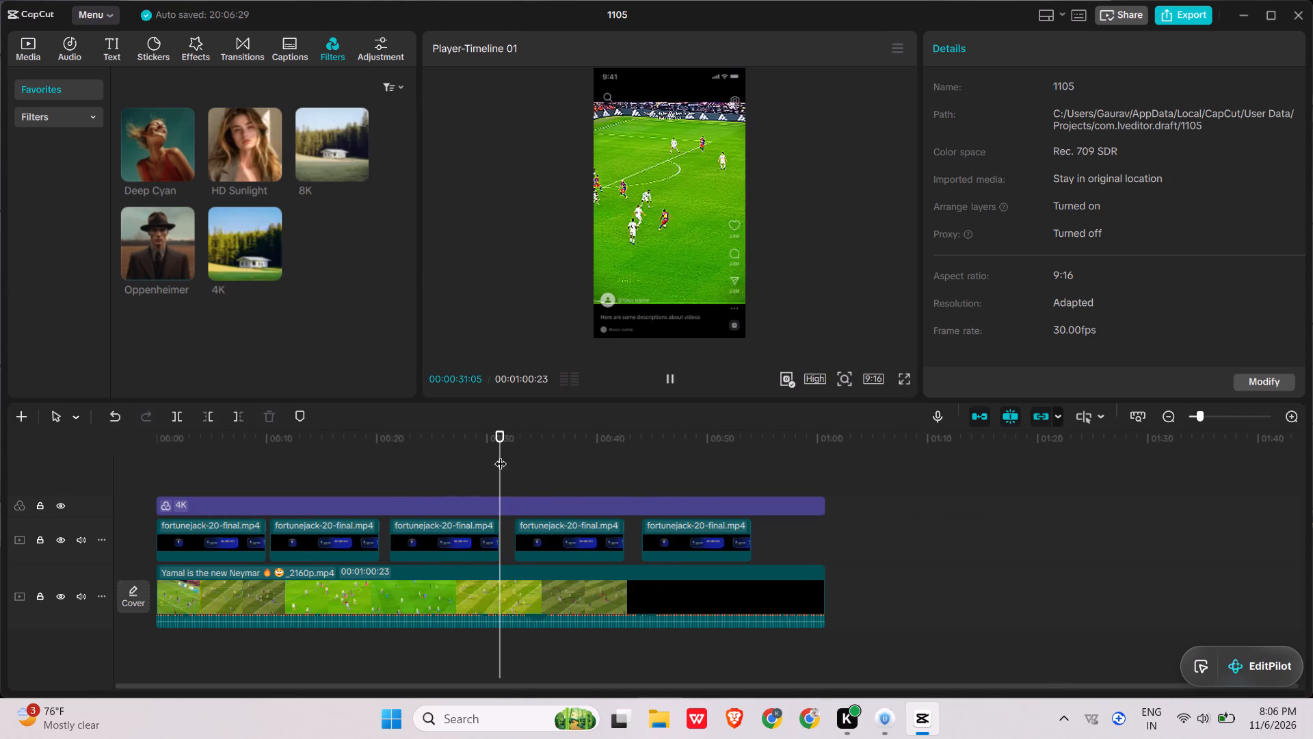
{"action": "left_click", "coordinate": [501, 455]}
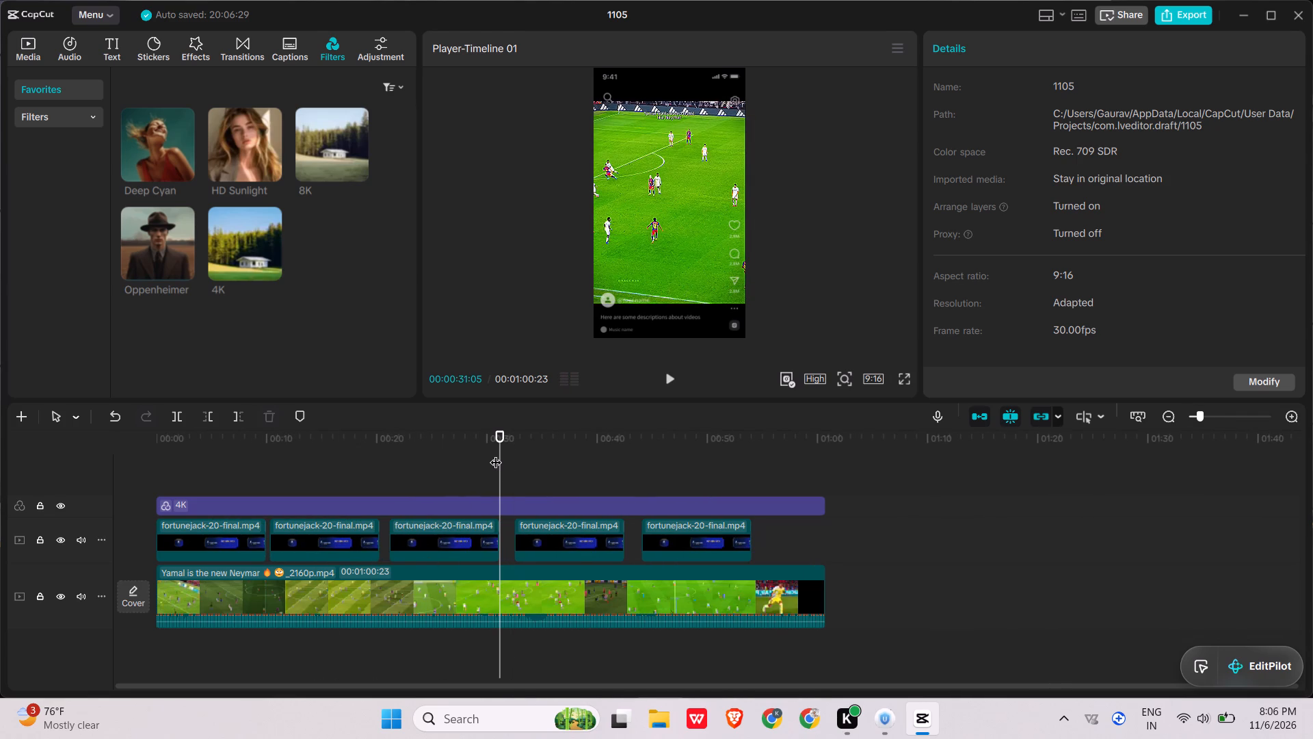
{"action": "left_click_drag", "start_coordinate": [529, 441], "coordinate": [509, 536], "text": "ctrl"}
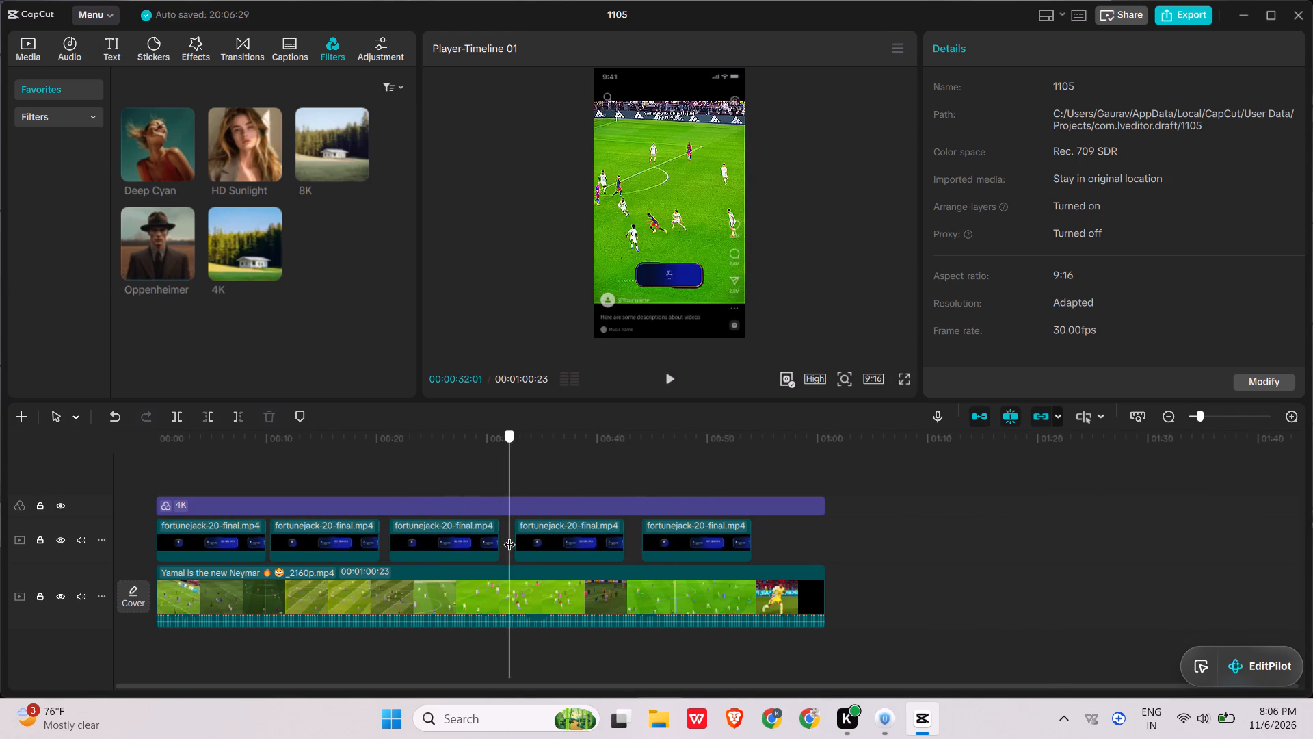
{"action": "left_click_drag", "start_coordinate": [509, 536], "coordinate": [507, 534], "text": "ctrl"}
{"action": "left_click_drag", "start_coordinate": [972, 477], "coordinate": [521, 612], "text": "ctrl"}
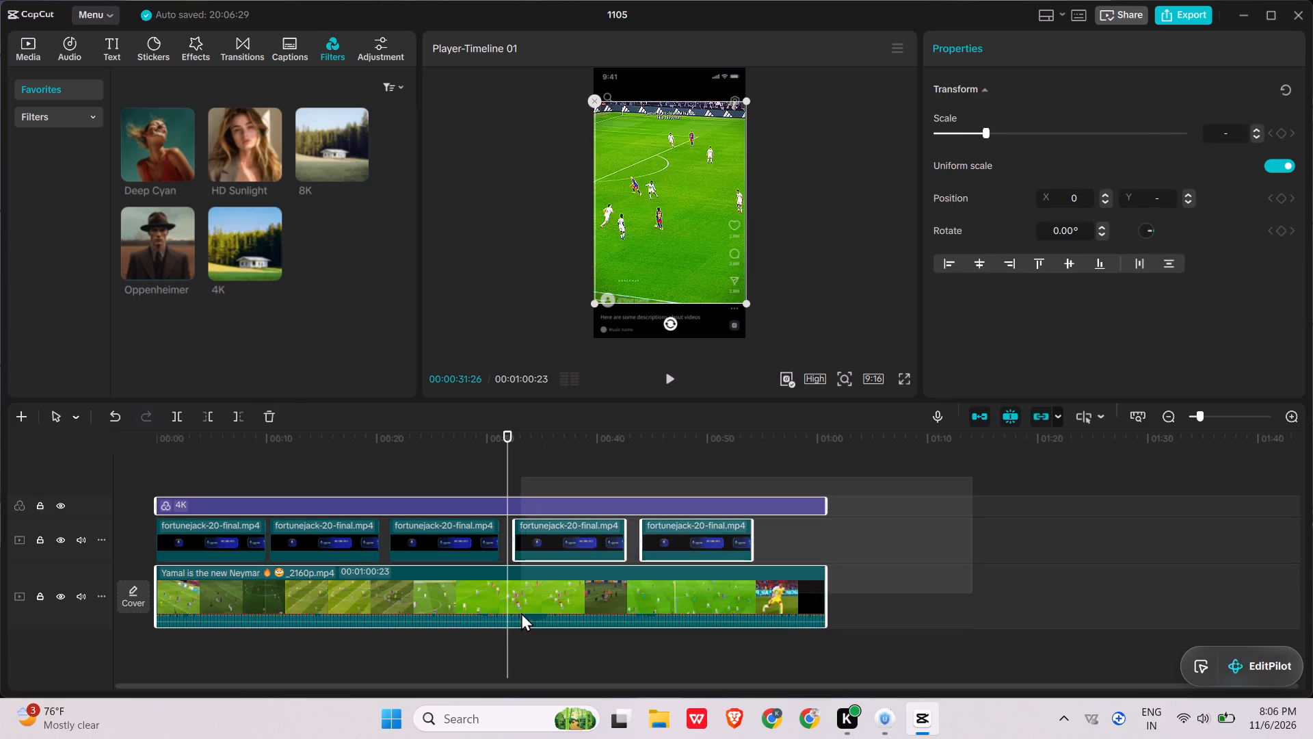
{"action": "left_click_drag", "start_coordinate": [521, 612], "coordinate": [519, 642], "text": "ctrl"}
{"action": "key", "text": "ctrl+b"}
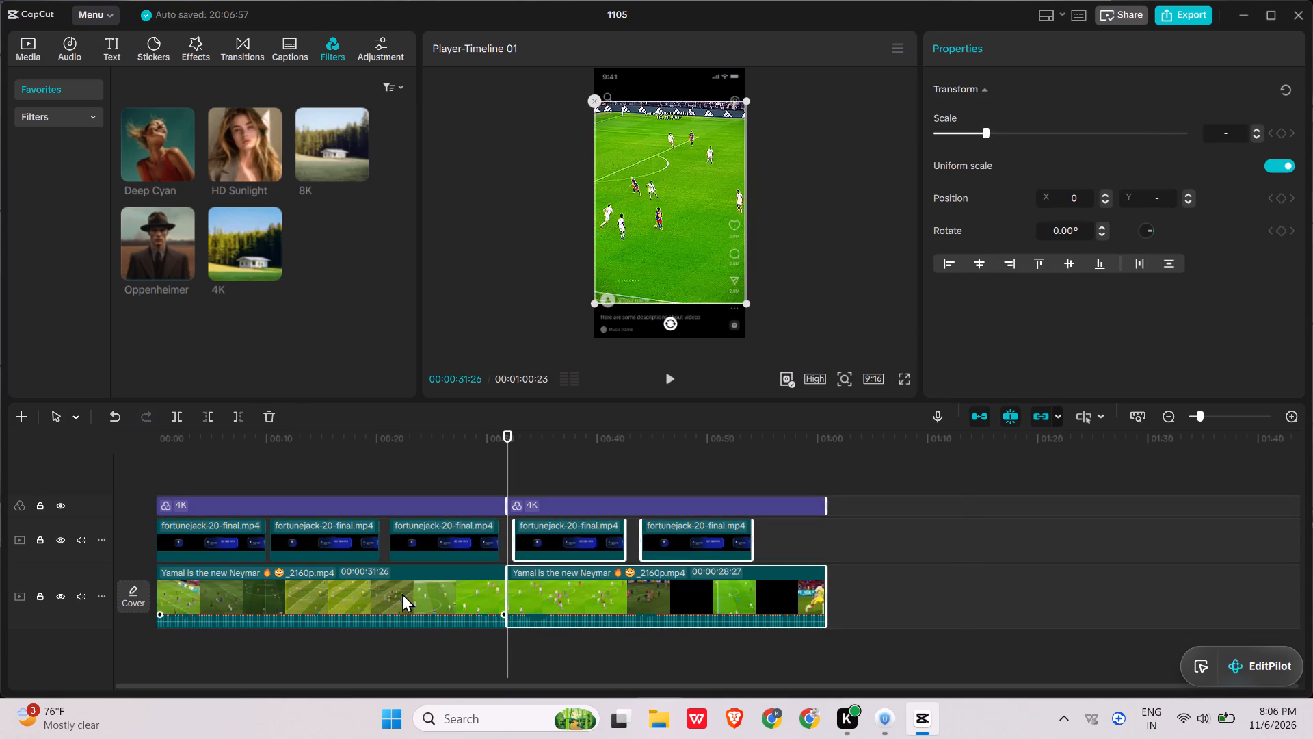
Play the Yamal video across the split and again from about 00:00:25 to review the first part.
{"action": "left_click", "coordinate": [402, 593]}
{"action": "key", "text": "space"}
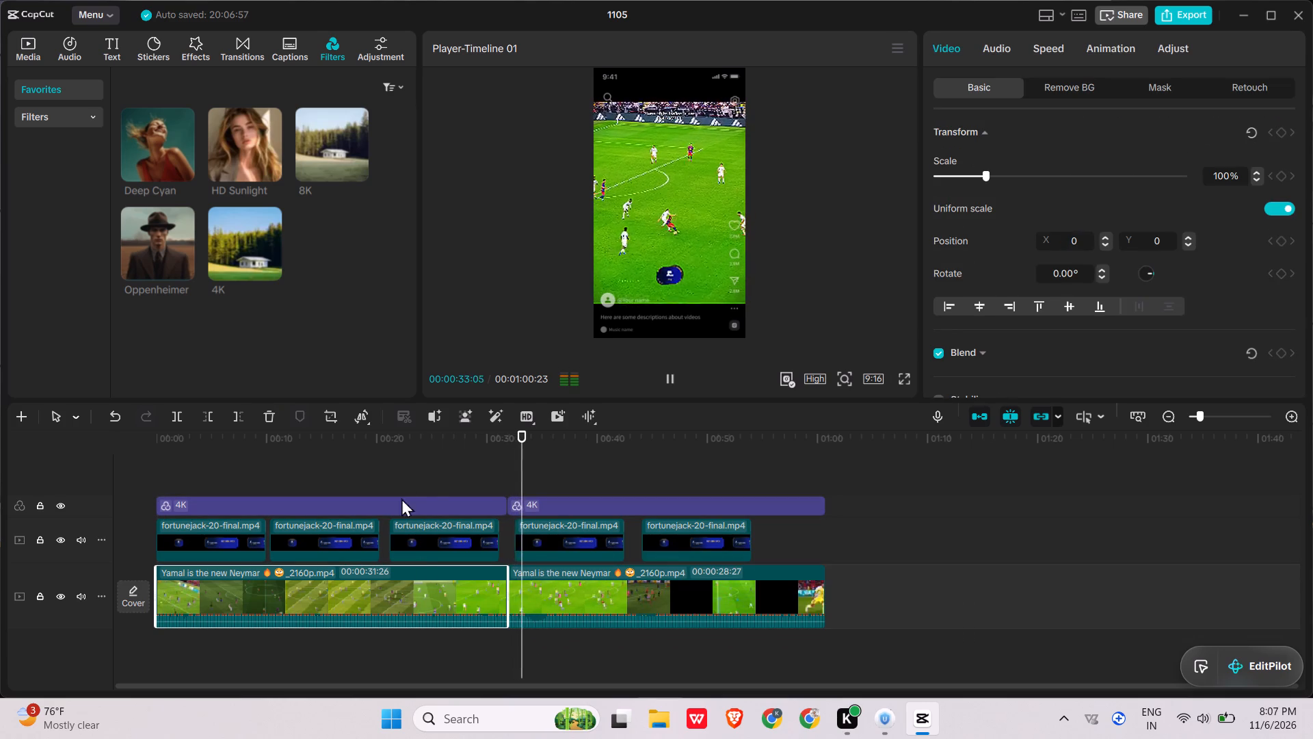
{"action": "left_click", "coordinate": [435, 457]}
{"action": "key", "text": "space"}
{"action": "key", "text": "space"}
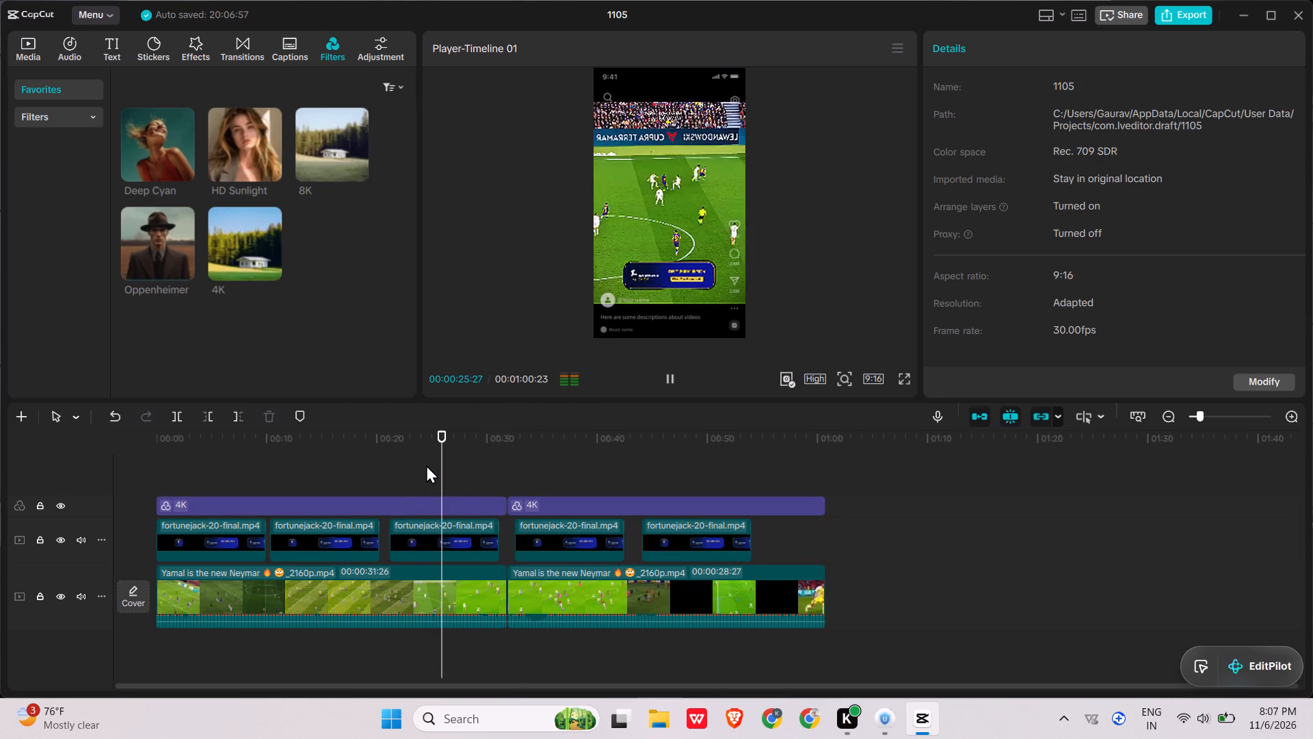
{"action": "left_click_drag", "start_coordinate": [426, 465], "coordinate": [419, 619]}
{"action": "key", "text": "space"}
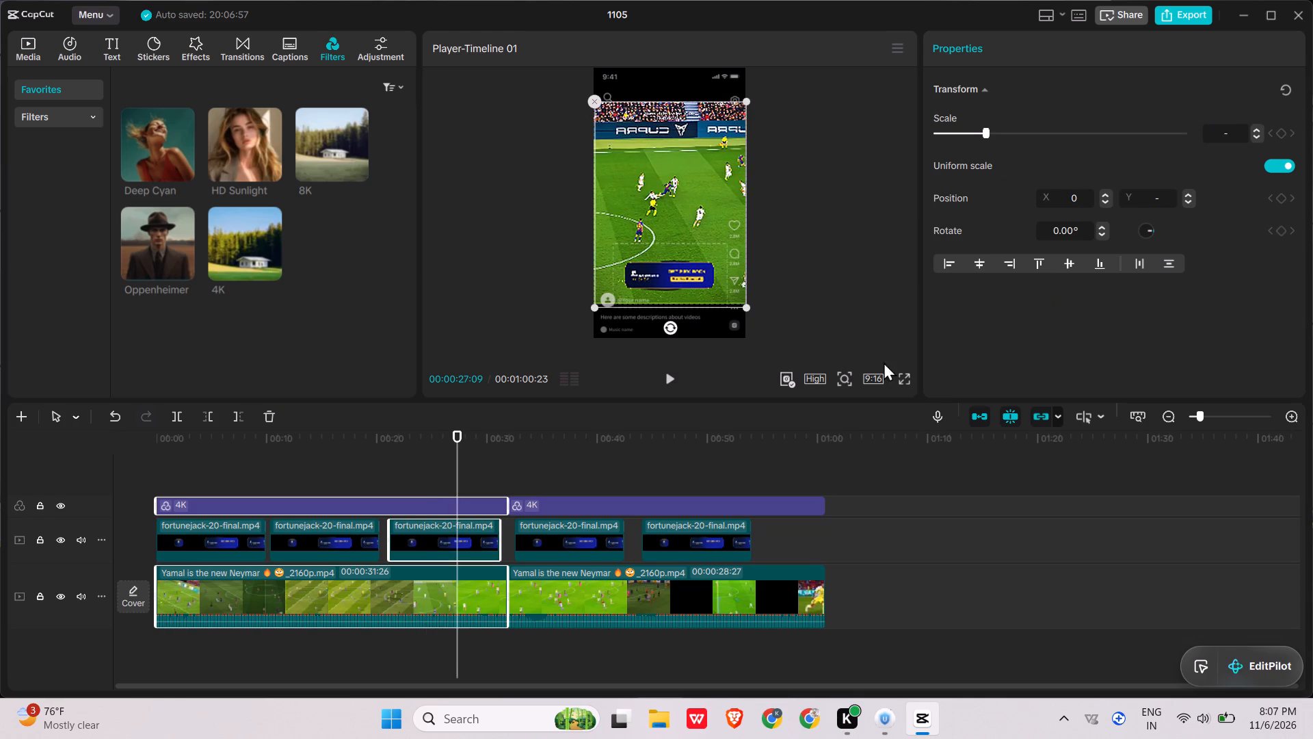
{"action": "right_click", "coordinate": [472, 576]}
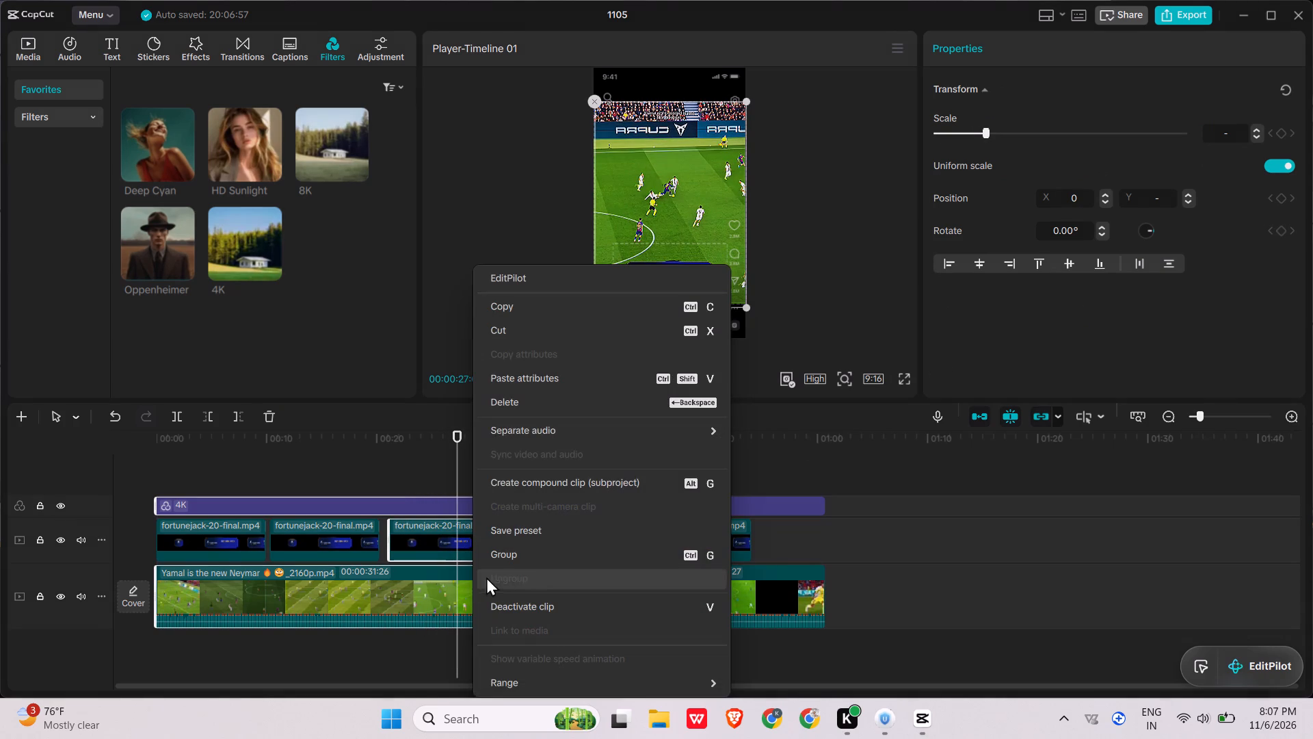
{"action": "left_click", "coordinate": [414, 456]}
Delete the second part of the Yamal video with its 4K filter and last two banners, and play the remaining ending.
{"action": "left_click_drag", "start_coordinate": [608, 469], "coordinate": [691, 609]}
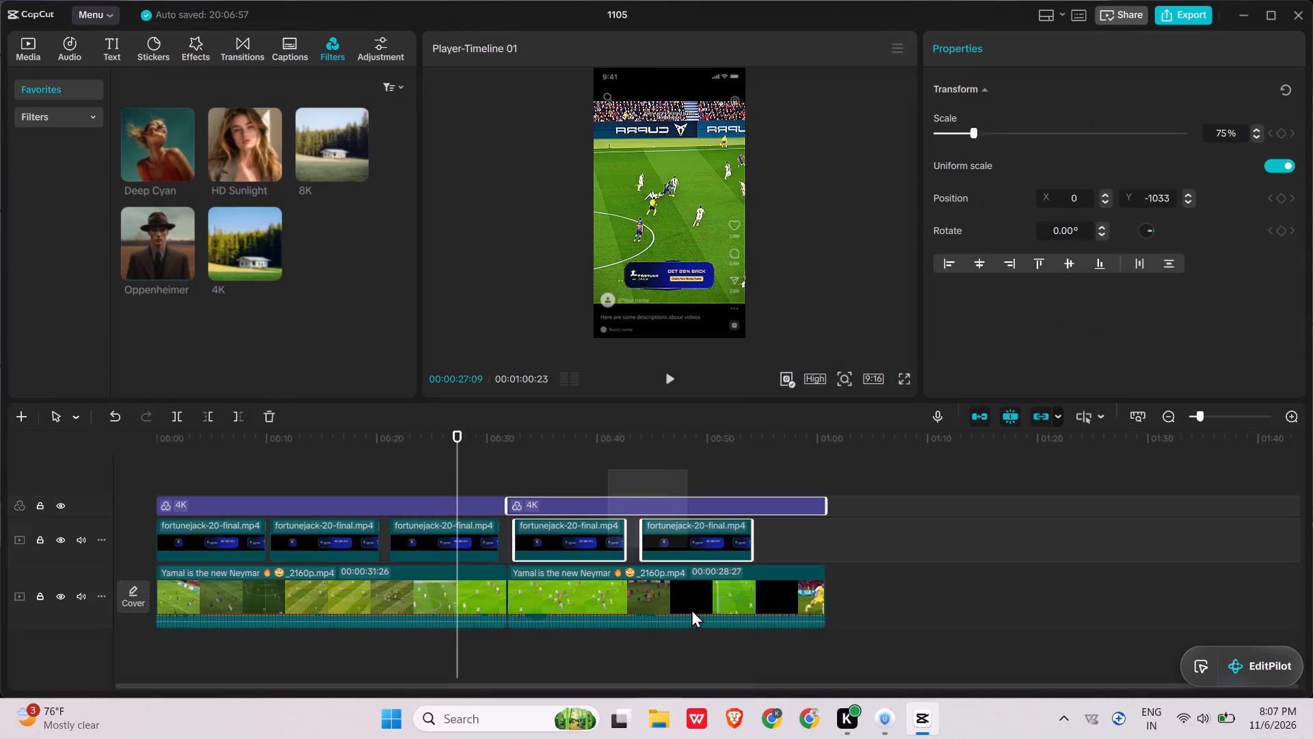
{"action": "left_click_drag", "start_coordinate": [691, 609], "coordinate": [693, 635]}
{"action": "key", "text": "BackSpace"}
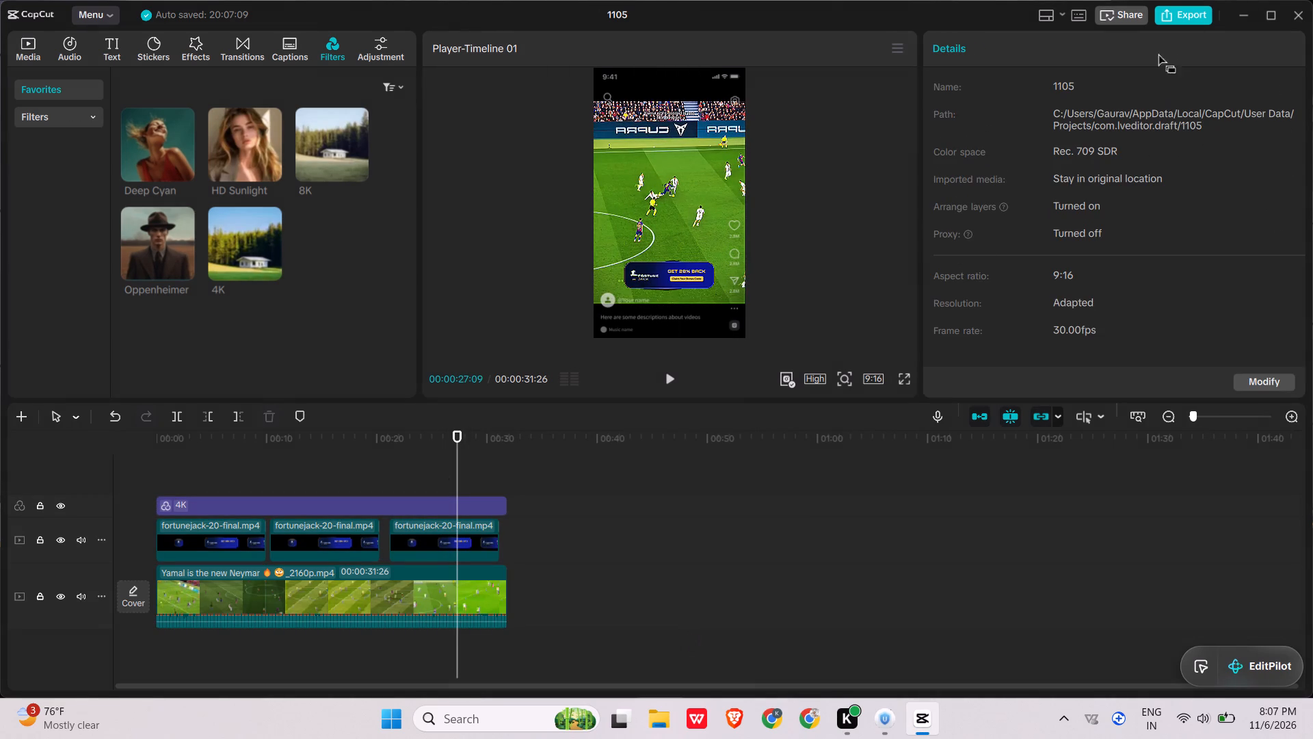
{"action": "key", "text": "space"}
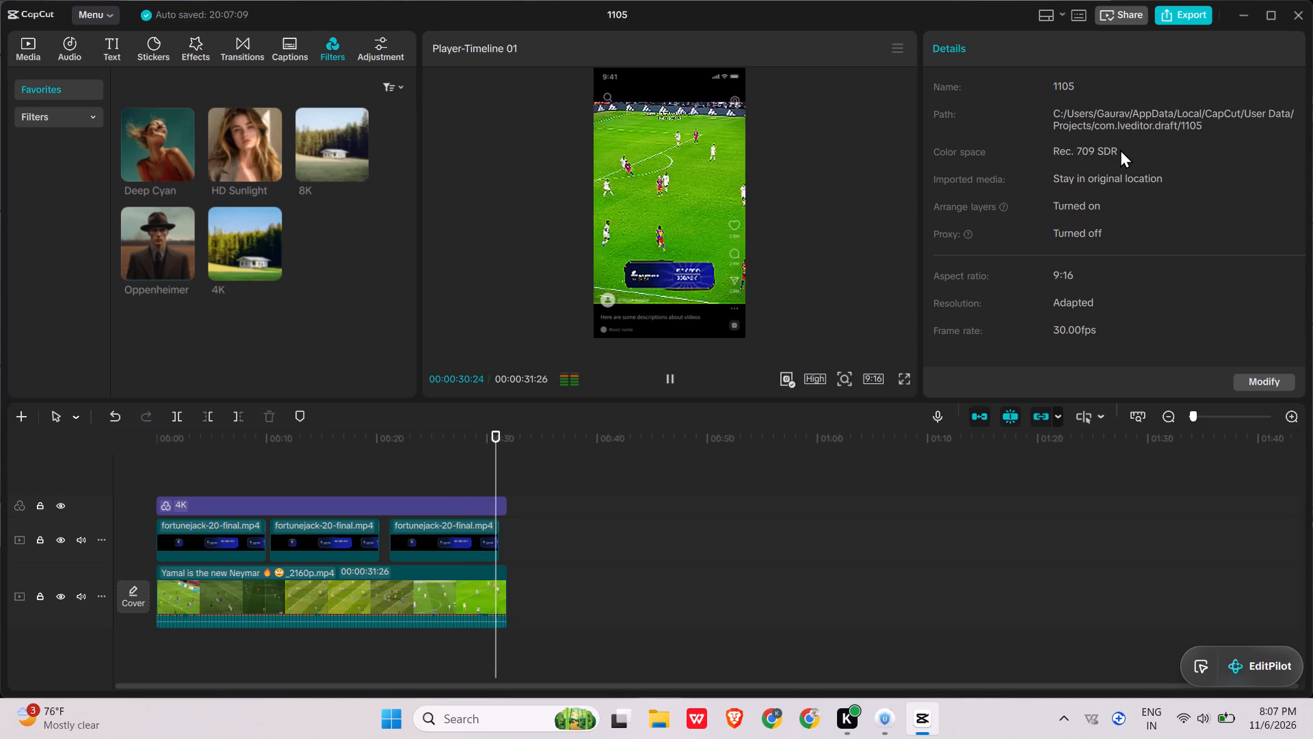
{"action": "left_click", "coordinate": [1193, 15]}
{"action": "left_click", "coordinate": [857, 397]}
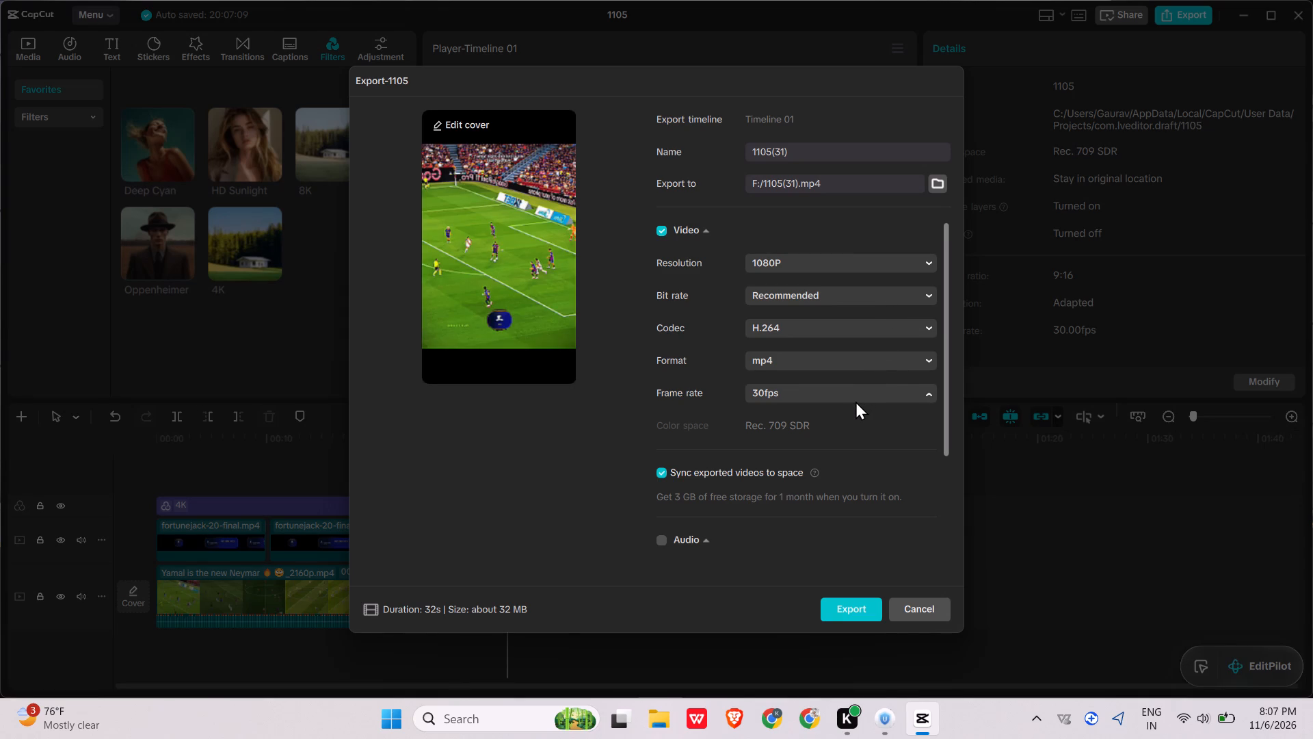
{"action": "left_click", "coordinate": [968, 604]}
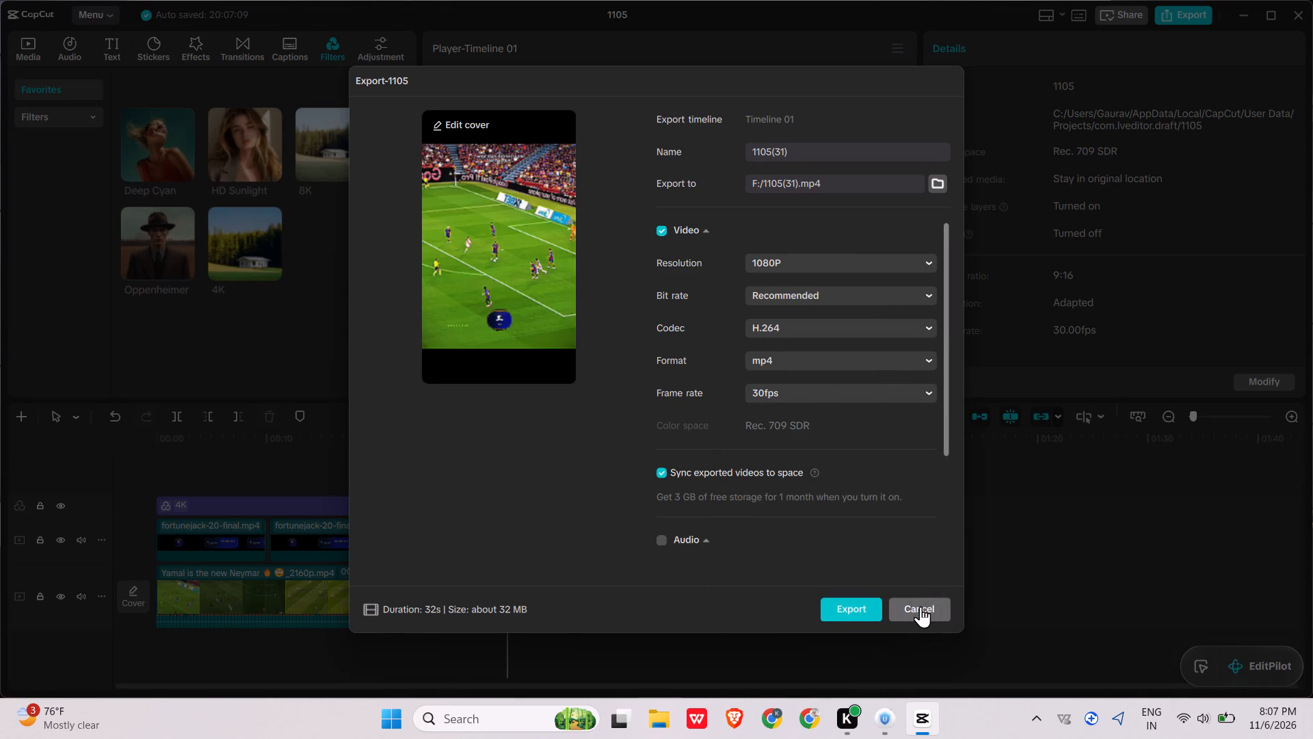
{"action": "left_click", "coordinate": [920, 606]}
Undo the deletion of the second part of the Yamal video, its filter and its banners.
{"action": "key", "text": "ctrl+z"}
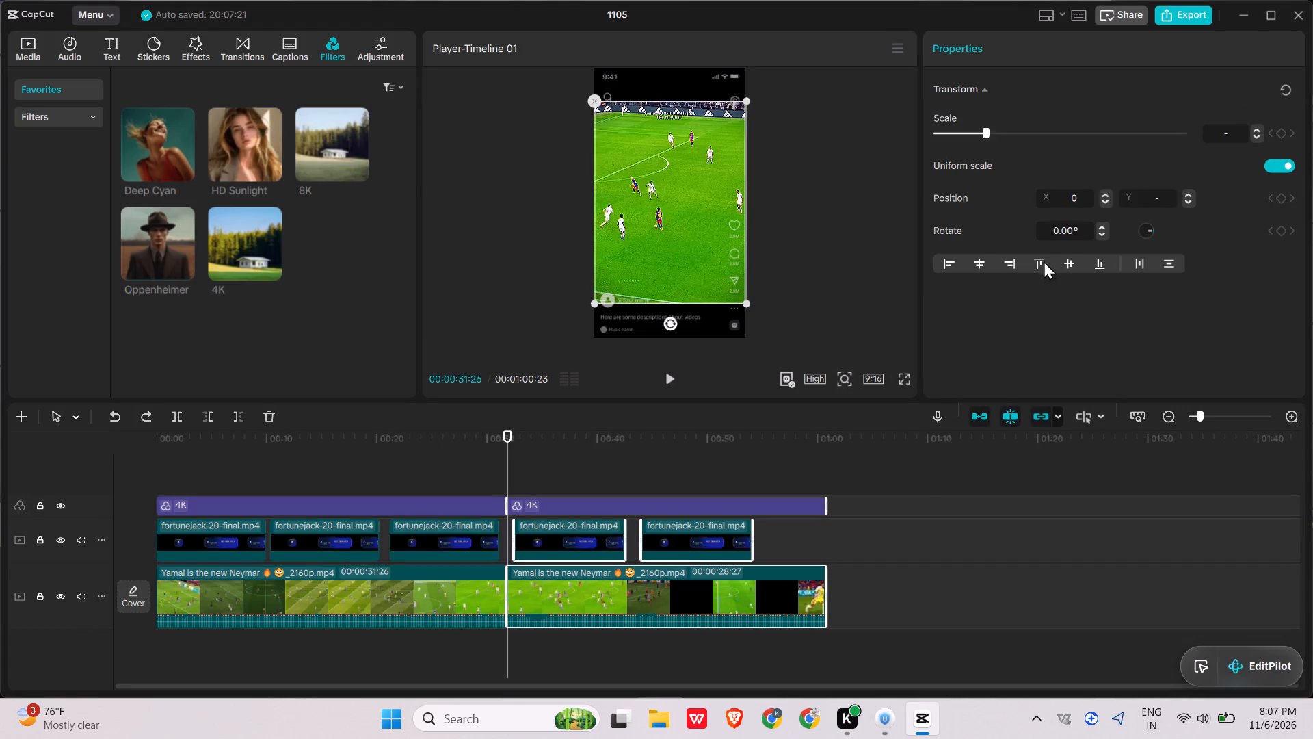
Change the export frame rate, export the full Yamal is the new Neymar video, and close the sharing window.
{"action": "left_click", "coordinate": [1171, 18]}
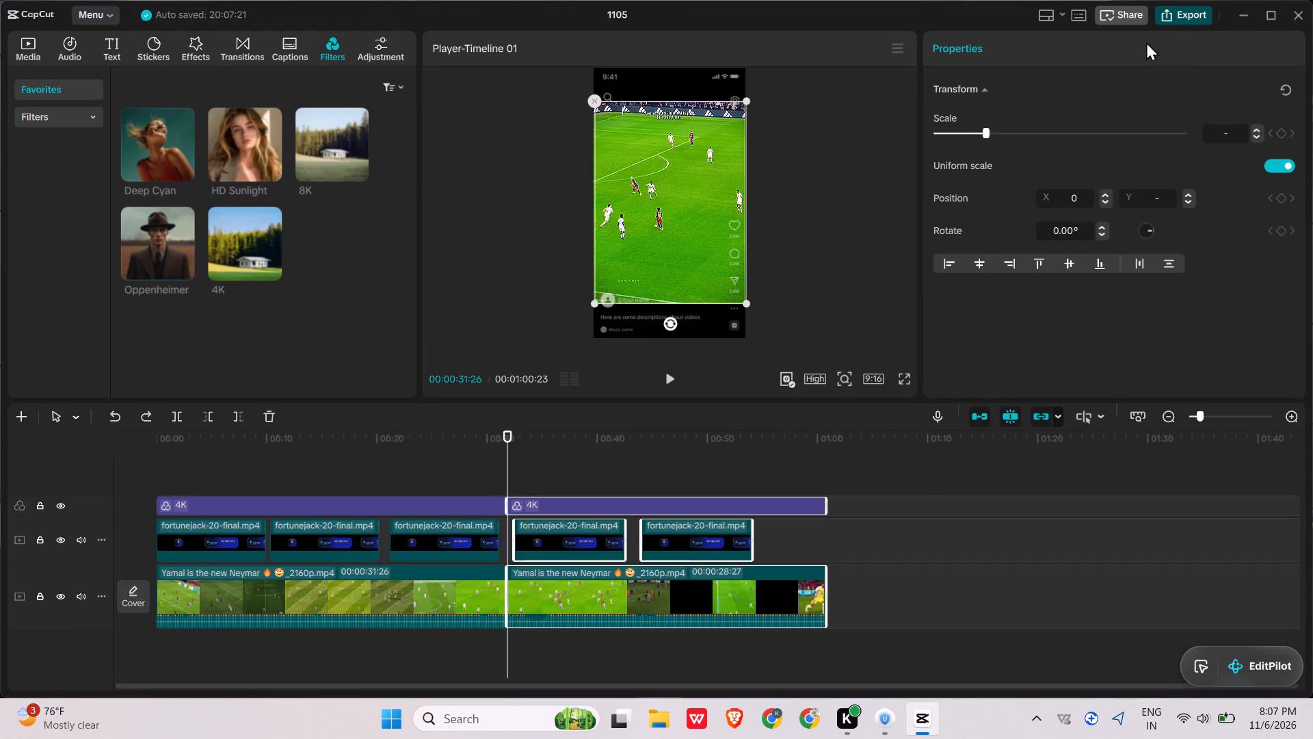
{"action": "left_click", "coordinate": [837, 396]}
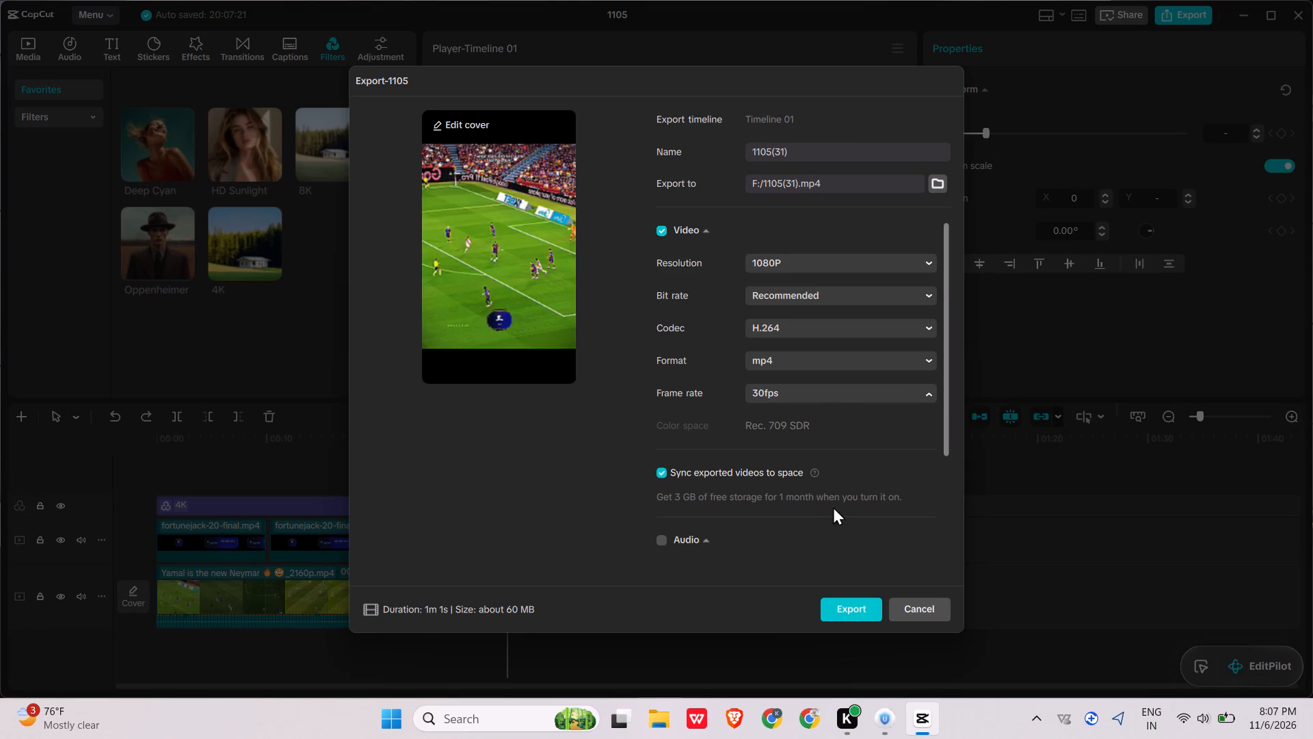
{"action": "left_click", "coordinate": [821, 583]}
{"action": "left_click", "coordinate": [857, 610]}
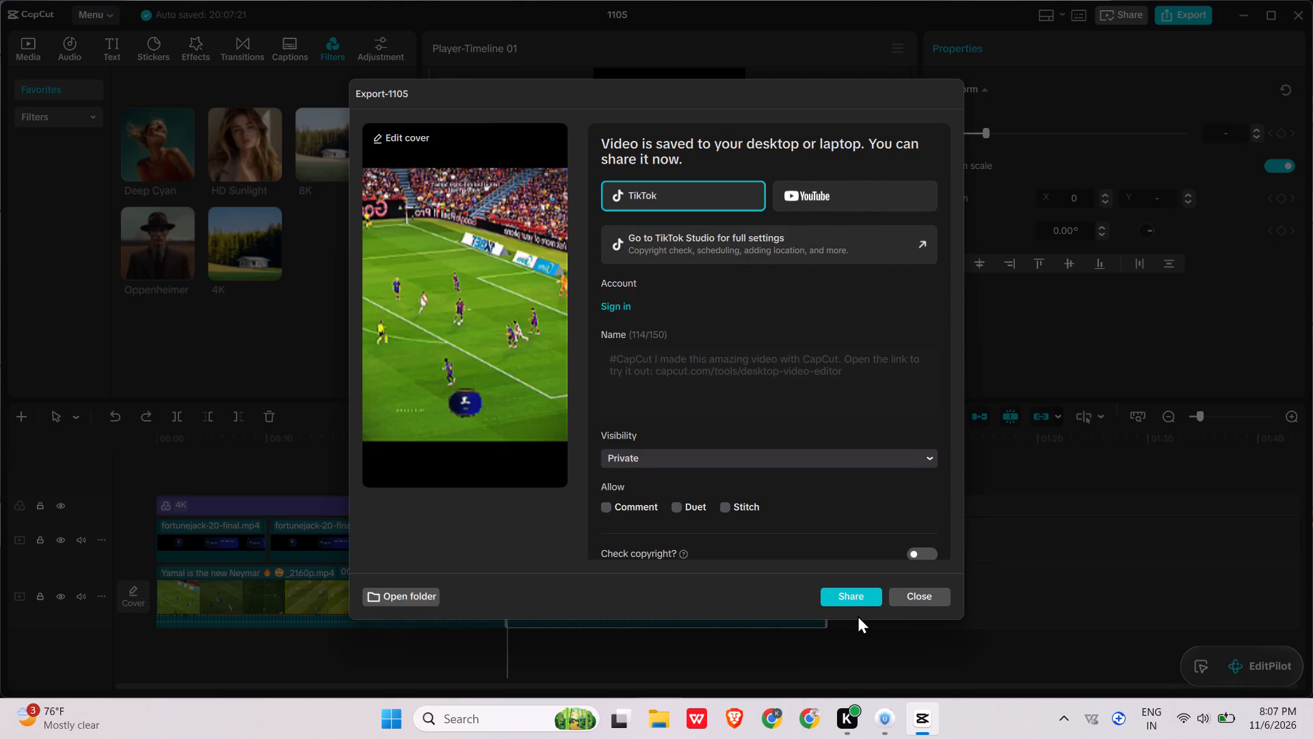
{"action": "left_click", "coordinate": [920, 600]}
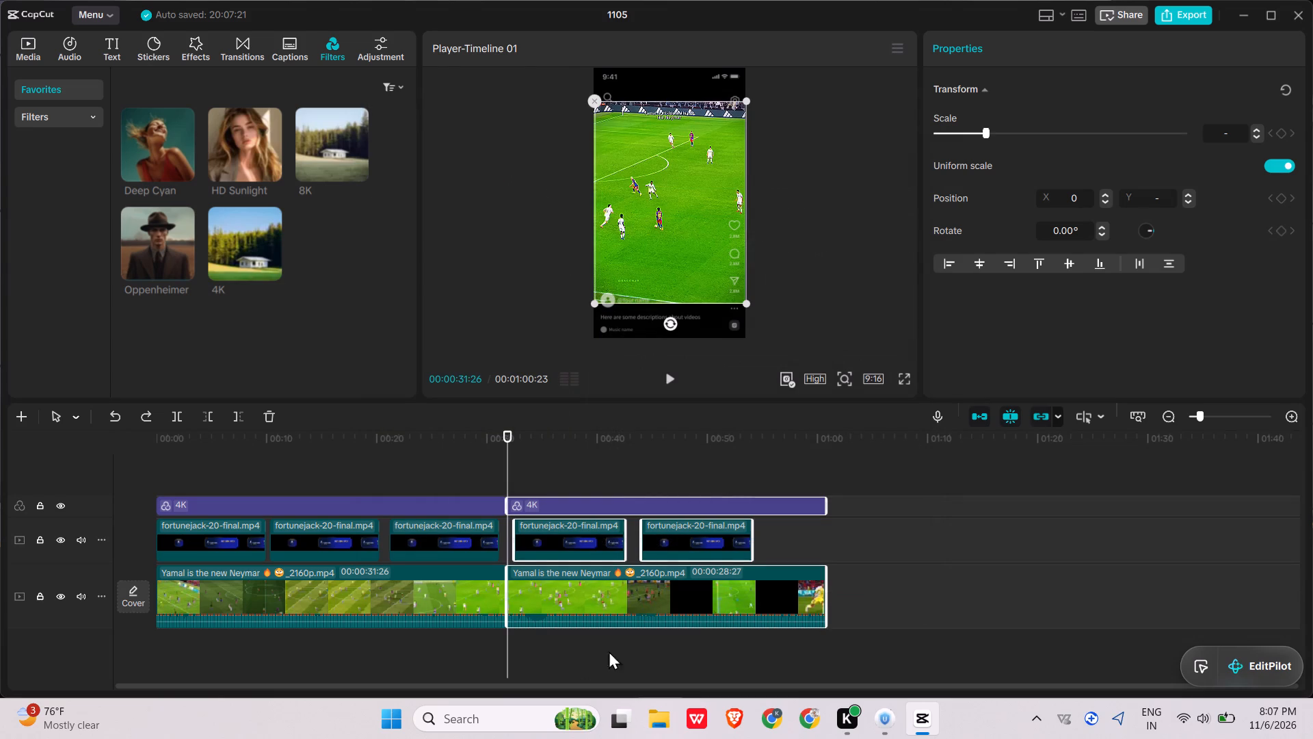
Remove the Yamal is the new Neymar video from the timeline and project media, and add Crazy Goalkeepers in Football to the main track.
{"action": "left_click_drag", "start_coordinate": [426, 654], "coordinate": [602, 613]}
{"action": "key", "text": "BackSpace"}
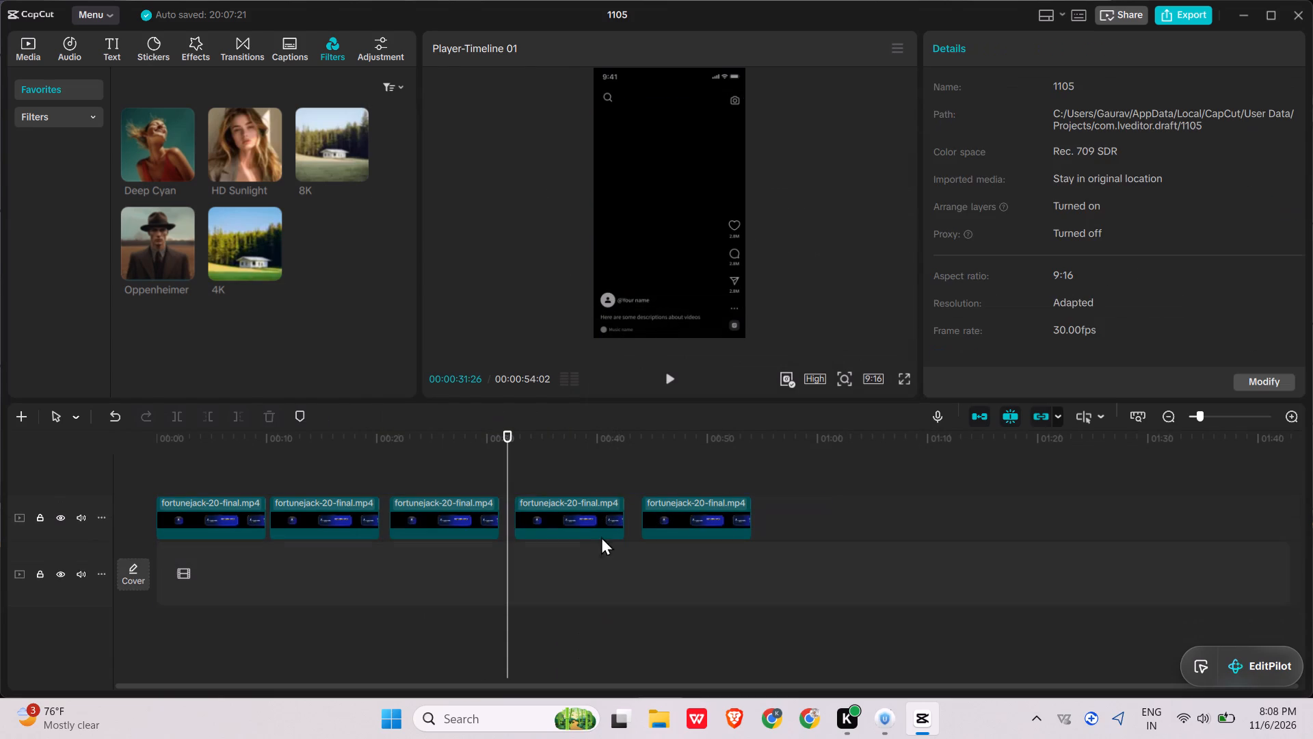
{"action": "left_click_drag", "start_coordinate": [0, 57], "coordinate": [10, 57]}
{"action": "left_click", "coordinate": [27, 55]}
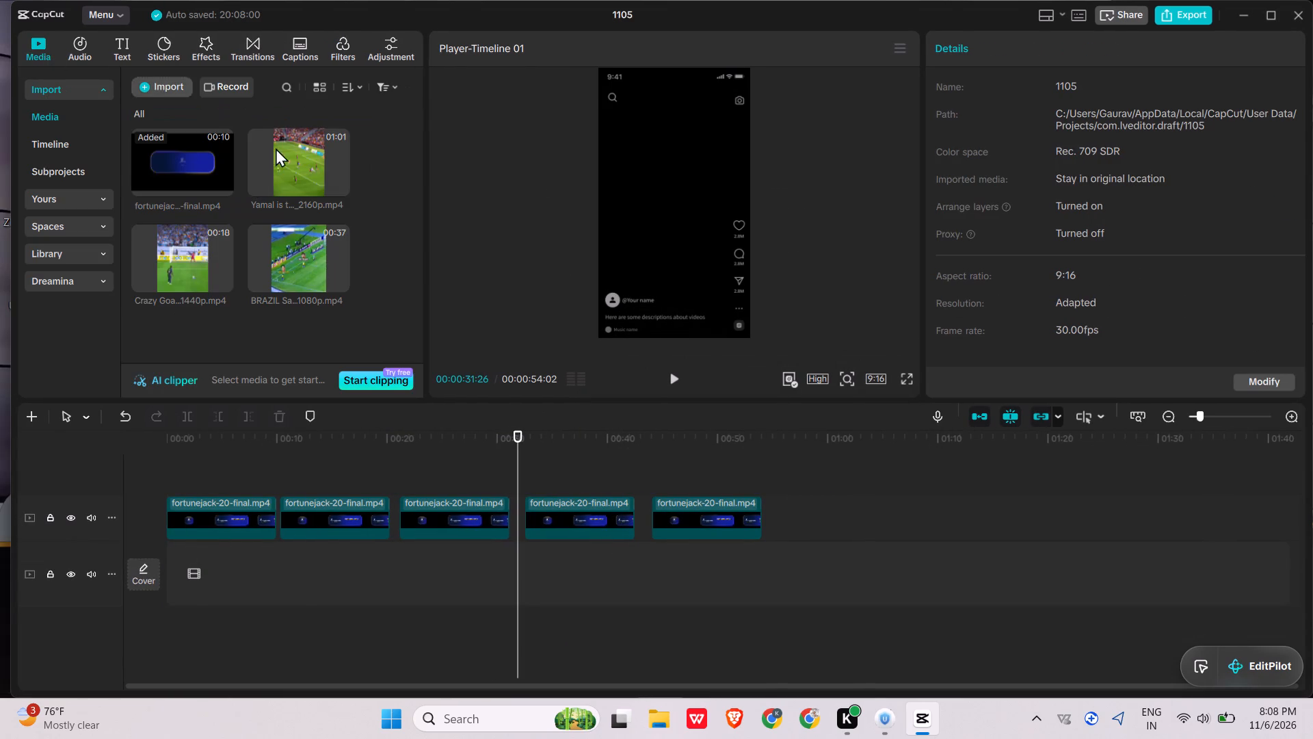
{"action": "left_click", "coordinate": [282, 168]}
{"action": "key", "text": "BackSpace"}
{"action": "left_click", "coordinate": [334, 190]}
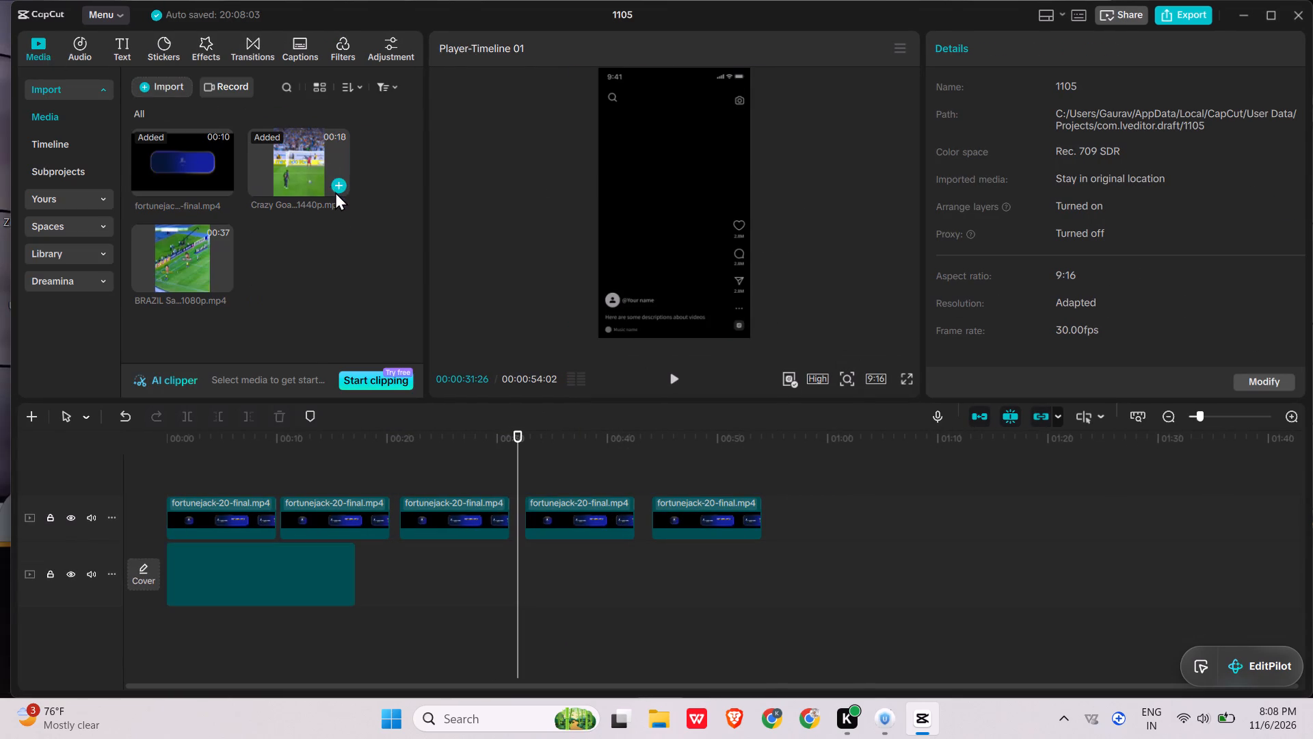
Delete the last three FortuneJack banners beyond the Crazy Goalkeepers video, maximize the window, and play the video from its start.
{"action": "left_click_drag", "start_coordinate": [403, 604], "coordinate": [736, 508]}
{"action": "key", "text": "BackSpace"}
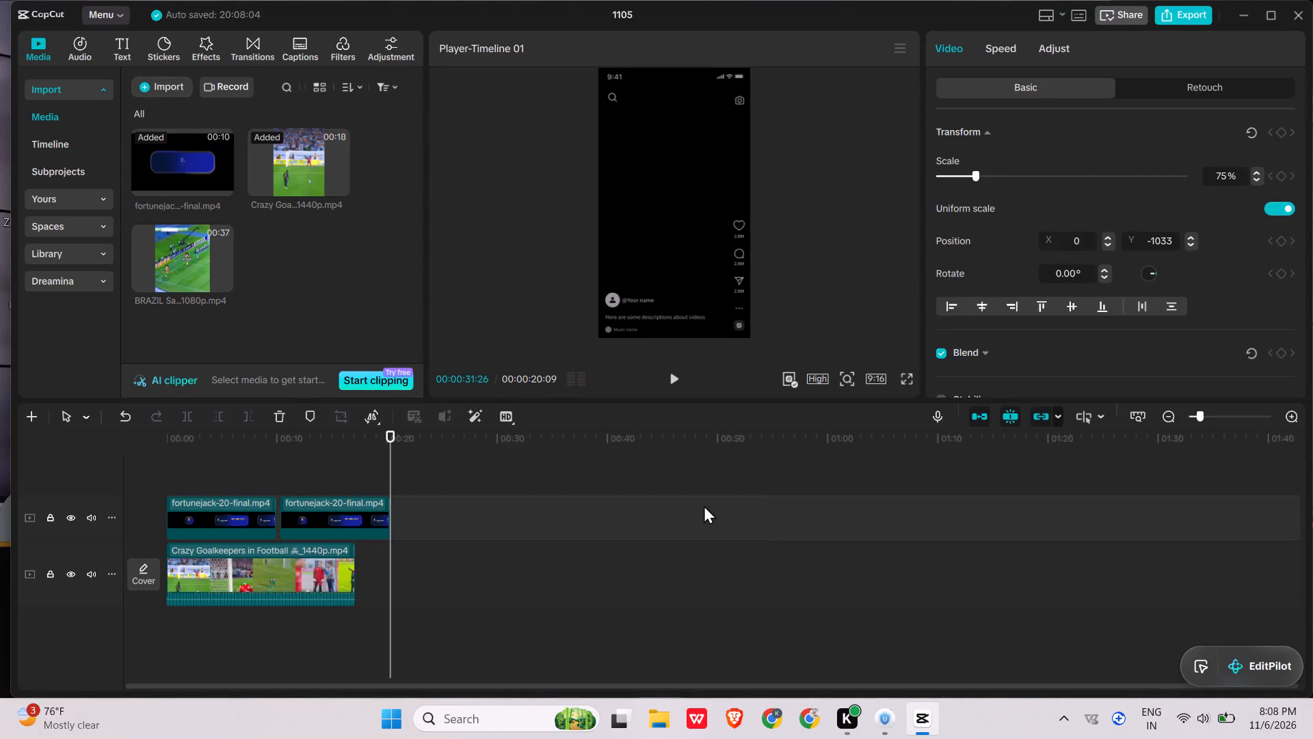
{"action": "left_click", "coordinate": [1273, 21]}
{"action": "key", "text": "space"}
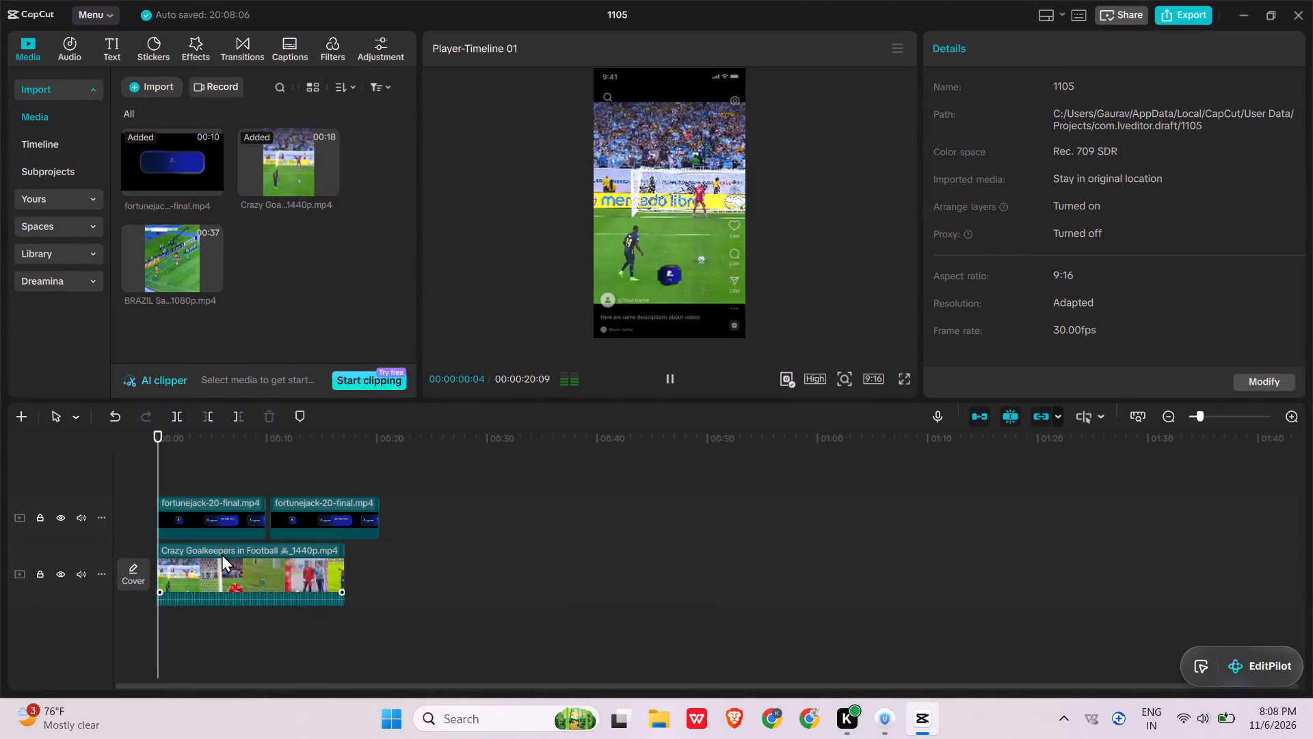
Trim the second FortuneJack banner to 00:00:06:17 so it ends just before the Crazy Goalkeepers video does.
{"action": "scroll", "coordinate": [248, 563], "scroll_direction": "up", "scroll_amount": 12, "text": "ctrl"}
{"action": "left_click", "coordinate": [891, 491]}
{"action": "scroll", "coordinate": [972, 549], "scroll_direction": "left", "scroll_amount": 1}
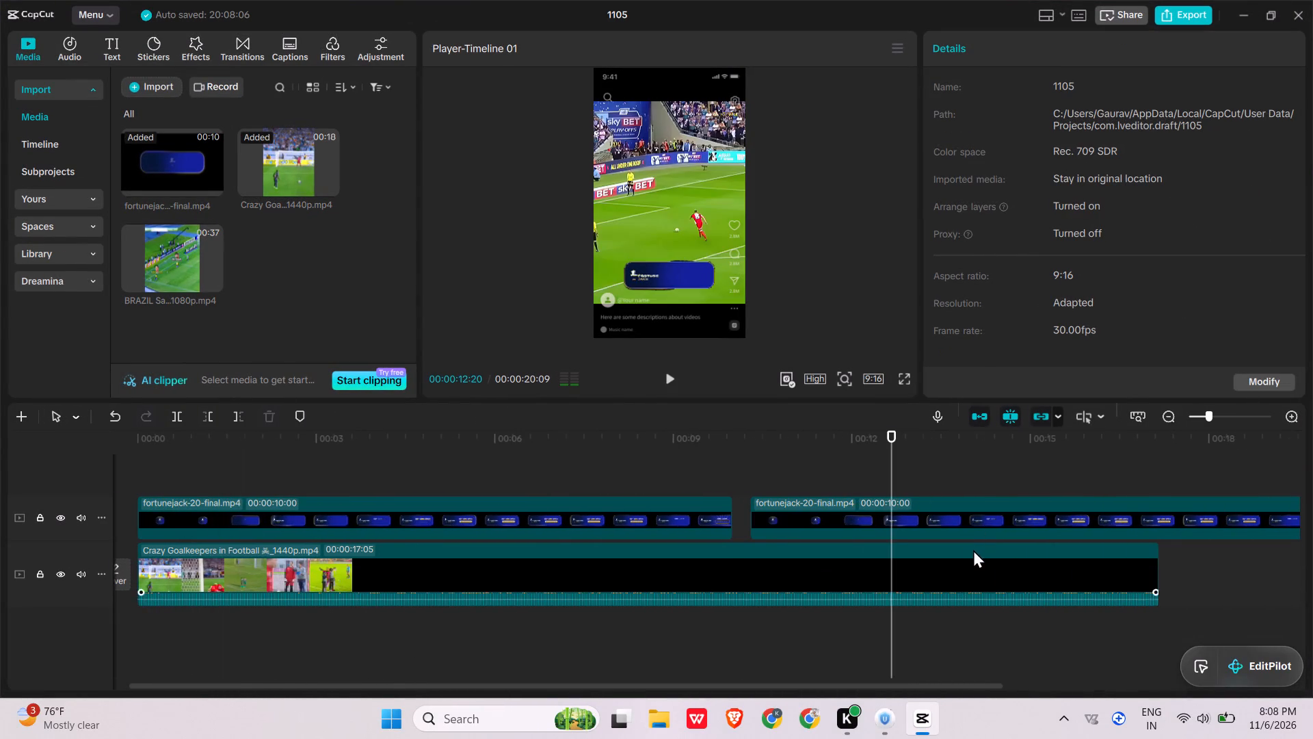
{"action": "scroll", "coordinate": [973, 549], "scroll_direction": "left", "scroll_amount": 2}
{"action": "left_click_drag", "start_coordinate": [942, 526], "coordinate": [737, 525]}
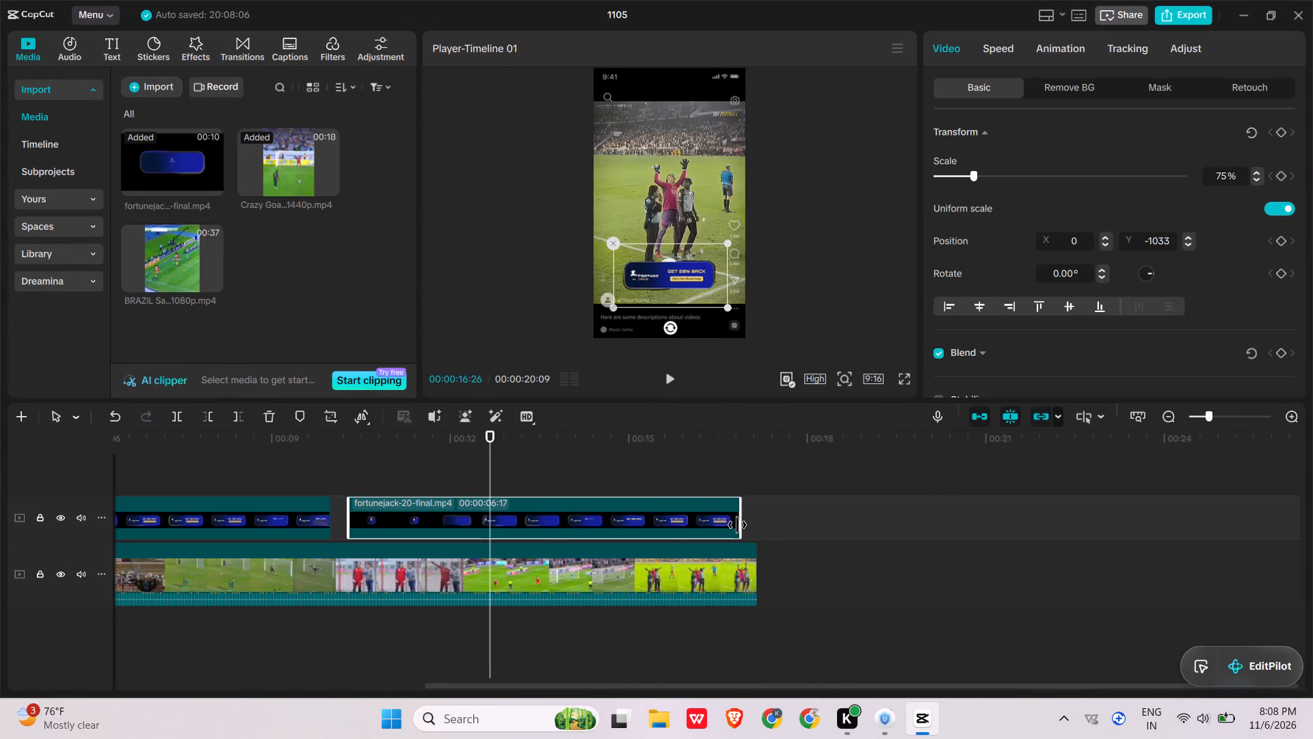
{"action": "left_click_drag", "start_coordinate": [737, 525], "coordinate": [738, 525]}
{"action": "key", "text": "space"}
Add the favorite 4K filter over the whole Crazy Goalkeepers in Football video and play its ending.
{"action": "left_click", "coordinate": [328, 56]}
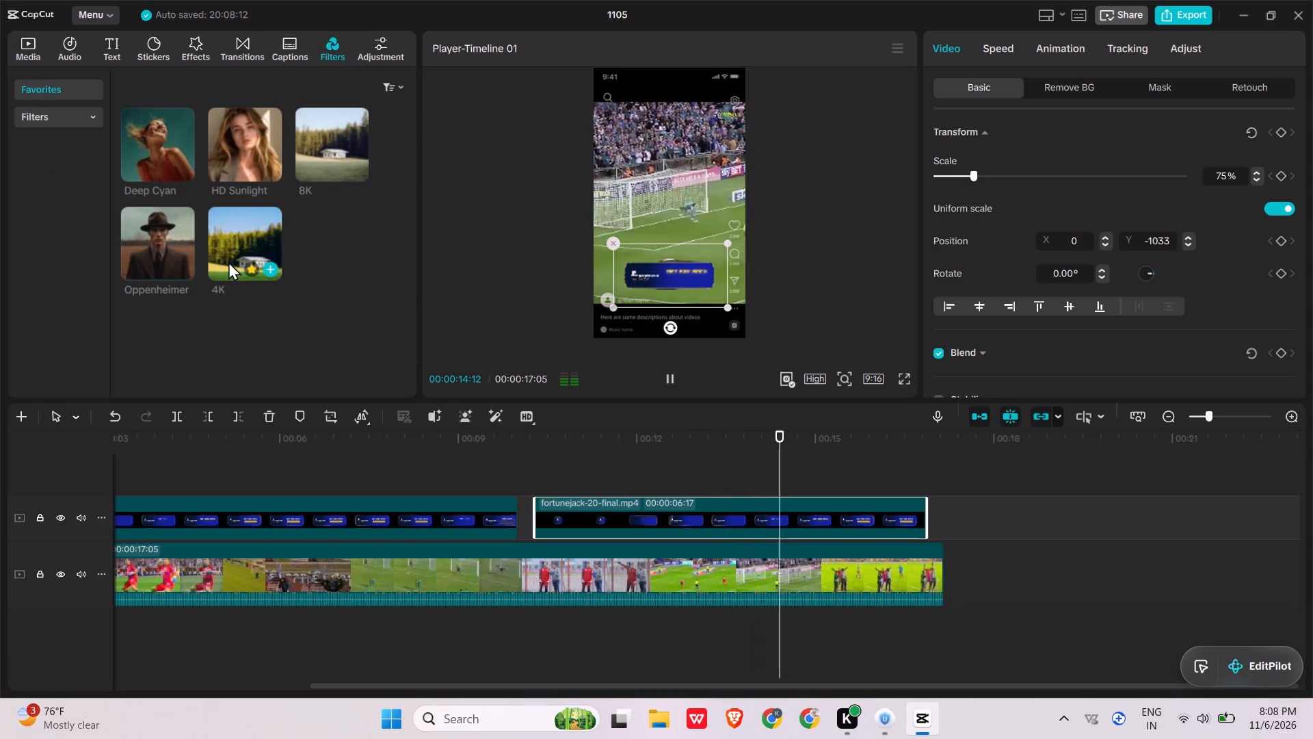
{"action": "left_click", "coordinate": [265, 267]}
{"action": "left_click_drag", "start_coordinate": [997, 505], "coordinate": [1213, 514]}
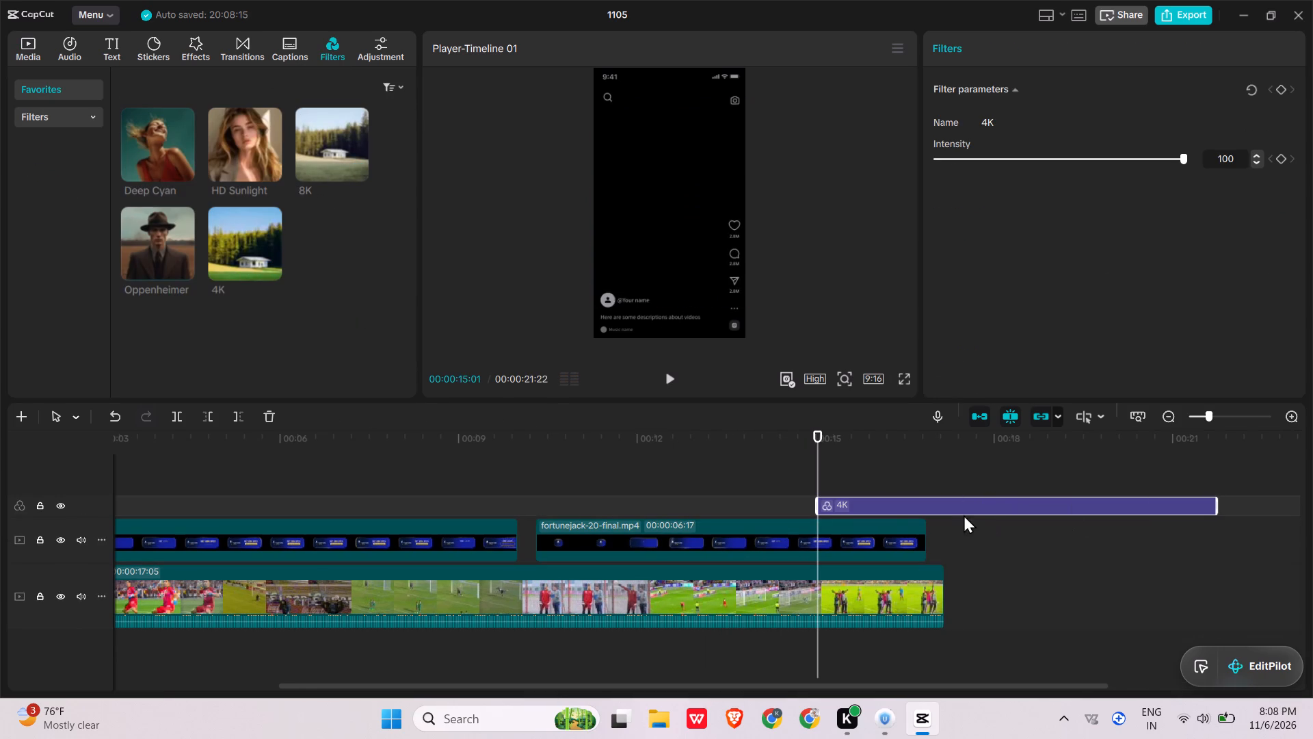
{"action": "left_click_drag", "start_coordinate": [963, 515], "coordinate": [890, 504]}
{"action": "left_click_drag", "start_coordinate": [864, 500], "coordinate": [0, 512]}
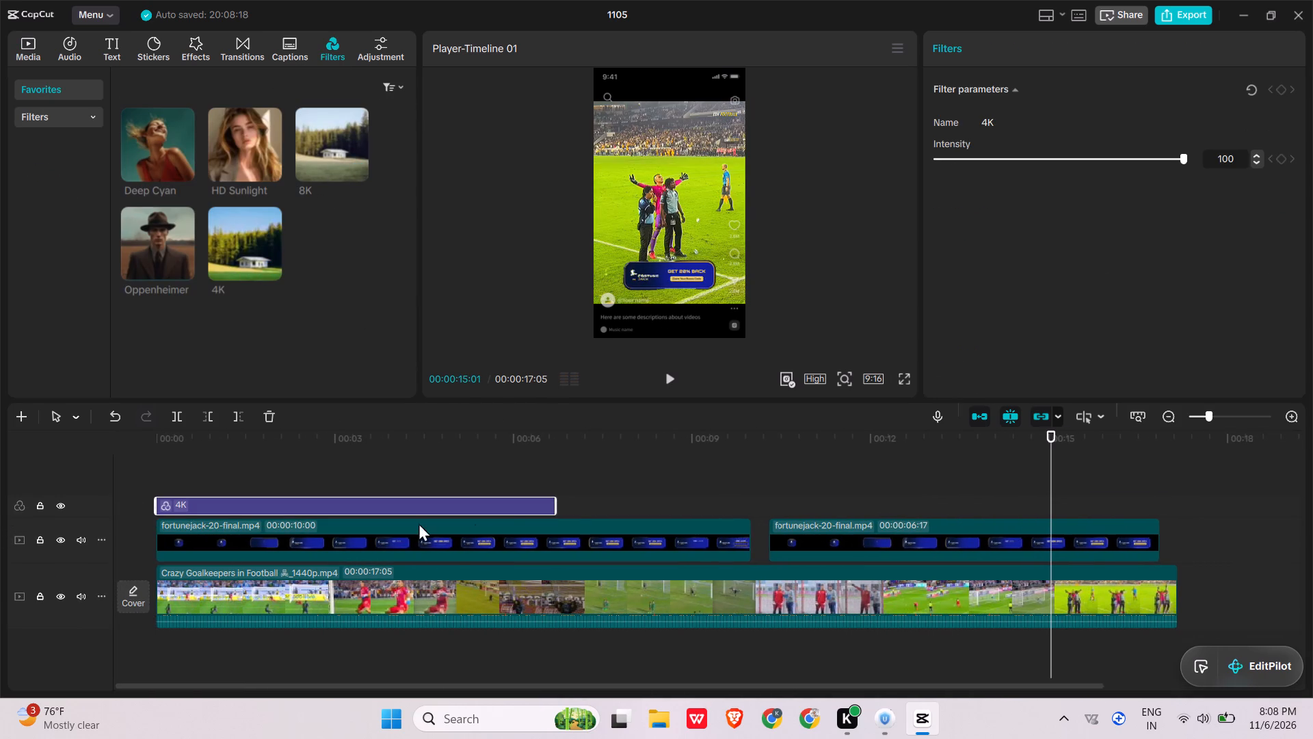
{"action": "left_click_drag", "start_coordinate": [555, 508], "coordinate": [1018, 521]}
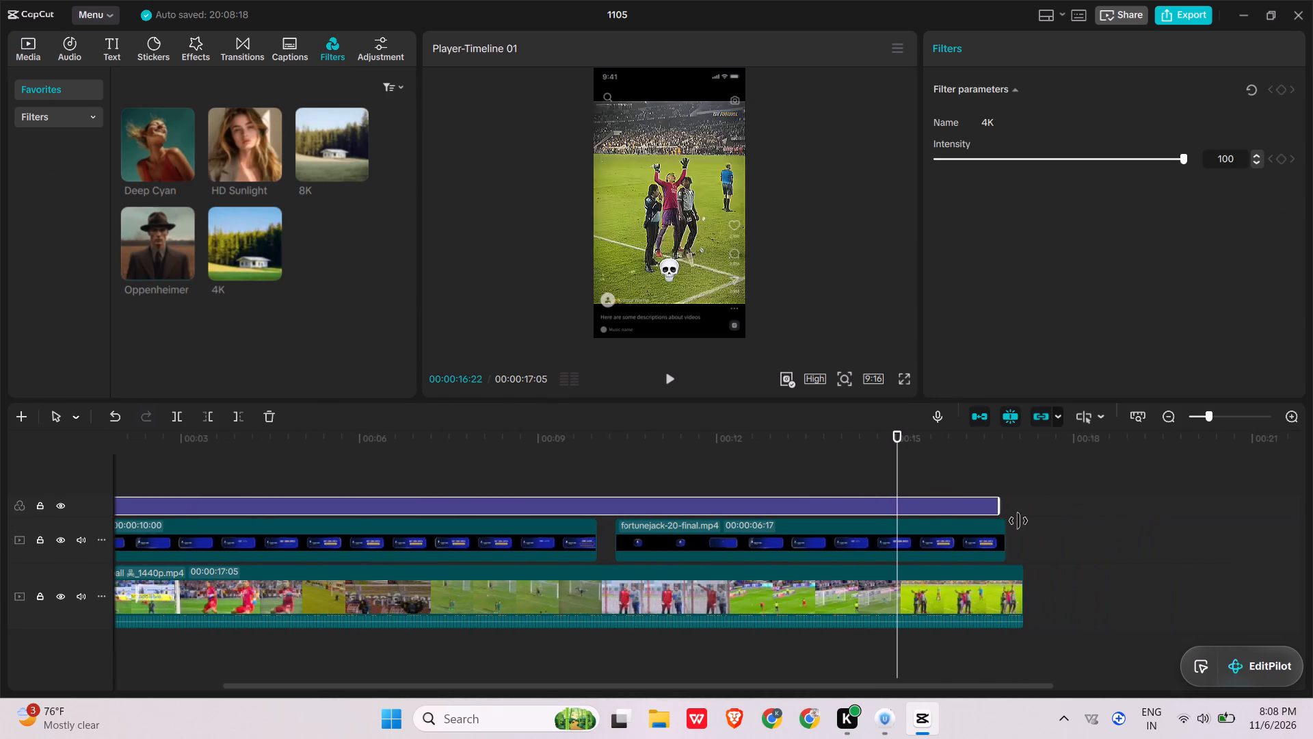
{"action": "left_click_drag", "start_coordinate": [1018, 521], "coordinate": [1024, 521]}
{"action": "key", "text": "space"}
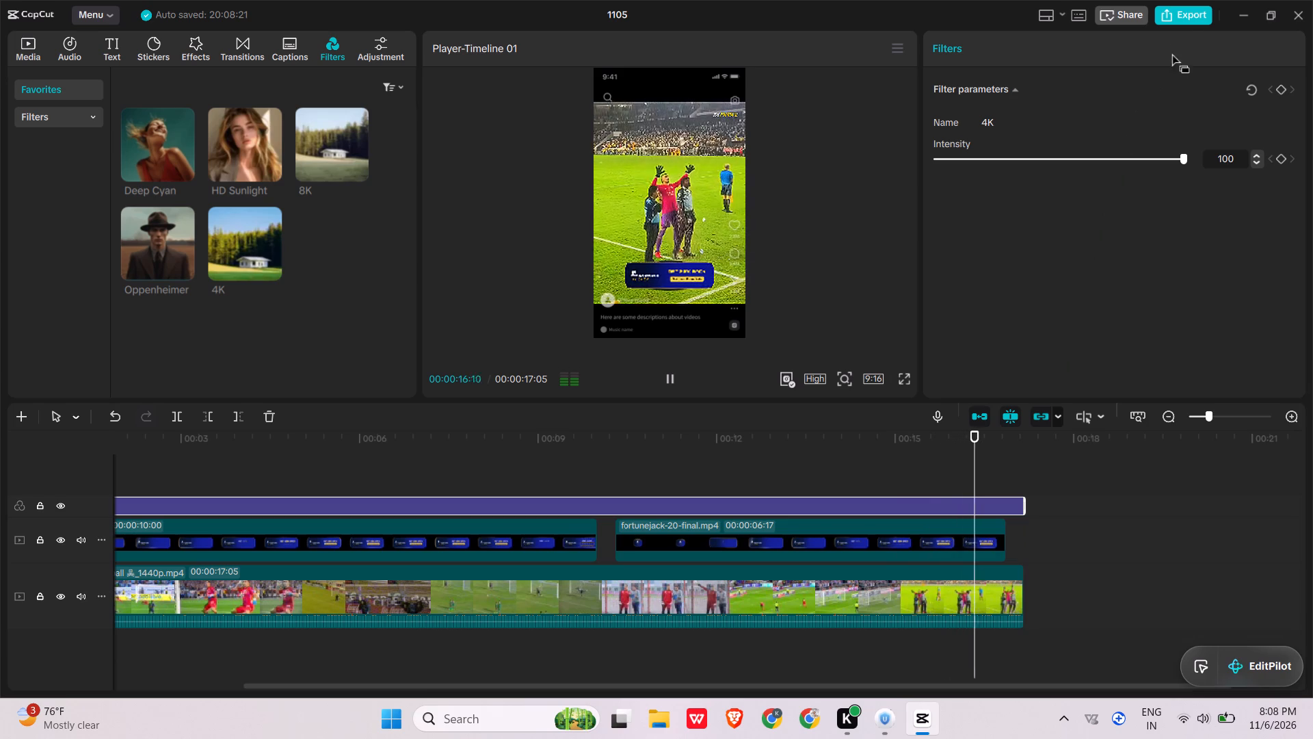
Export the Crazy Goalkeepers in Football video as 1105(32), an H.264 mp4 at 1080P and 60fps.
{"action": "left_click", "coordinate": [1179, 16]}
{"action": "left_click", "coordinate": [875, 389]}
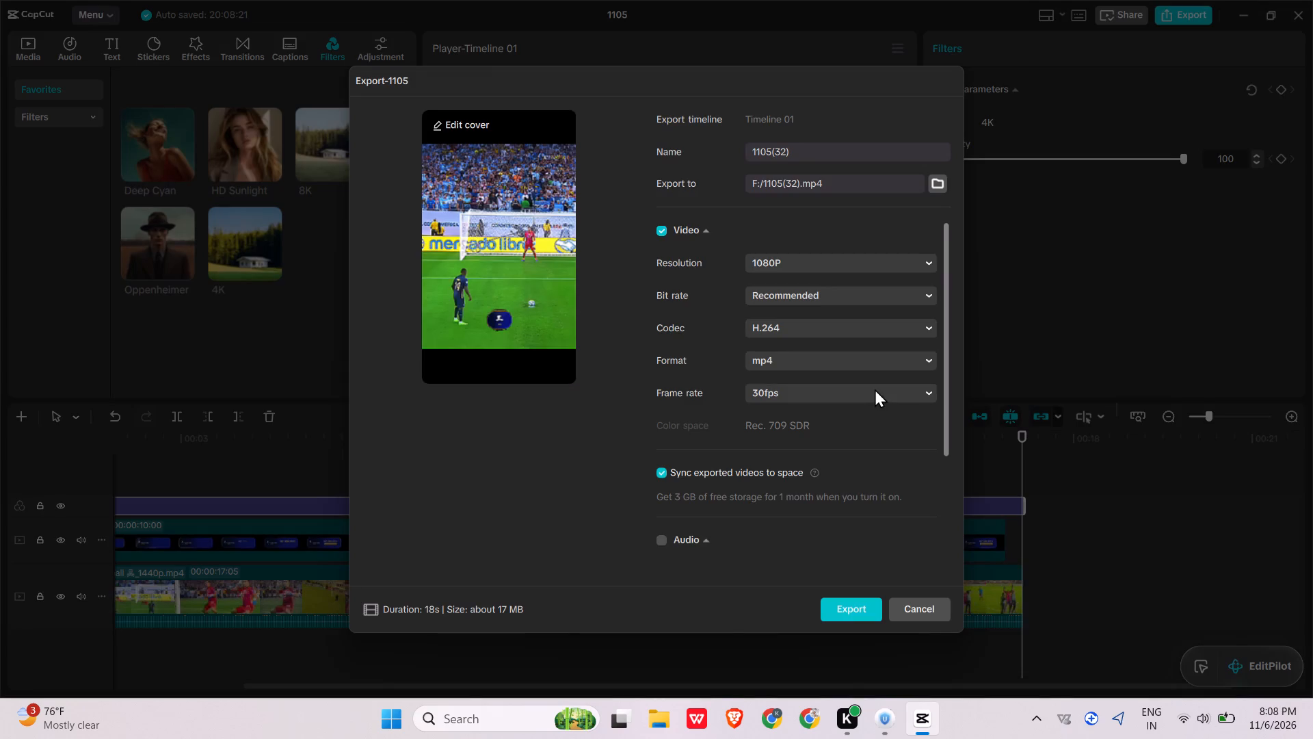
{"action": "left_click", "coordinate": [850, 588]}
{"action": "left_click", "coordinate": [859, 619]}
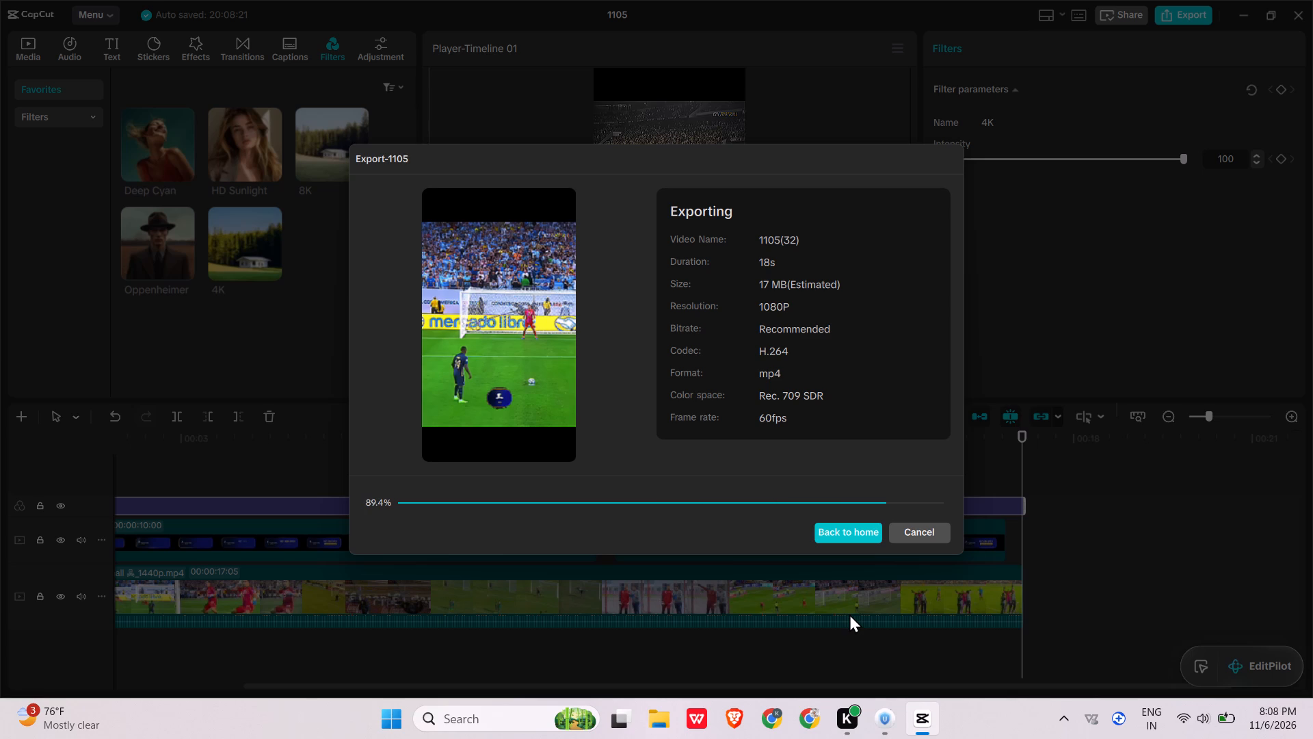
{"action": "left_click", "coordinate": [914, 594]}
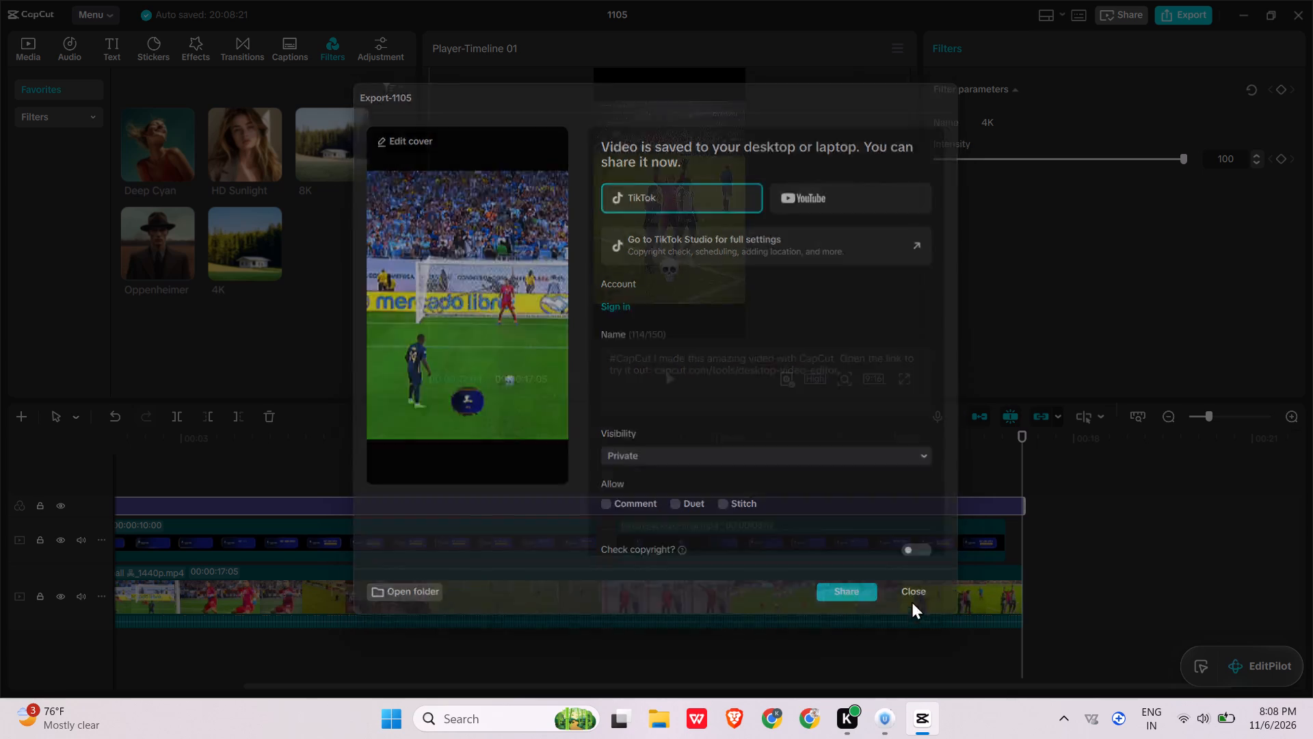
Delete the Crazy Goalkeepers video and its 4K filter from the timeline, and remove the video from the project media.
{"action": "left_click", "coordinate": [884, 636]}
{"action": "left_click_drag", "start_coordinate": [718, 642], "coordinate": [889, 619]}
{"action": "key", "text": "BackSpace"}
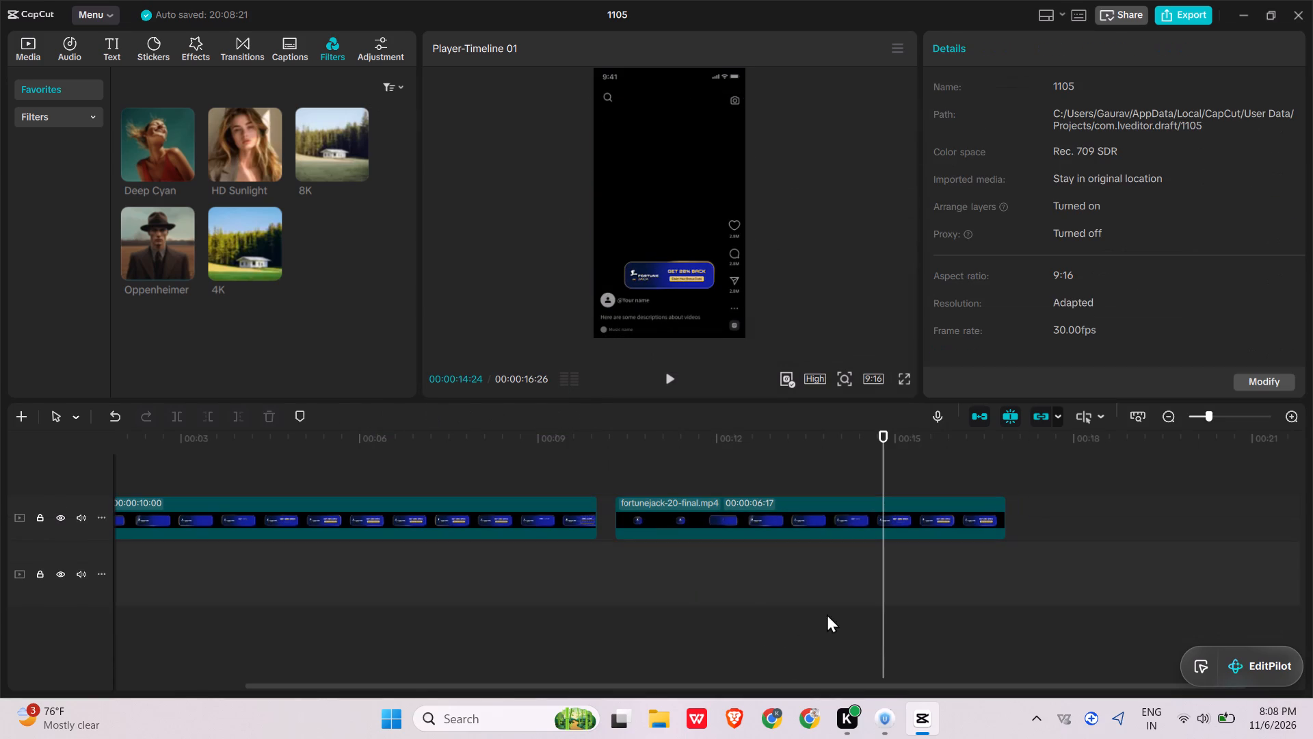
{"action": "left_click", "coordinate": [26, 54]}
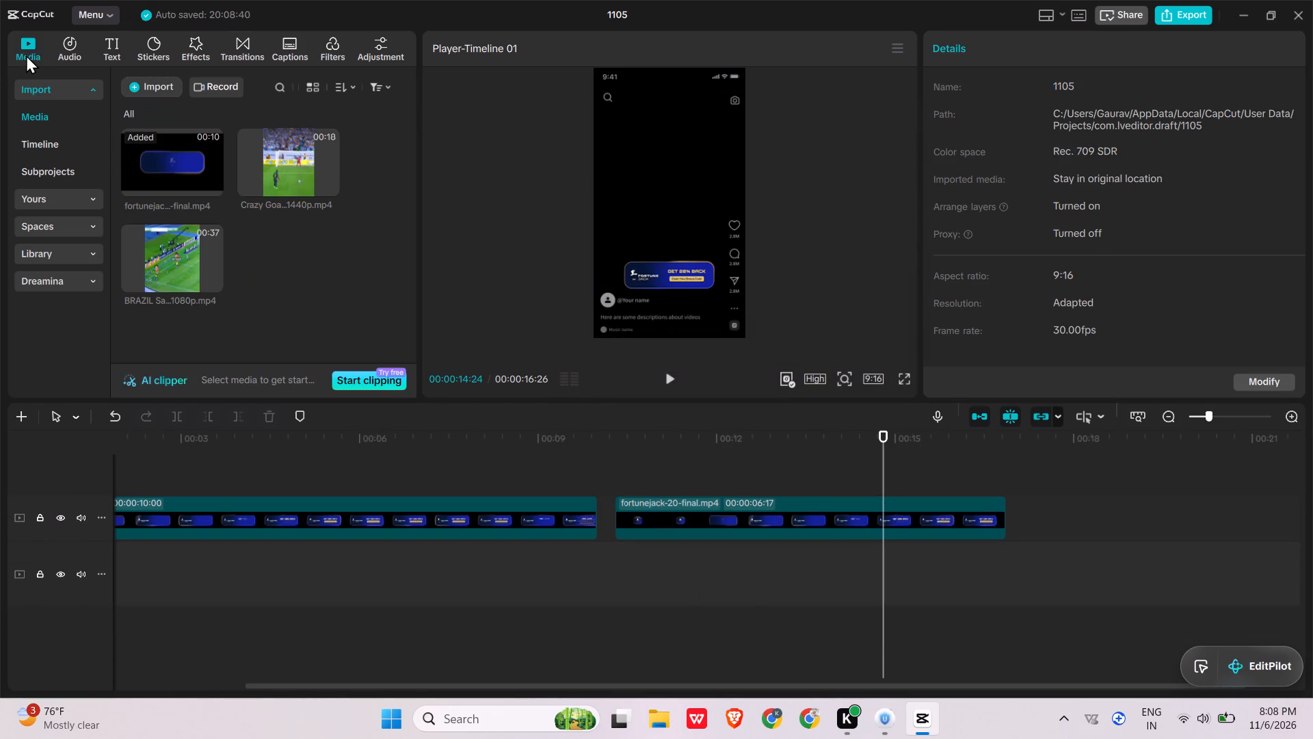
{"action": "left_click", "coordinate": [282, 159]}
{"action": "key", "text": "BackSpace"}
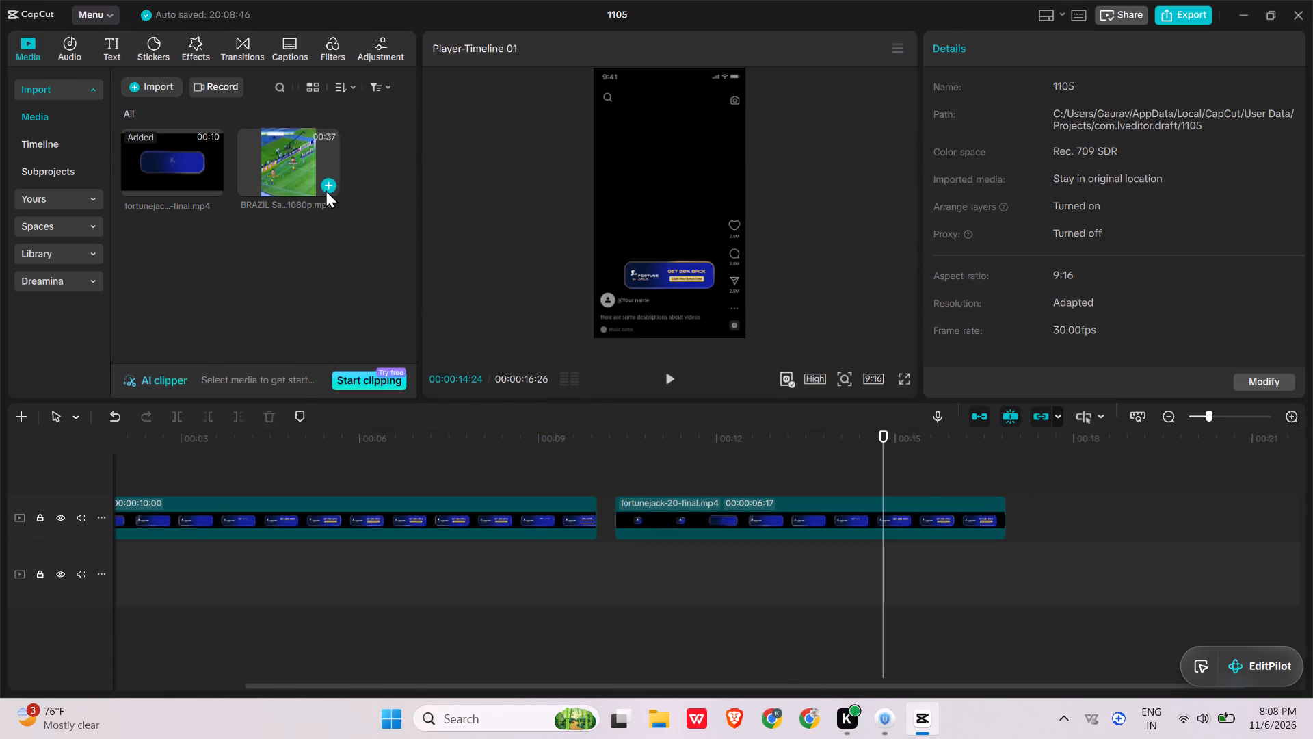
Add BRAZIL Samba Skills to the main track and paste two more FortuneJack banners after the existing two, at about 17 and 29 seconds.
{"action": "left_click", "coordinate": [326, 190]}
{"action": "scroll", "coordinate": [626, 534], "scroll_direction": "down", "scroll_amount": 10, "text": "ctrl"}
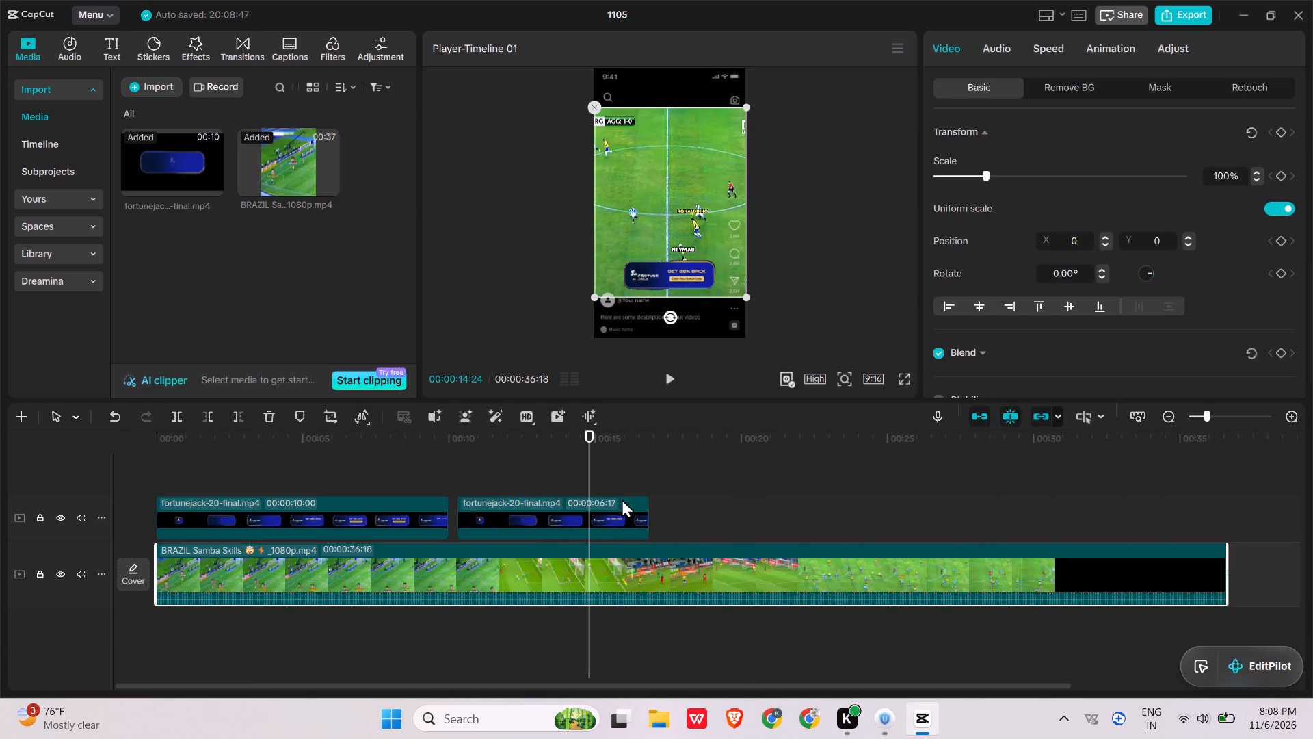
{"action": "scroll", "coordinate": [622, 499], "scroll_direction": "down", "scroll_amount": 5, "text": "ctrl"}
{"action": "left_click_drag", "start_coordinate": [525, 445], "coordinate": [485, 444]}
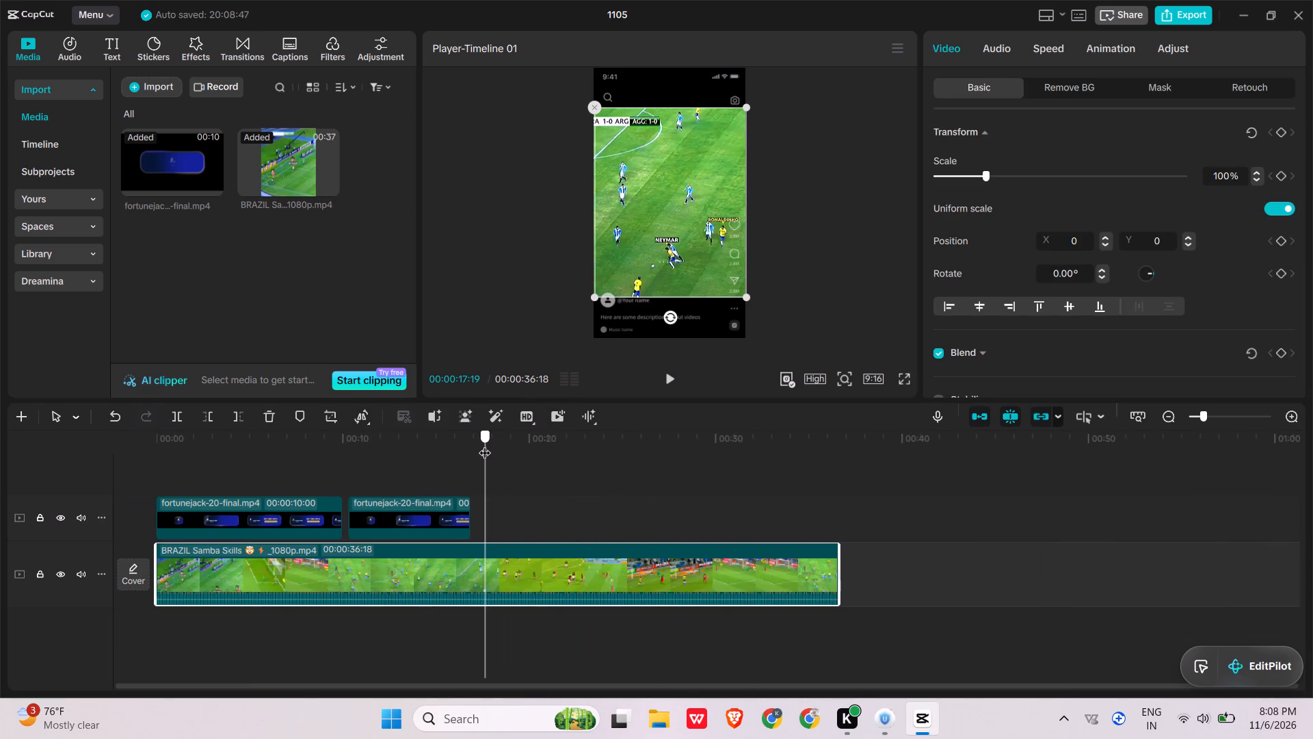
{"action": "left_click_drag", "start_coordinate": [485, 444], "coordinate": [799, 495]}
{"action": "key", "text": "ctrl+v"}
{"action": "key", "text": "ctrl+v"}
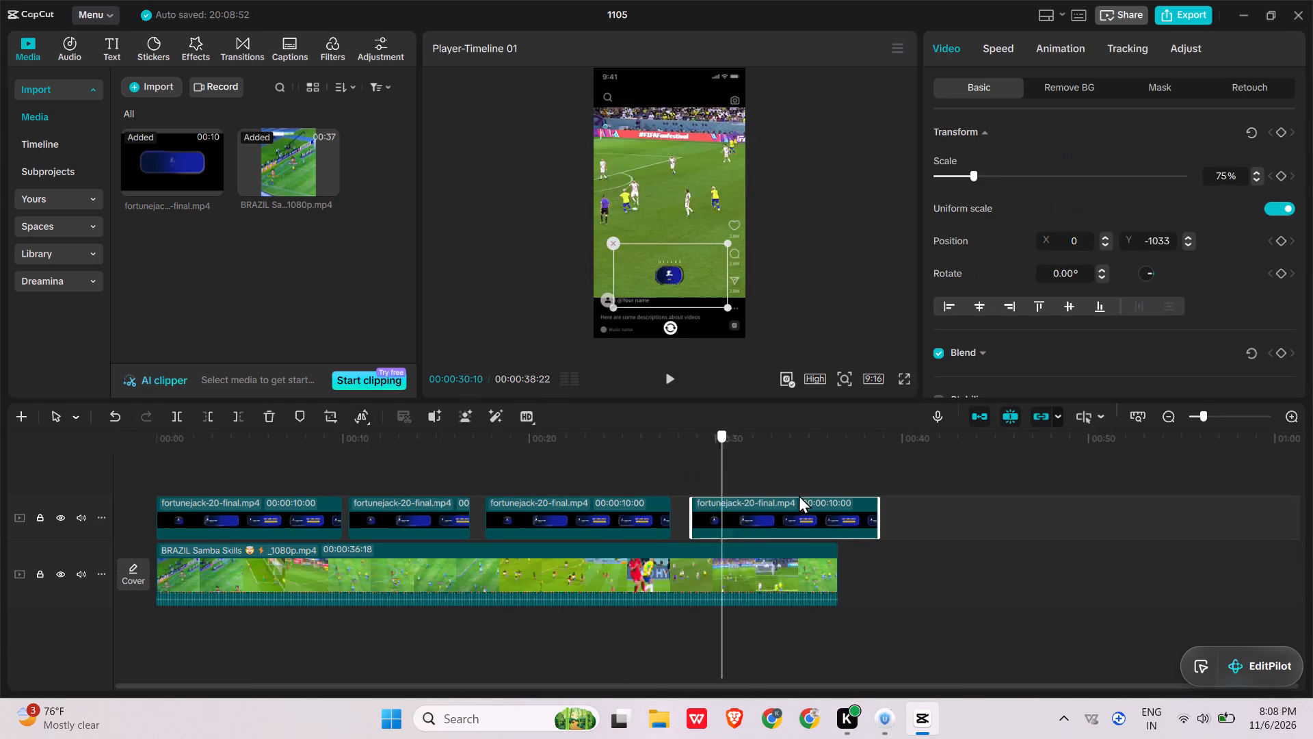
Trim the fourth FortuneJack banner to end just before the BRAZIL Samba Skills video does, and play the video from its start.
{"action": "left_click_drag", "start_coordinate": [799, 495], "coordinate": [845, 516]}
{"action": "left_click_drag", "start_coordinate": [875, 523], "coordinate": [818, 527]}
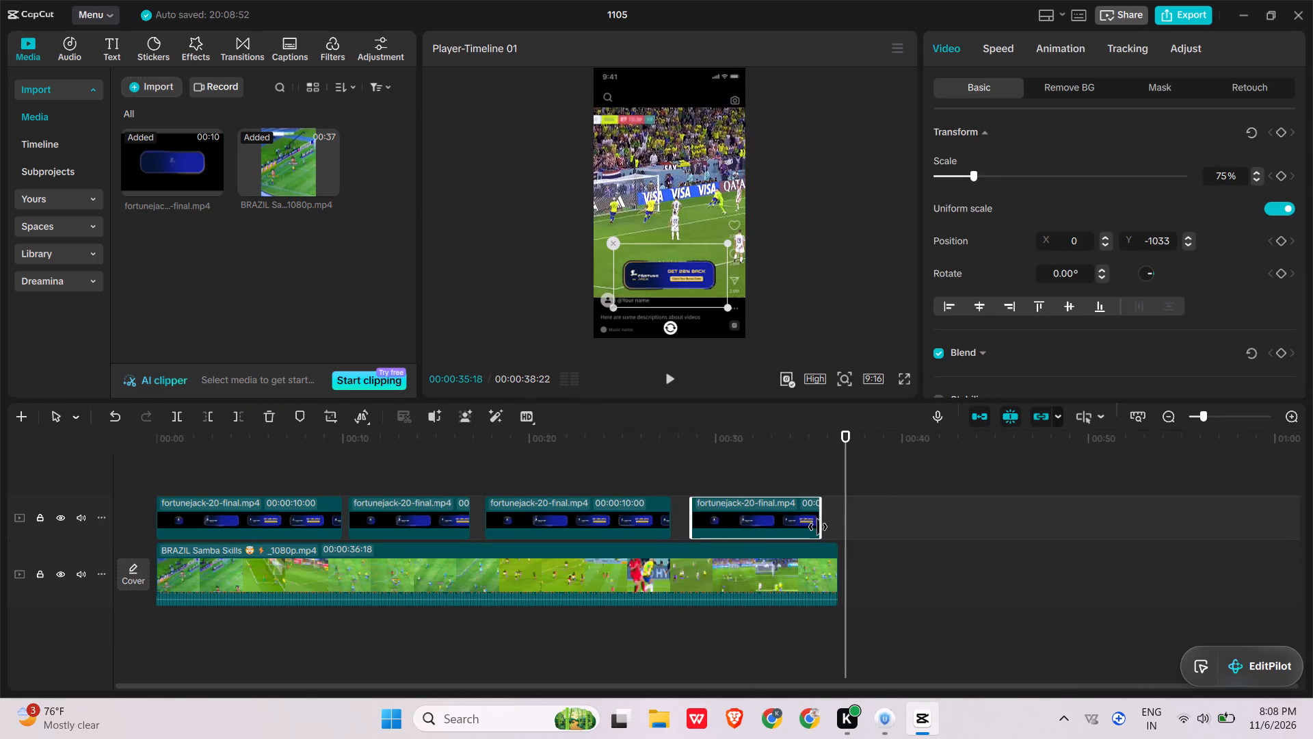
{"action": "left_click_drag", "start_coordinate": [818, 527], "coordinate": [822, 530]}
{"action": "key", "text": "space"}
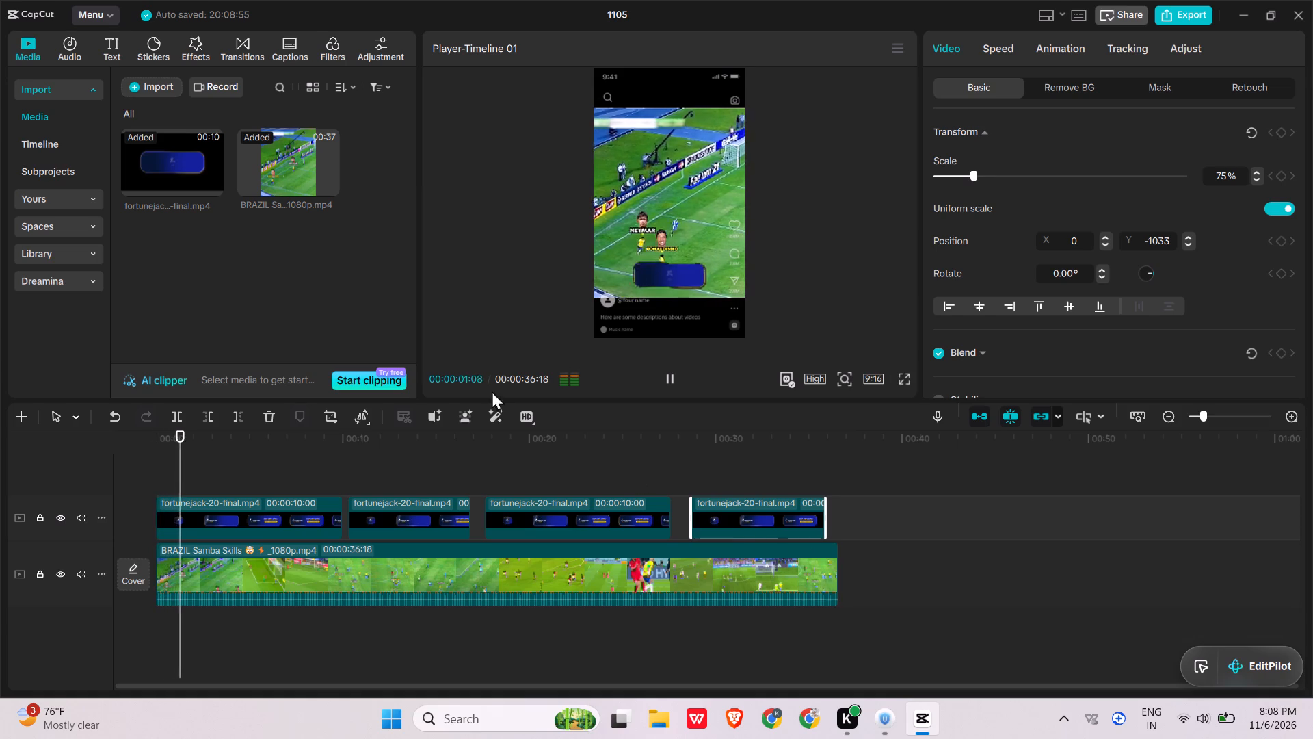
Add the favorite 4K filter over the whole BRAZIL Samba Skills video and preview the result in full screen.
{"action": "left_click", "coordinate": [343, 54]}
{"action": "left_click", "coordinate": [272, 269]}
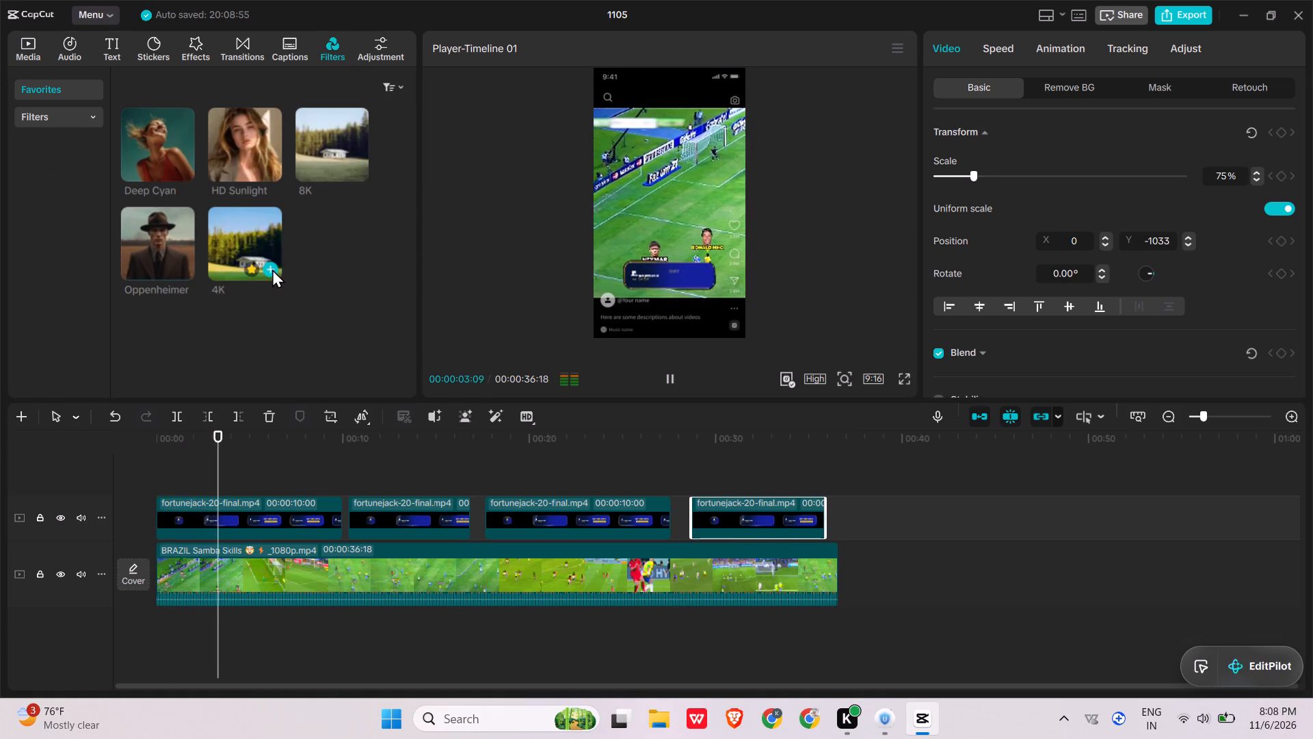
{"action": "left_click_drag", "start_coordinate": [217, 500], "coordinate": [135, 502]}
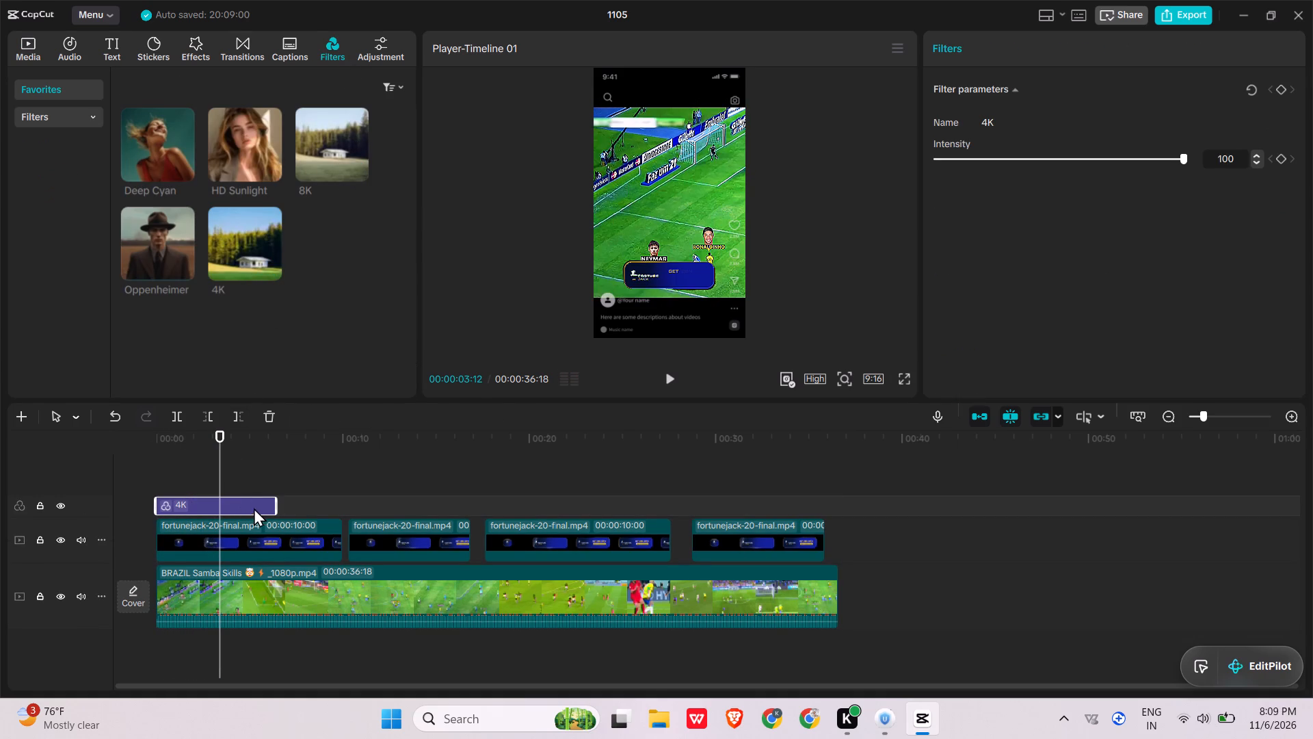
{"action": "left_click_drag", "start_coordinate": [277, 508], "coordinate": [838, 502]}
{"action": "key", "text": "space"}
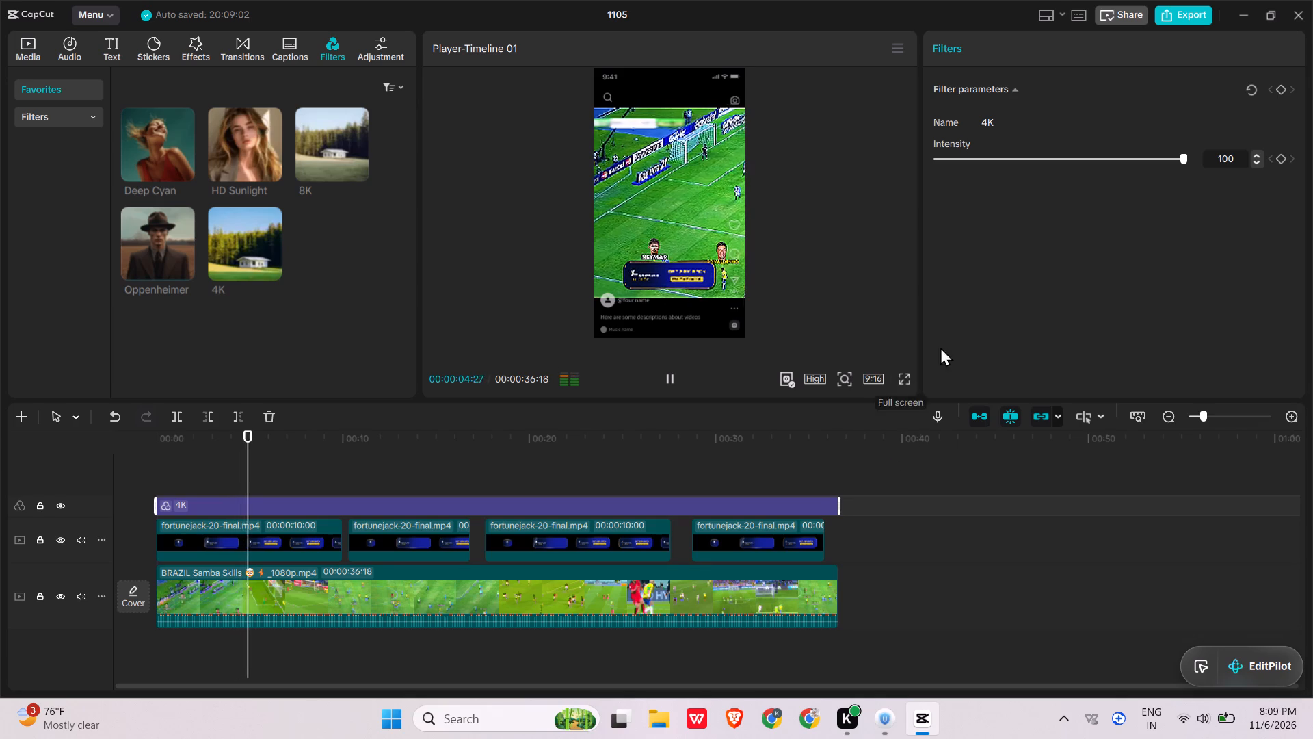
{"action": "key", "text": "space"}
{"action": "key", "text": "space"}
{"action": "left_click", "coordinate": [906, 379]}
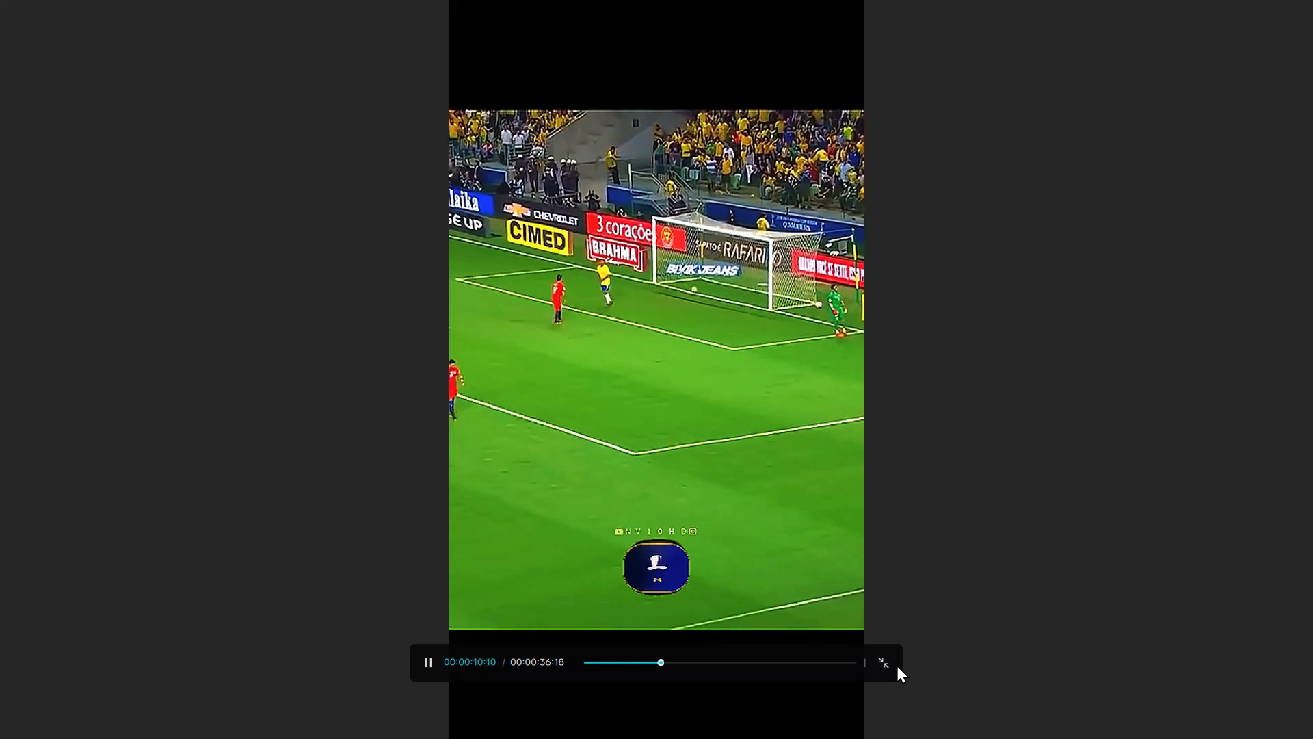
{"action": "left_click", "coordinate": [892, 665]}
{"action": "key", "text": "space"}
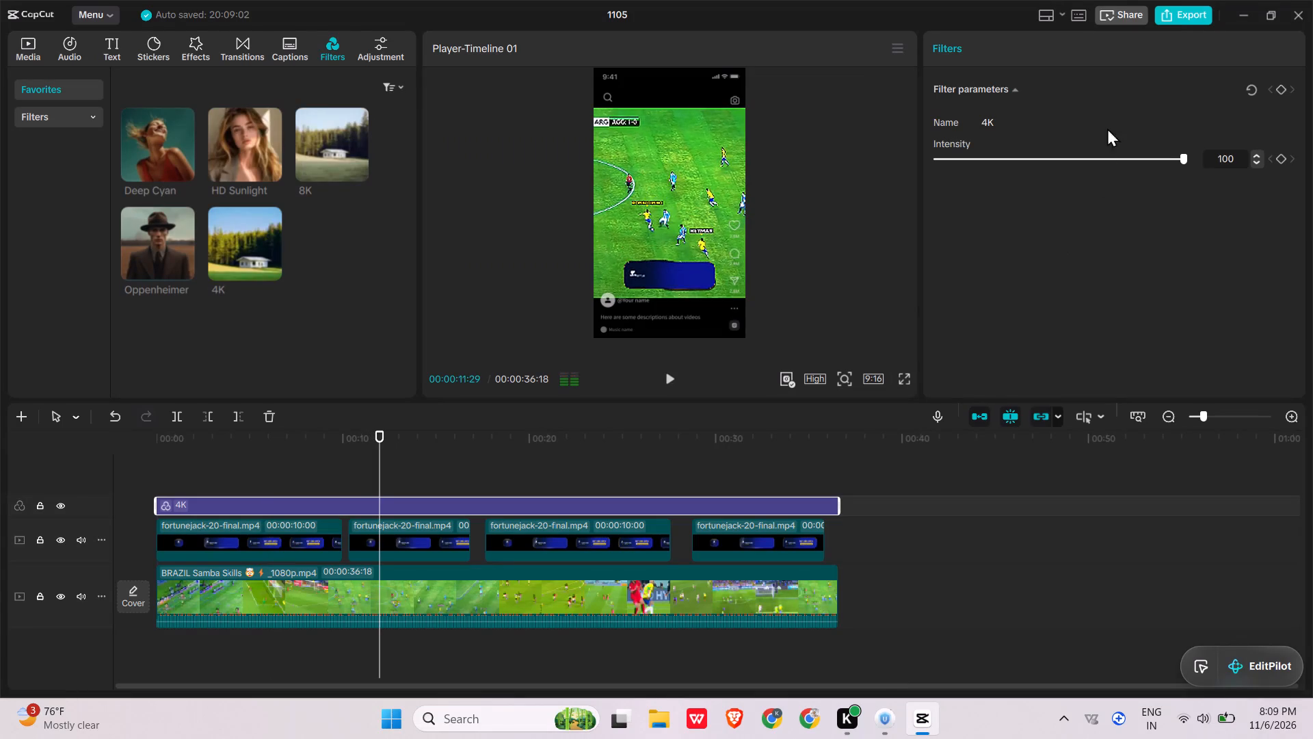
Export the BRAZIL Samba Skills video as 1105(33), an H.264 mp4 at 1080P and 60fps.
{"action": "left_click", "coordinate": [1180, 19]}
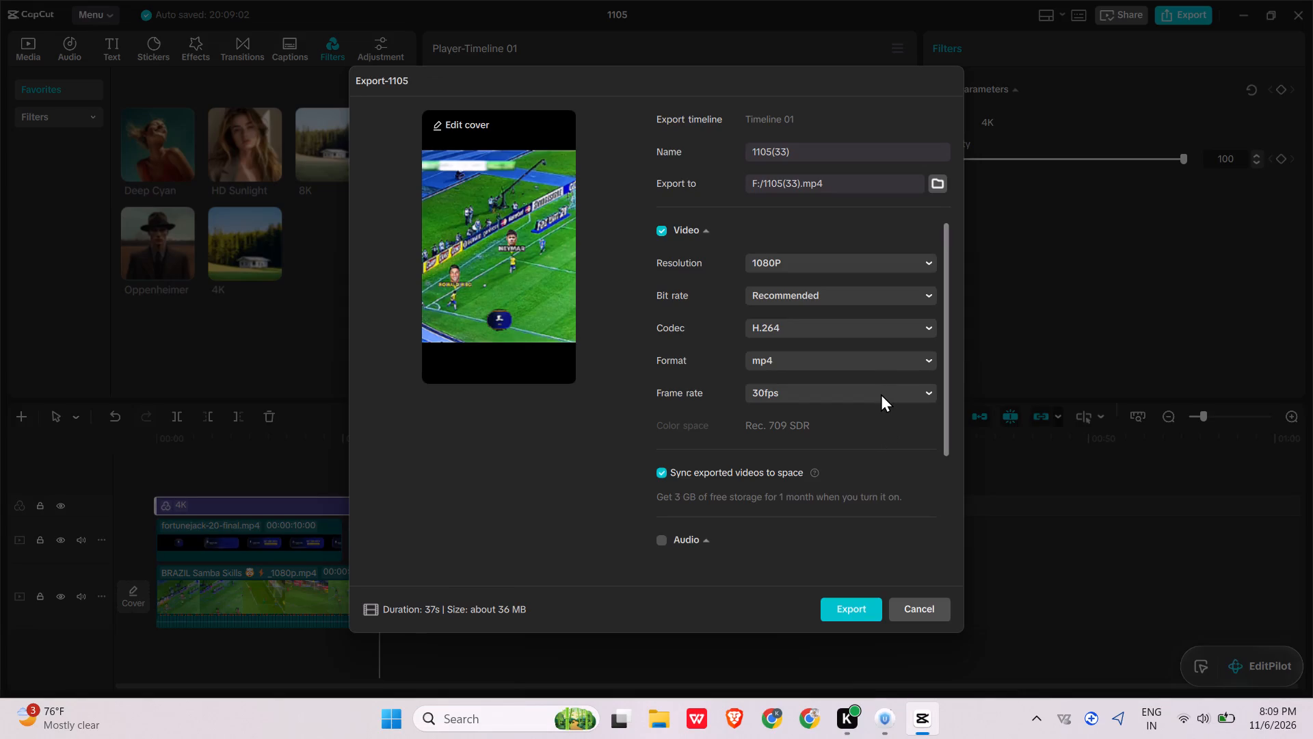
{"action": "left_click", "coordinate": [880, 395]}
{"action": "left_click", "coordinate": [836, 594]}
{"action": "left_click", "coordinate": [846, 610]}
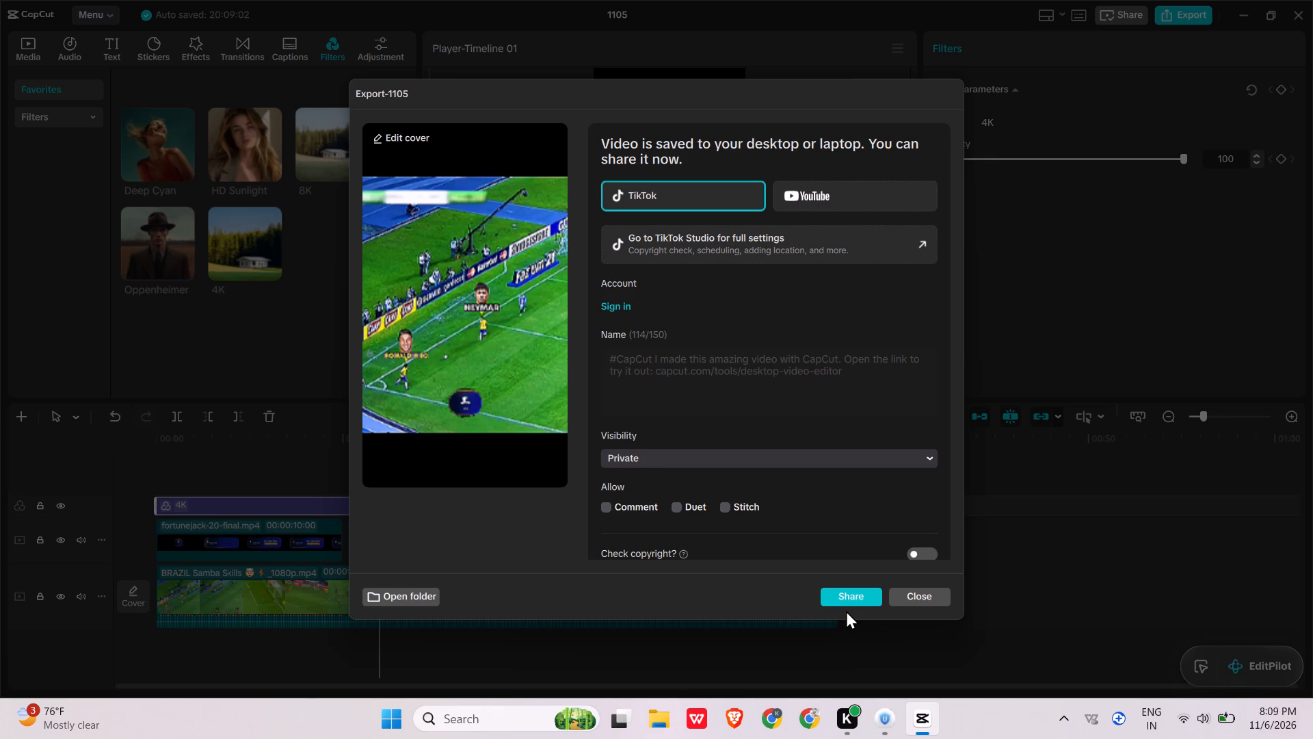
{"action": "left_click", "coordinate": [924, 599]}
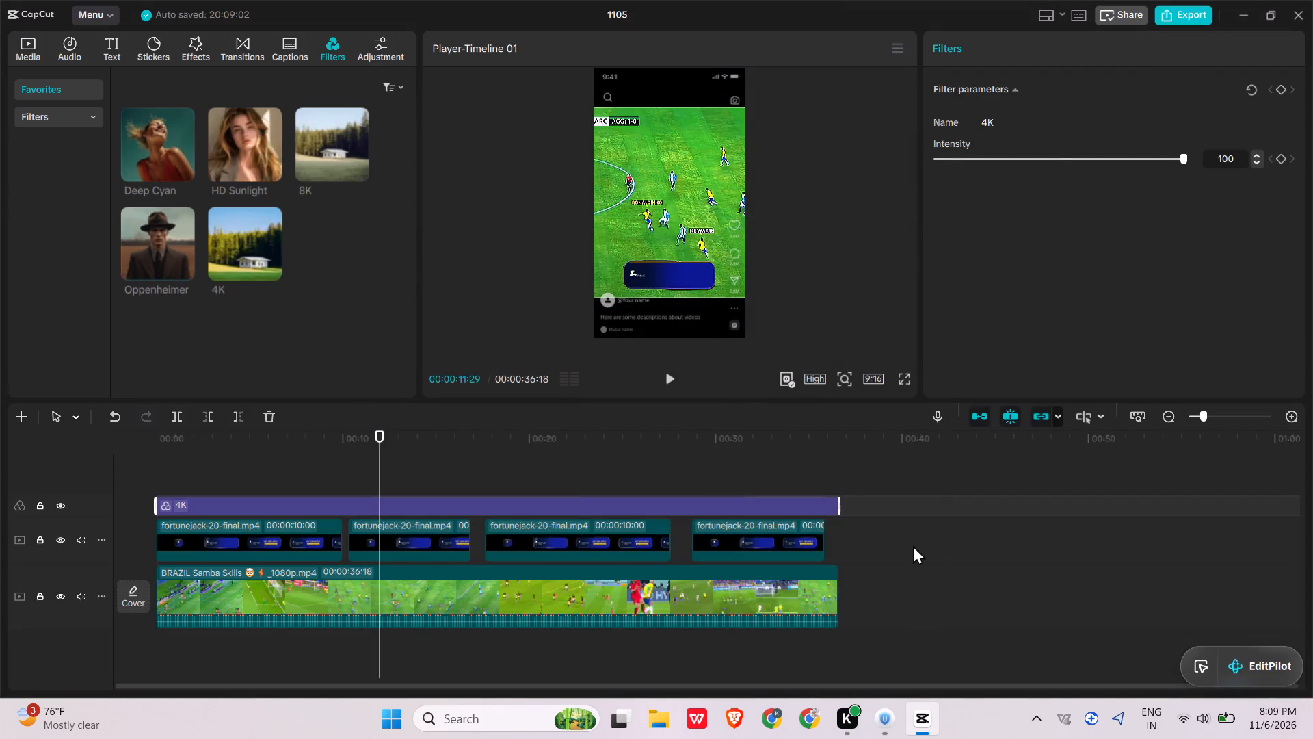